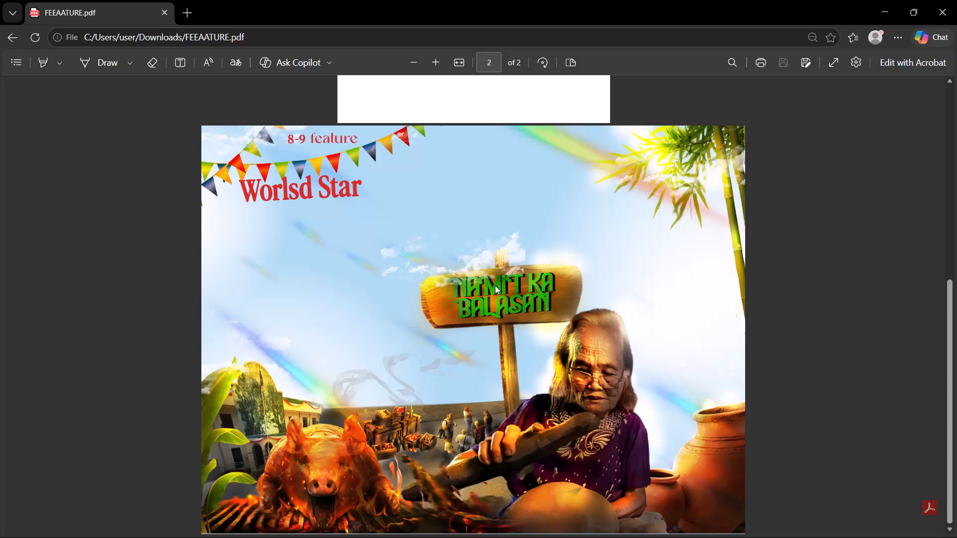
Look over the open InDesign document, the Canva home page, the FEEAATURE.pdf spread and the Untitled6 artwork in ibisPaint.
{"action": "left_click", "coordinate": [554, 526]}
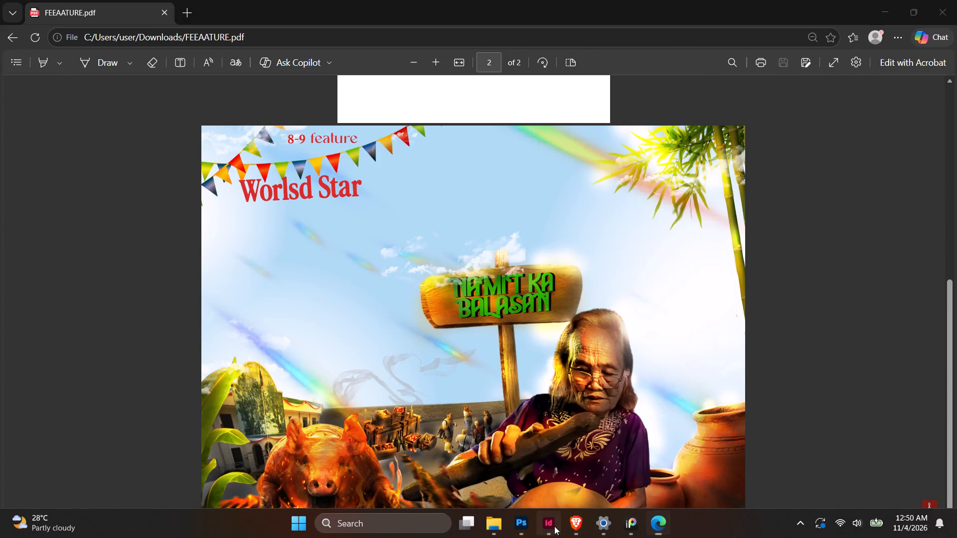
{"action": "scroll", "coordinate": [495, 394], "scroll_direction": "up", "scroll_amount": 1, "text": "ctrl"}
{"action": "scroll", "coordinate": [497, 382], "scroll_direction": "down", "scroll_amount": 1, "text": "alt"}
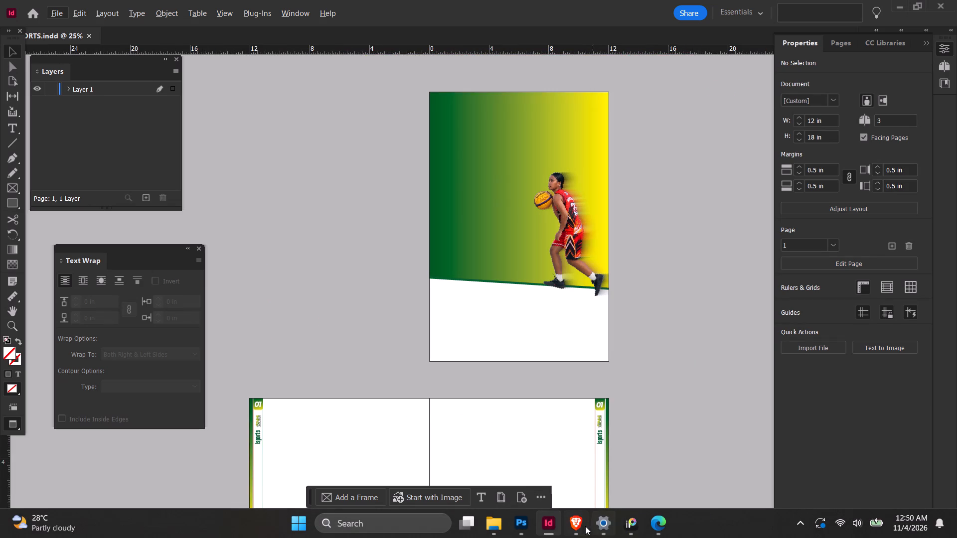
{"action": "left_click", "coordinate": [582, 526]}
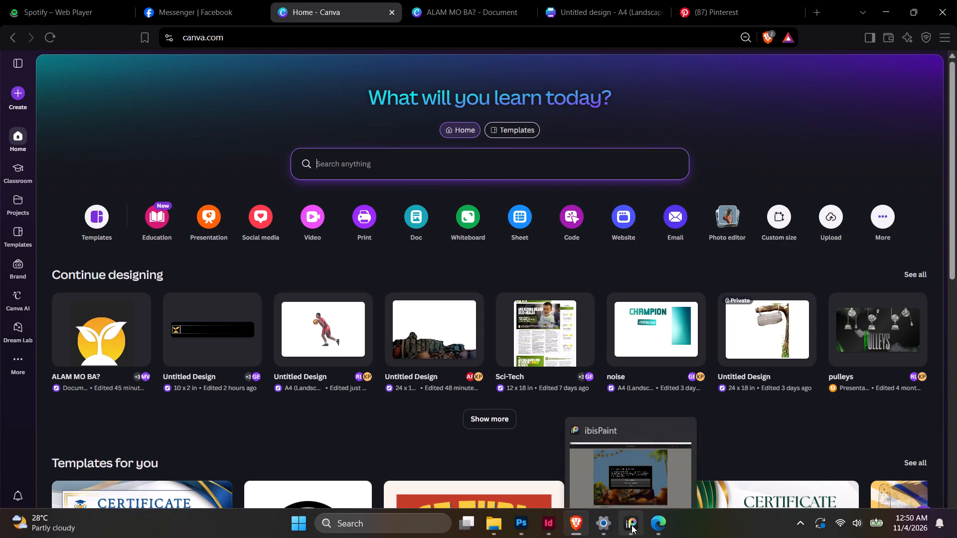
{"action": "left_click", "coordinate": [643, 487]}
{"action": "left_click", "coordinate": [609, 348]}
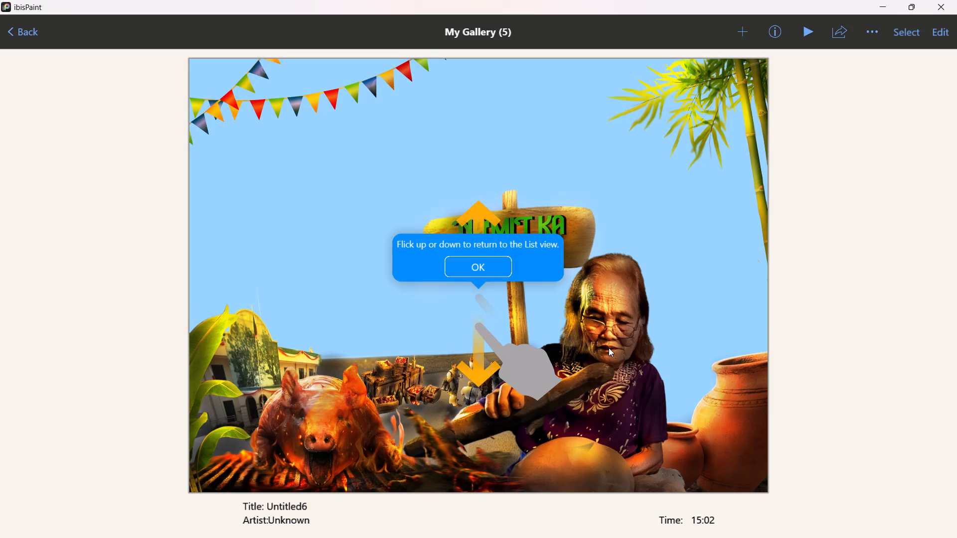
{"action": "left_click", "coordinate": [5, 31]}
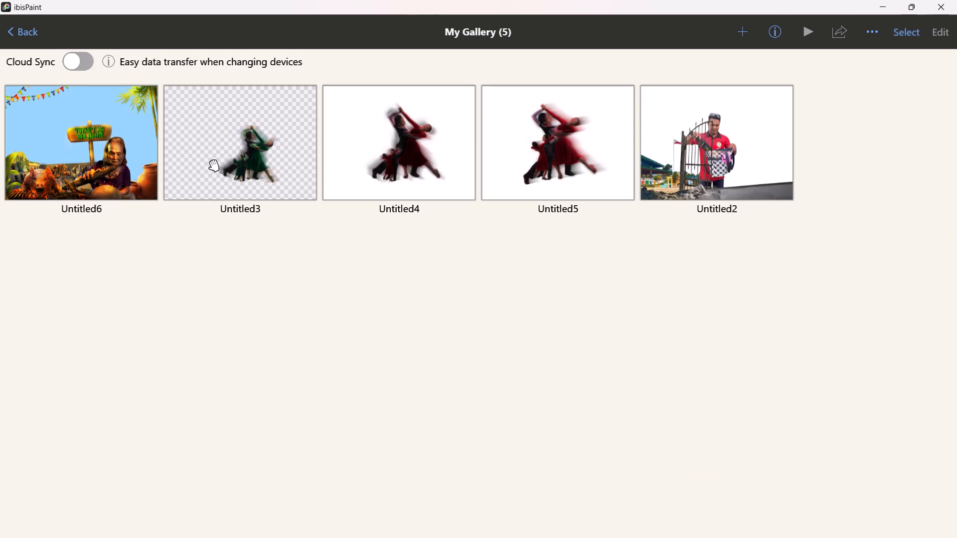
{"action": "left_click", "coordinate": [100, 190]}
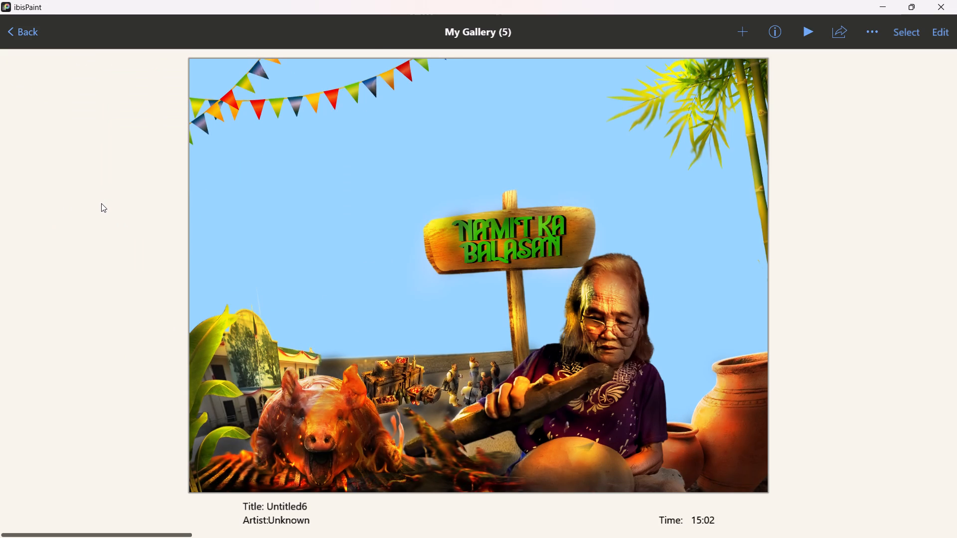
{"action": "left_click", "coordinate": [549, 522]}
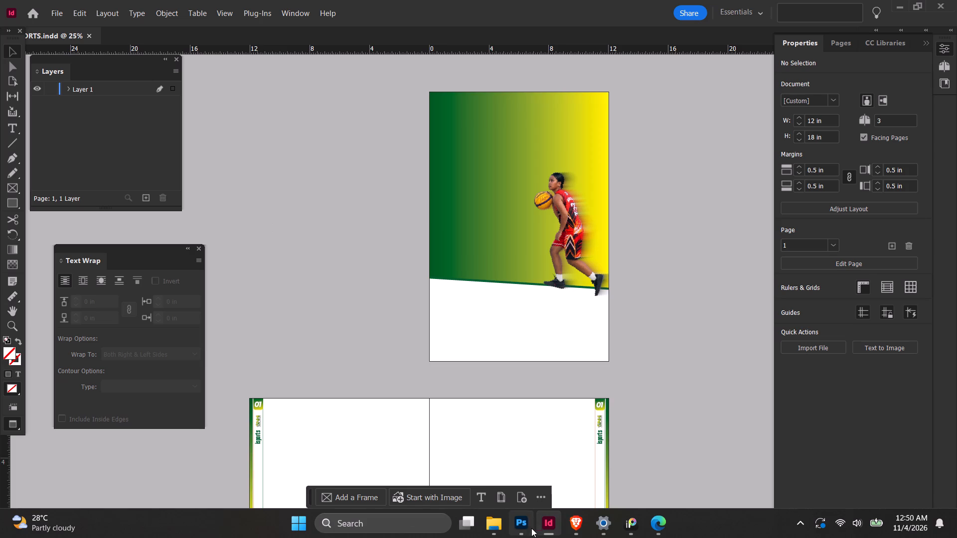
{"action": "left_click", "coordinate": [663, 529]}
{"action": "scroll", "coordinate": [641, 448], "scroll_direction": "down", "scroll_amount": 3}
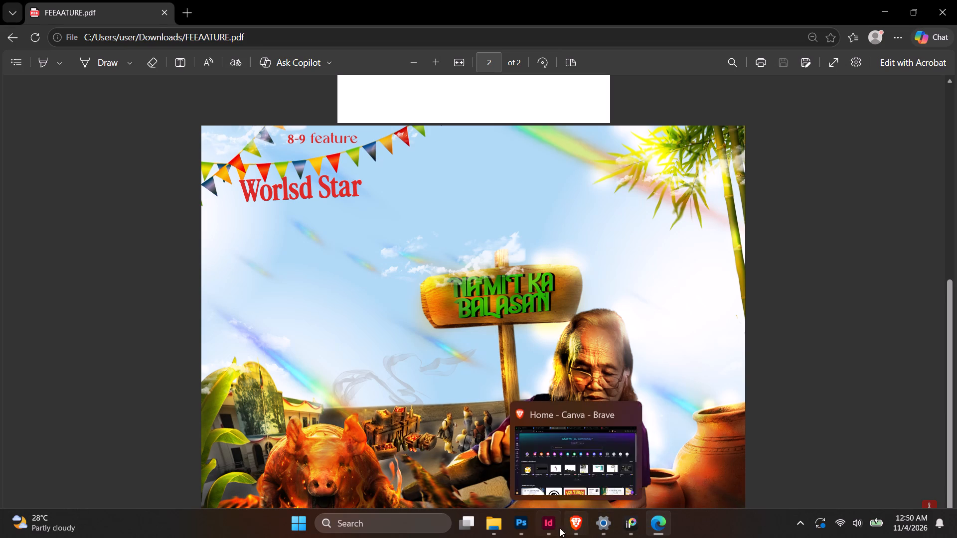
{"action": "left_click", "coordinate": [620, 525]}
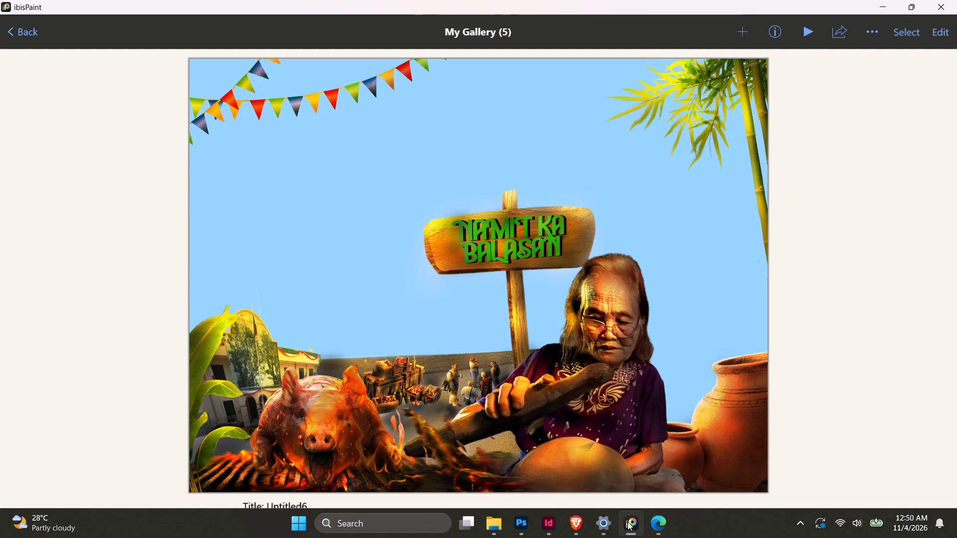
{"action": "left_click", "coordinate": [553, 525]}
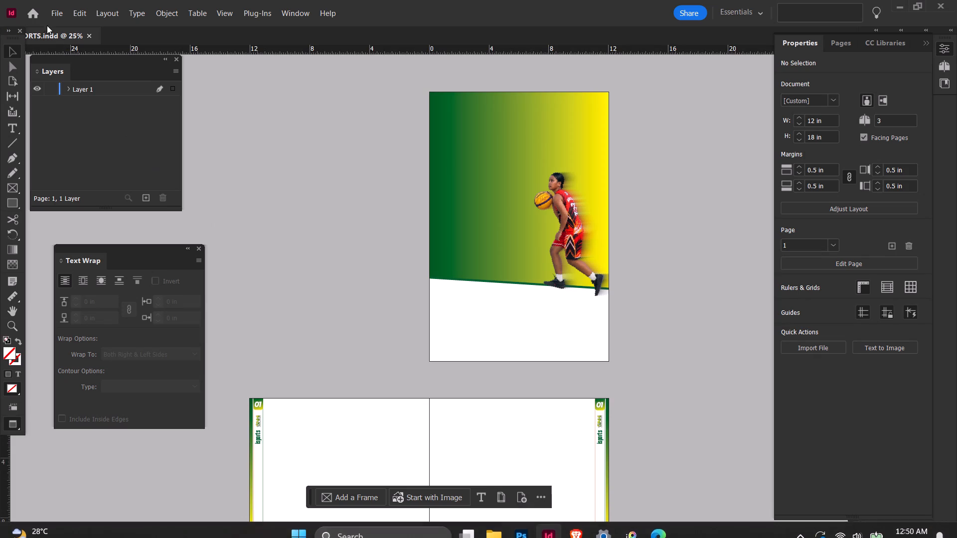
Open the recent FEEAATURE document from the InDesign home screen.
{"action": "left_click", "coordinate": [36, 16]}
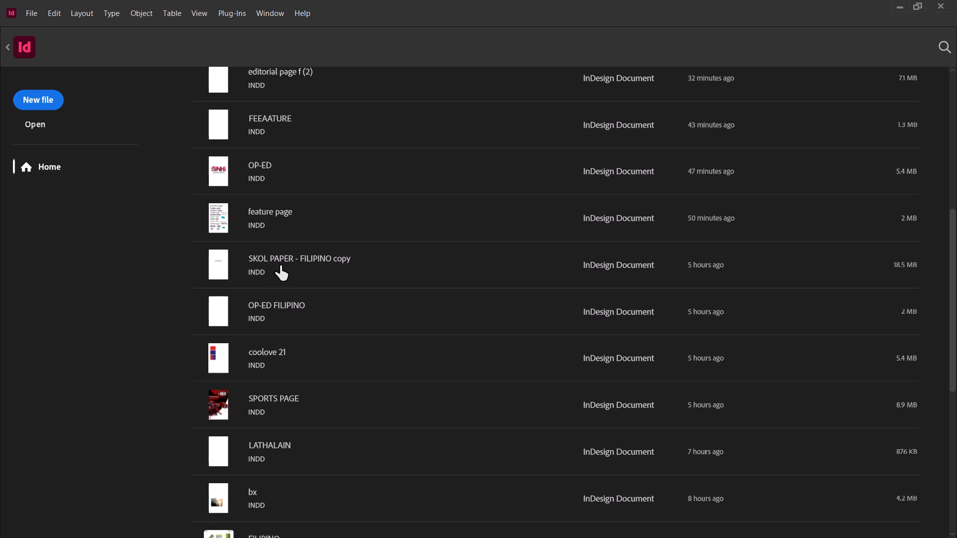
{"action": "scroll", "coordinate": [328, 178], "scroll_direction": "up", "scroll_amount": 3}
{"action": "double_click", "coordinate": [336, 175]}
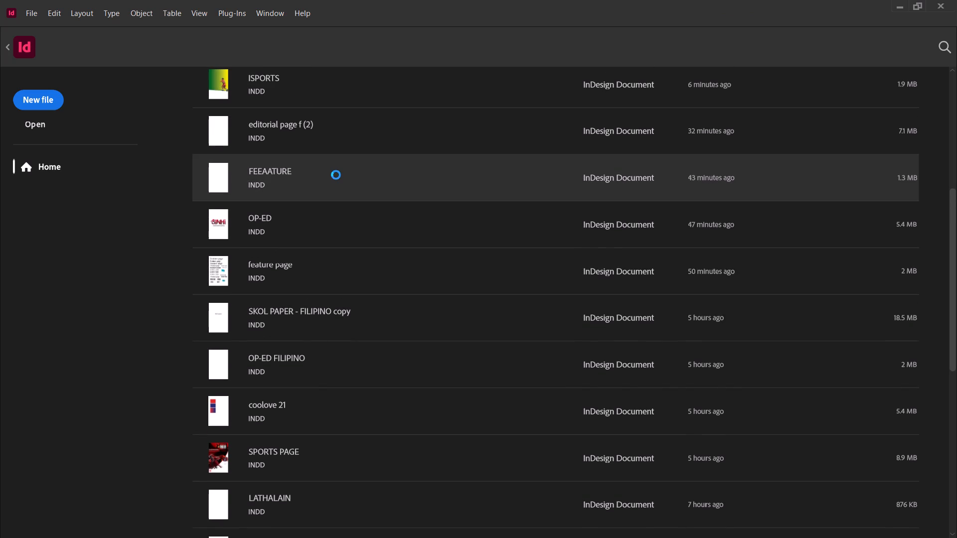
Examine the feature spread on pages 2-3 up close and in full-screen presentation mode.
{"action": "scroll", "coordinate": [478, 245], "scroll_direction": "down", "scroll_amount": 2}
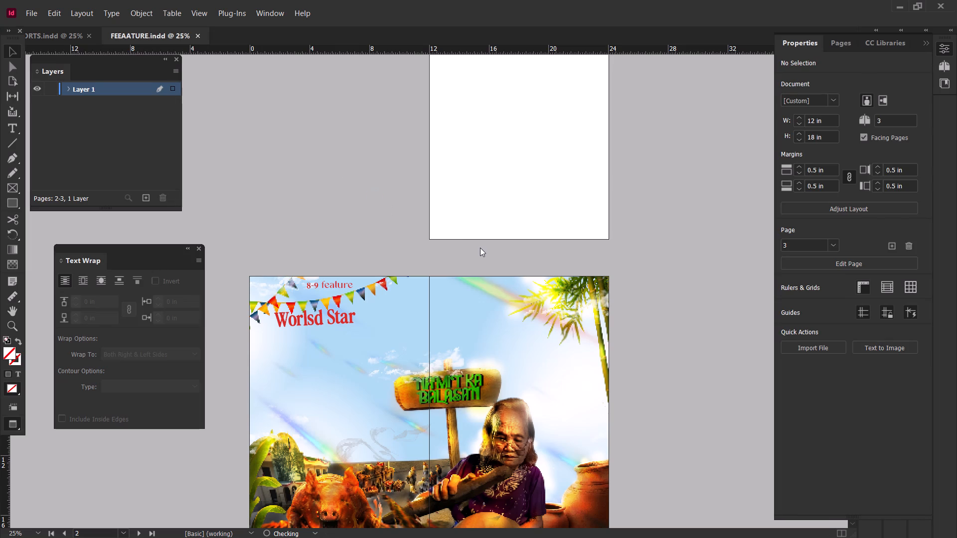
{"action": "scroll", "coordinate": [480, 248], "scroll_direction": "down", "scroll_amount": 3}
{"action": "scroll", "coordinate": [514, 353], "scroll_direction": "up", "scroll_amount": 1, "text": "ctrl"}
{"action": "scroll", "coordinate": [513, 352], "scroll_direction": "down", "scroll_amount": 1}
{"action": "scroll", "coordinate": [513, 352], "scroll_direction": "up", "scroll_amount": 1, "text": "alt"}
{"action": "scroll", "coordinate": [513, 351], "scroll_direction": "down", "scroll_amount": 1}
{"action": "scroll", "coordinate": [513, 351], "scroll_direction": "down", "scroll_amount": 1, "text": "alt"}
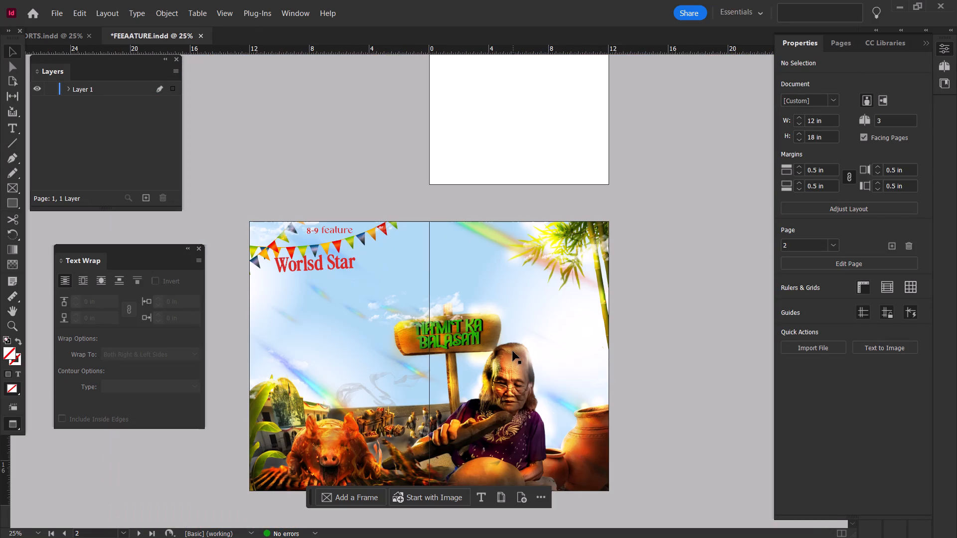
{"action": "scroll", "coordinate": [513, 350], "scroll_direction": "up", "scroll_amount": 1, "text": "alt"}
{"action": "scroll", "coordinate": [513, 350], "scroll_direction": "down", "scroll_amount": 1, "text": "alt"}
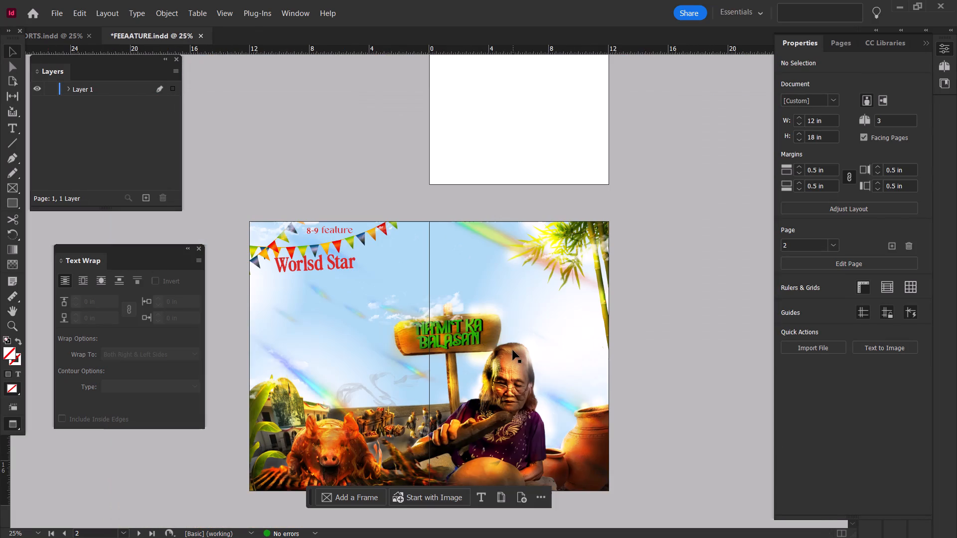
{"action": "scroll", "coordinate": [513, 356], "scroll_direction": "up", "scroll_amount": 1, "text": "alt"}
{"action": "scroll", "coordinate": [513, 356], "scroll_direction": "down", "scroll_amount": 3}
{"action": "key", "text": "shift+w"}
{"action": "left_click", "coordinate": [514, 346]}
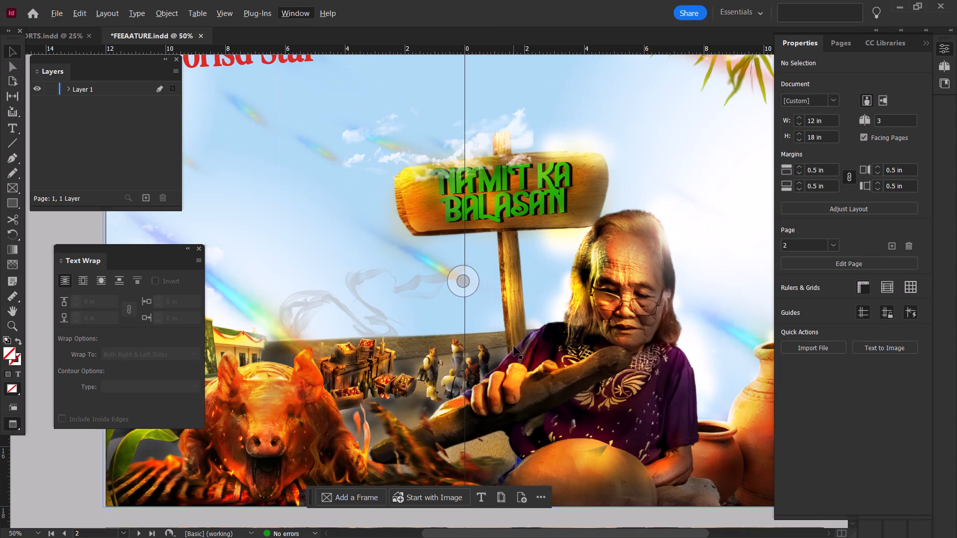
{"action": "key", "text": "shift+w"}
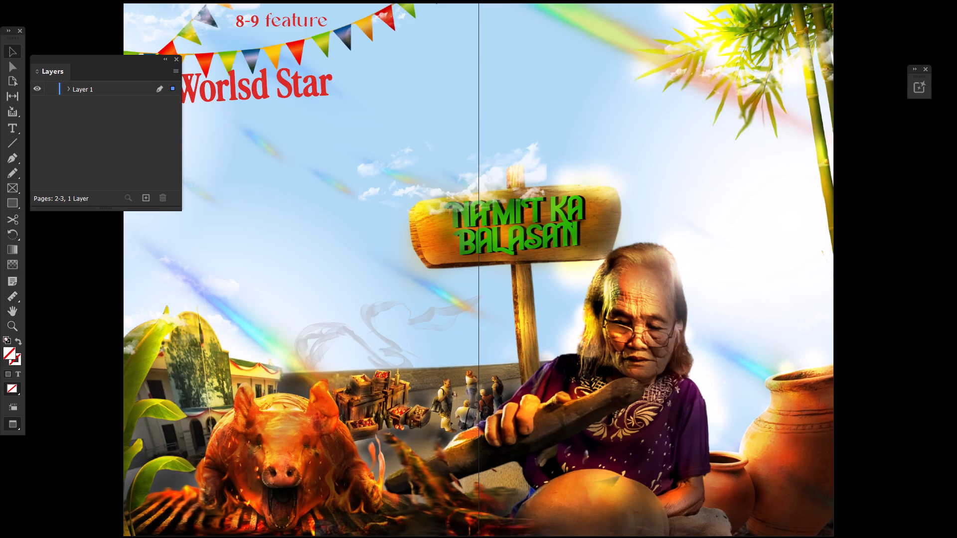
{"action": "key", "text": "shift+w"}
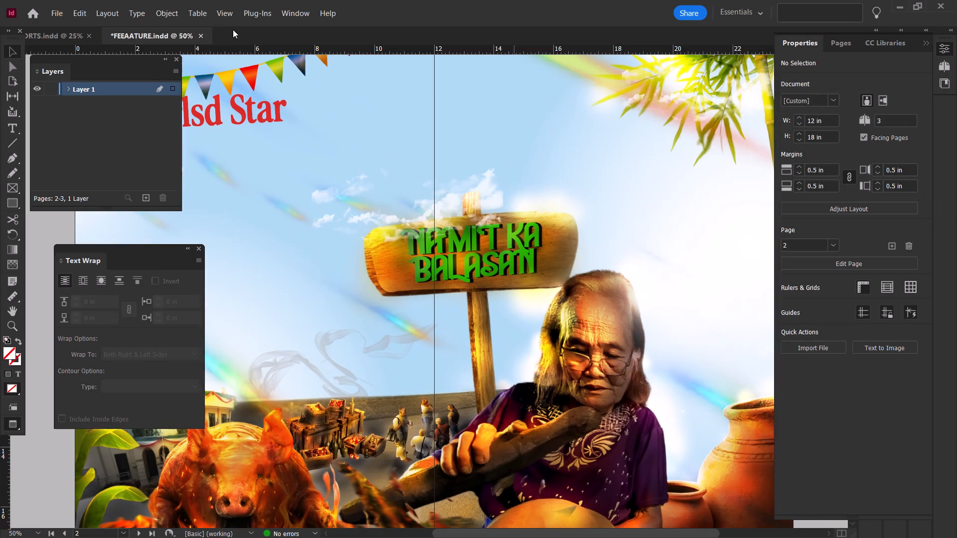
Close FEEAATURE.indd, saving its changes.
{"action": "left_click", "coordinate": [200, 36]}
{"action": "left_click", "coordinate": [481, 288]}
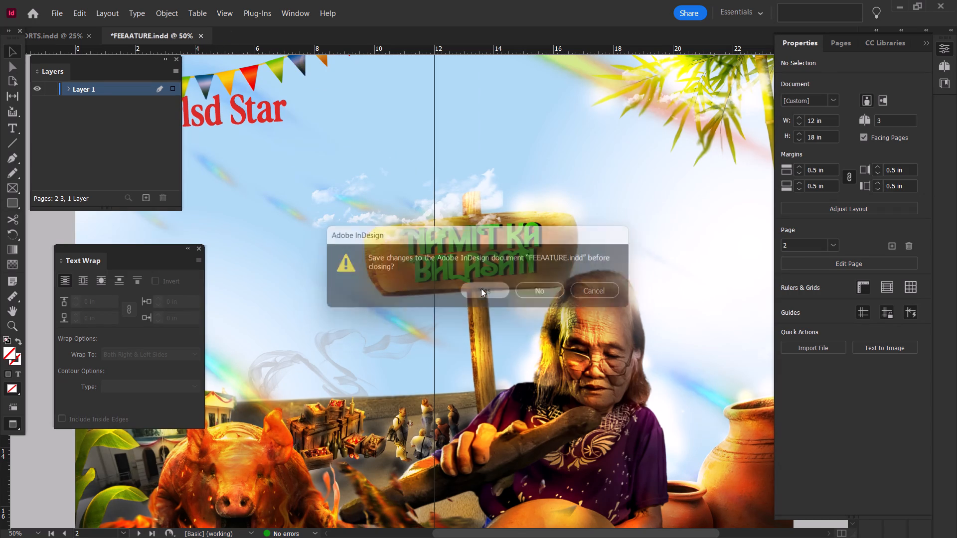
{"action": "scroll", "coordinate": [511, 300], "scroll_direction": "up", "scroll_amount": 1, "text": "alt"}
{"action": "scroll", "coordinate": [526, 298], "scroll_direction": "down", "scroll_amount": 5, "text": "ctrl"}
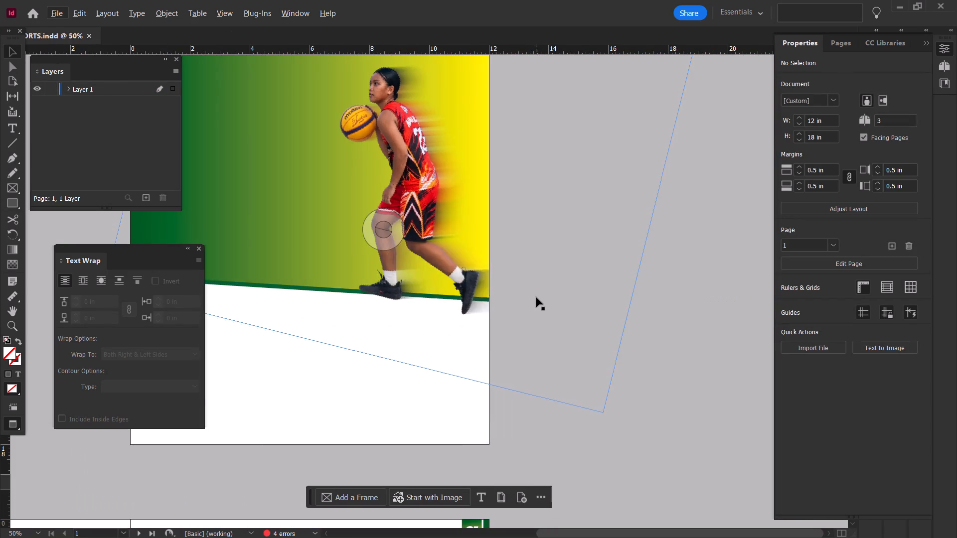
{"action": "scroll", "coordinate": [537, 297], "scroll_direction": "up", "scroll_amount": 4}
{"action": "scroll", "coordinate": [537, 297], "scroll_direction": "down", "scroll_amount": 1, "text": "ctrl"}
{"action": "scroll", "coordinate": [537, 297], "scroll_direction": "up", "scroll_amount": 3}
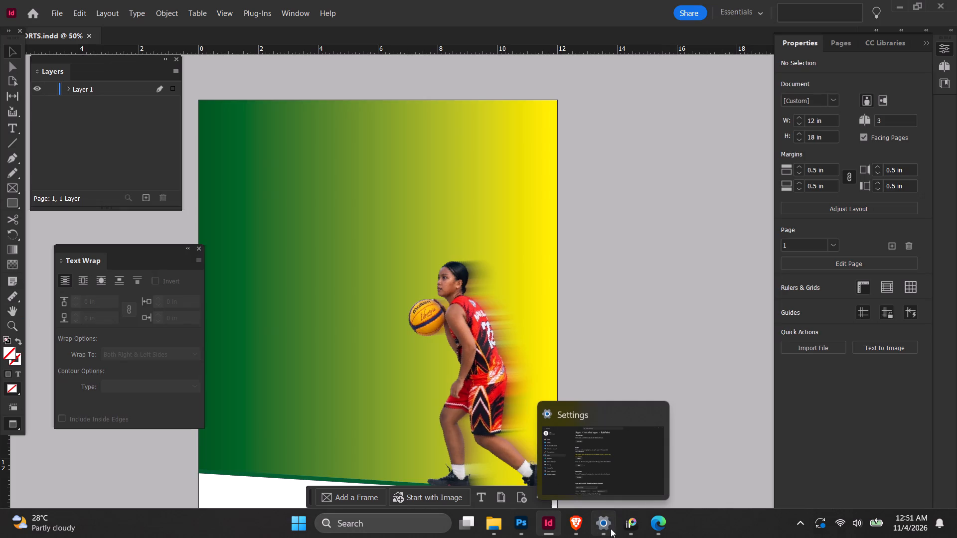
Close the ibisPaint window and the Microsoft Edge window showing FEEAATURE.pdf.
{"action": "left_click", "coordinate": [684, 410]}
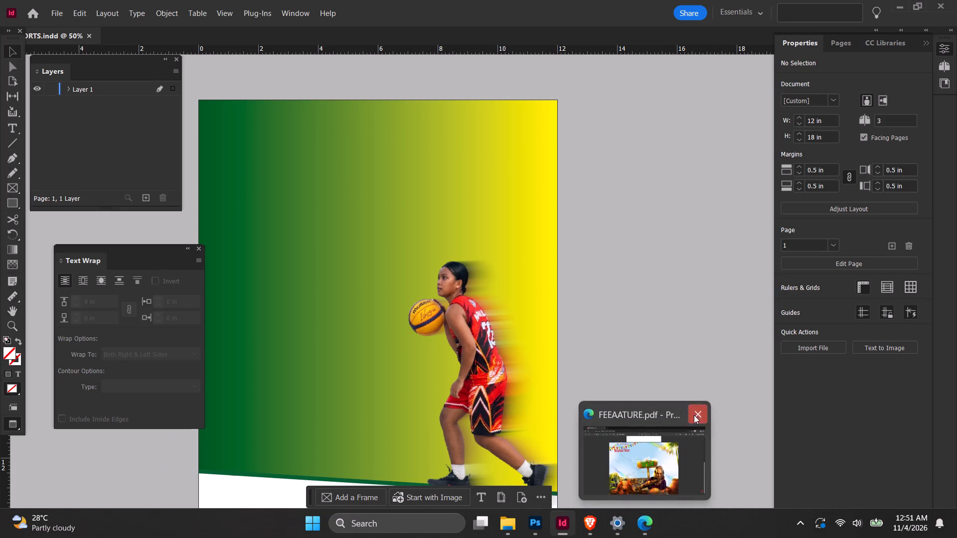
{"action": "left_click", "coordinate": [697, 415]}
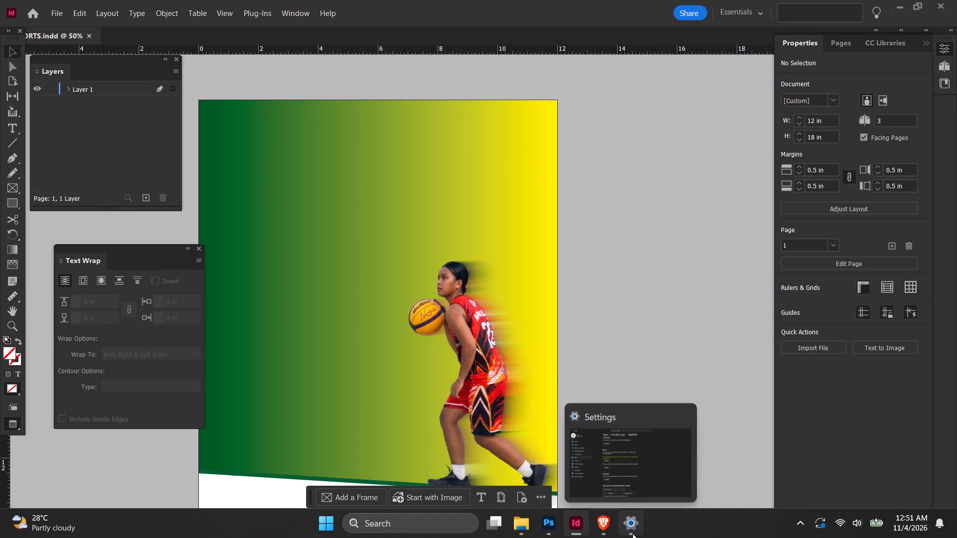
Switch to Windows Settings and reset the ibisPaint app, deleting its data.
{"action": "left_click", "coordinate": [633, 532]}
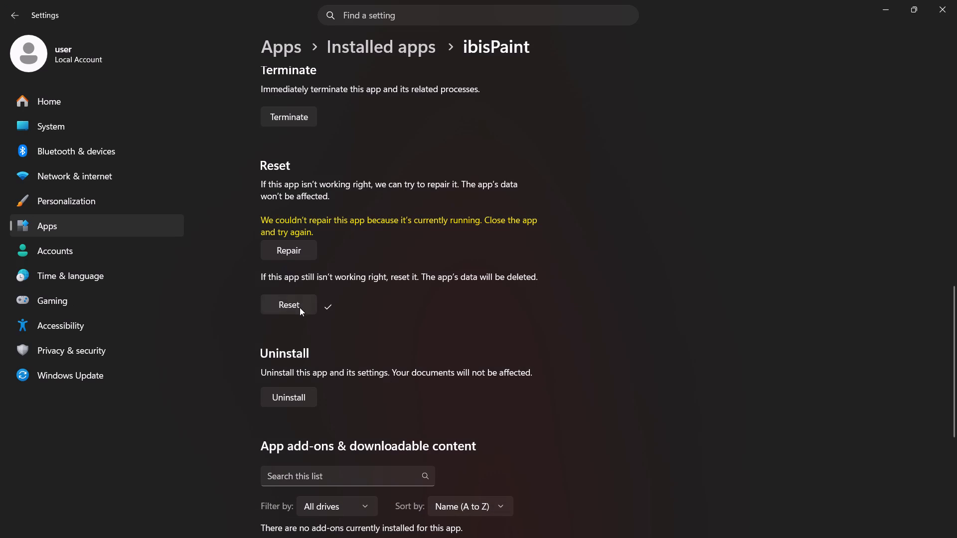
{"action": "left_click", "coordinate": [300, 307]}
{"action": "left_click", "coordinate": [334, 269]}
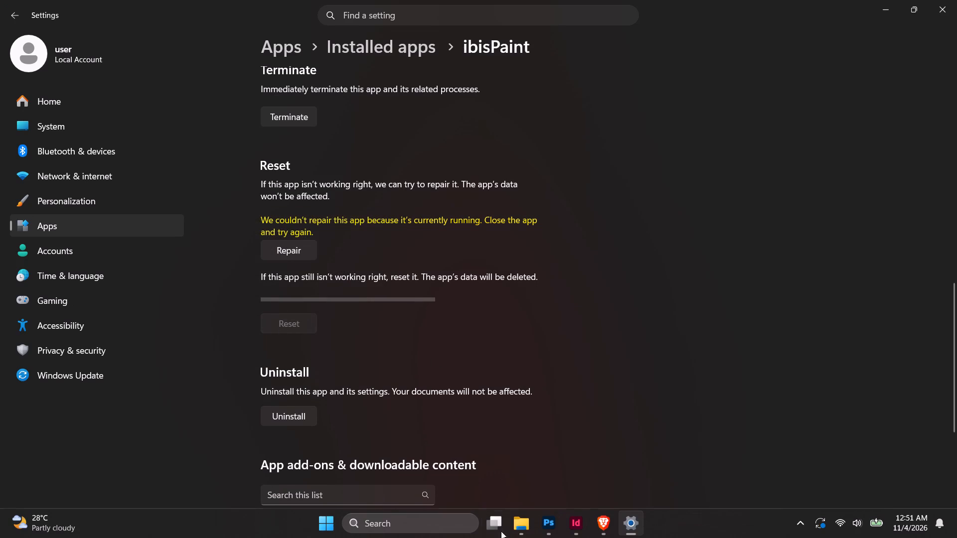
Switch to Photoshop and save FEEATURE.psd.
{"action": "left_click", "coordinate": [544, 476]}
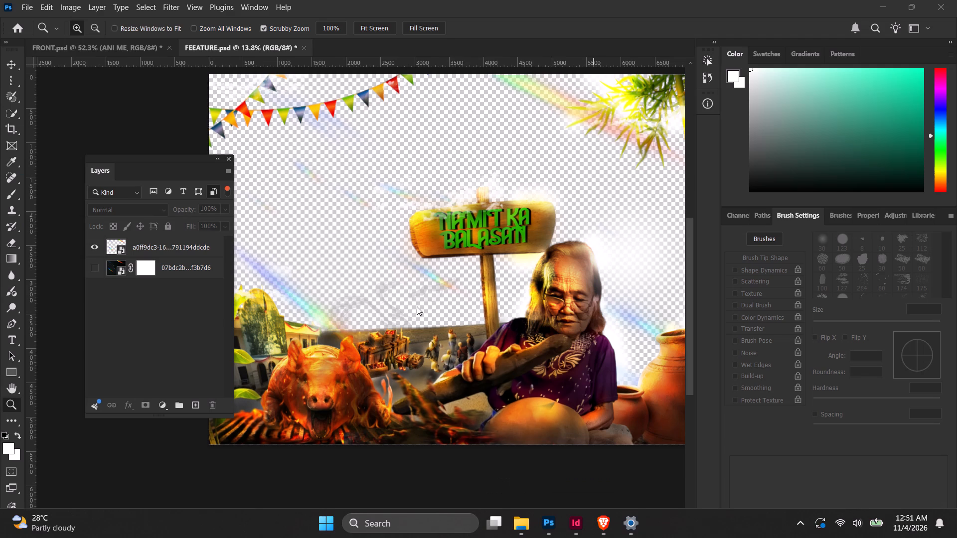
{"action": "key", "text": "ctrl+s"}
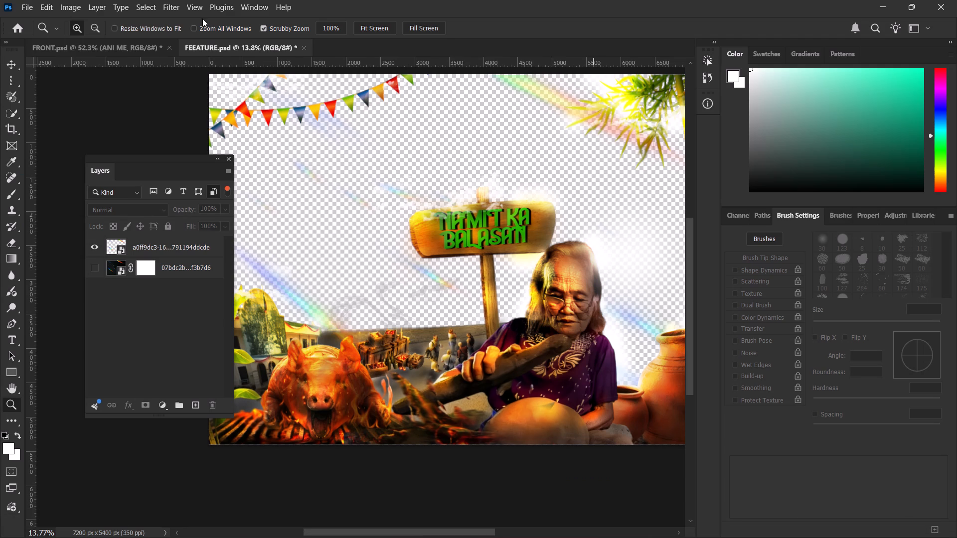
{"action": "left_click", "coordinate": [302, 48]}
{"action": "left_click", "coordinate": [303, 48]}
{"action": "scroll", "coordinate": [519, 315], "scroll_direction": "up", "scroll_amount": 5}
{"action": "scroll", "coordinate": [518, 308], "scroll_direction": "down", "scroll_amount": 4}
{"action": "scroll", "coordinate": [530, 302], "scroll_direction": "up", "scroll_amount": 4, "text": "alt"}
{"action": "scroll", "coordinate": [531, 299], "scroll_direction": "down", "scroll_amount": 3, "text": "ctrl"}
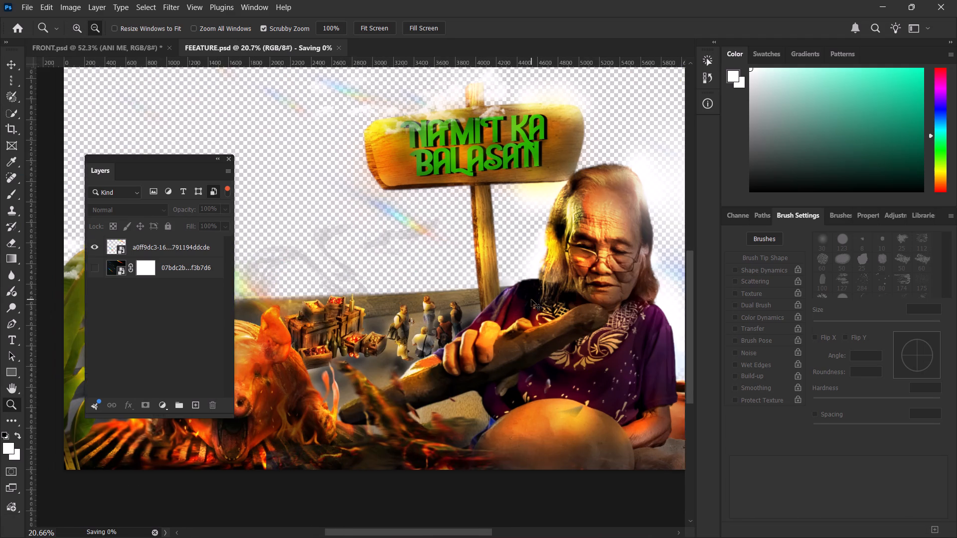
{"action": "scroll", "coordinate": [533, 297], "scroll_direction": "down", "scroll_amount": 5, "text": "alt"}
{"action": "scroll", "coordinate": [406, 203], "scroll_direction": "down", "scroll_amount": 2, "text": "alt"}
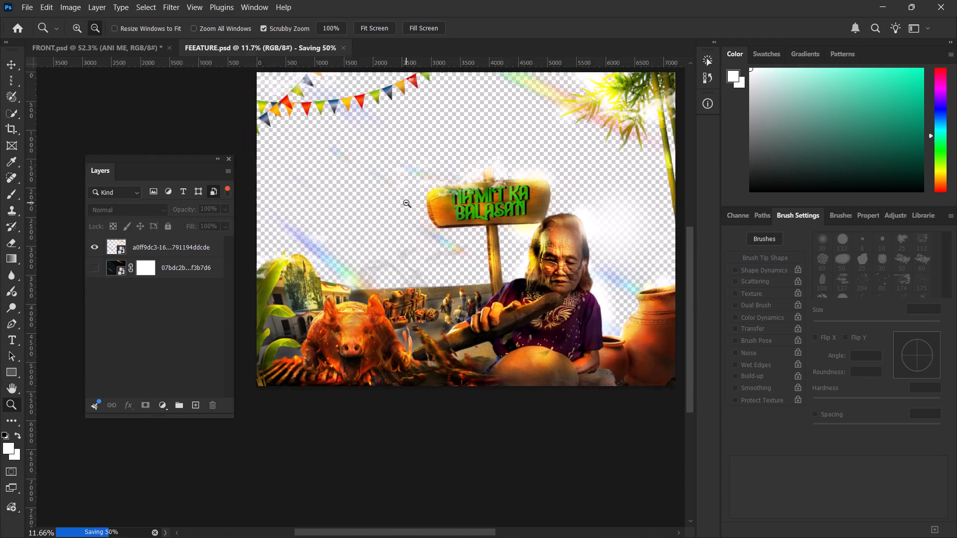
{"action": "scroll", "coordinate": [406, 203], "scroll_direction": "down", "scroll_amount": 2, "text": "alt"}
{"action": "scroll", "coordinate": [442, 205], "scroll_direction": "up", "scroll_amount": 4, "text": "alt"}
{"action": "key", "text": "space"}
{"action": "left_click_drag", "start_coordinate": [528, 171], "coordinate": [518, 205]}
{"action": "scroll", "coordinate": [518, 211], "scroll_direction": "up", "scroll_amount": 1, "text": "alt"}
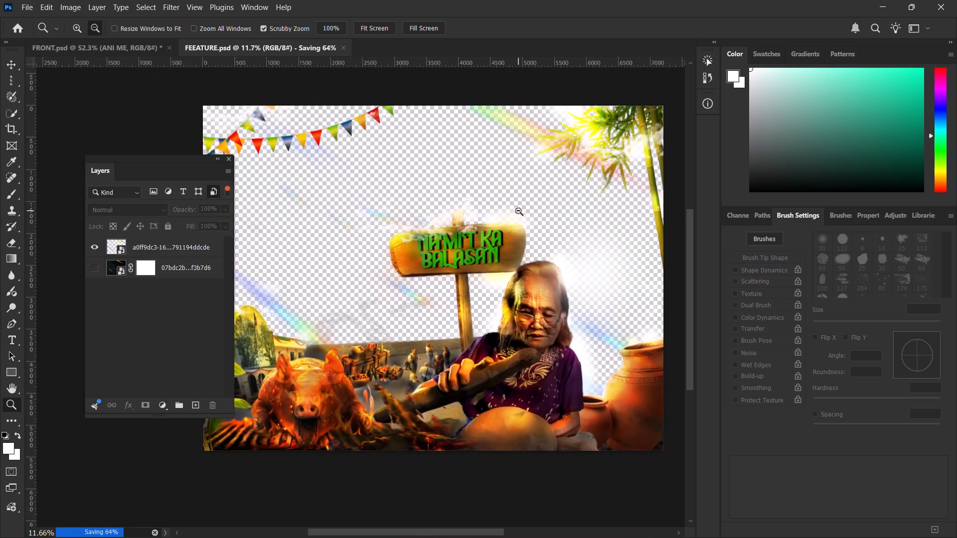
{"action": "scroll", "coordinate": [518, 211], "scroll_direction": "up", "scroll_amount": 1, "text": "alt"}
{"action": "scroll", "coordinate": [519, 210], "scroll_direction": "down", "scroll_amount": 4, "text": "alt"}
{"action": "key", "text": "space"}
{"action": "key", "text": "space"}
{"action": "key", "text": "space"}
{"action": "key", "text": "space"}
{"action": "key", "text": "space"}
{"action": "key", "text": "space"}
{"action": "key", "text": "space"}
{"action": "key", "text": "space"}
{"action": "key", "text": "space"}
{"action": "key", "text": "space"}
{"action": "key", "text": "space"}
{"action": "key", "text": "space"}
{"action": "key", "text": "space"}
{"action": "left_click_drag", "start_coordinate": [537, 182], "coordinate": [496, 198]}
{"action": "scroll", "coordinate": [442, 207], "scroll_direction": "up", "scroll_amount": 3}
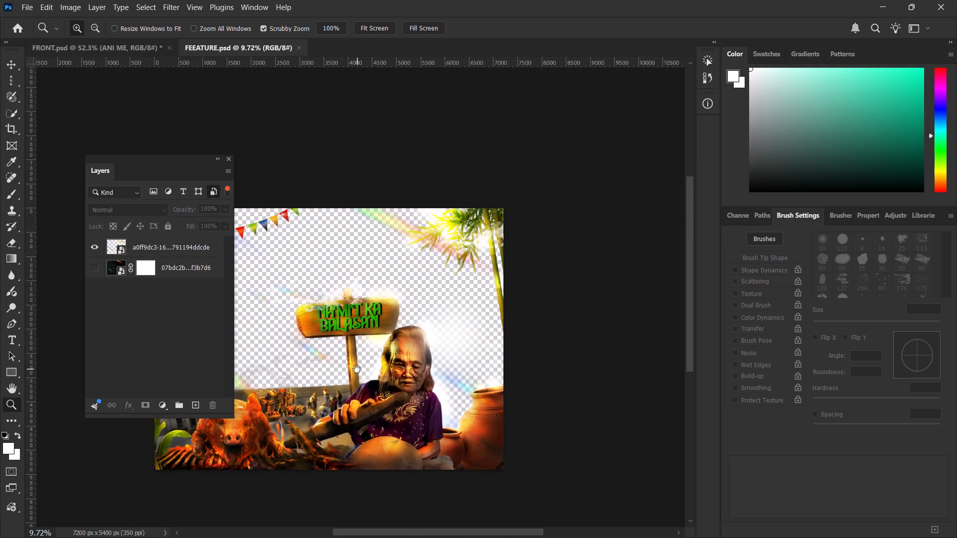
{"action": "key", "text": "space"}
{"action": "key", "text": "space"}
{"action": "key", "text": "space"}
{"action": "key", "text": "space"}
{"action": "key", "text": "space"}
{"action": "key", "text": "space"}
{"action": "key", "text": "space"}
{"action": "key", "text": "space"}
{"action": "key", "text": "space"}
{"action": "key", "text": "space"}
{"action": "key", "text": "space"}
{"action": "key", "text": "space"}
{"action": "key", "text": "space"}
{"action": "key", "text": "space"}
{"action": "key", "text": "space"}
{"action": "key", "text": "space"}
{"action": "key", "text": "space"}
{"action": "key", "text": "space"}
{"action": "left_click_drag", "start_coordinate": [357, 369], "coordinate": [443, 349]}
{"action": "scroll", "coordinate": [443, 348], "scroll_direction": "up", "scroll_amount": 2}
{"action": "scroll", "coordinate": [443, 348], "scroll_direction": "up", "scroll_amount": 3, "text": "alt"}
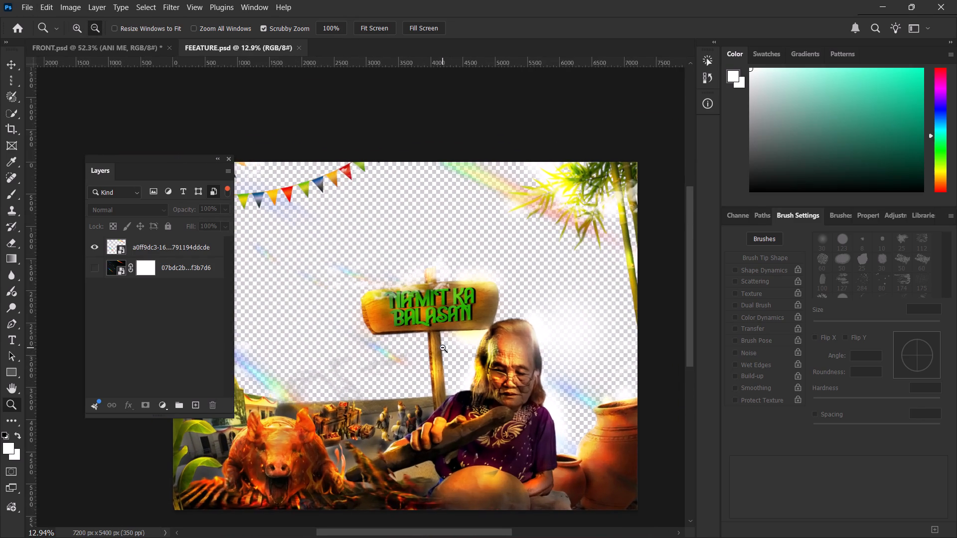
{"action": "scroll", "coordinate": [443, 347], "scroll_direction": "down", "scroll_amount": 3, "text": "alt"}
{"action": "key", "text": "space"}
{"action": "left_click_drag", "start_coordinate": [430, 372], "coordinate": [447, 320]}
Close the saved FEEATURE.psd document.
{"action": "left_click", "coordinate": [302, 46]}
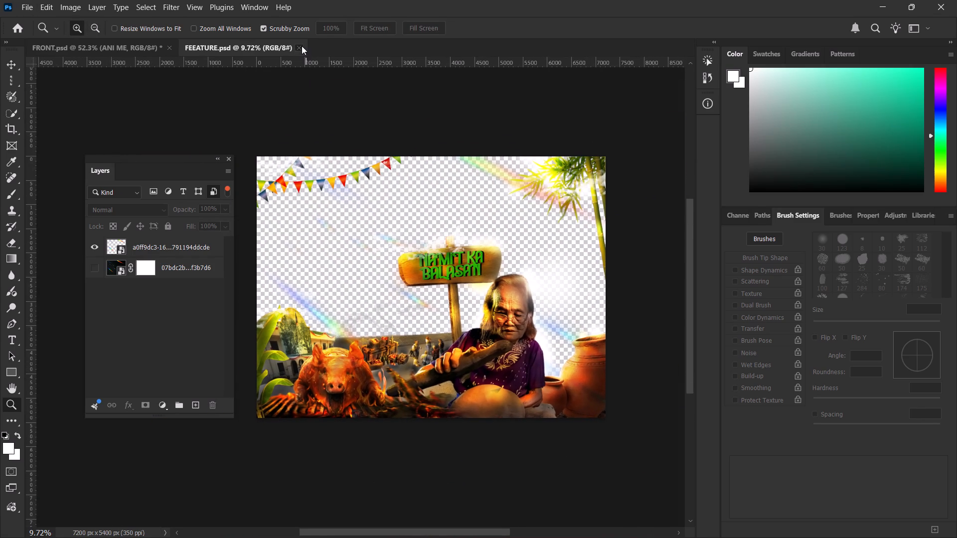
Close FRONT.psd in Photoshop, saving its changes.
{"action": "left_click", "coordinate": [166, 48]}
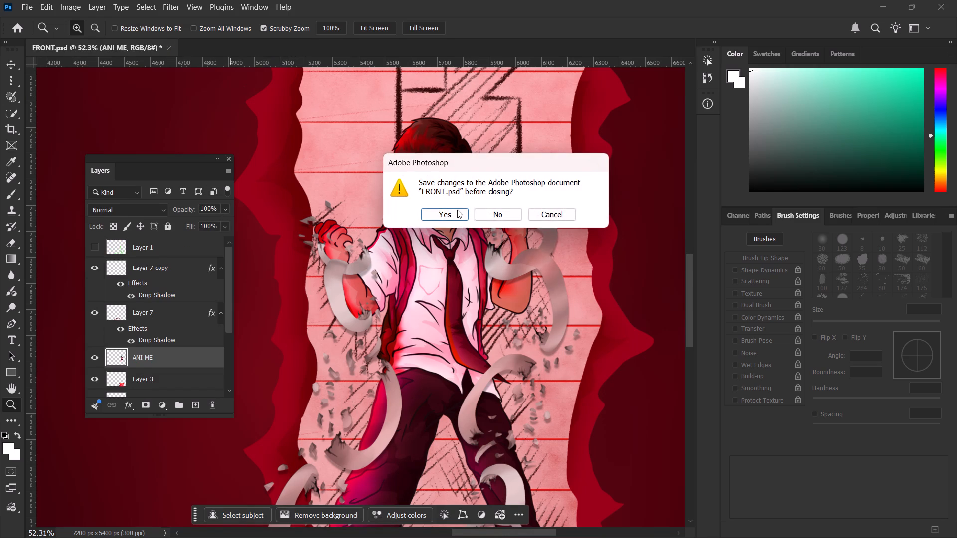
{"action": "left_click", "coordinate": [456, 217]}
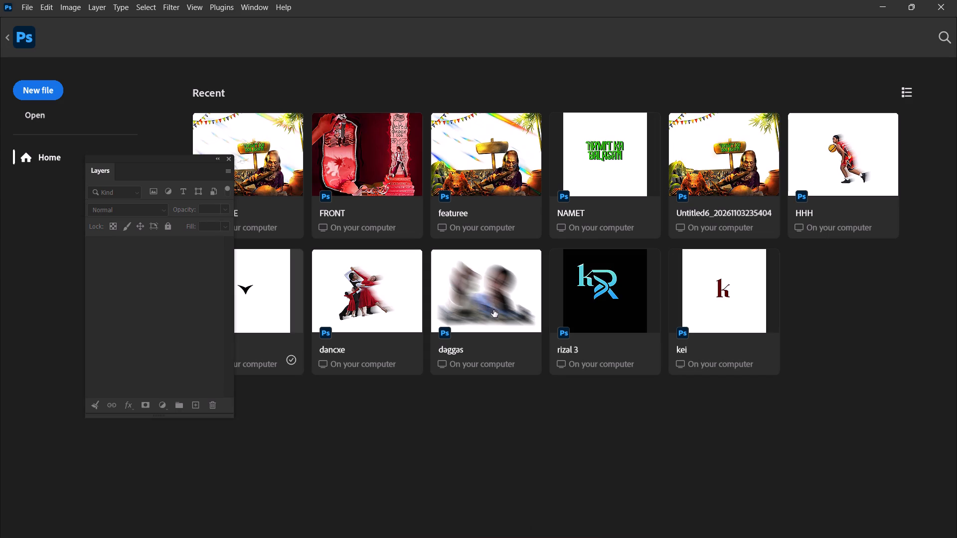
{"action": "left_click", "coordinate": [478, 444]}
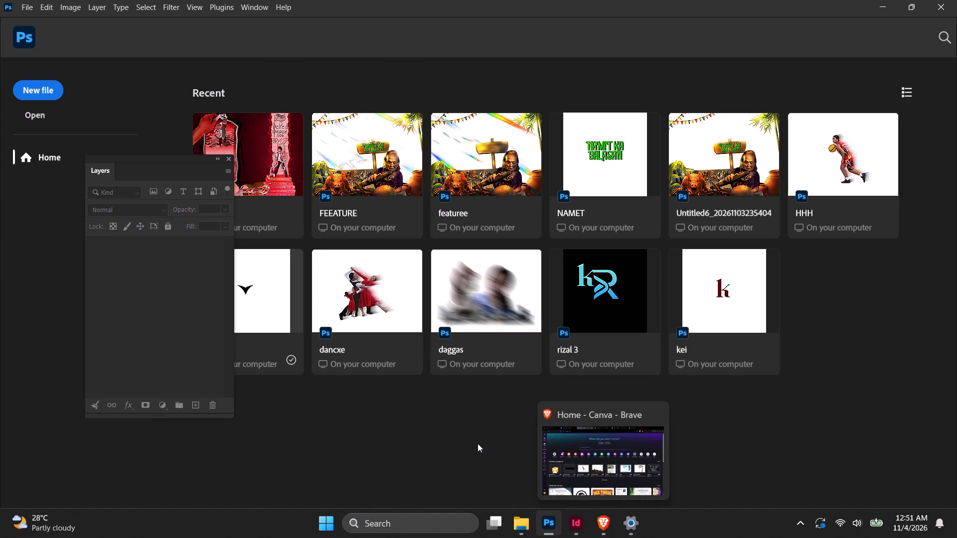
Switch to InDesign and look over the ISPORTS.indd sports layout.
{"action": "left_click", "coordinate": [586, 528]}
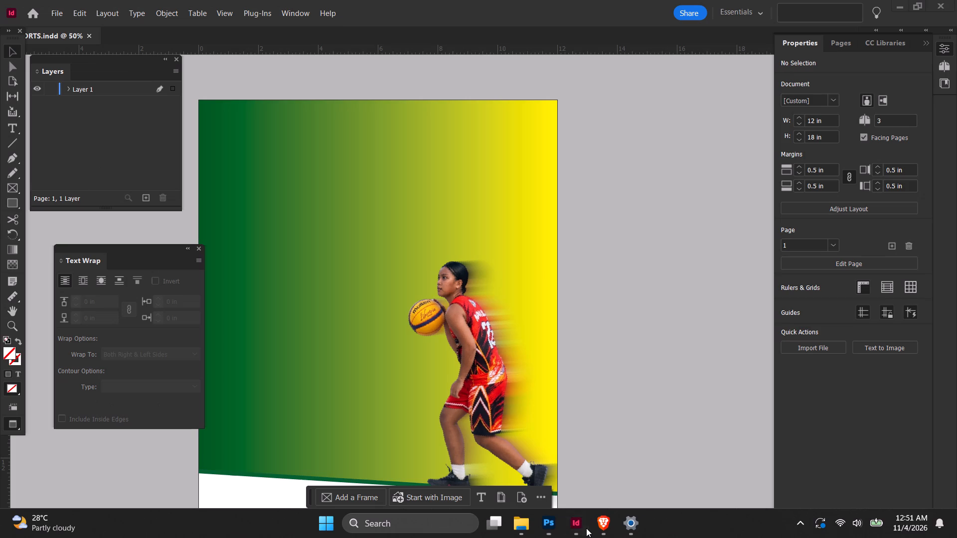
{"action": "scroll", "coordinate": [556, 442], "scroll_direction": "down", "scroll_amount": 4}
{"action": "scroll", "coordinate": [556, 440], "scroll_direction": "up", "scroll_amount": 1}
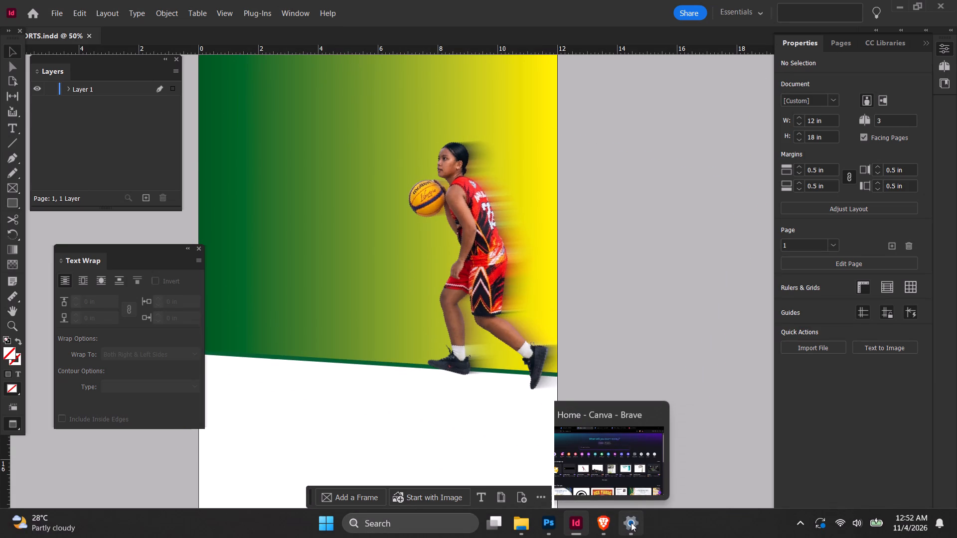
Search Windows for "ibis", launch ibisPaint and agree to the analytics data collection.
{"action": "left_click", "coordinate": [631, 523]}
{"action": "left_click", "coordinate": [417, 528]}
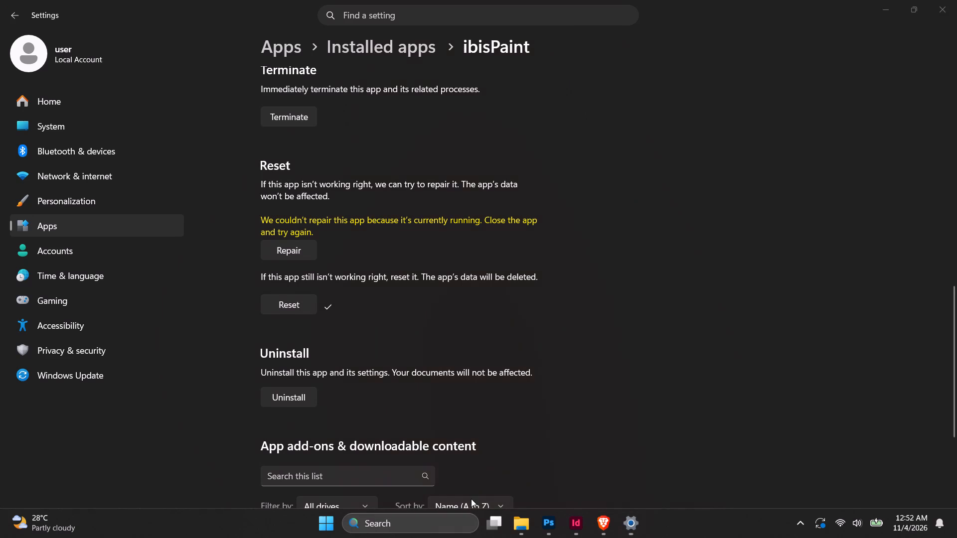
{"action": "type", "text": "ibis"}
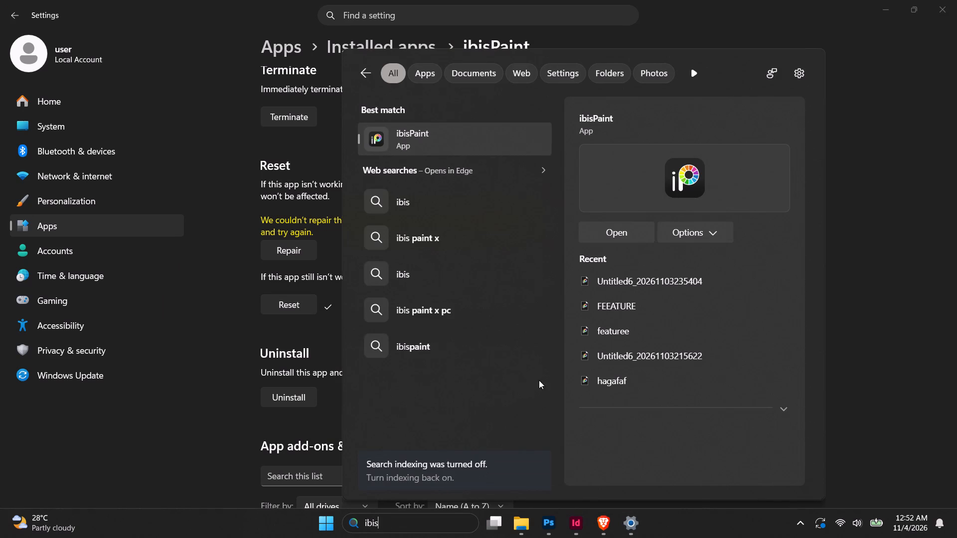
{"action": "left_click", "coordinate": [631, 236]}
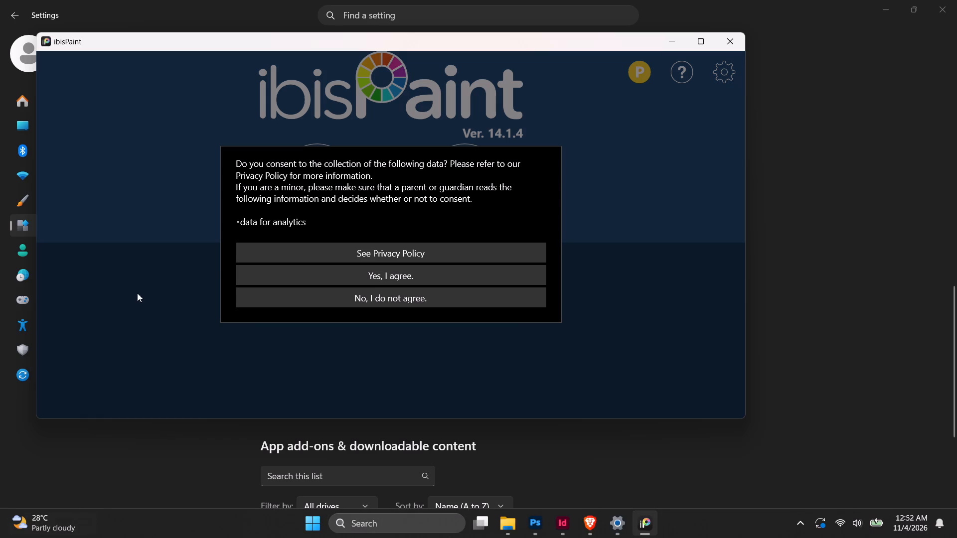
{"action": "left_click", "coordinate": [357, 275]}
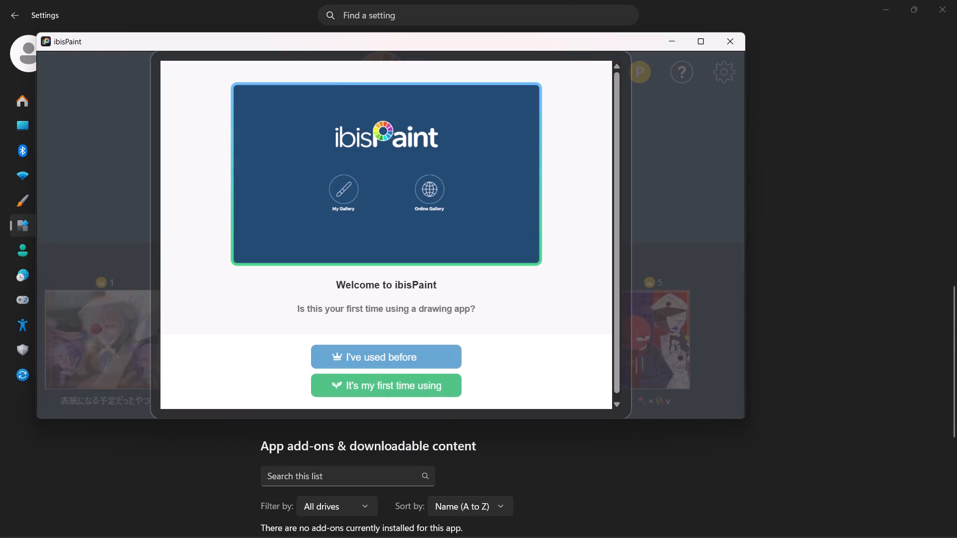
Switch to Spotify in Brave, search for "jesus wept to" and play "Jesus wept too" by Cade Biers.
{"action": "left_click", "coordinate": [596, 525]}
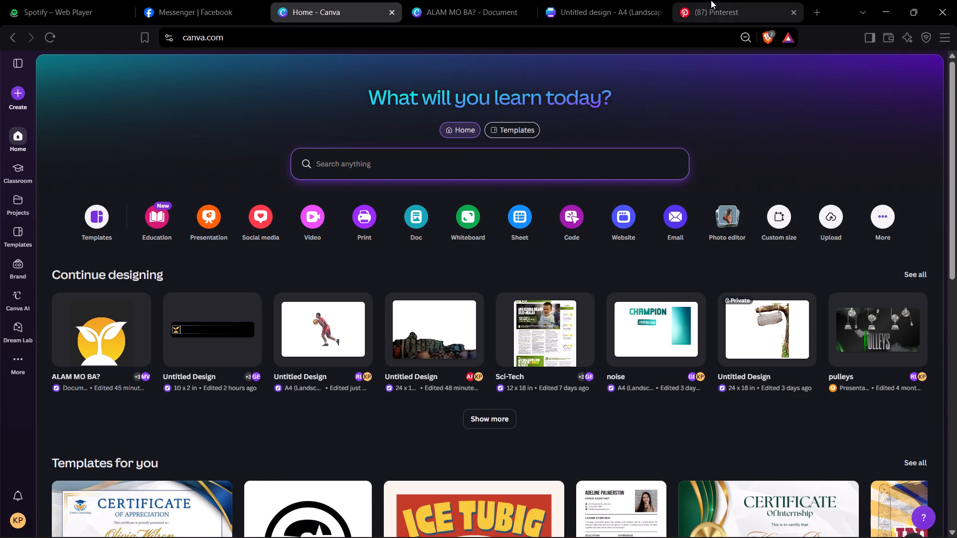
{"action": "left_click", "coordinate": [51, 0]}
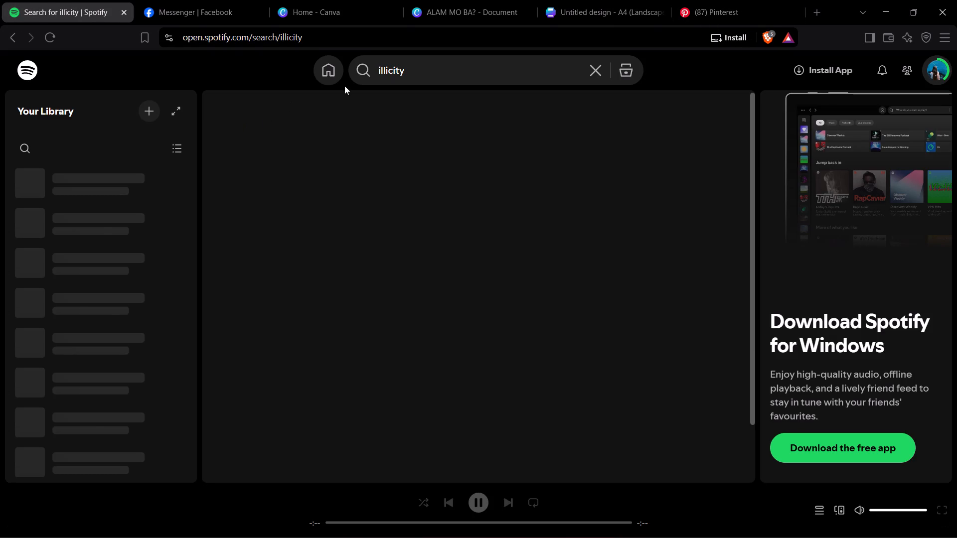
{"action": "left_click", "coordinate": [425, 73]}
{"action": "left_click_drag", "start_coordinate": [418, 67], "coordinate": [349, 76]}
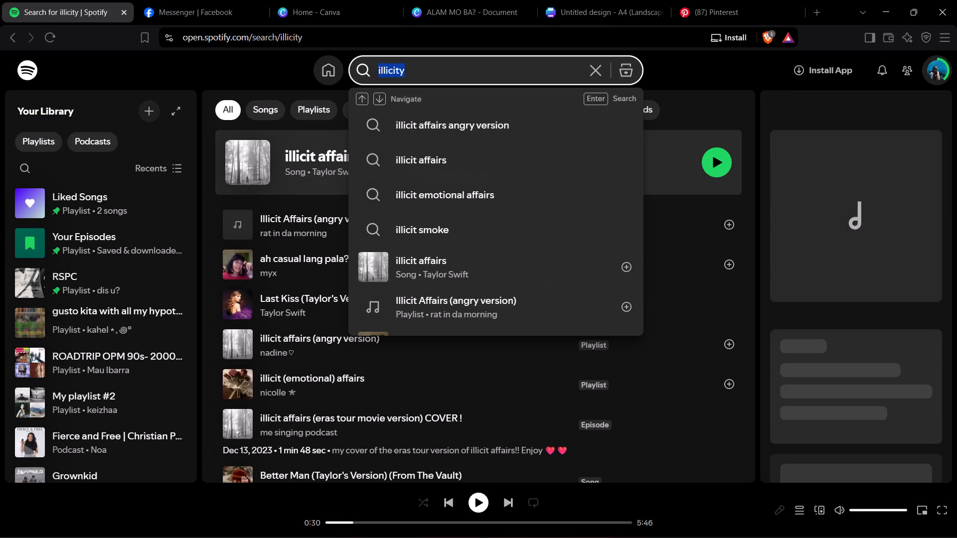
{"action": "key", "text": "BackSpace"}
{"action": "type", "text": "jesus wept to"}
{"action": "key", "text": "Return"}
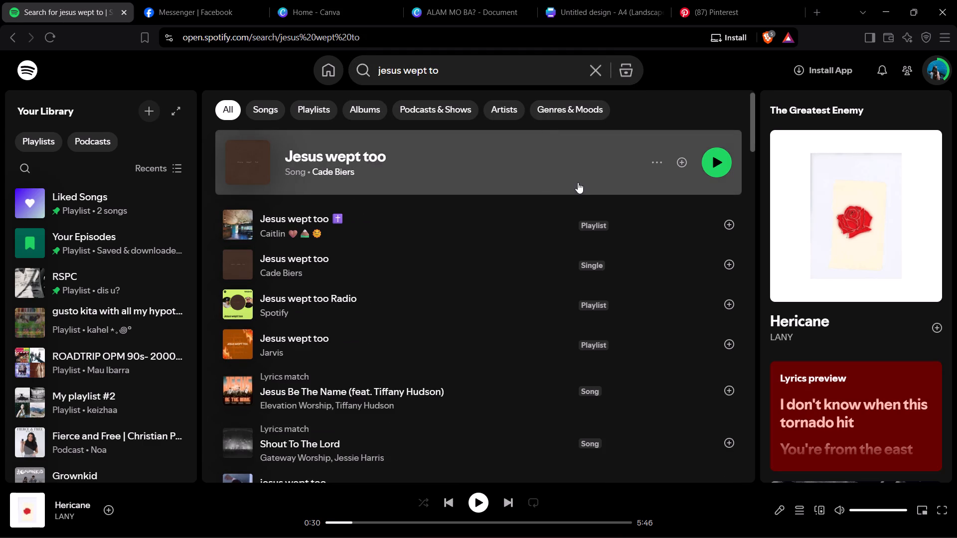
{"action": "left_click", "coordinate": [716, 168]}
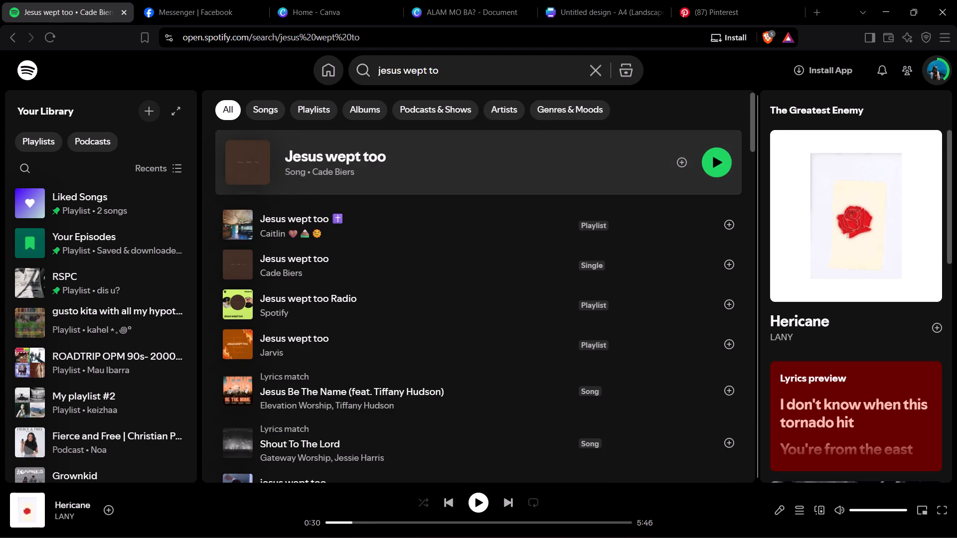
Show the Pinterest page and raise the computer's screen brightness and sound volume.
{"action": "left_click", "coordinate": [707, 0]}
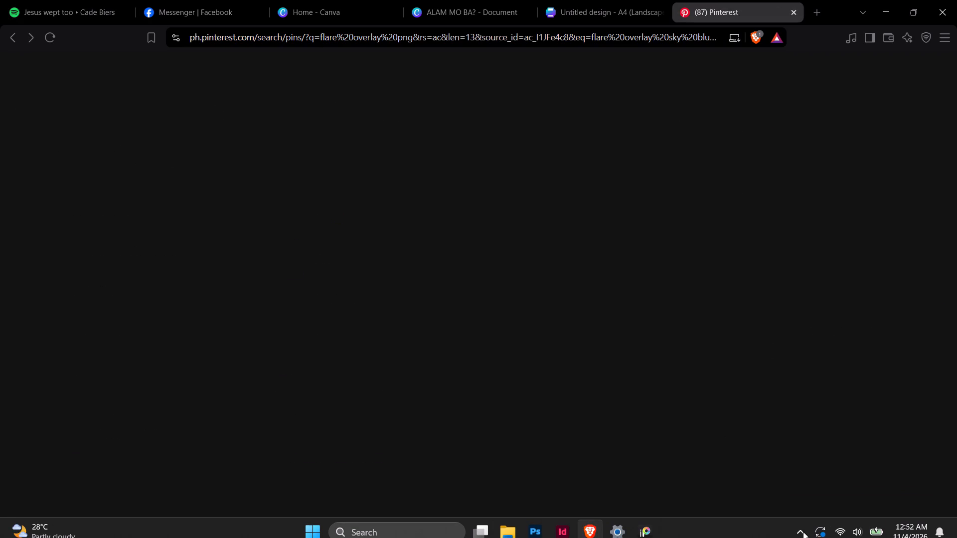
{"action": "left_click", "coordinate": [844, 521]}
{"action": "left_click_drag", "start_coordinate": [855, 417], "coordinate": [865, 414]}
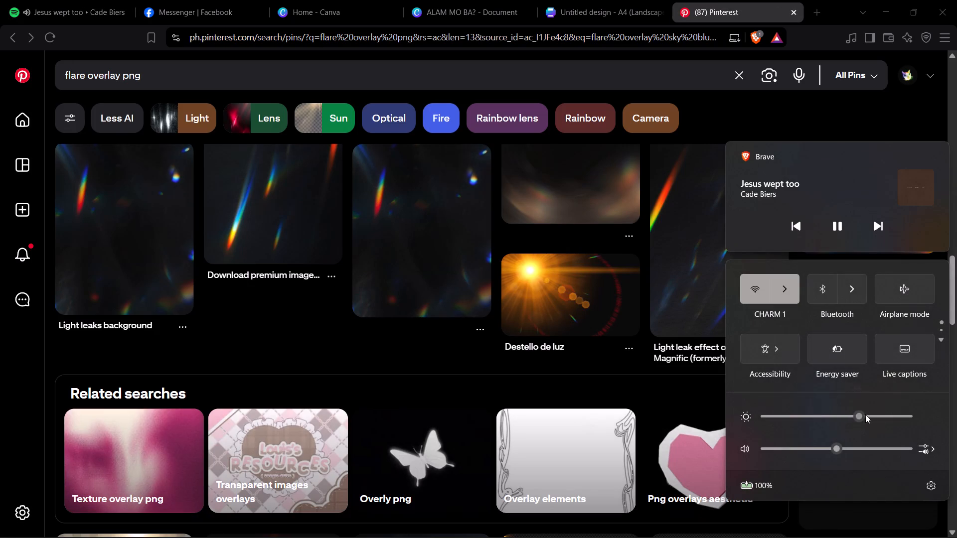
{"action": "left_click_drag", "start_coordinate": [865, 414], "coordinate": [874, 415]}
{"action": "left_click_drag", "start_coordinate": [846, 453], "coordinate": [857, 452]}
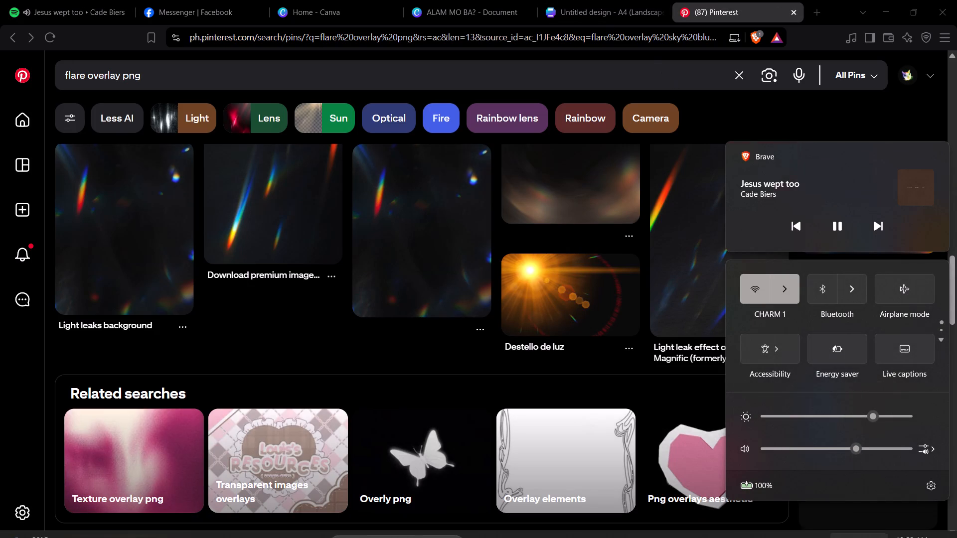
Switch to ibisPaint, go through the welcome introduction as someone who has used a drawing app before, and maximize the window.
{"action": "left_click", "coordinate": [642, 523]}
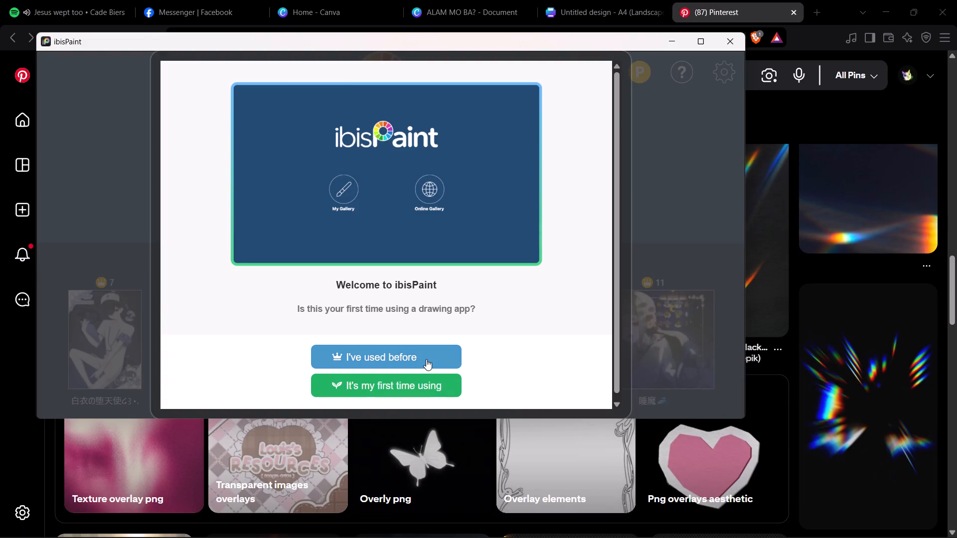
{"action": "left_click", "coordinate": [426, 359]}
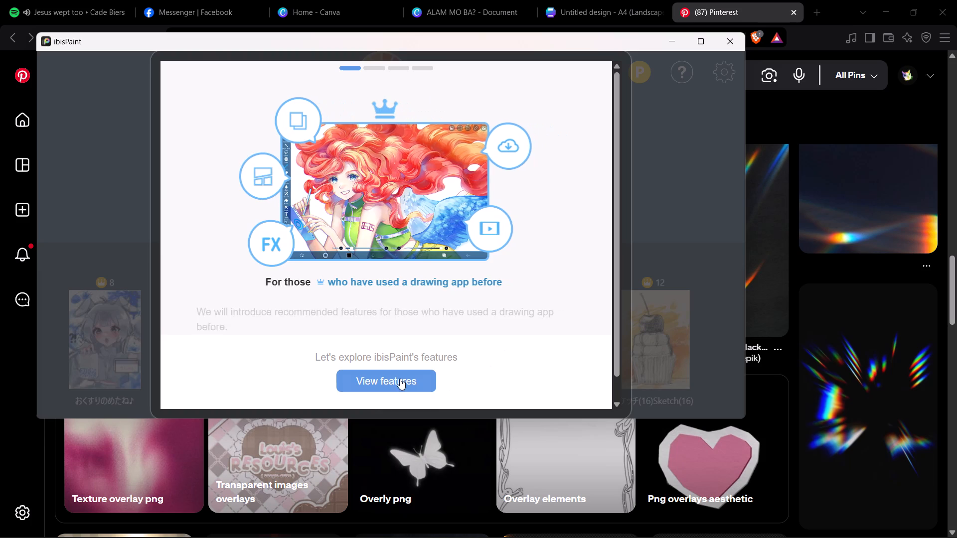
{"action": "left_click", "coordinate": [400, 379]}
{"action": "left_click_drag", "start_coordinate": [389, 372], "coordinate": [387, 377]}
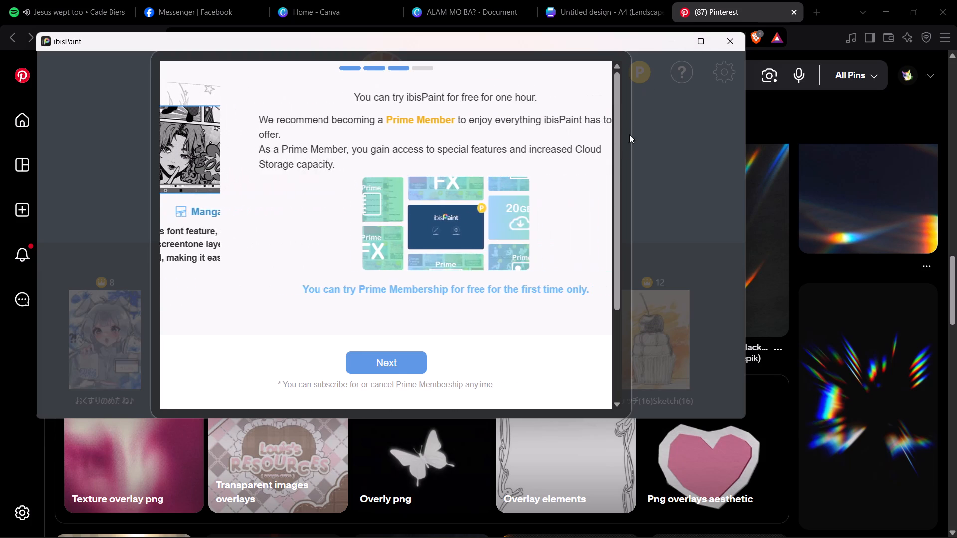
{"action": "left_click", "coordinate": [388, 369]}
{"action": "left_click", "coordinate": [707, 43]}
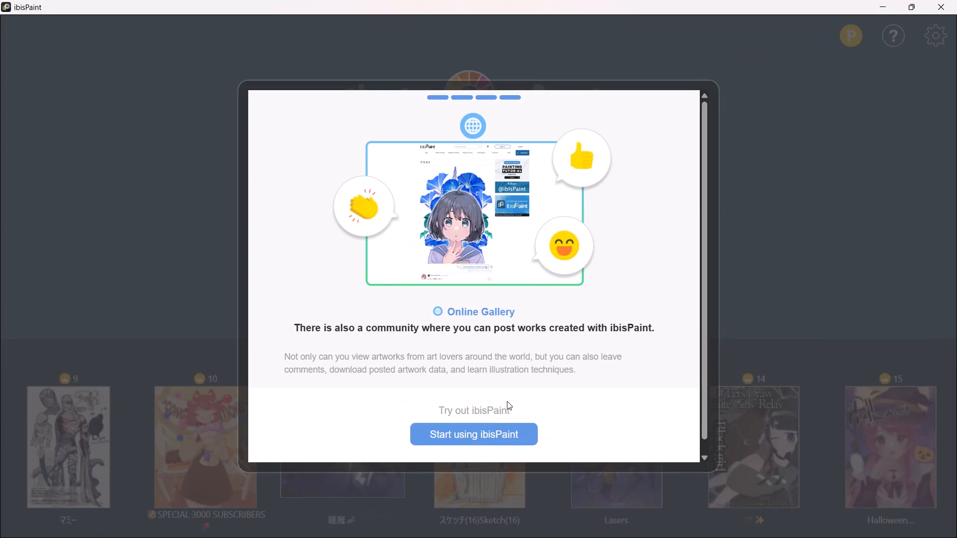
{"action": "left_click", "coordinate": [492, 430]}
{"action": "left_click", "coordinate": [392, 246]}
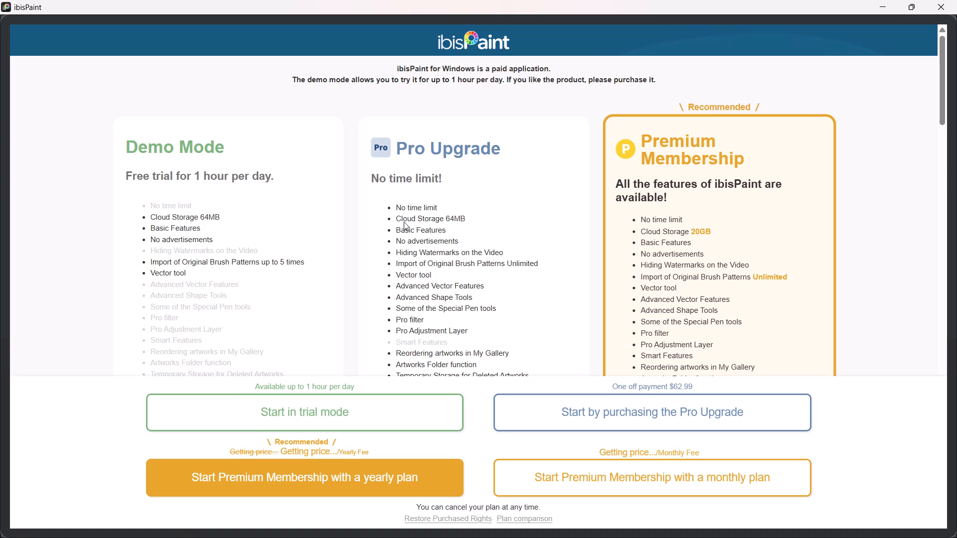
Start ibisPaint in trial mode and open My Gallery.
{"action": "left_click", "coordinate": [387, 401]}
{"action": "left_click", "coordinate": [390, 241]}
Open the Untitled6 artwork's preview from My Gallery.
{"action": "left_click", "coordinate": [117, 148]}
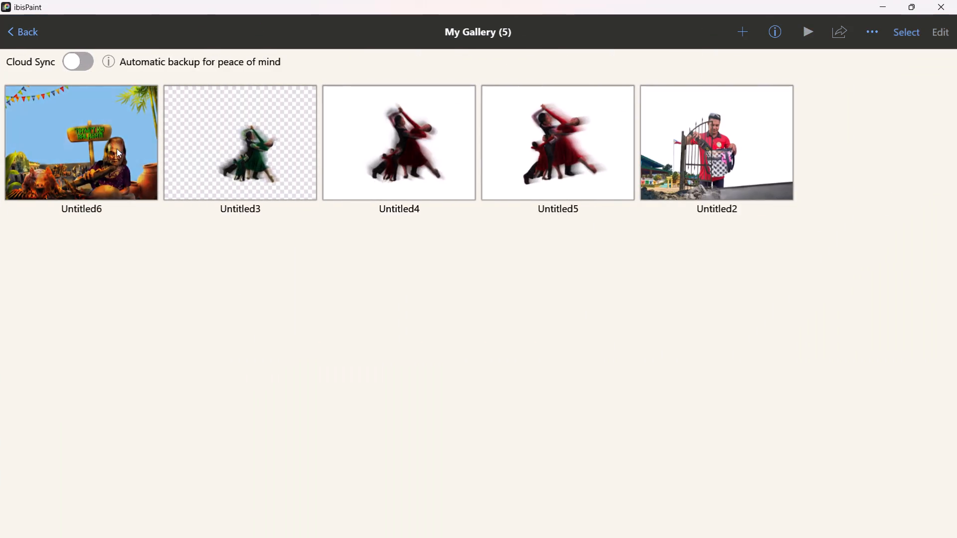
{"action": "scroll", "coordinate": [352, 282], "scroll_direction": "down", "scroll_amount": 1}
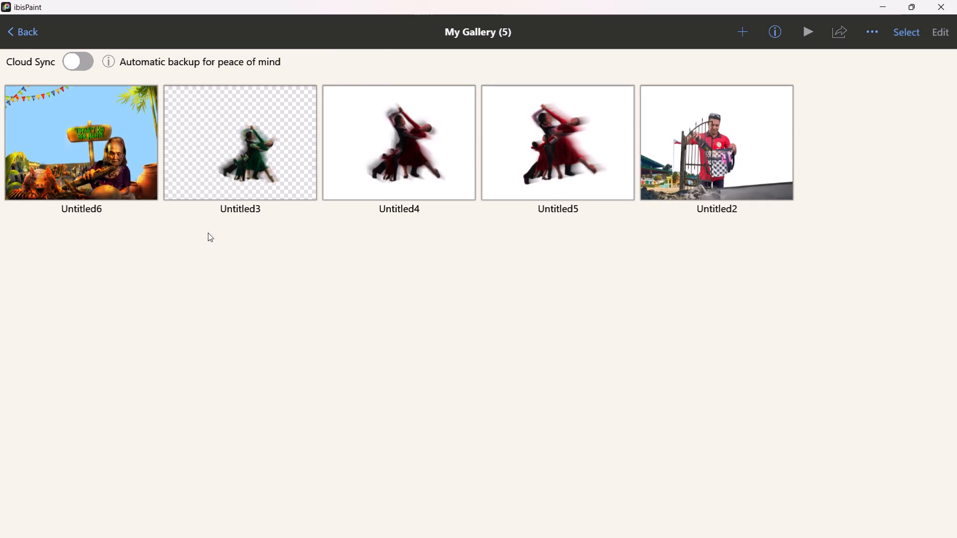
{"action": "left_click", "coordinate": [113, 179]}
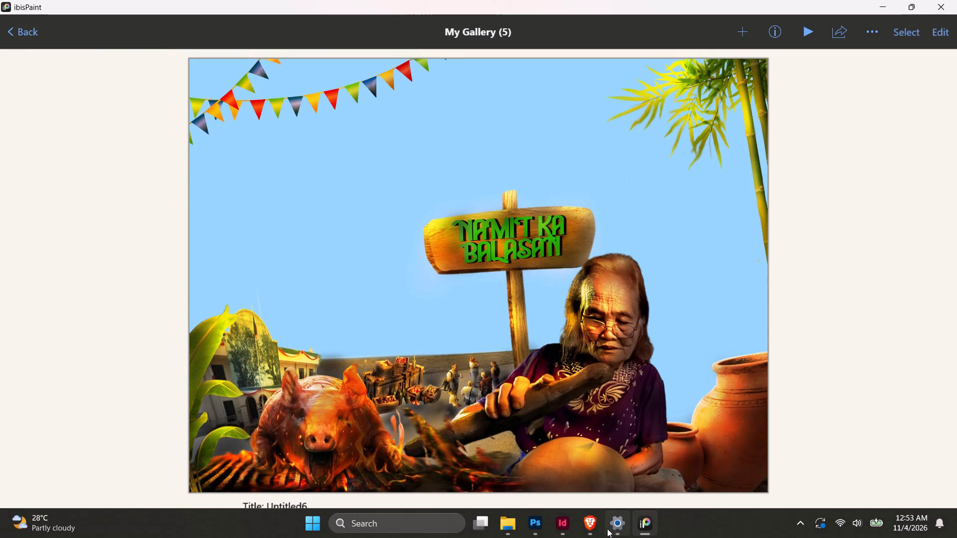
Switch to InDesign and reopen the recent document FEEAATURE.
{"action": "left_click", "coordinate": [571, 526]}
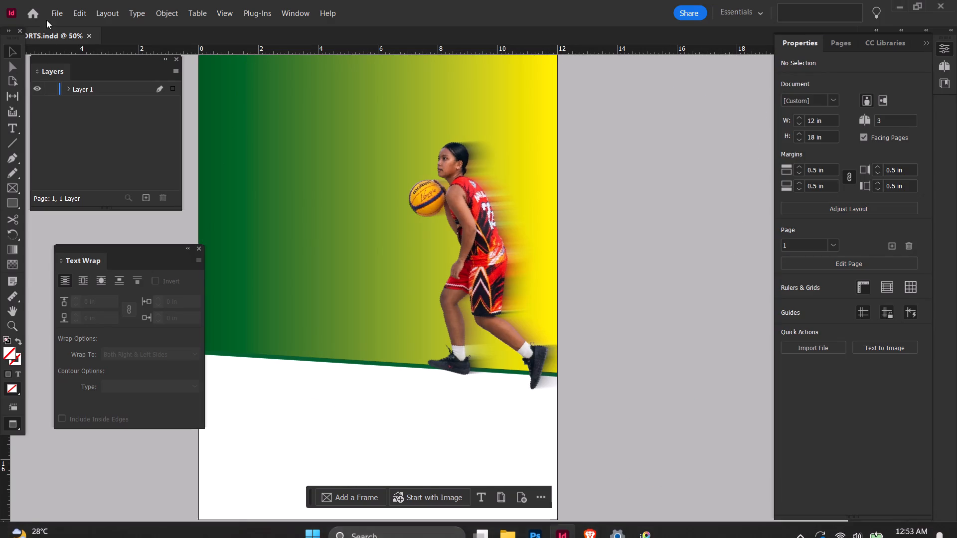
{"action": "left_click", "coordinate": [37, 15]}
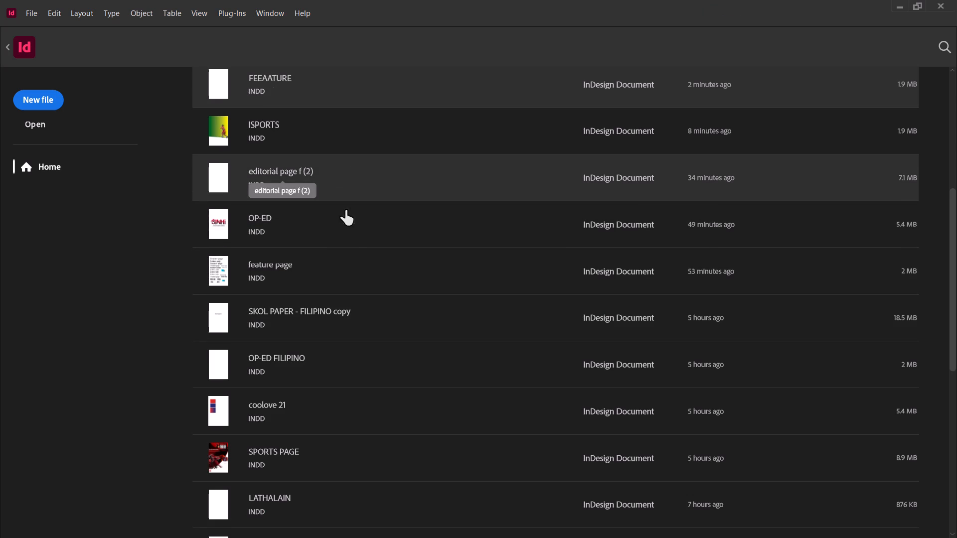
{"action": "left_click", "coordinate": [340, 92]}
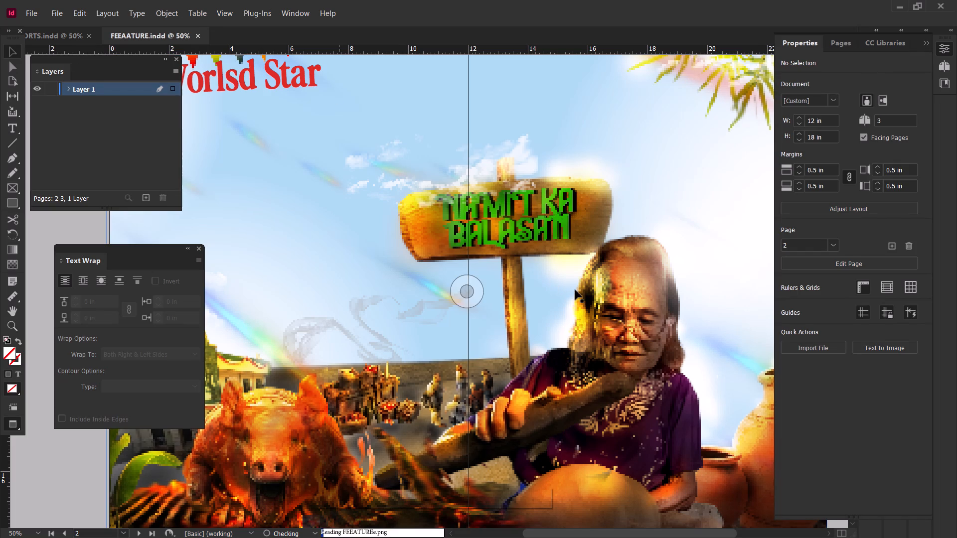
Examine the feature spread on pages 2-3 of FEEAATURE.indd, zoomed out and in presentation mode.
{"action": "scroll", "coordinate": [575, 290], "scroll_direction": "down", "scroll_amount": 2, "text": "ctrl"}
{"action": "scroll", "coordinate": [575, 290], "scroll_direction": "down", "scroll_amount": 1, "text": "alt"}
{"action": "scroll", "coordinate": [554, 303], "scroll_direction": "down", "scroll_amount": 2}
{"action": "scroll", "coordinate": [527, 316], "scroll_direction": "up", "scroll_amount": 1, "text": "alt"}
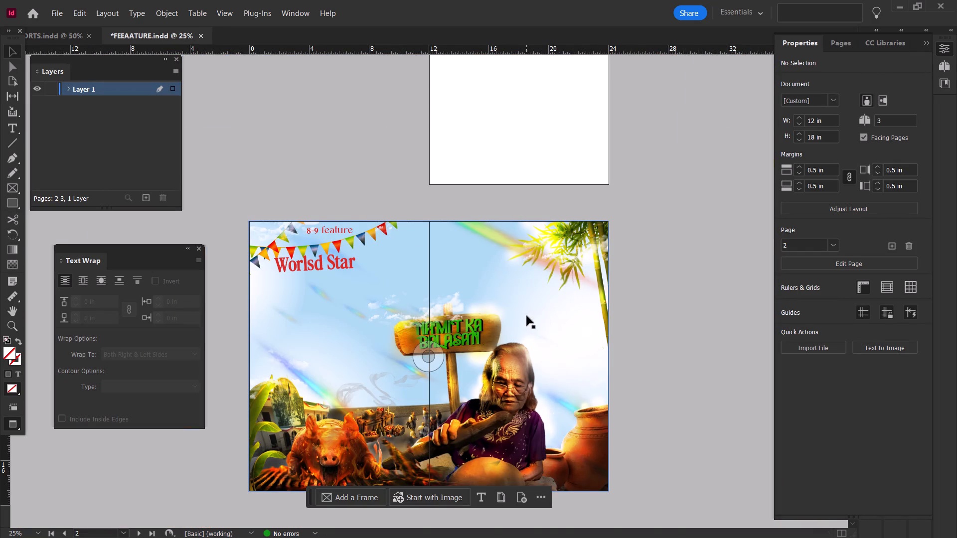
{"action": "scroll", "coordinate": [527, 316], "scroll_direction": "down", "scroll_amount": 2}
{"action": "key", "text": "shift+w"}
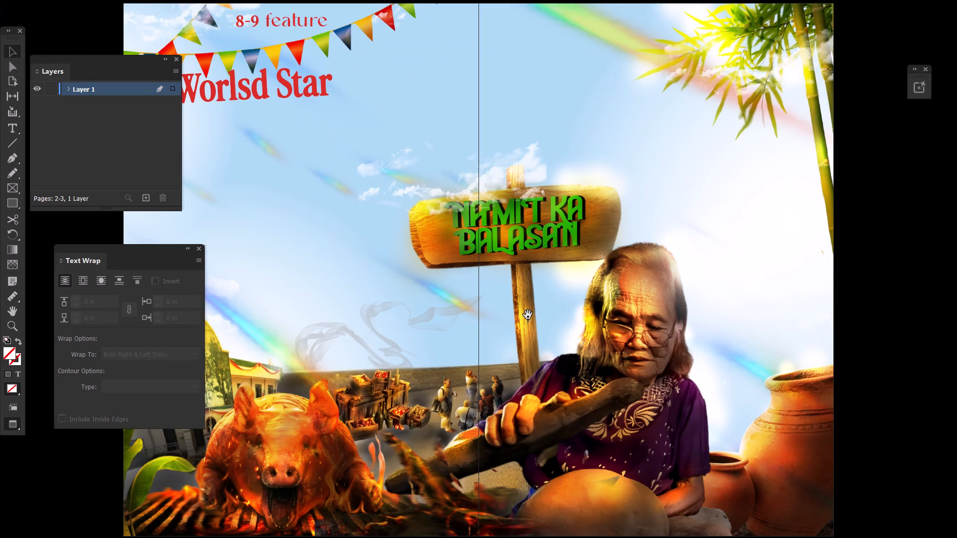
{"action": "key", "text": "shift+w"}
{"action": "scroll", "coordinate": [528, 315], "scroll_direction": "down", "scroll_amount": 3}
{"action": "scroll", "coordinate": [528, 315], "scroll_direction": "up", "scroll_amount": 2, "text": "ctrl"}
{"action": "scroll", "coordinate": [528, 315], "scroll_direction": "down", "scroll_amount": 1, "text": "alt"}
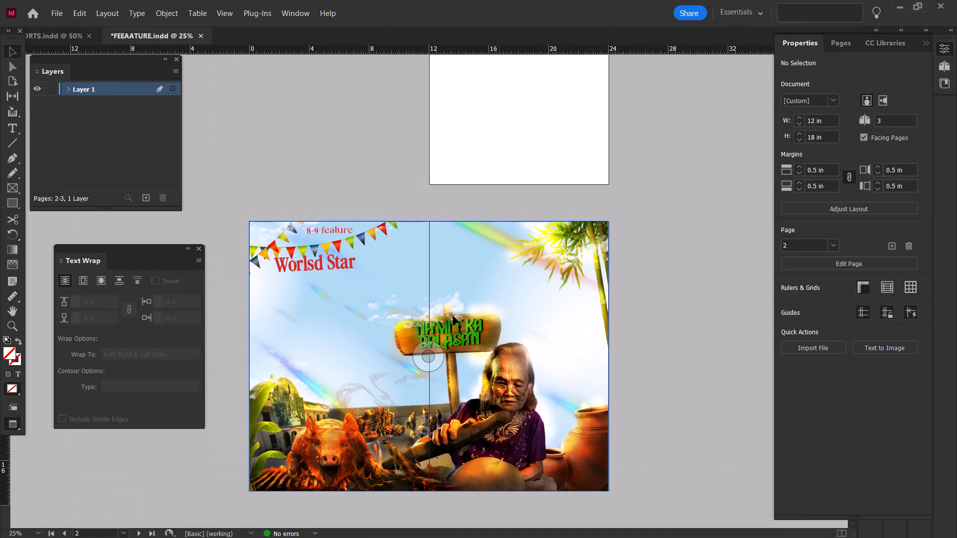
{"action": "scroll", "coordinate": [363, 316], "scroll_direction": "up", "scroll_amount": 1, "text": "ctrl"}
{"action": "scroll", "coordinate": [303, 329], "scroll_direction": "up", "scroll_amount": 1, "text": "alt"}
{"action": "scroll", "coordinate": [303, 329], "scroll_direction": "down", "scroll_amount": 3, "text": "ctrl"}
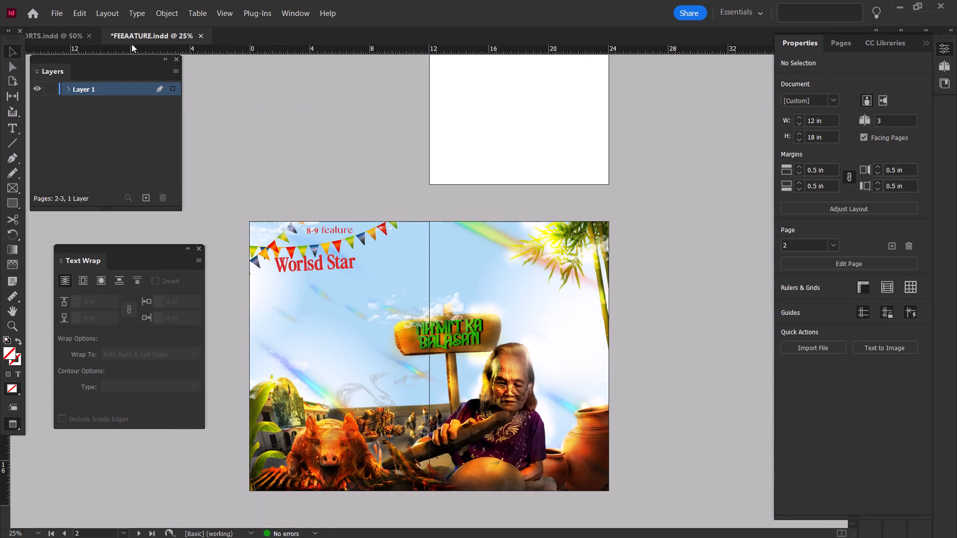
Bring the ISPORTS.indd sports layout back to the front and look over its page.
{"action": "left_click", "coordinate": [65, 35]}
{"action": "scroll", "coordinate": [464, 287], "scroll_direction": "down", "scroll_amount": 1}
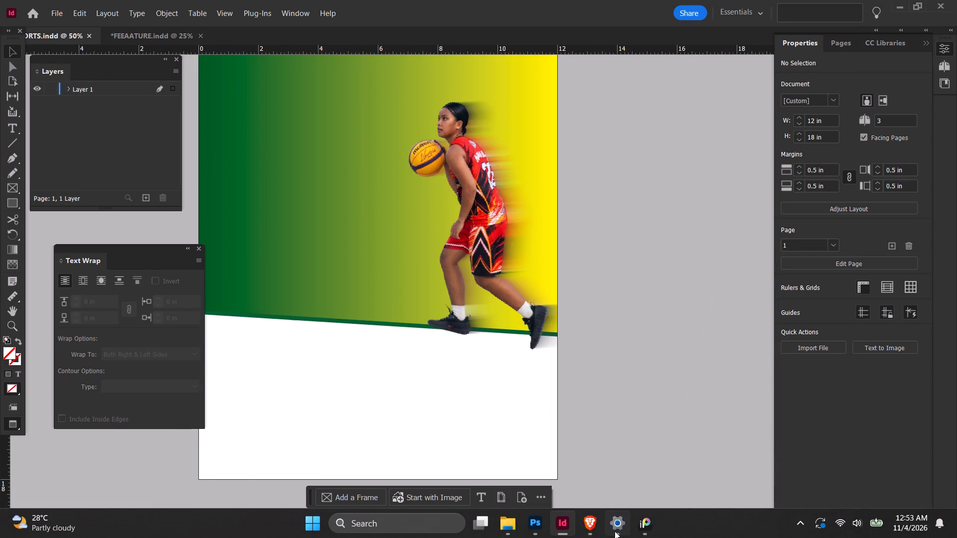
Switch to ibisPaint and return from the Untitled6 preview to the My Gallery overview.
{"action": "left_click", "coordinate": [639, 527]}
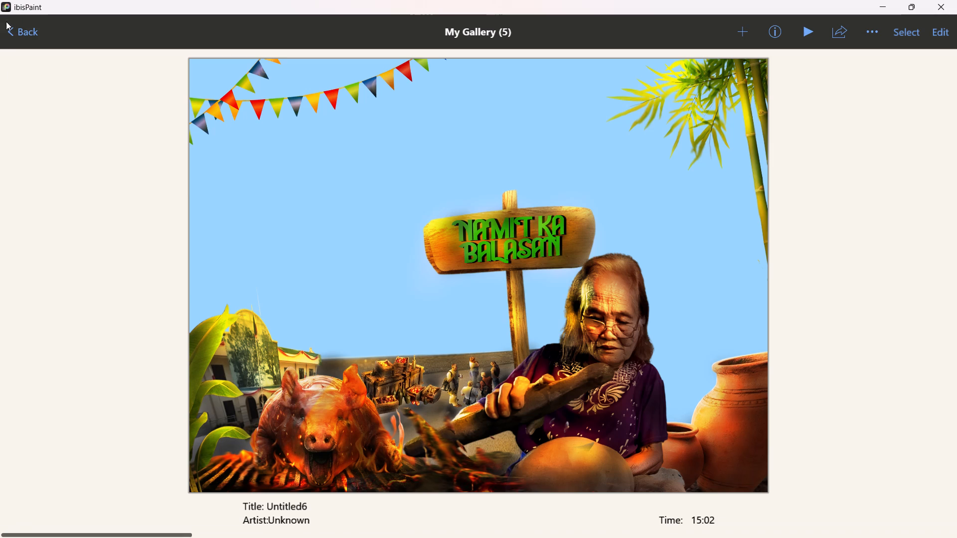
{"action": "left_click", "coordinate": [7, 24]}
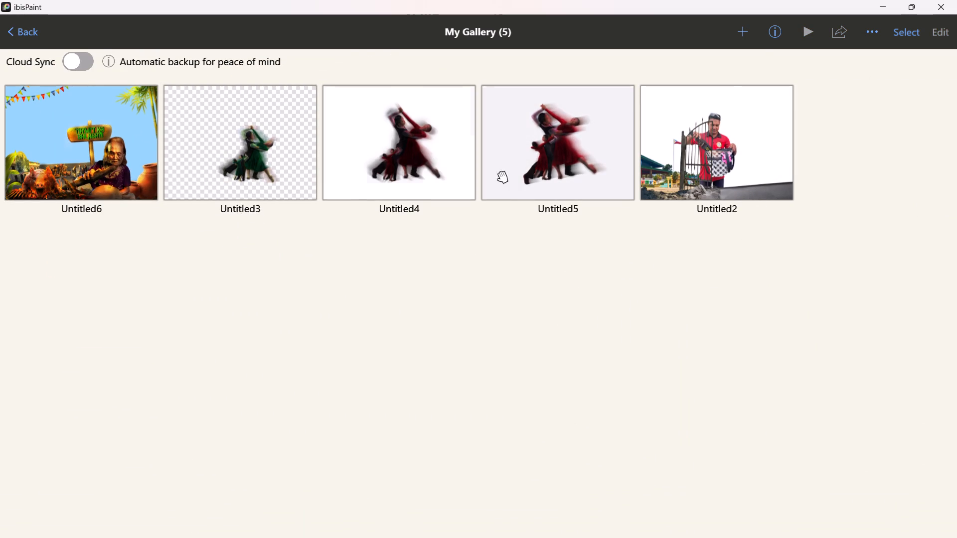
Preview the Untitled5, Untitled4 and Untitled3 artworks one after another in My Gallery.
{"action": "left_click", "coordinate": [578, 173]}
{"action": "left_click", "coordinate": [20, 33]}
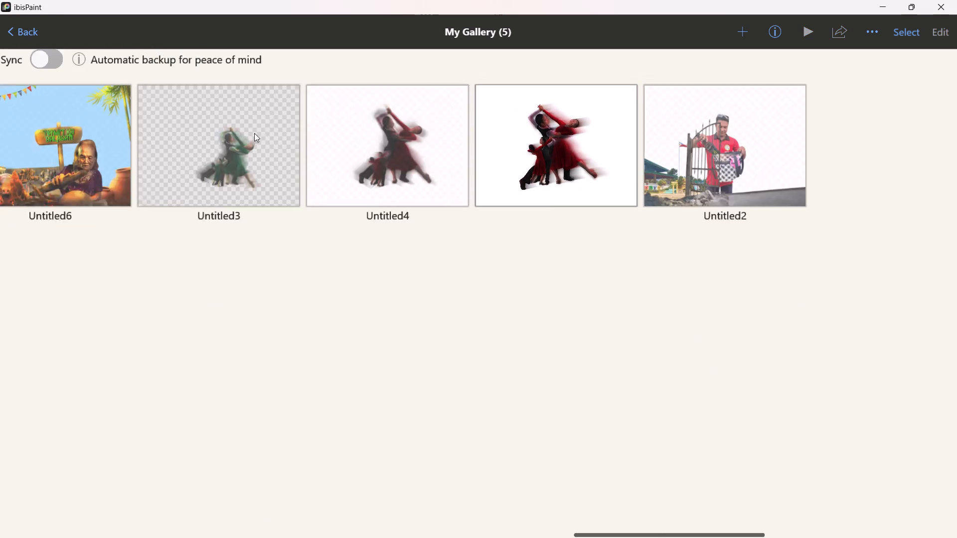
{"action": "left_click", "coordinate": [414, 148]}
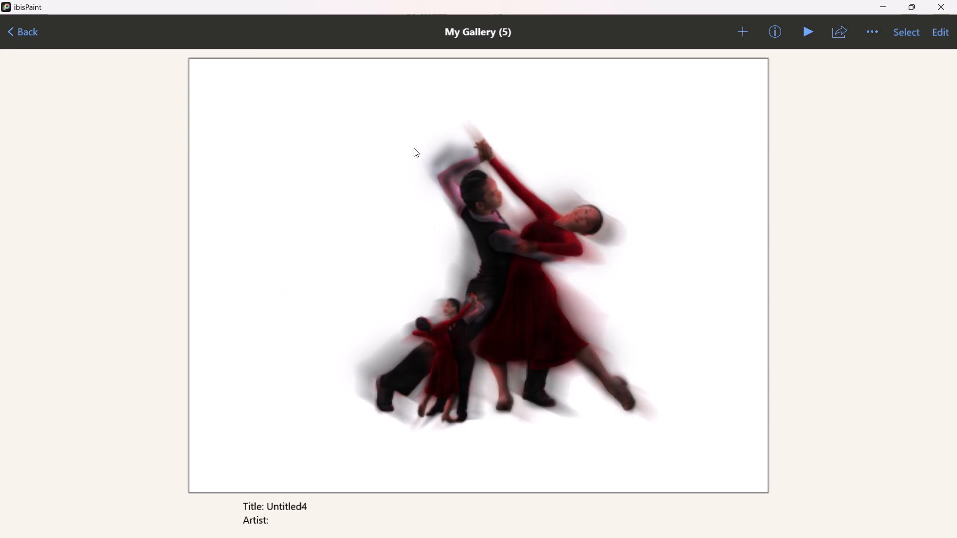
{"action": "left_click", "coordinate": [3, 30]}
{"action": "left_click", "coordinate": [233, 170]}
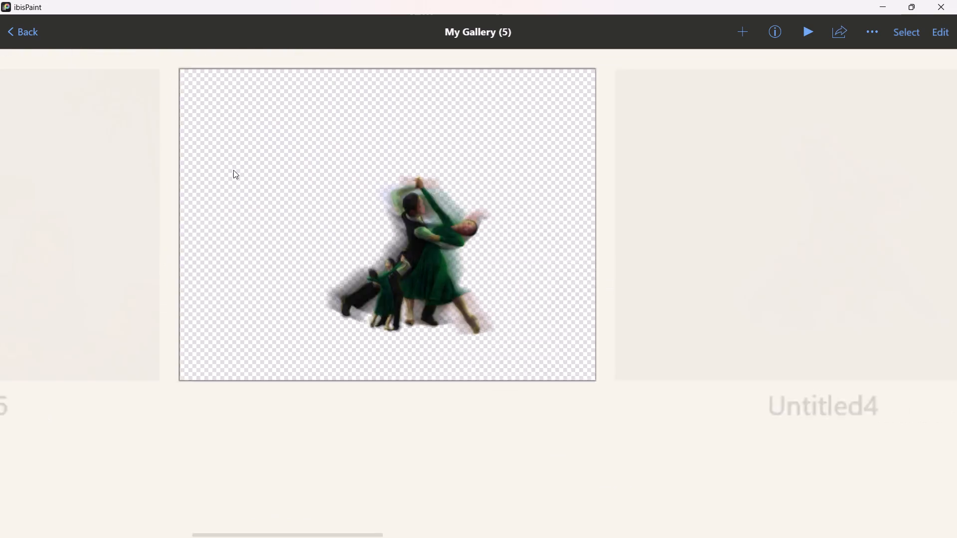
{"action": "left_click", "coordinate": [0, 18]}
{"action": "left_click", "coordinate": [29, 32]}
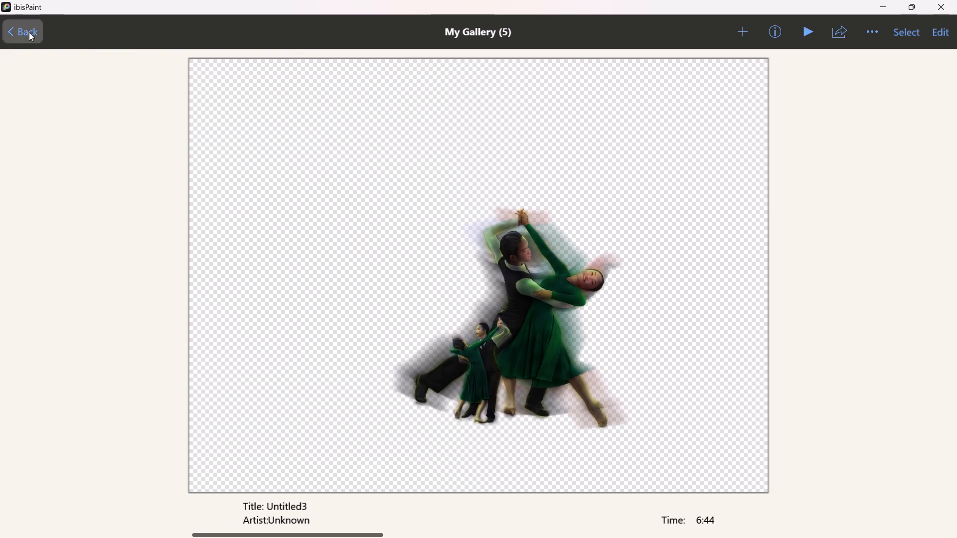
Duplicate the Untitled2 artwork of the man behind the gate and return to the gallery overview.
{"action": "left_click", "coordinate": [710, 190]}
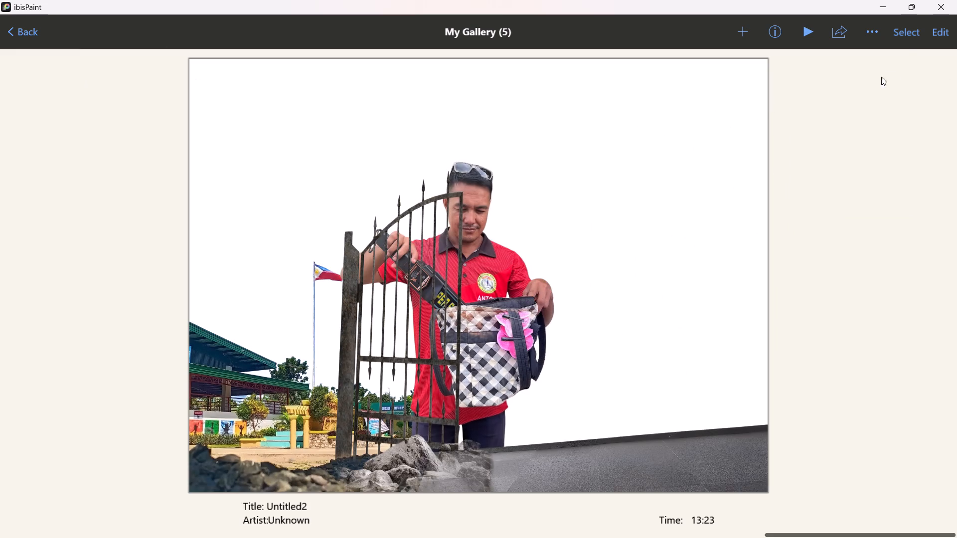
{"action": "left_click", "coordinate": [874, 34]}
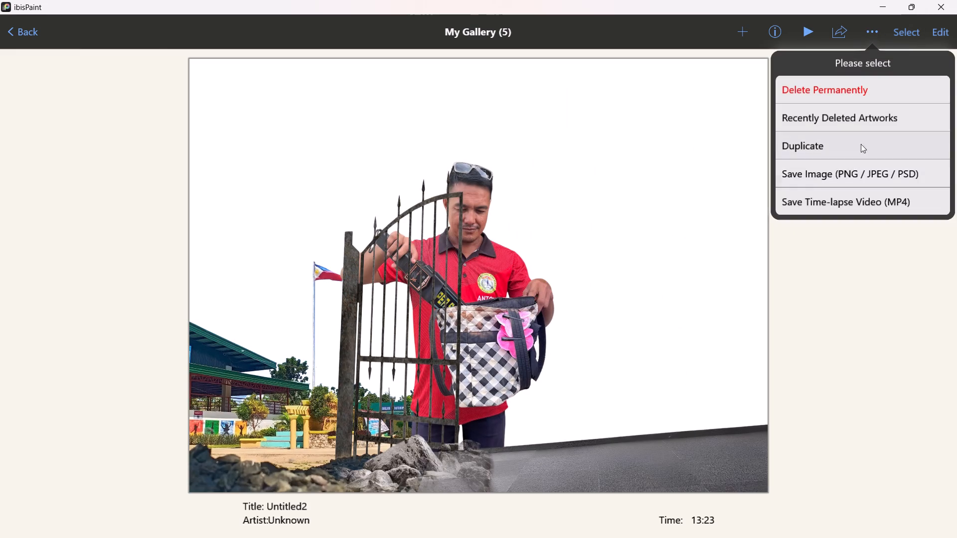
{"action": "left_click", "coordinate": [862, 139]}
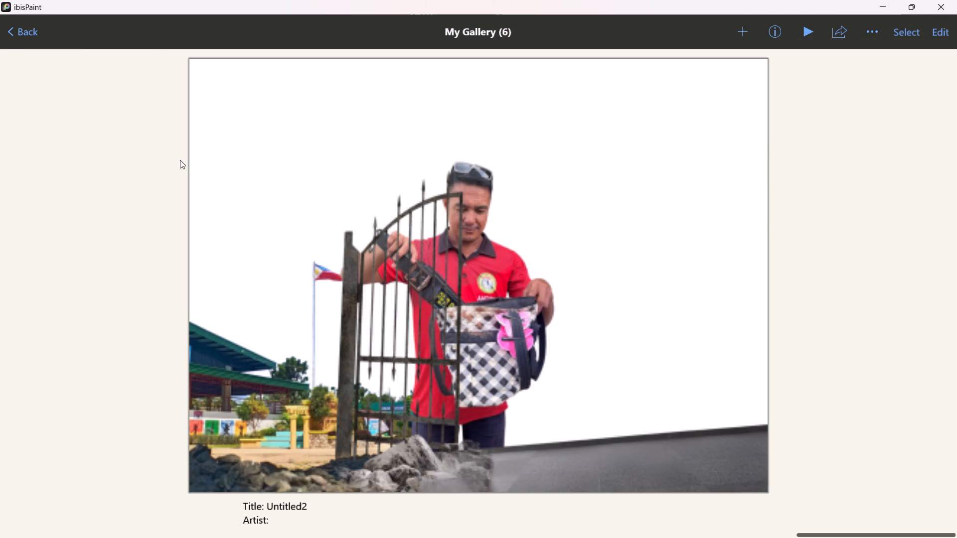
{"action": "left_click", "coordinate": [15, 33]}
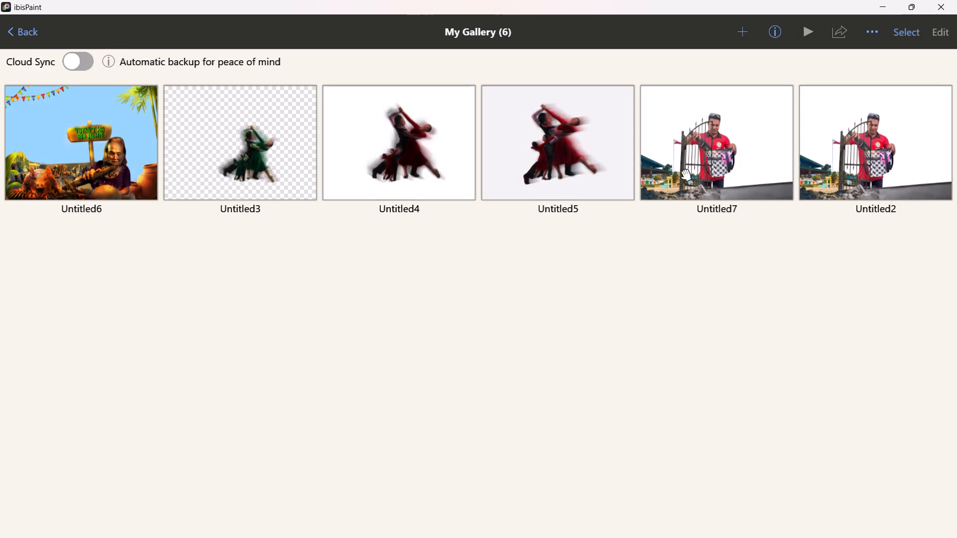
Check the original Untitled2 artwork, and open its duplicate Untitled7 for editing with the whole canvas in view.
{"action": "left_click", "coordinate": [873, 175]}
{"action": "left_click", "coordinate": [2, 29]}
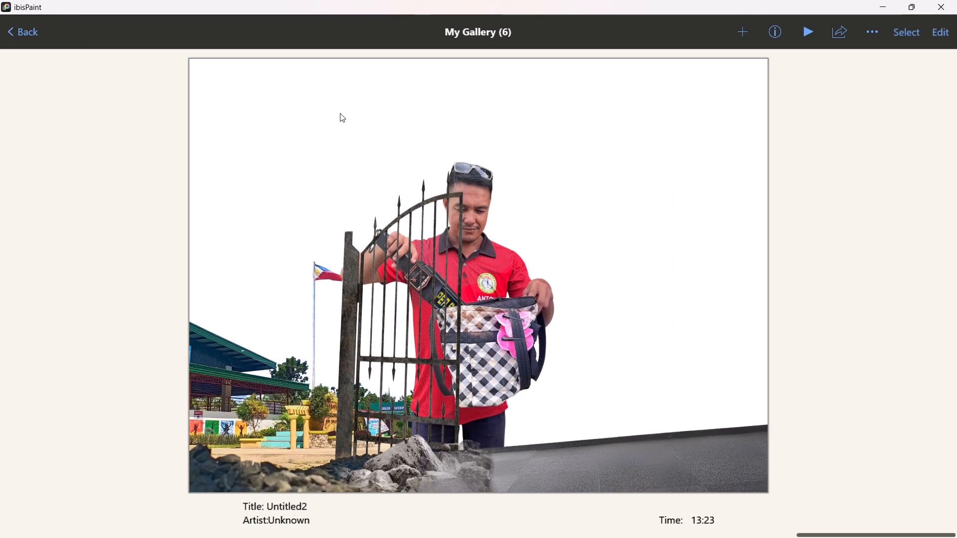
{"action": "left_click", "coordinate": [6, 42]}
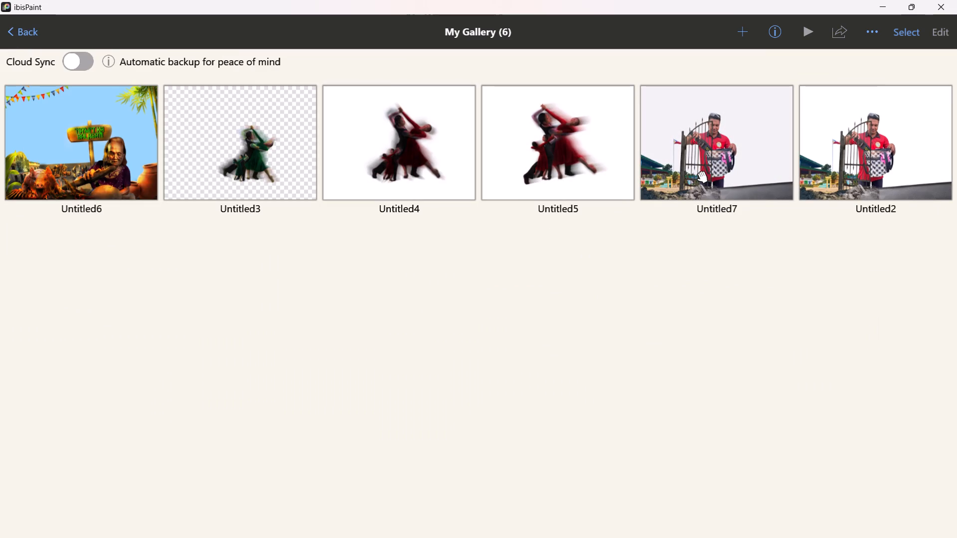
{"action": "left_click", "coordinate": [702, 177]}
{"action": "left_click", "coordinate": [945, 40]}
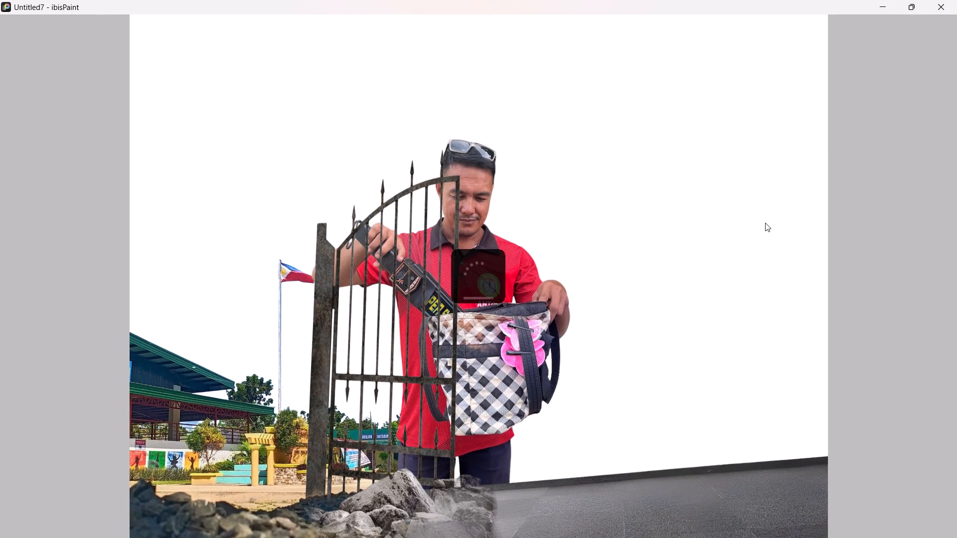
{"action": "scroll", "coordinate": [658, 264], "scroll_direction": "down", "scroll_amount": 4, "text": "ctrl"}
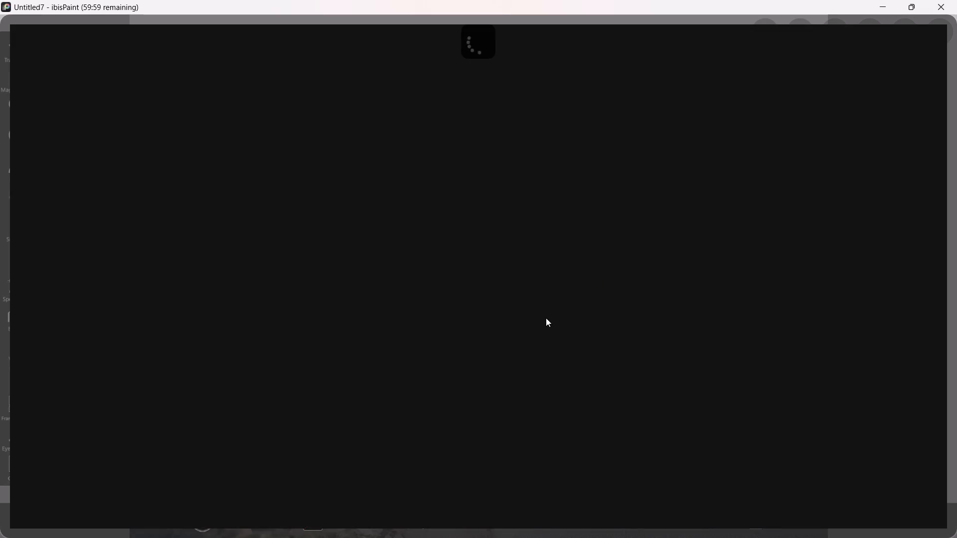
{"action": "left_click", "coordinate": [349, 438]}
{"action": "left_click", "coordinate": [422, 399]}
{"action": "scroll", "coordinate": [653, 284], "scroll_direction": "down", "scroll_amount": 4, "text": "ctrl"}
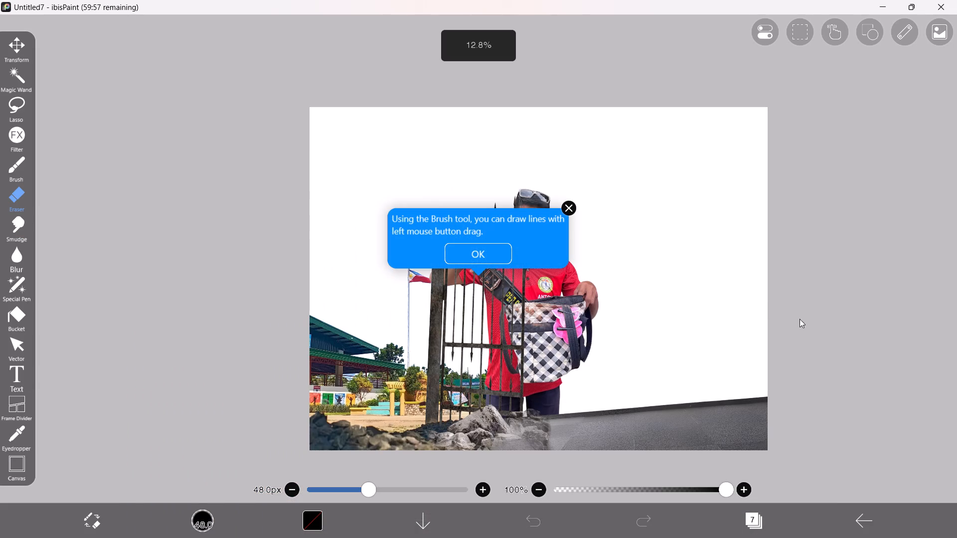
Delete layers 7 through 2 of Untitled7 so that only the empty layer 1 is left.
{"action": "left_click", "coordinate": [760, 520]}
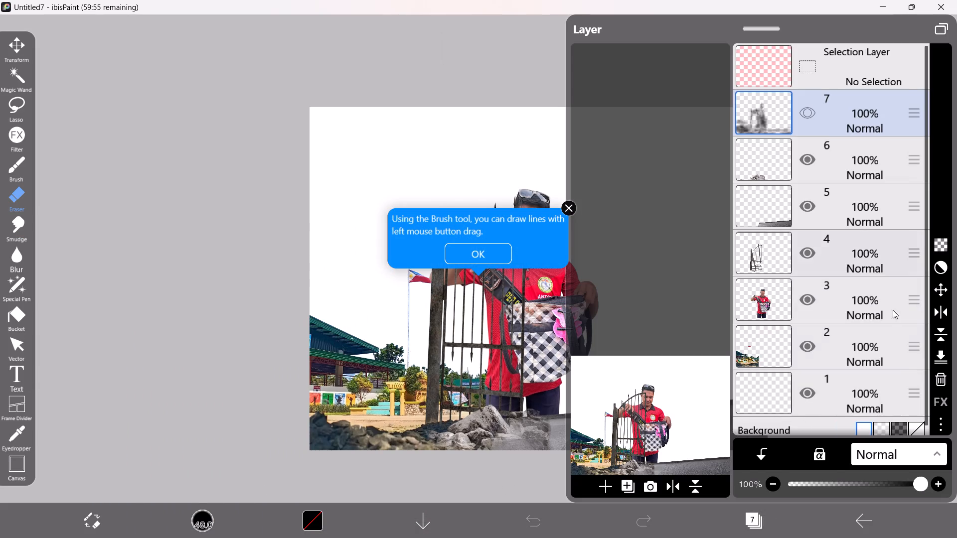
{"action": "triple_click", "coordinate": [938, 376]}
{"action": "left_click", "coordinate": [941, 377]}
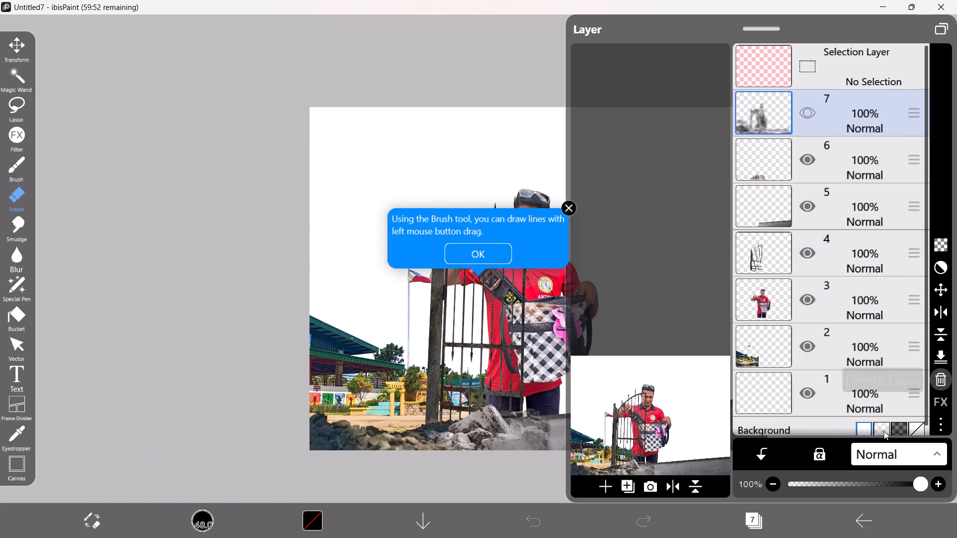
{"action": "left_click", "coordinate": [943, 381]}
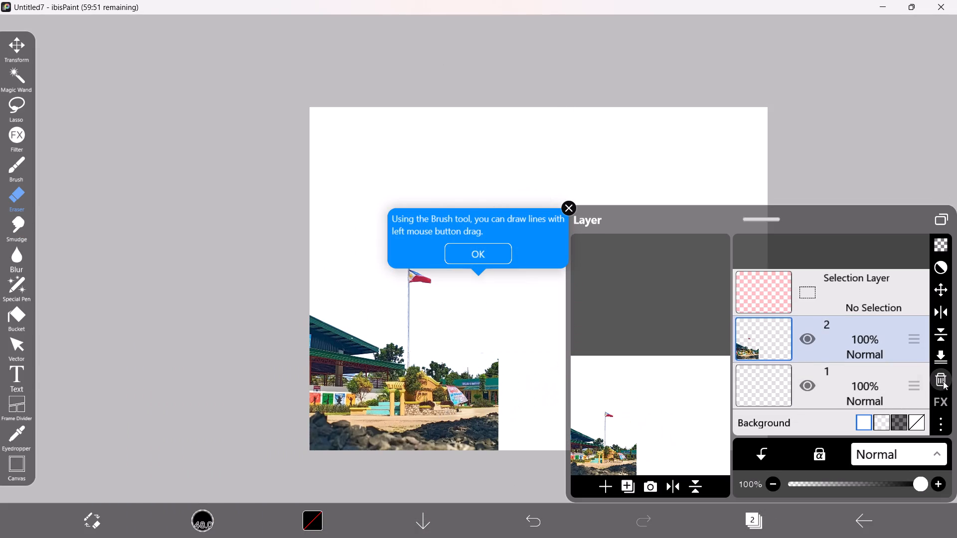
{"action": "left_click", "coordinate": [943, 381]}
{"action": "left_click", "coordinate": [553, 405]}
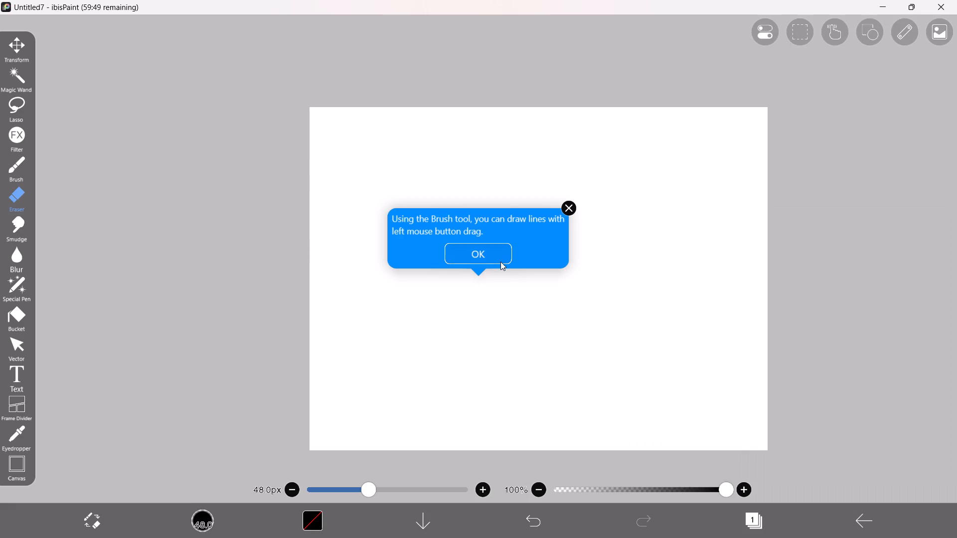
Dismiss the Brush tool hint and switch from the eraser to the brush.
{"action": "left_click", "coordinate": [500, 262]}
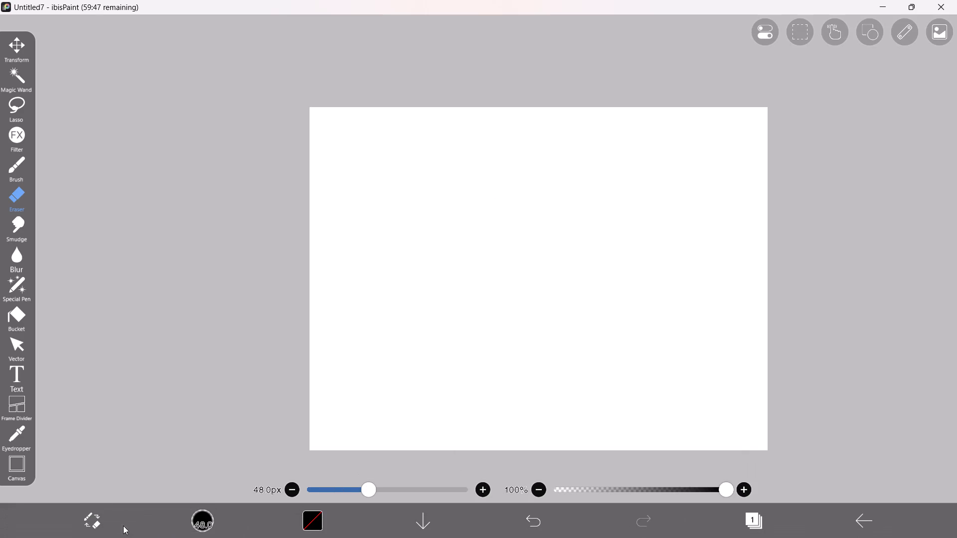
{"action": "left_click", "coordinate": [90, 520]}
Look over the recent files in File Explorer and the sports layout in InDesign.
{"action": "left_click", "coordinate": [516, 525]}
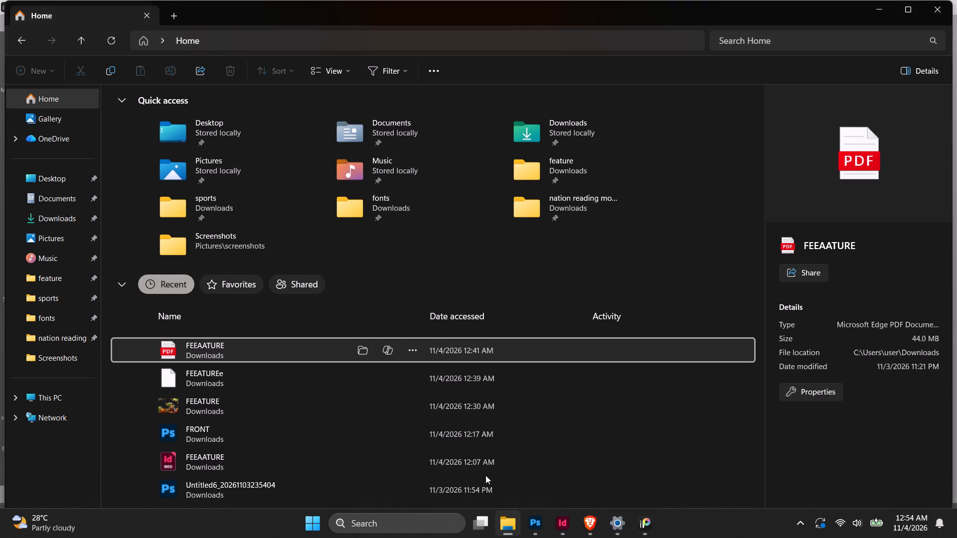
{"action": "left_click", "coordinate": [253, 368]}
{"action": "left_click", "coordinate": [257, 414]}
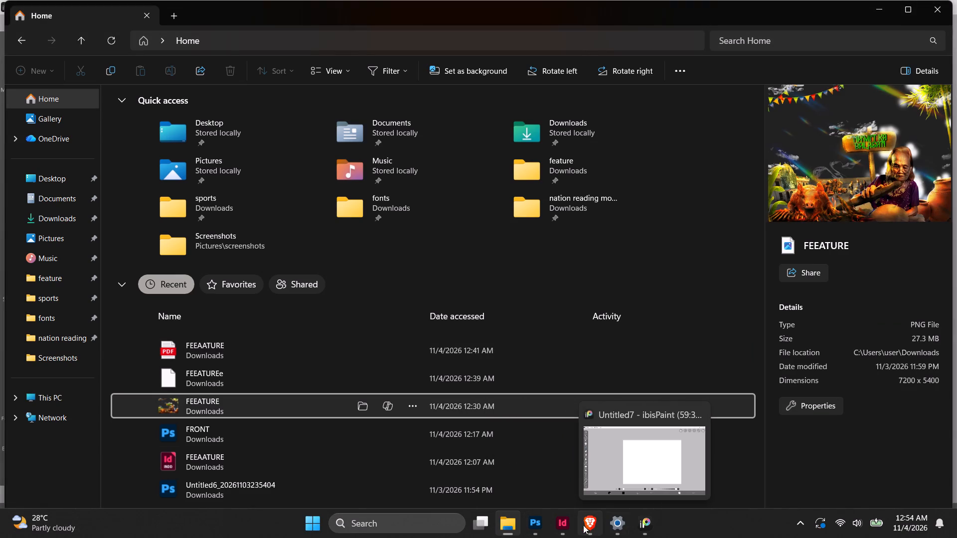
{"action": "left_click", "coordinate": [562, 526]}
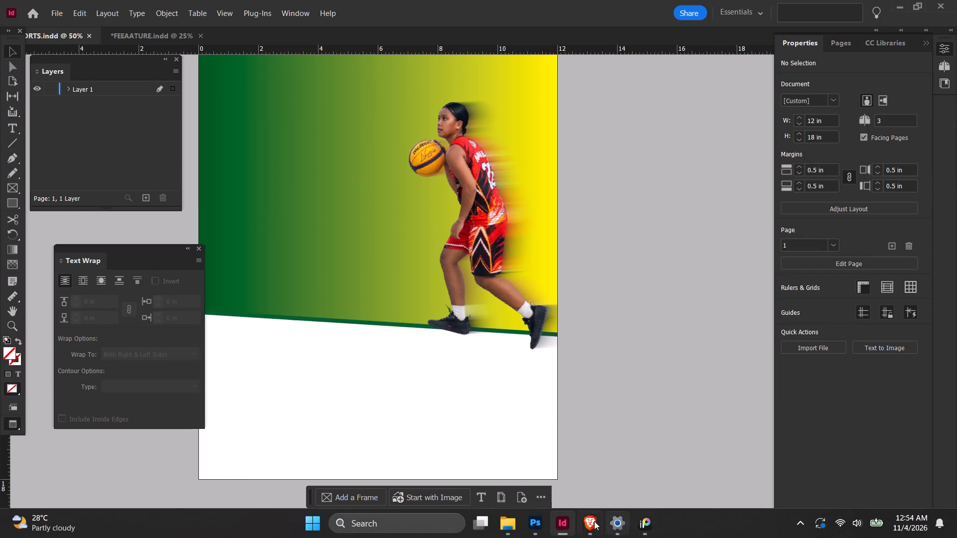
Switch to Brave and download page 3 of the Canva design, the team photo, as a transparent PNG into Downloads.
{"action": "left_click", "coordinate": [594, 521]}
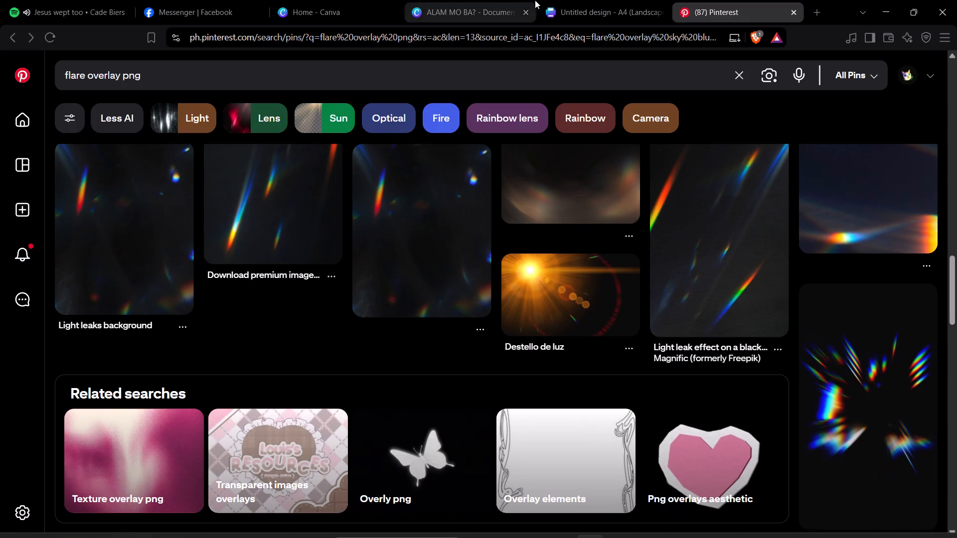
{"action": "left_click", "coordinate": [571, 0]}
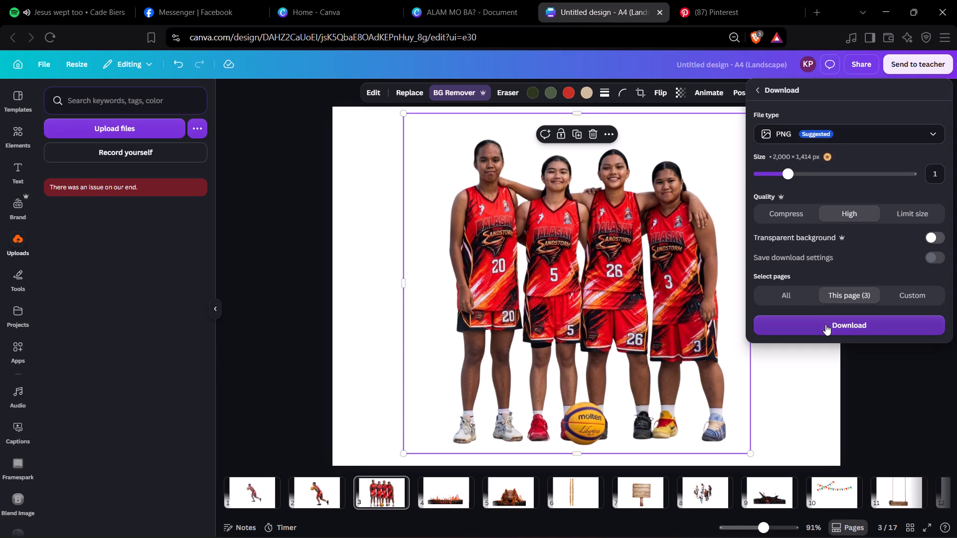
{"action": "left_click", "coordinate": [926, 243]}
{"action": "left_click", "coordinate": [943, 239]}
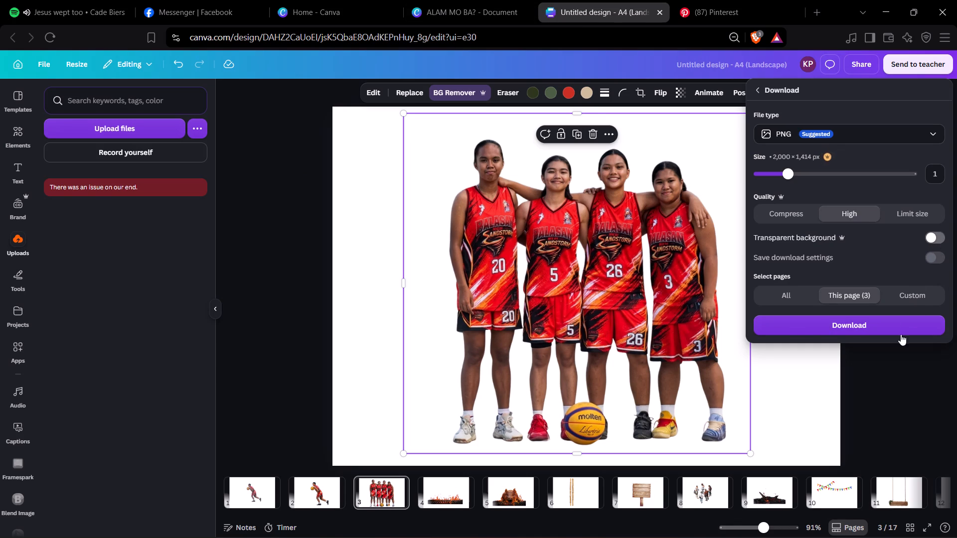
{"action": "left_click", "coordinate": [884, 370]}
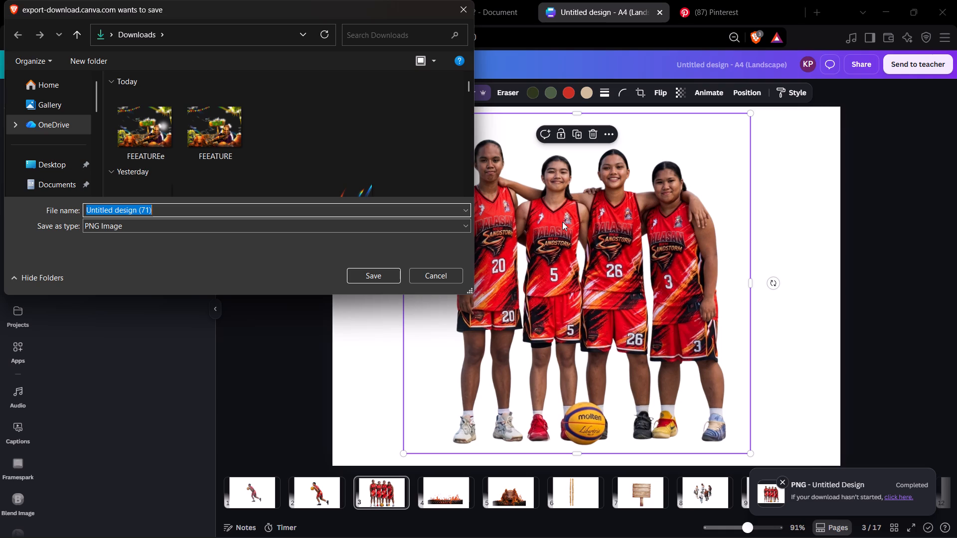
{"action": "scroll", "coordinate": [57, 155], "scroll_direction": "down", "scroll_amount": 1}
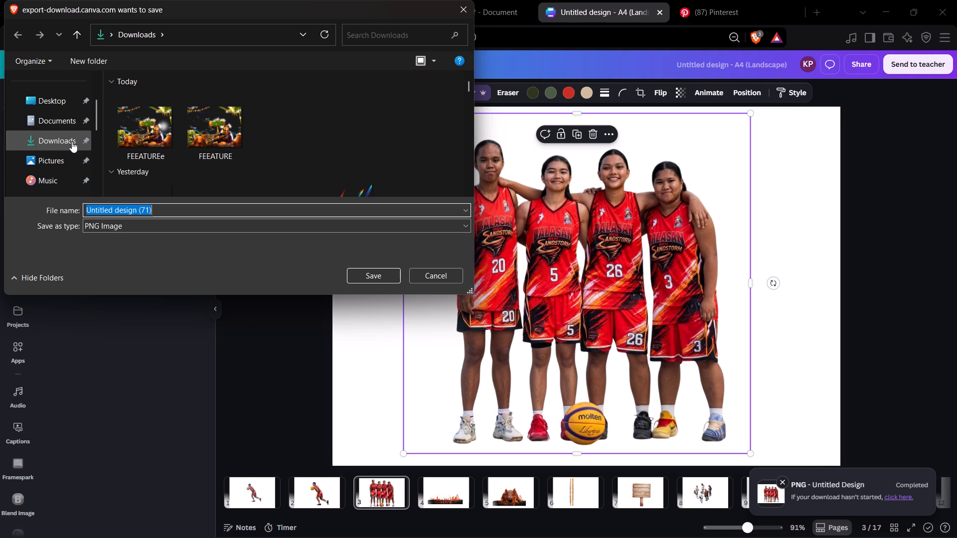
{"action": "left_click", "coordinate": [72, 141]}
{"action": "left_click", "coordinate": [372, 279]}
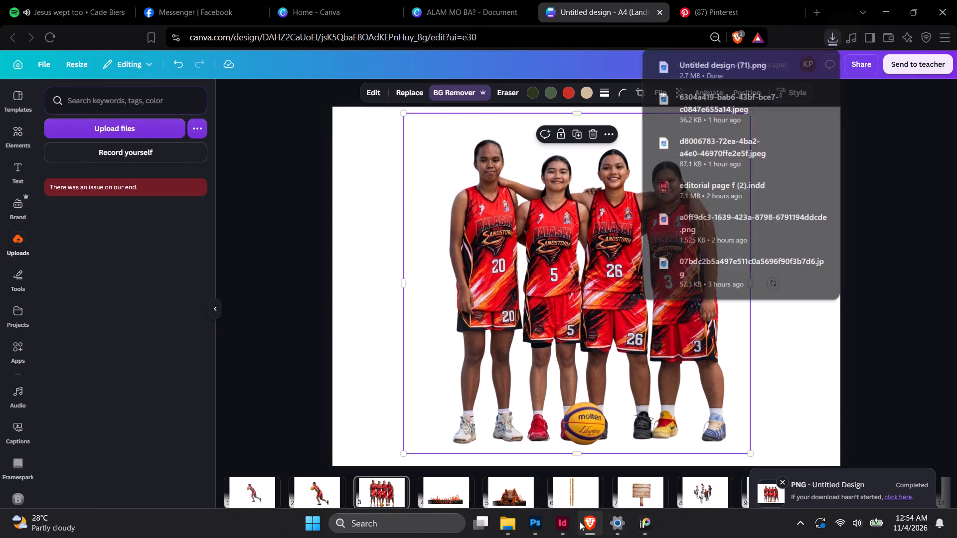
Switch to InDesign and check the ISPORTS.indd page with the basketball player.
{"action": "left_click", "coordinate": [574, 522]}
{"action": "scroll", "coordinate": [501, 412], "scroll_direction": "up", "scroll_amount": 2, "text": "ctrl"}
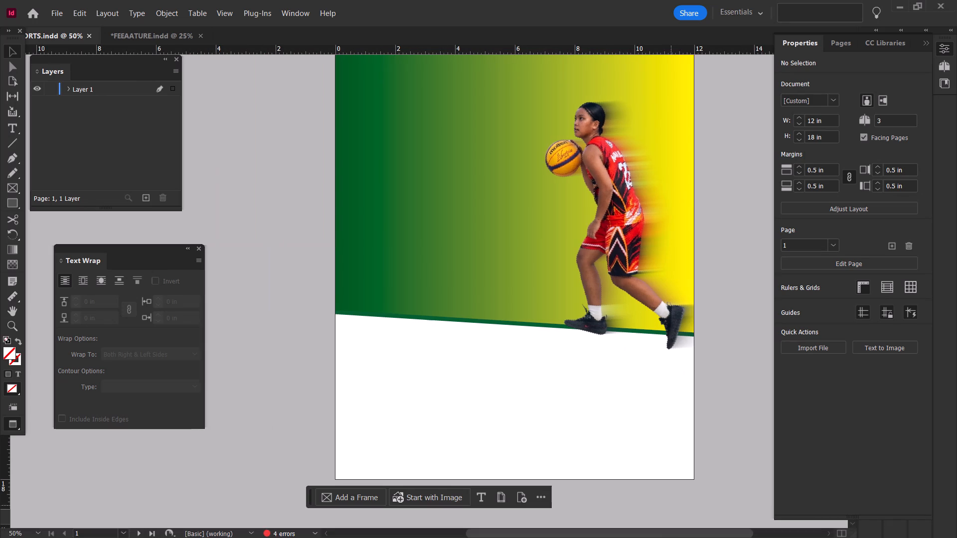
Import the downloaded team photo Untitled design (71) from the Downloads folder into the blank Untitled7 canvas in ibisPaint.
{"action": "left_click", "coordinate": [642, 526]}
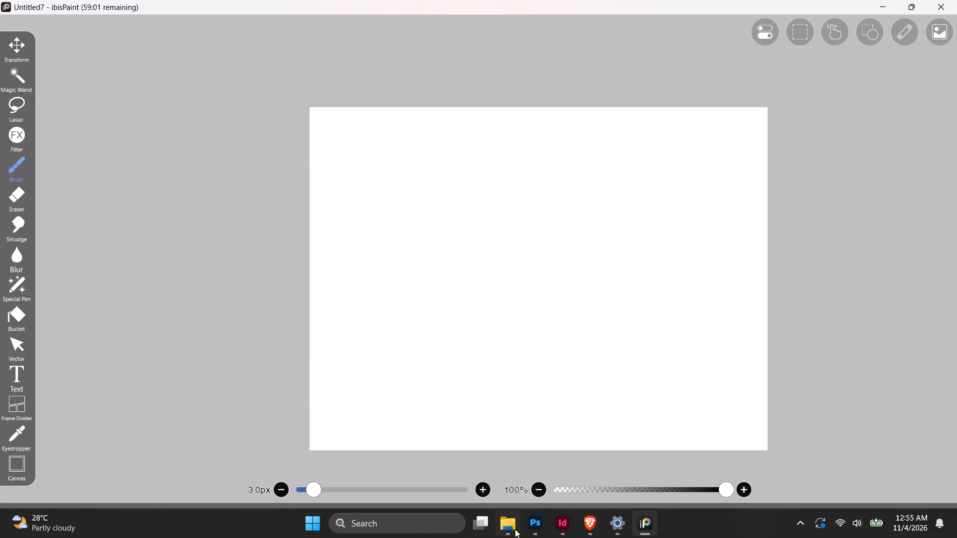
{"action": "left_click", "coordinate": [515, 529]}
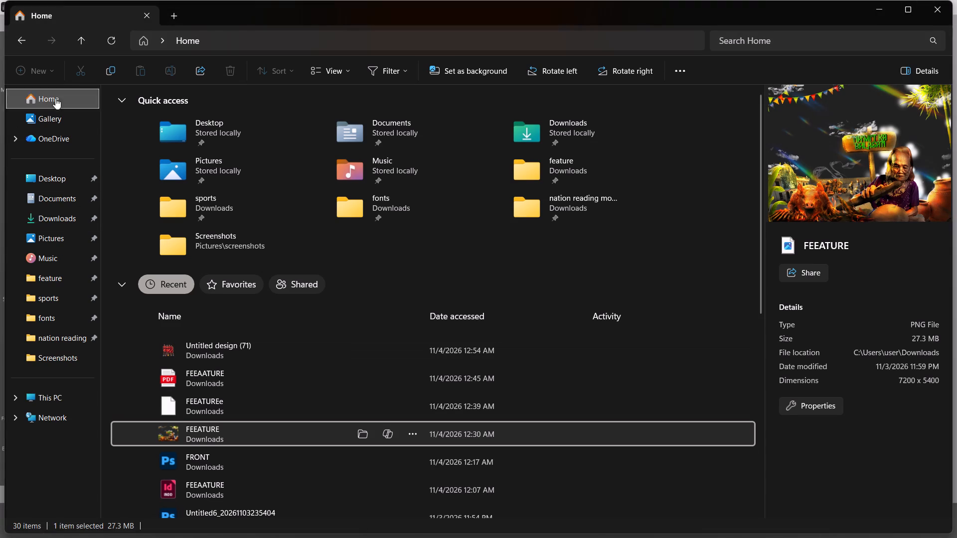
{"action": "double_click", "coordinate": [107, 41]}
{"action": "left_click", "coordinate": [79, 227]}
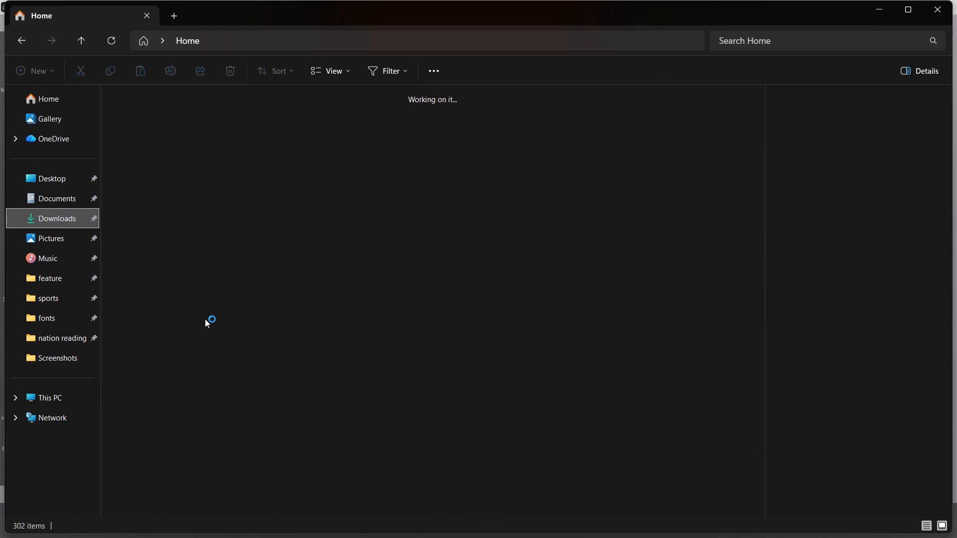
{"action": "left_click", "coordinate": [169, 246]}
{"action": "left_click", "coordinate": [346, 243]}
{"action": "left_click", "coordinate": [414, 241]}
{"action": "left_click_drag", "start_coordinate": [378, 233], "coordinate": [406, 229]}
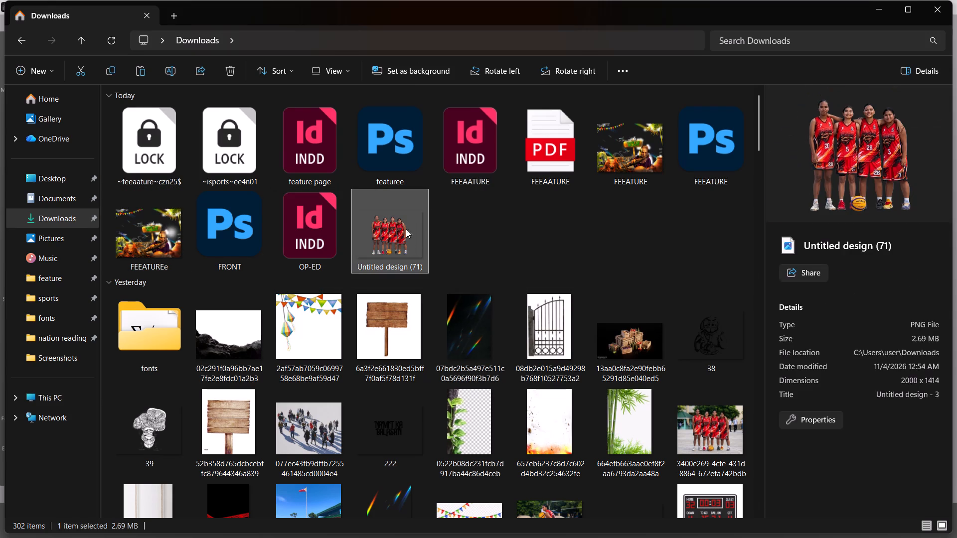
{"action": "left_click_drag", "start_coordinate": [406, 229], "coordinate": [523, 275]}
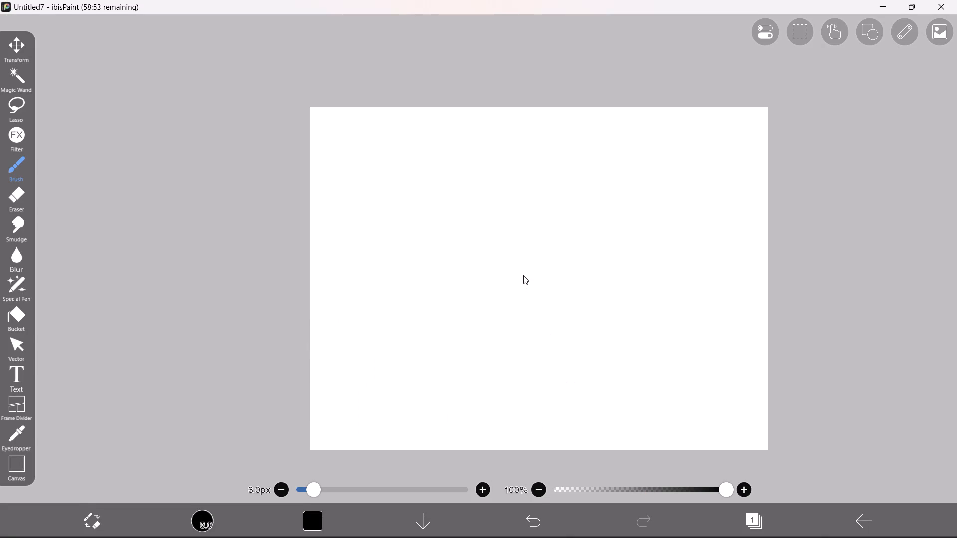
Enlarge the imported team photo to almost the canvas width, centre it on the canvas and apply the transform.
{"action": "scroll", "coordinate": [577, 306], "scroll_direction": "up", "scroll_amount": 3, "text": "ctrl"}
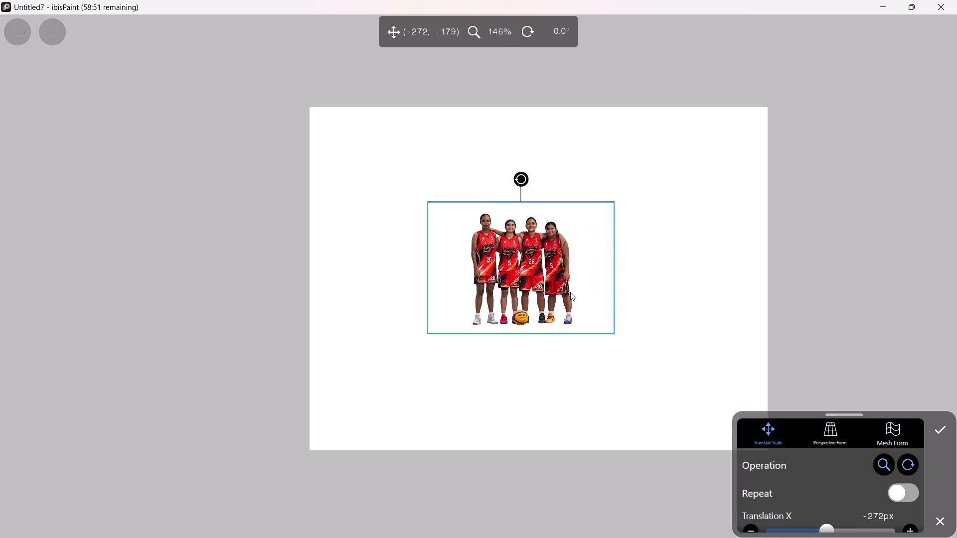
{"action": "scroll", "coordinate": [570, 292], "scroll_direction": "up", "scroll_amount": 8, "text": "ctrl"}
{"action": "left_click_drag", "start_coordinate": [542, 260], "coordinate": [585, 279]}
{"action": "scroll", "coordinate": [589, 281], "scroll_direction": "up", "scroll_amount": 3, "text": "ctrl"}
{"action": "left_click_drag", "start_coordinate": [585, 273], "coordinate": [612, 284]}
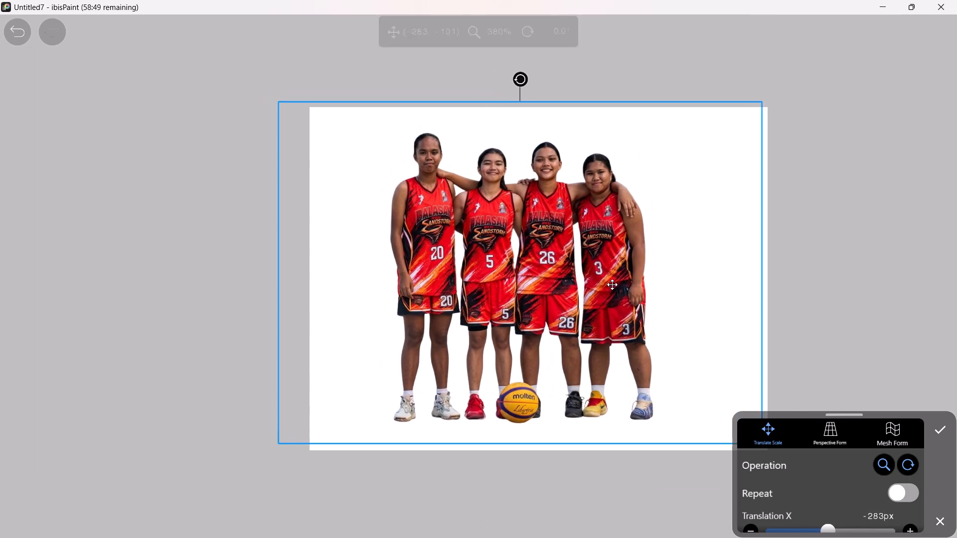
{"action": "left_click_drag", "start_coordinate": [612, 284], "coordinate": [643, 289]}
{"action": "scroll", "coordinate": [645, 290], "scroll_direction": "down", "scroll_amount": 1, "text": "ctrl"}
{"action": "left_click_drag", "start_coordinate": [592, 311], "coordinate": [567, 301]}
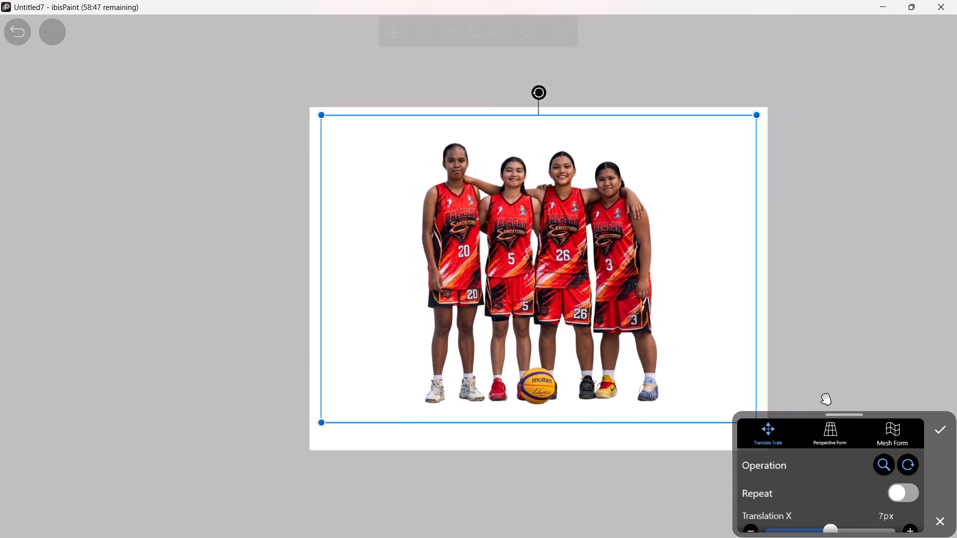
{"action": "left_click", "coordinate": [956, 434]}
{"action": "left_click", "coordinate": [954, 431]}
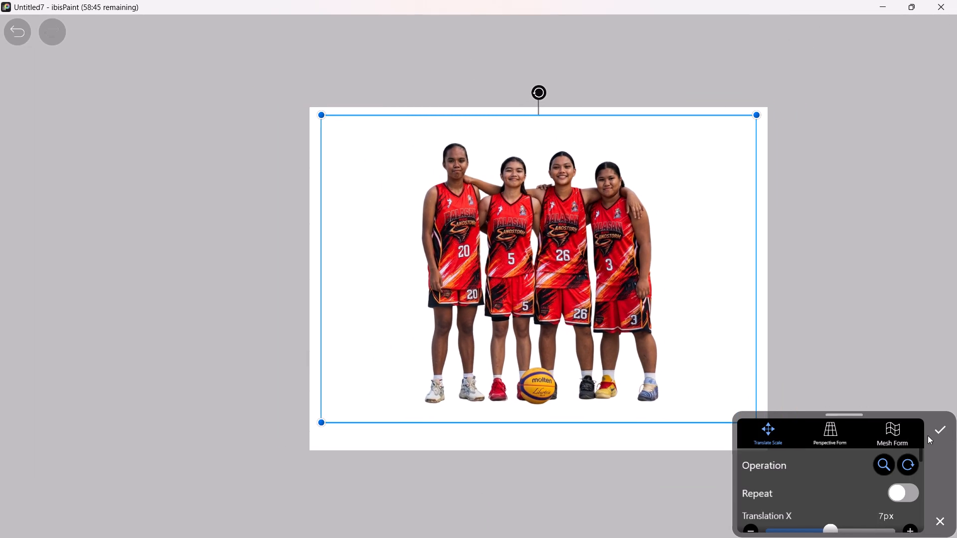
{"action": "left_click", "coordinate": [935, 432]}
Add a new layer above the team photo, set its blending mode to Multiply and clip it to the photo layer.
{"action": "key", "text": "space"}
{"action": "left_click_drag", "start_coordinate": [714, 311], "coordinate": [604, 299]}
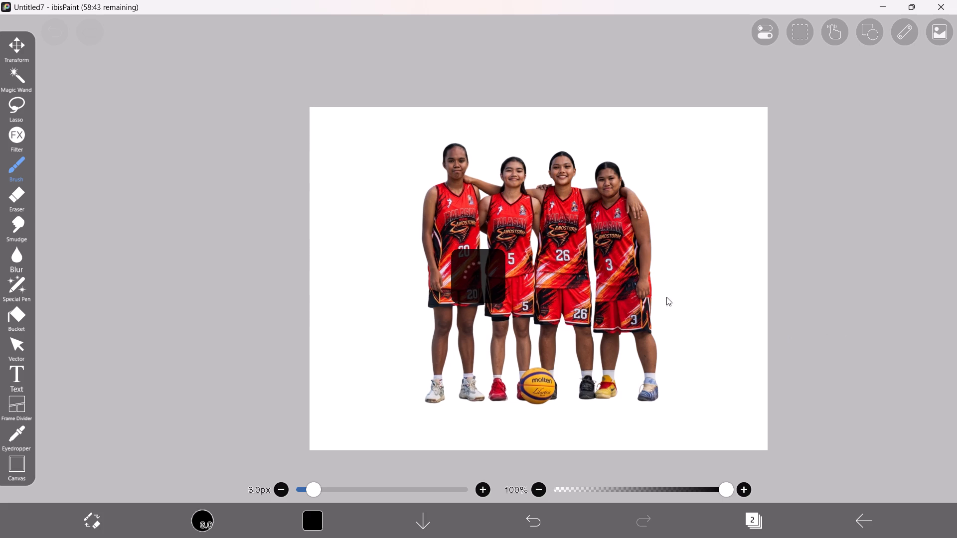
{"action": "key", "text": "space"}
{"action": "left_click_drag", "start_coordinate": [717, 244], "coordinate": [552, 229]}
{"action": "left_click", "coordinate": [573, 317]}
{"action": "key", "text": "space"}
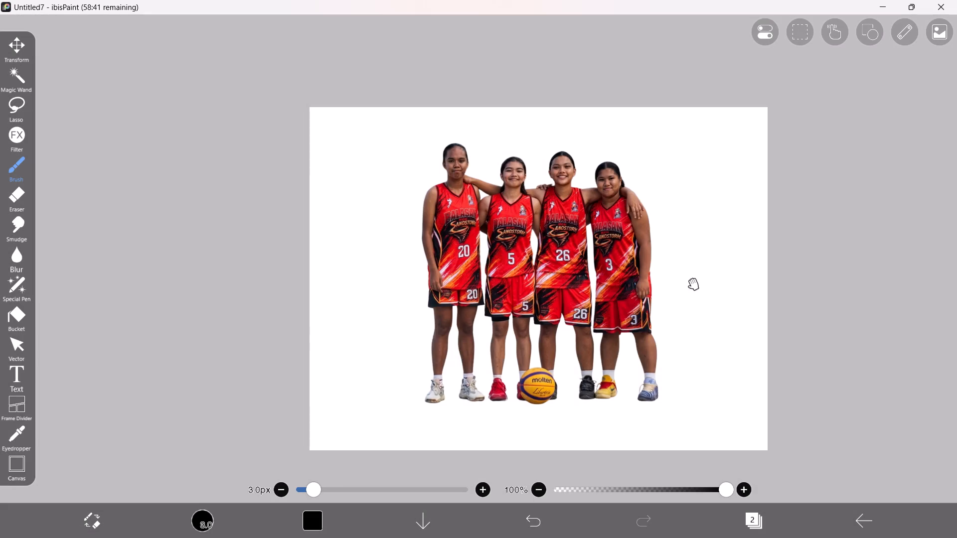
{"action": "left_click_drag", "start_coordinate": [693, 284], "coordinate": [631, 276]}
{"action": "left_click", "coordinate": [751, 525]}
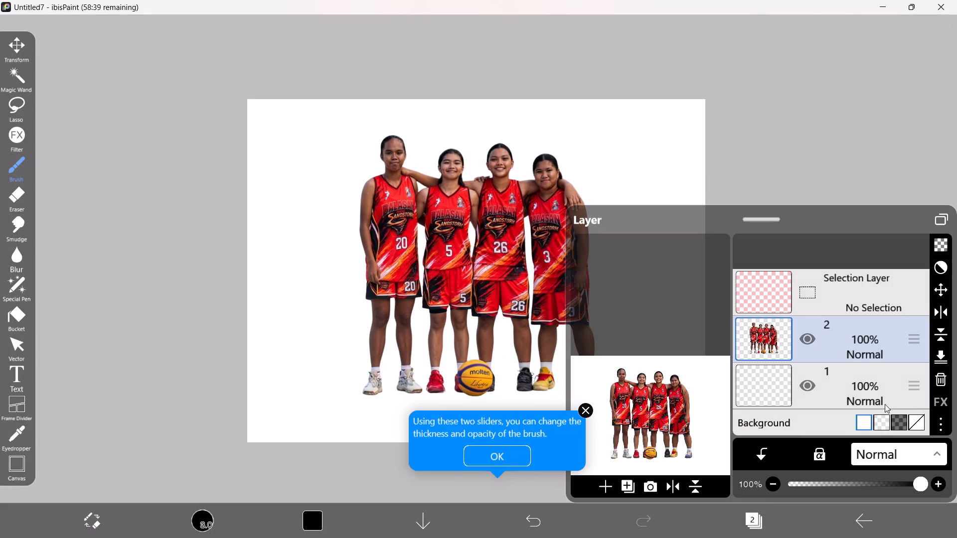
{"action": "left_click", "coordinate": [609, 482]}
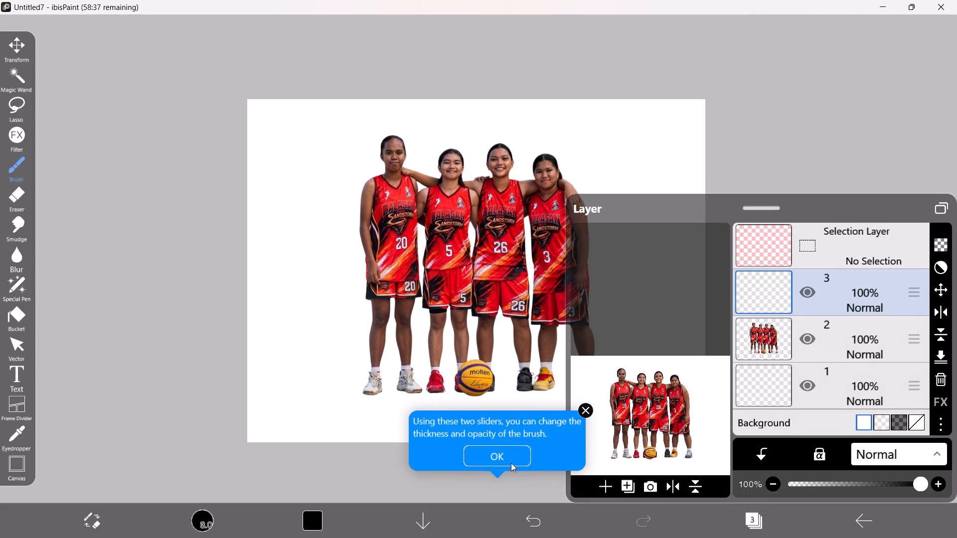
{"action": "left_click", "coordinate": [496, 454]}
{"action": "left_click", "coordinate": [914, 450]}
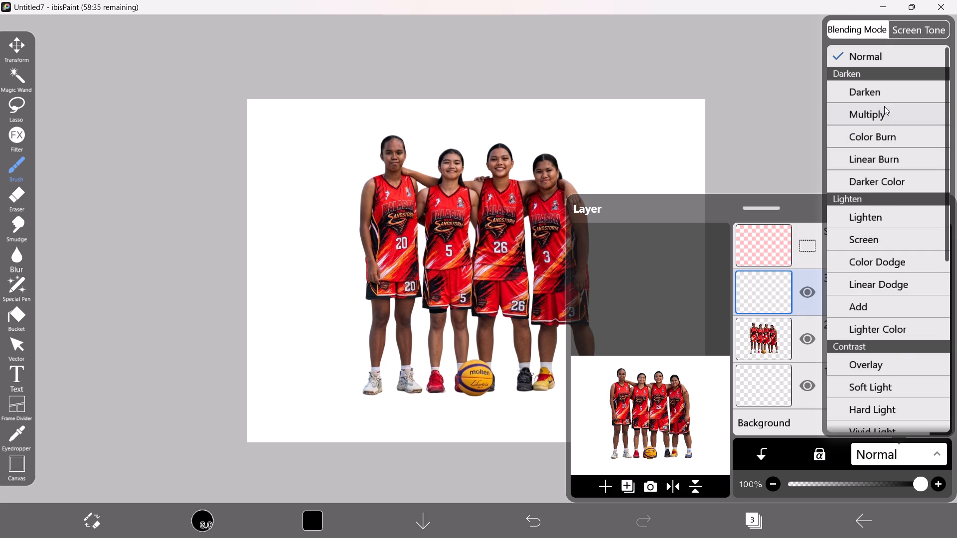
{"action": "left_click", "coordinate": [893, 114]}
{"action": "left_click", "coordinate": [757, 444]}
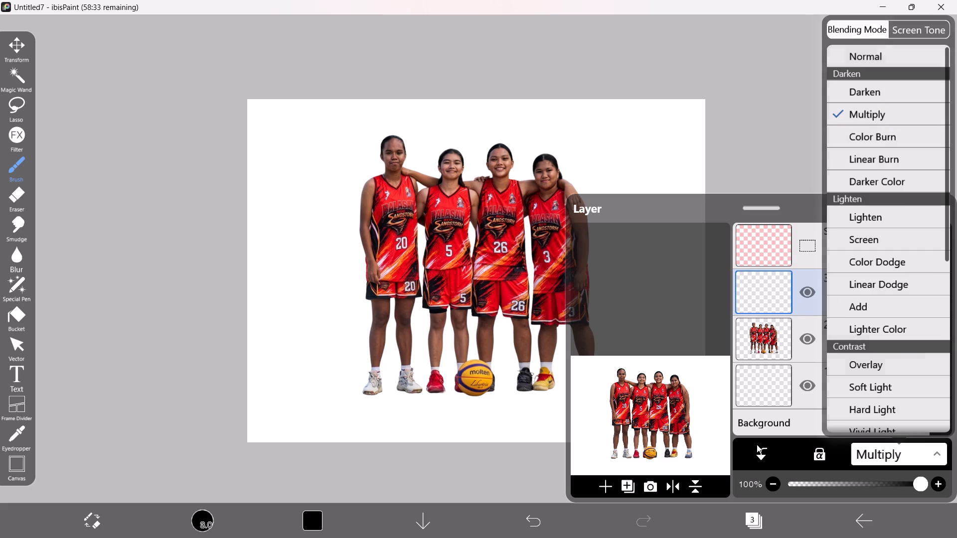
{"action": "left_click", "coordinate": [762, 456]}
Choose the Airbrush (Normal) brush and set its thickness to 1000 px.
{"action": "left_click", "coordinate": [478, 333]}
{"action": "key", "text": "space"}
{"action": "scroll", "coordinate": [514, 343], "scroll_direction": "up", "scroll_amount": 2}
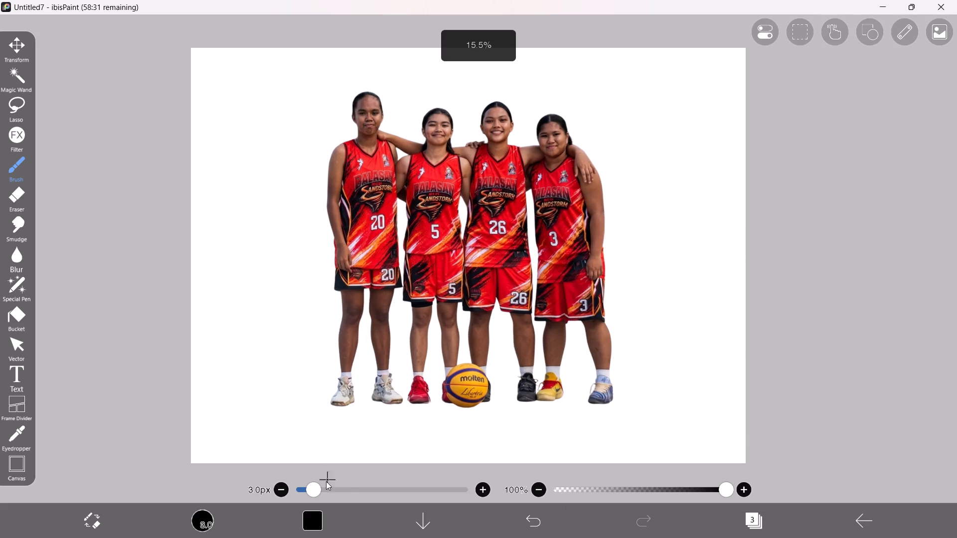
{"action": "left_click_drag", "start_coordinate": [305, 488], "coordinate": [353, 492]}
{"action": "left_click", "coordinate": [209, 520]}
{"action": "left_click", "coordinate": [143, 341]}
{"action": "left_click", "coordinate": [547, 320]}
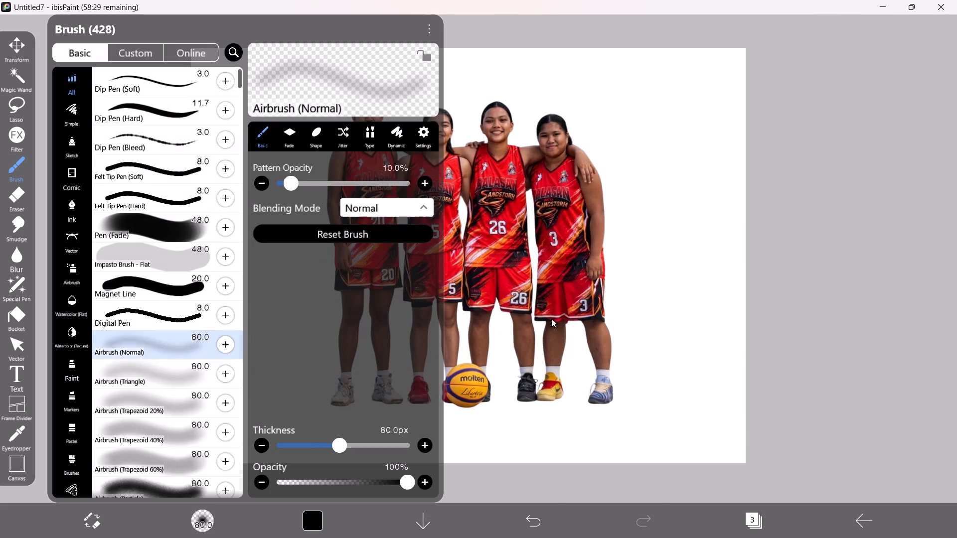
{"action": "key", "text": "space"}
{"action": "scroll", "coordinate": [589, 307], "scroll_direction": "up", "scroll_amount": 3}
{"action": "key", "text": "space"}
{"action": "scroll", "coordinate": [631, 356], "scroll_direction": "up", "scroll_amount": 3}
{"action": "left_click_drag", "start_coordinate": [377, 494], "coordinate": [413, 494]}
{"action": "key", "text": "space"}
{"action": "key", "text": "space"}
{"action": "key", "text": "space"}
{"action": "key", "text": "space"}
{"action": "key", "text": "space"}
{"action": "key", "text": "space"}
{"action": "key", "text": "space"}
{"action": "scroll", "coordinate": [568, 363], "scroll_direction": "down", "scroll_amount": 2}
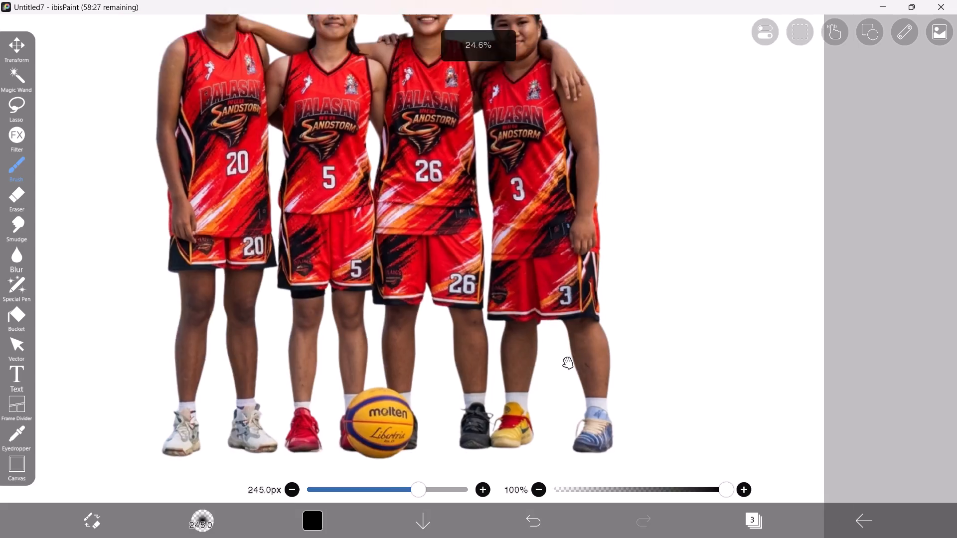
{"action": "scroll", "coordinate": [568, 363], "scroll_direction": "down", "scroll_amount": 4}
{"action": "left_click_drag", "start_coordinate": [423, 486], "coordinate": [537, 477]}
Airbrush black shading on the clipped layer over the legs and shoes of players 3 and 26.
{"action": "key", "text": "space"}
{"action": "scroll", "coordinate": [711, 370], "scroll_direction": "up", "scroll_amount": 2}
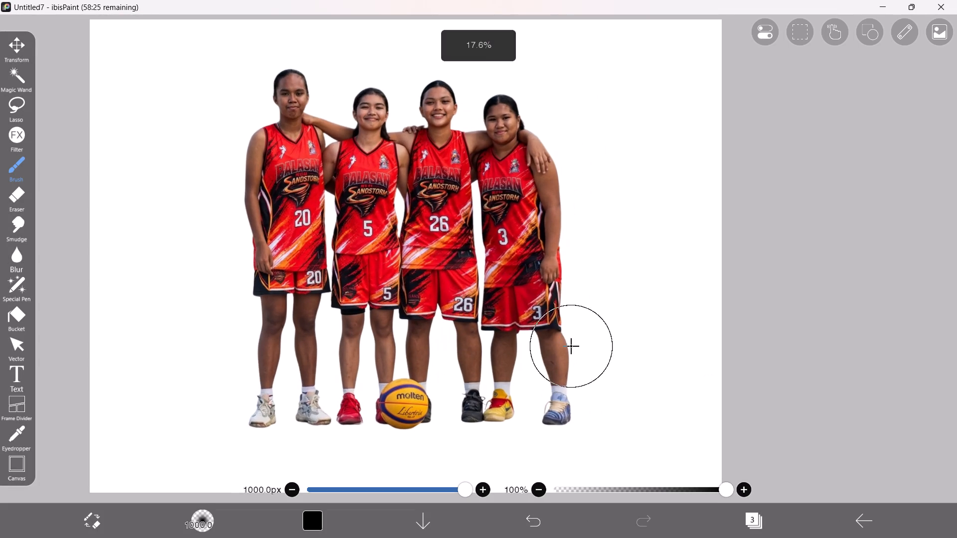
{"action": "left_click_drag", "start_coordinate": [511, 336], "coordinate": [497, 368]}
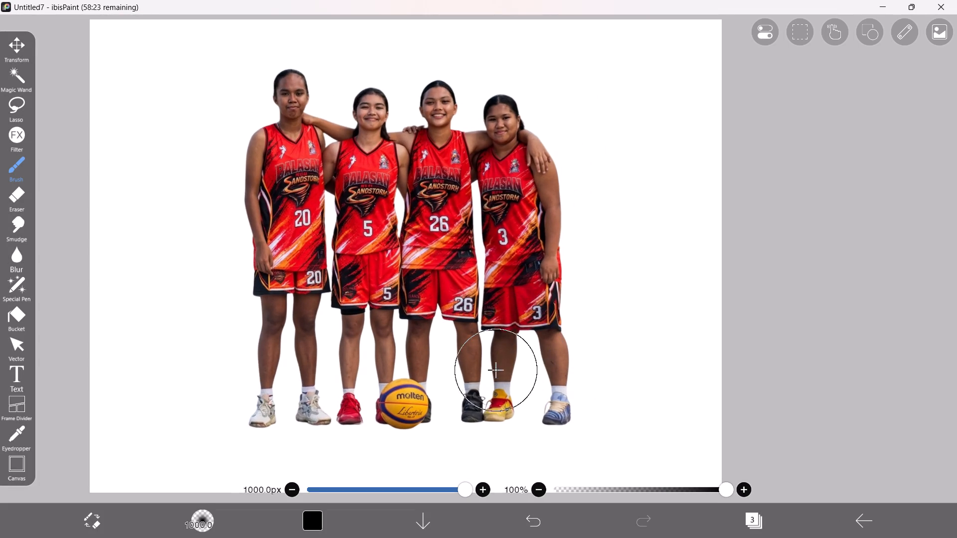
{"action": "left_click_drag", "start_coordinate": [497, 368], "coordinate": [473, 410]}
{"action": "key", "text": "space"}
{"action": "scroll", "coordinate": [473, 404], "scroll_direction": "up", "scroll_amount": 4}
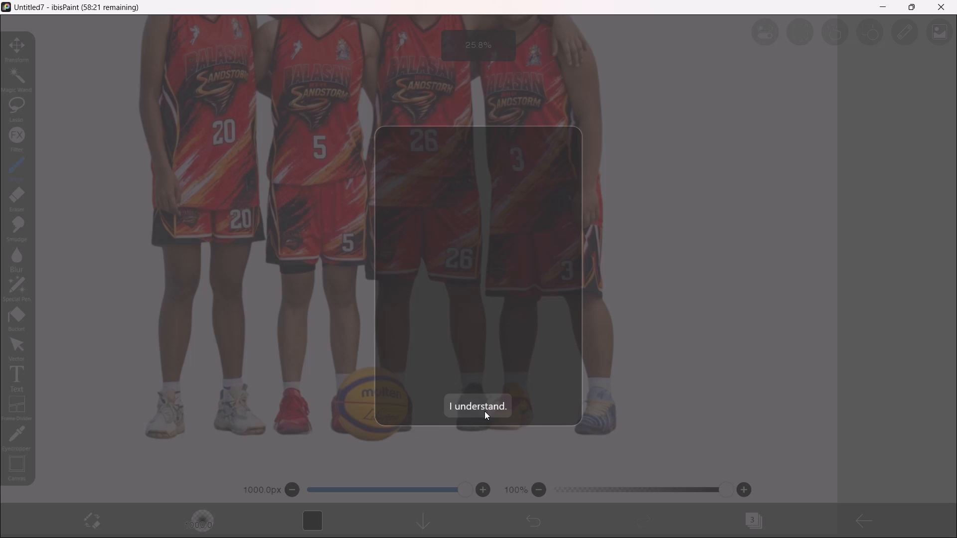
{"action": "left_click", "coordinate": [484, 403]}
{"action": "left_click_drag", "start_coordinate": [479, 411], "coordinate": [473, 408]}
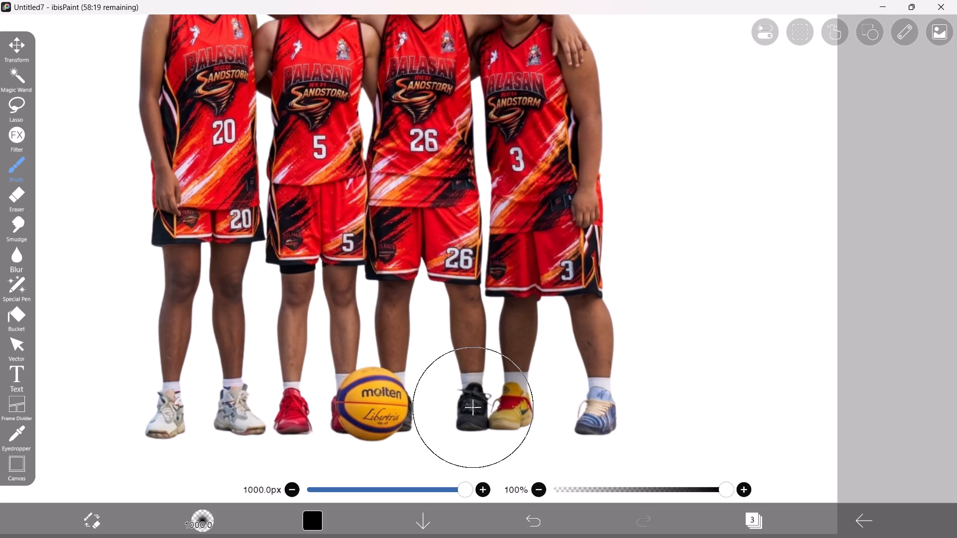
{"action": "left_click_drag", "start_coordinate": [473, 408], "coordinate": [477, 397]}
{"action": "key", "text": "space"}
{"action": "key", "text": "space"}
{"action": "key", "text": "space"}
{"action": "key", "text": "space"}
{"action": "key", "text": "space"}
{"action": "key", "text": "space"}
{"action": "key", "text": "space"}
{"action": "scroll", "coordinate": [485, 380], "scroll_direction": "down", "scroll_amount": 3}
{"action": "scroll", "coordinate": [486, 378], "scroll_direction": "up", "scroll_amount": 4}
{"action": "left_click_drag", "start_coordinate": [477, 402], "coordinate": [481, 303]}
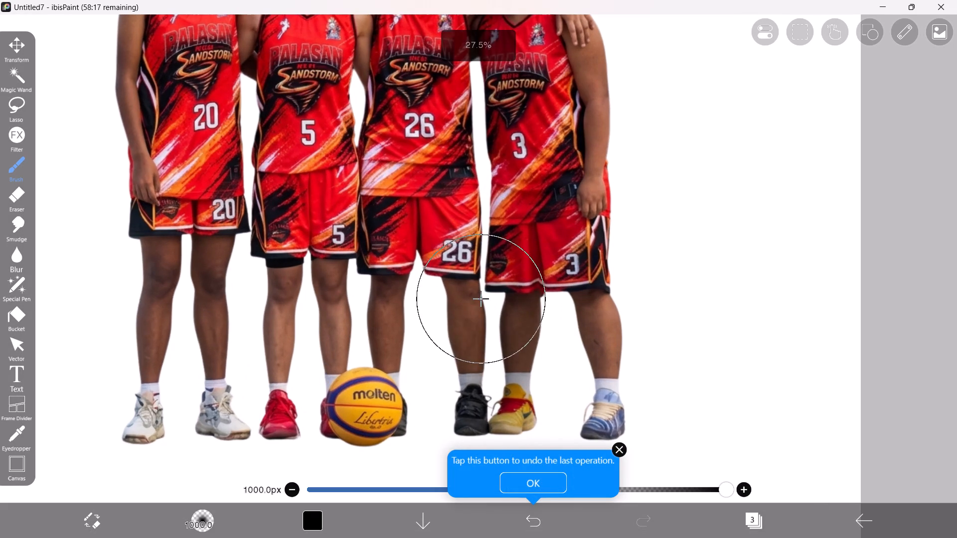
{"action": "left_click_drag", "start_coordinate": [481, 303], "coordinate": [483, 403]}
{"action": "left_click_drag", "start_coordinate": [596, 426], "coordinate": [596, 424]}
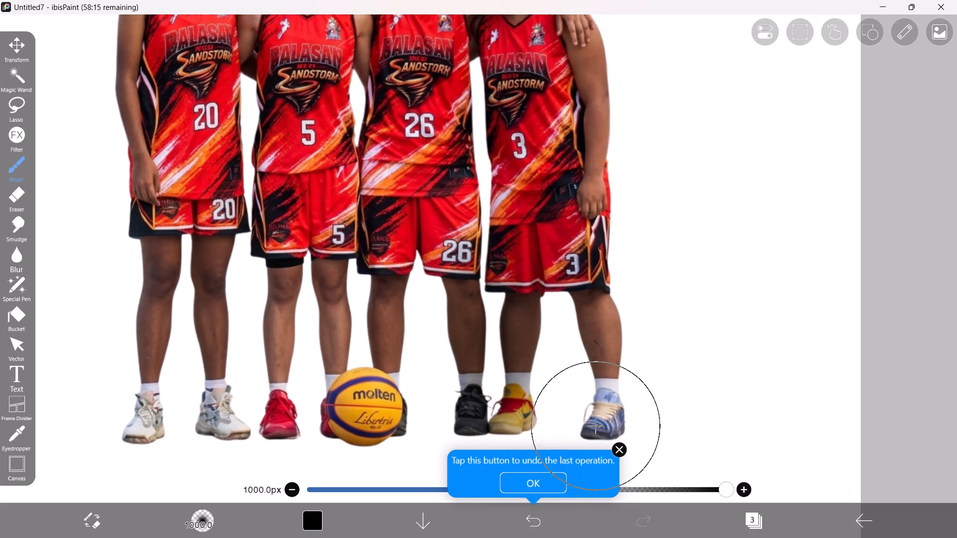
{"action": "left_click_drag", "start_coordinate": [596, 424], "coordinate": [539, 243]}
Airbrush black shading over player 3's jersey and shorts and across to player 26's shorts.
{"action": "key", "text": "space"}
{"action": "scroll", "coordinate": [547, 250], "scroll_direction": "down", "scroll_amount": 2}
{"action": "scroll", "coordinate": [550, 249], "scroll_direction": "up", "scroll_amount": 1}
{"action": "key", "text": "space"}
{"action": "key", "text": "space"}
{"action": "key", "text": "space"}
{"action": "key", "text": "space"}
{"action": "key", "text": "space"}
{"action": "left_click_drag", "start_coordinate": [544, 151], "coordinate": [563, 260]}
{"action": "scroll", "coordinate": [588, 281], "scroll_direction": "up", "scroll_amount": 2}
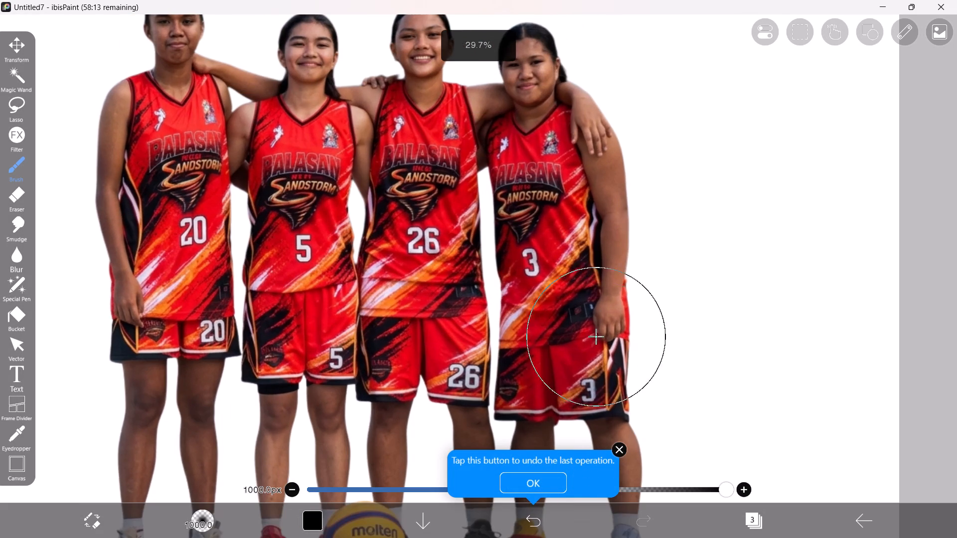
{"action": "left_click_drag", "start_coordinate": [596, 372], "coordinate": [535, 230]}
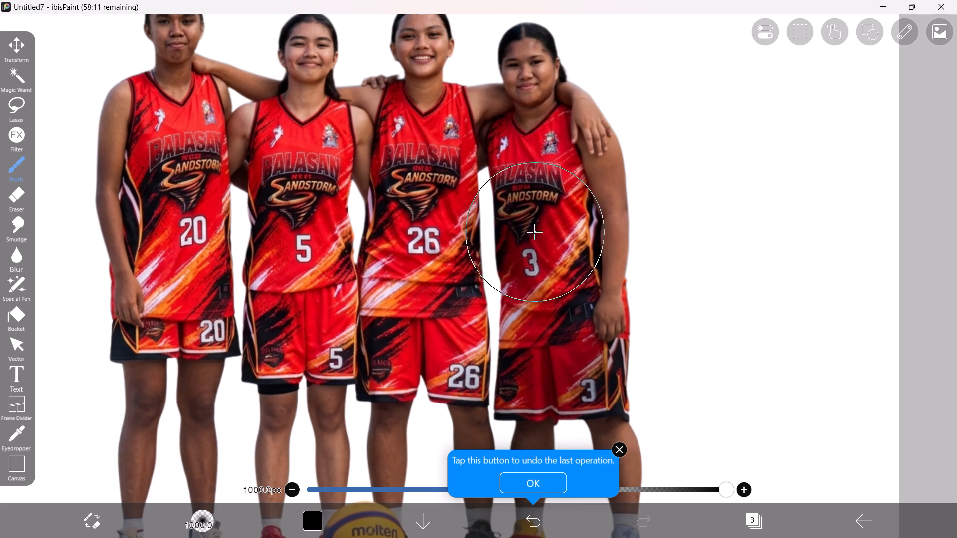
{"action": "left_click_drag", "start_coordinate": [535, 230], "coordinate": [390, 384]}
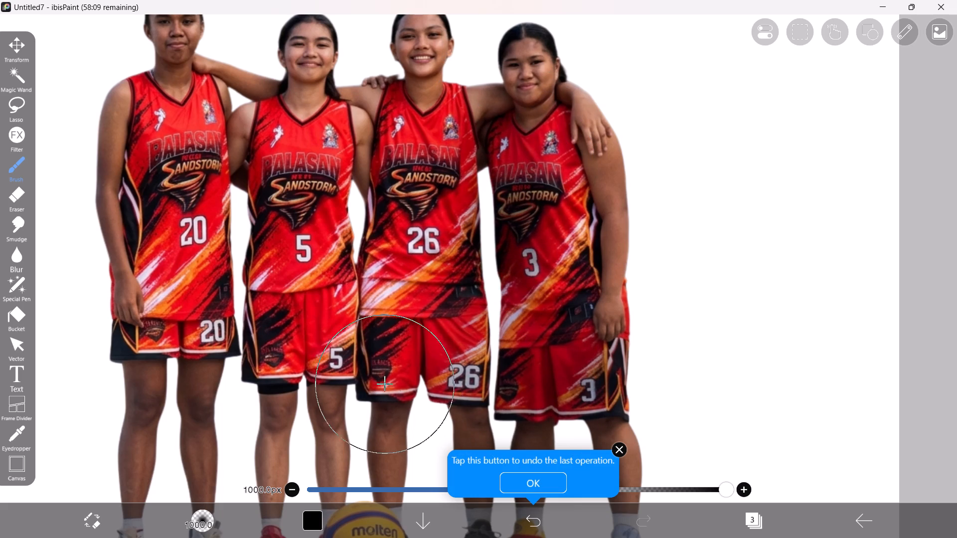
{"action": "left_click_drag", "start_coordinate": [390, 384], "coordinate": [404, 388]}
Airbrush black shading over the legs behind the basketball, between players 26 and 5.
{"action": "key", "text": "space"}
{"action": "scroll", "coordinate": [417, 342], "scroll_direction": "down", "scroll_amount": 5}
{"action": "key", "text": "space"}
{"action": "key", "text": "space"}
{"action": "key", "text": "space"}
{"action": "key", "text": "space"}
{"action": "key", "text": "space"}
{"action": "key", "text": "space"}
{"action": "key", "text": "space"}
{"action": "left_click_drag", "start_coordinate": [426, 431], "coordinate": [452, 341]}
{"action": "scroll", "coordinate": [457, 333], "scroll_direction": "up", "scroll_amount": 4}
{"action": "left_click_drag", "start_coordinate": [435, 279], "coordinate": [412, 353]}
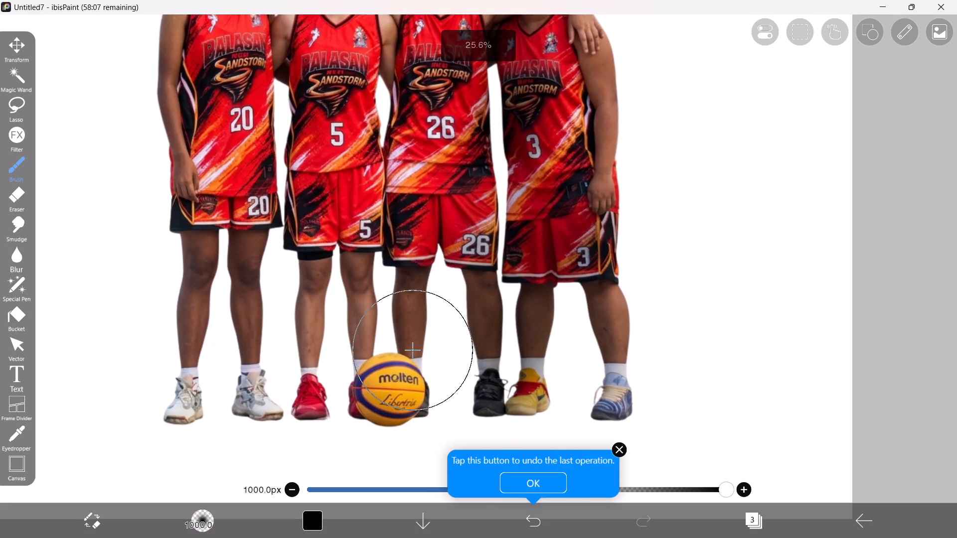
{"action": "left_click_drag", "start_coordinate": [412, 353], "coordinate": [406, 354]}
{"action": "key", "text": "space"}
{"action": "scroll", "coordinate": [364, 354], "scroll_direction": "up", "scroll_amount": 3}
{"action": "left_click_drag", "start_coordinate": [364, 409], "coordinate": [380, 275]}
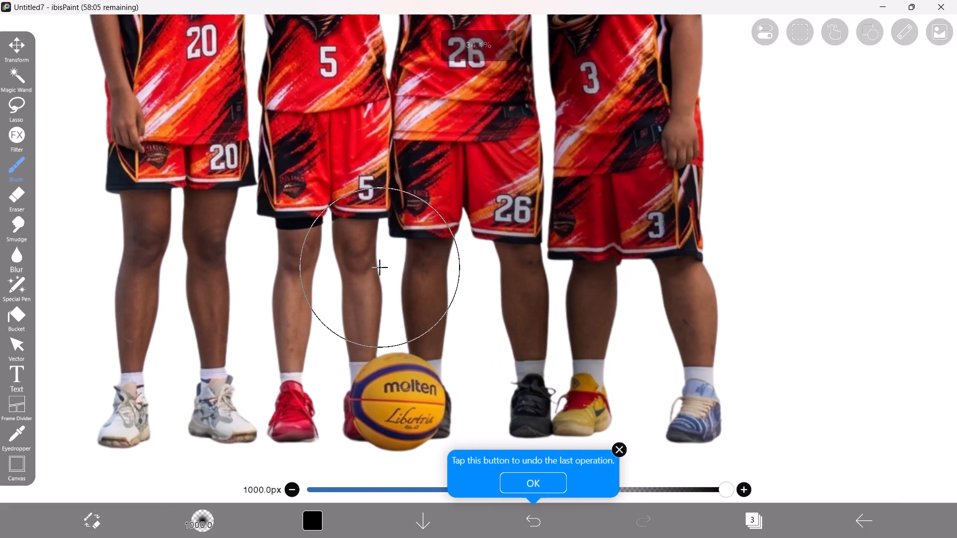
{"action": "left_click_drag", "start_coordinate": [380, 275], "coordinate": [381, 193]}
Airbrush black shading down the legs and shoes of players 5 and 20.
{"action": "key", "text": "space"}
{"action": "scroll", "coordinate": [381, 189], "scroll_direction": "down", "scroll_amount": 3}
{"action": "left_click_drag", "start_coordinate": [335, 239], "coordinate": [307, 327]}
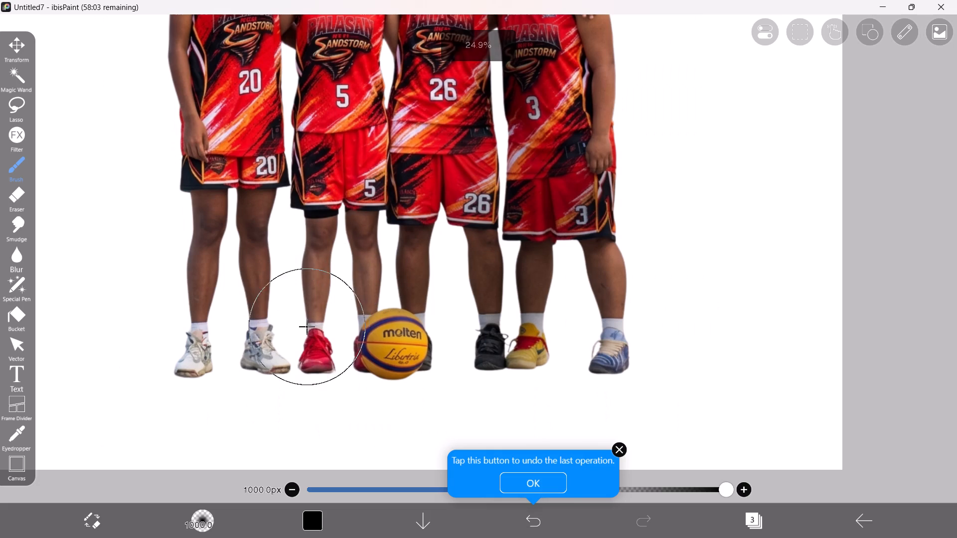
{"action": "left_click_drag", "start_coordinate": [307, 327], "coordinate": [313, 338]}
{"action": "left_click_drag", "start_coordinate": [251, 355], "coordinate": [275, 175]}
{"action": "left_click_drag", "start_coordinate": [216, 213], "coordinate": [177, 343]}
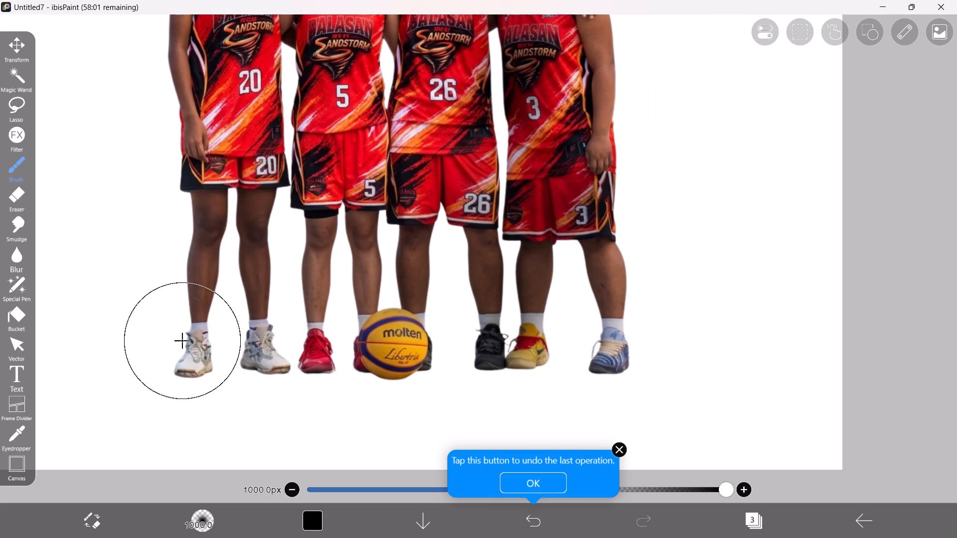
{"action": "left_click_drag", "start_coordinate": [177, 343], "coordinate": [178, 344]}
Airbrush black shading from player 5's shorts down the legs.
{"action": "key", "text": "space"}
{"action": "scroll", "coordinate": [324, 274], "scroll_direction": "down", "scroll_amount": 5}
{"action": "key", "text": "space"}
{"action": "key", "text": "space"}
{"action": "key", "text": "space"}
{"action": "key", "text": "space"}
{"action": "key", "text": "space"}
{"action": "key", "text": "space"}
{"action": "key", "text": "space"}
{"action": "key", "text": "space"}
{"action": "key", "text": "space"}
{"action": "key", "text": "space"}
{"action": "key", "text": "space"}
{"action": "key", "text": "space"}
{"action": "key", "text": "space"}
{"action": "key", "text": "space"}
{"action": "key", "text": "space"}
{"action": "key", "text": "space"}
{"action": "key", "text": "space"}
{"action": "key", "text": "space"}
{"action": "key", "text": "space"}
{"action": "key", "text": "space"}
{"action": "left_click_drag", "start_coordinate": [401, 170], "coordinate": [375, 271]}
{"action": "scroll", "coordinate": [402, 290], "scroll_direction": "up", "scroll_amount": 4}
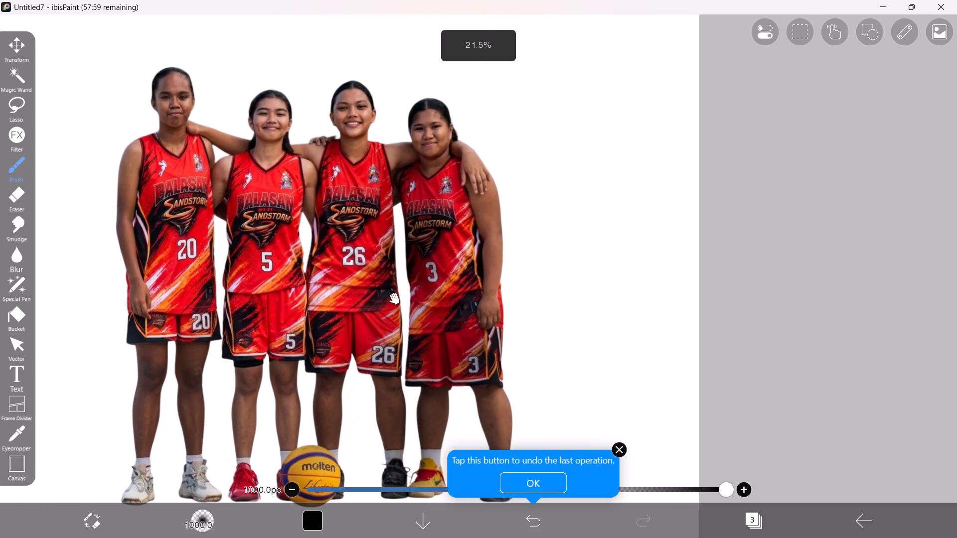
{"action": "scroll", "coordinate": [337, 390], "scroll_direction": "up", "scroll_amount": 3}
{"action": "left_click_drag", "start_coordinate": [266, 357], "coordinate": [262, 471]}
Airbrush black shading over player 3's face, neck and upper jersey.
{"action": "key", "text": "space"}
{"action": "scroll", "coordinate": [297, 414], "scroll_direction": "down", "scroll_amount": 4}
{"action": "key", "text": "space"}
{"action": "left_click_drag", "start_coordinate": [360, 333], "coordinate": [366, 374]}
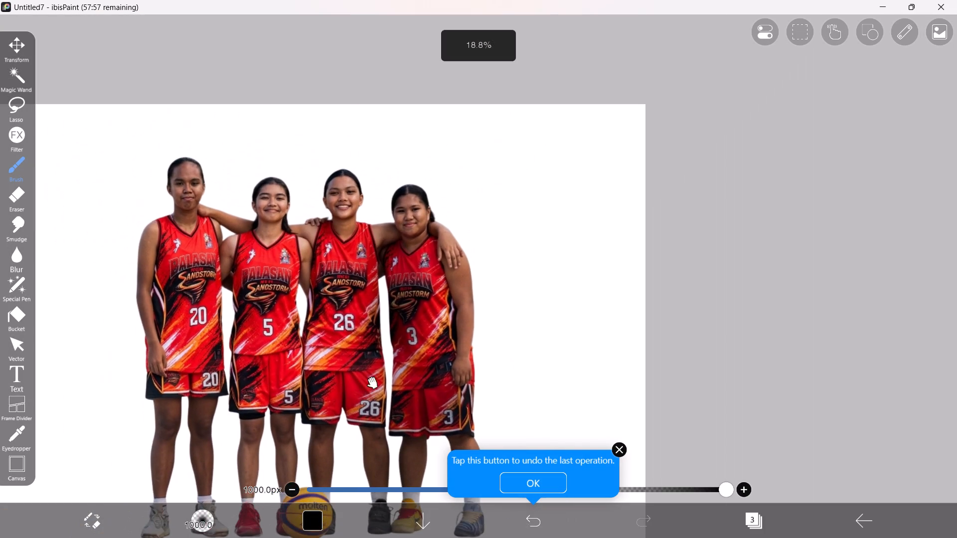
{"action": "left_click_drag", "start_coordinate": [381, 419], "coordinate": [423, 385]}
{"action": "key", "text": "space"}
{"action": "scroll", "coordinate": [451, 334], "scroll_direction": "down", "scroll_amount": 3}
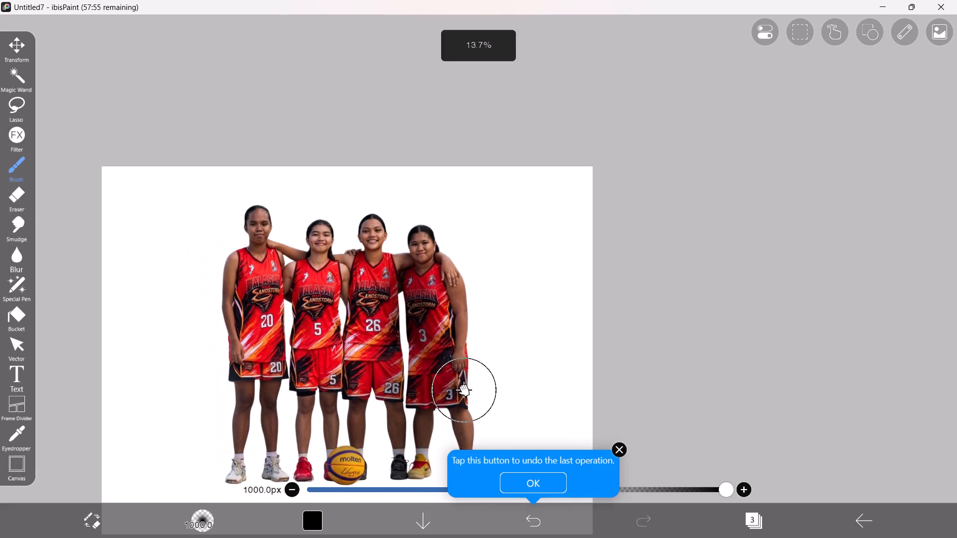
{"action": "key", "text": "space"}
{"action": "key", "text": "space"}
{"action": "key", "text": "space"}
{"action": "key", "text": "space"}
{"action": "key", "text": "space"}
{"action": "key", "text": "space"}
{"action": "key", "text": "space"}
{"action": "left_click_drag", "start_coordinate": [464, 390], "coordinate": [464, 292]}
{"action": "scroll", "coordinate": [453, 250], "scroll_direction": "up", "scroll_amount": 3}
{"action": "key", "text": "space"}
{"action": "key", "text": "space"}
{"action": "scroll", "coordinate": [417, 159], "scroll_direction": "up", "scroll_amount": 5}
{"action": "left_click_drag", "start_coordinate": [390, 120], "coordinate": [413, 140]}
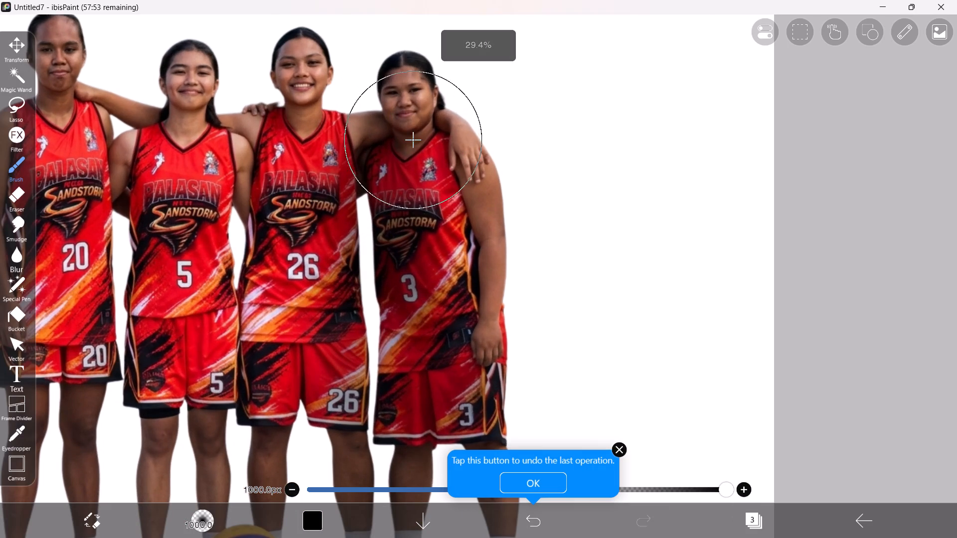
{"action": "left_click_drag", "start_coordinate": [413, 140], "coordinate": [418, 149]}
{"action": "scroll", "coordinate": [441, 155], "scroll_direction": "up", "scroll_amount": 3}
{"action": "key", "text": "space"}
{"action": "left_click_drag", "start_coordinate": [446, 160], "coordinate": [467, 292]}
Airbrush black shading from player 3's lower jersey down over the shorts and leg.
{"action": "key", "text": "space"}
{"action": "scroll", "coordinate": [477, 274], "scroll_direction": "down", "scroll_amount": 5}
{"action": "key", "text": "space"}
{"action": "key", "text": "space"}
{"action": "key", "text": "space"}
{"action": "key", "text": "space"}
{"action": "left_click_drag", "start_coordinate": [494, 343], "coordinate": [502, 249]}
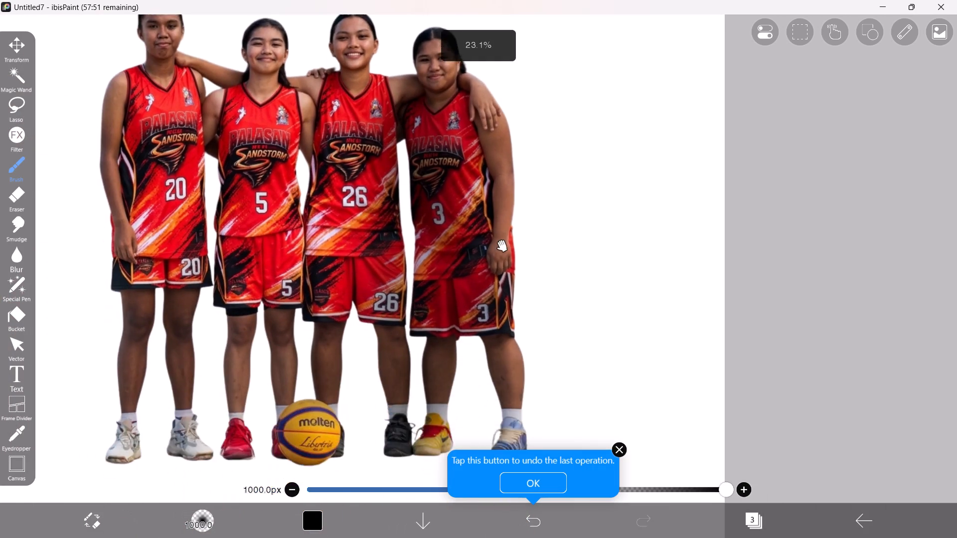
{"action": "scroll", "coordinate": [498, 252], "scroll_direction": "up", "scroll_amount": 2}
{"action": "left_click_drag", "start_coordinate": [466, 235], "coordinate": [508, 419]}
Airbrush black shading from the edge of player 26's jersey down to player 5's shorts.
{"action": "key", "text": "space"}
{"action": "scroll", "coordinate": [515, 359], "scroll_direction": "down", "scroll_amount": 3}
{"action": "key", "text": "space"}
{"action": "key", "text": "space"}
{"action": "key", "text": "space"}
{"action": "key", "text": "space"}
{"action": "key", "text": "space"}
{"action": "key", "text": "space"}
{"action": "key", "text": "space"}
{"action": "key", "text": "space"}
{"action": "left_click", "coordinate": [426, 294]}
{"action": "left_click_drag", "start_coordinate": [425, 293], "coordinate": [475, 326]}
{"action": "scroll", "coordinate": [461, 323], "scroll_direction": "up", "scroll_amount": 3}
{"action": "left_click_drag", "start_coordinate": [423, 278], "coordinate": [405, 233]}
{"action": "key", "text": "space"}
{"action": "scroll", "coordinate": [393, 160], "scroll_direction": "up", "scroll_amount": 2}
{"action": "left_click_drag", "start_coordinate": [390, 204], "coordinate": [373, 154]}
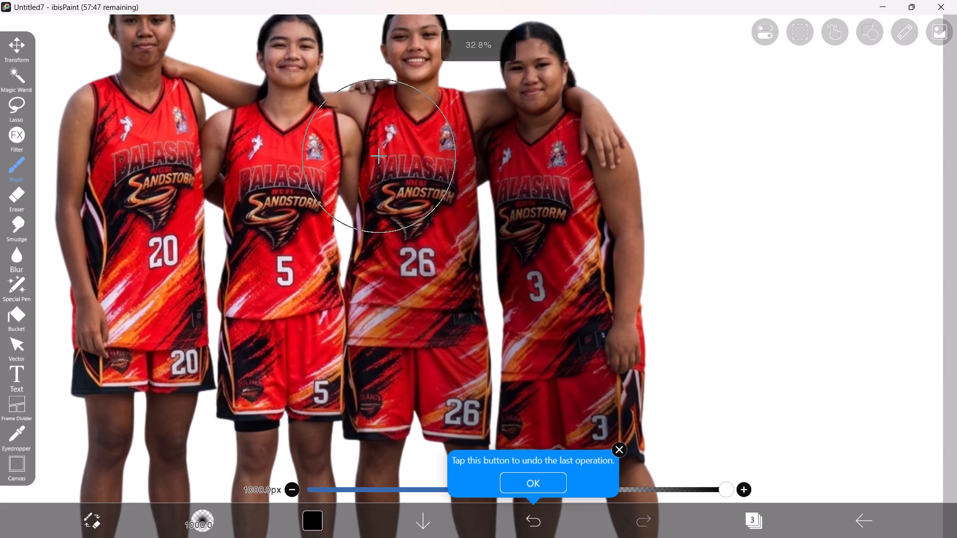
{"action": "left_click_drag", "start_coordinate": [373, 154], "coordinate": [323, 370]}
Airbrush more black shading over player 5's shorts and down the legs.
{"action": "key", "text": "space"}
{"action": "scroll", "coordinate": [338, 301], "scroll_direction": "down", "scroll_amount": 3}
{"action": "key", "text": "space"}
{"action": "left_click_drag", "start_coordinate": [312, 356], "coordinate": [359, 312]}
{"action": "key", "text": "space"}
{"action": "scroll", "coordinate": [361, 305], "scroll_direction": "up", "scroll_amount": 3}
{"action": "left_click_drag", "start_coordinate": [366, 295], "coordinate": [323, 360]}
{"action": "key", "text": "space"}
{"action": "scroll", "coordinate": [328, 341], "scroll_direction": "down", "scroll_amount": 4}
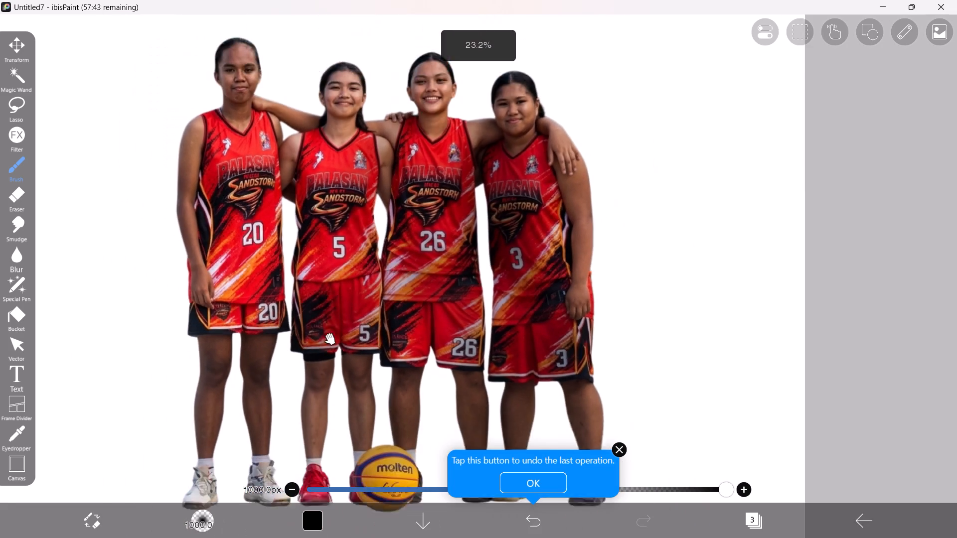
{"action": "key", "text": "space"}
{"action": "key", "text": "space"}
{"action": "key", "text": "space"}
{"action": "key", "text": "space"}
{"action": "left_click_drag", "start_coordinate": [338, 397], "coordinate": [399, 301]}
{"action": "scroll", "coordinate": [399, 301], "scroll_direction": "up", "scroll_amount": 3}
{"action": "left_click_drag", "start_coordinate": [388, 284], "coordinate": [363, 384]}
{"action": "key", "text": "space"}
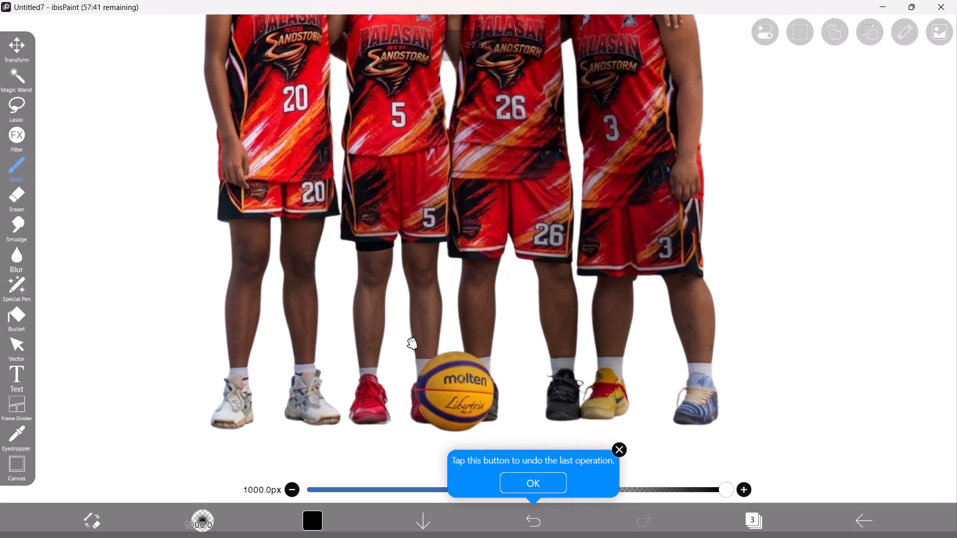
{"action": "scroll", "coordinate": [412, 343], "scroll_direction": "up", "scroll_amount": 2}
{"action": "left_click_drag", "start_coordinate": [427, 375], "coordinate": [461, 280]}
Airbrush black shading from player 5's shorts up over the jersey.
{"action": "key", "text": "space"}
{"action": "scroll", "coordinate": [463, 257], "scroll_direction": "down", "scroll_amount": 3}
{"action": "key", "text": "space"}
{"action": "key", "text": "space"}
{"action": "key", "text": "space"}
{"action": "key", "text": "space"}
{"action": "left_click_drag", "start_coordinate": [434, 185], "coordinate": [462, 323]}
{"action": "scroll", "coordinate": [465, 322], "scroll_direction": "up", "scroll_amount": 3}
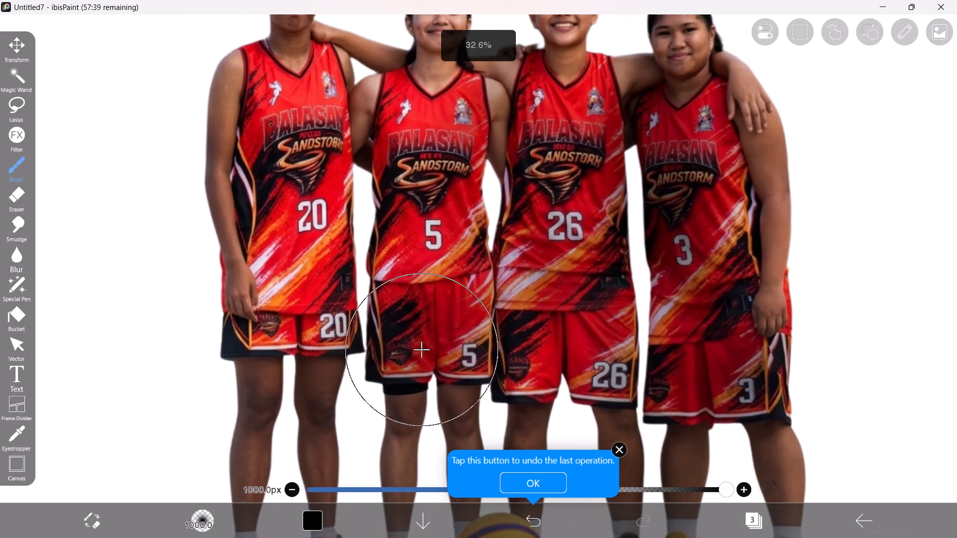
{"action": "left_click_drag", "start_coordinate": [410, 353], "coordinate": [460, 129]}
Airbrush black shading over player 5's upper jersey, neck and face, and across toward player 20.
{"action": "key", "text": "space"}
{"action": "scroll", "coordinate": [460, 127], "scroll_direction": "down", "scroll_amount": 3}
{"action": "key", "text": "space"}
{"action": "key", "text": "space"}
{"action": "left_click_drag", "start_coordinate": [458, 117], "coordinate": [472, 269]}
{"action": "scroll", "coordinate": [470, 278], "scroll_direction": "up", "scroll_amount": 2}
{"action": "left_click_drag", "start_coordinate": [439, 334], "coordinate": [459, 206]}
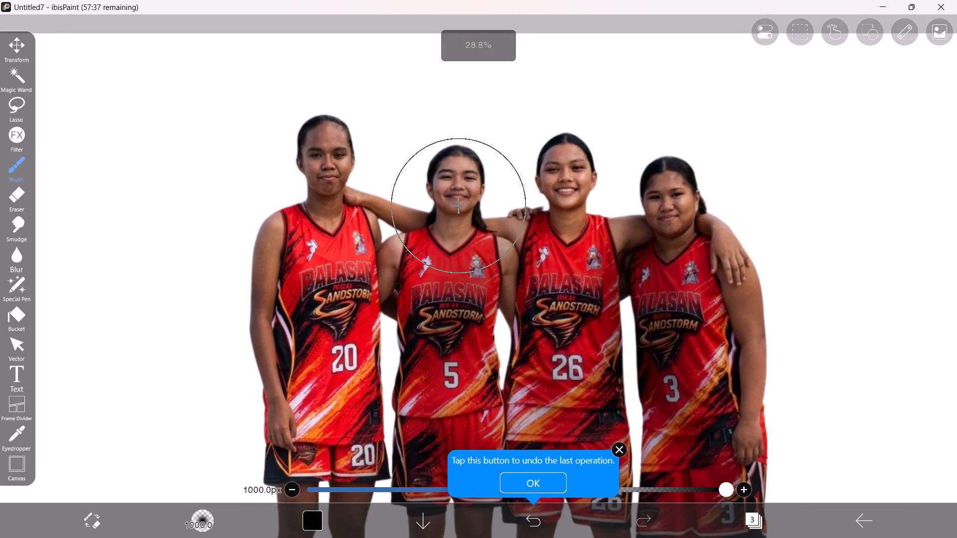
{"action": "left_click_drag", "start_coordinate": [459, 206], "coordinate": [446, 227]}
{"action": "key", "text": "space"}
{"action": "scroll", "coordinate": [452, 225], "scroll_direction": "up", "scroll_amount": 2}
{"action": "left_click_drag", "start_coordinate": [484, 180], "coordinate": [465, 215]}
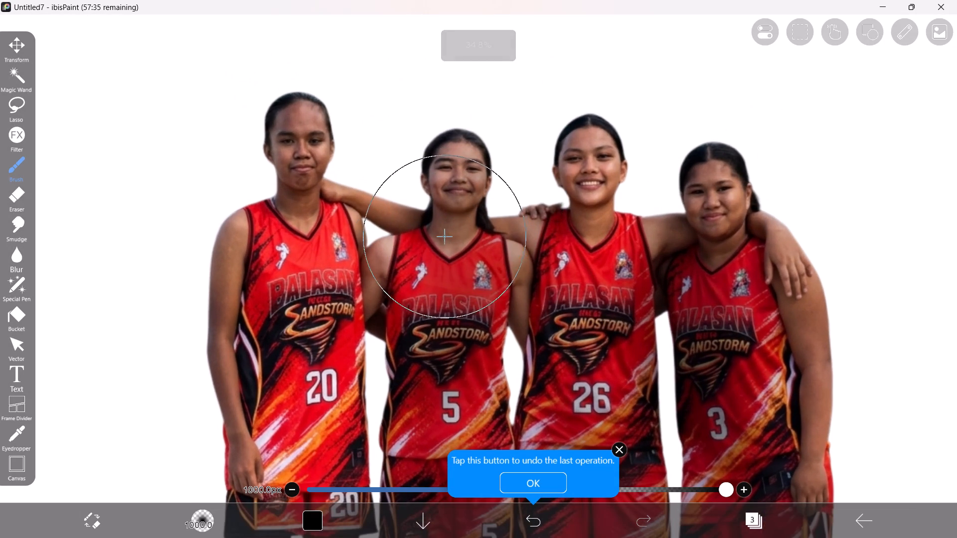
{"action": "left_click_drag", "start_coordinate": [434, 252], "coordinate": [320, 161]}
Airbrush black shading down player 20's jersey to the shorts.
{"action": "key", "text": "space"}
{"action": "scroll", "coordinate": [358, 215], "scroll_direction": "down", "scroll_amount": 3}
{"action": "key", "text": "space"}
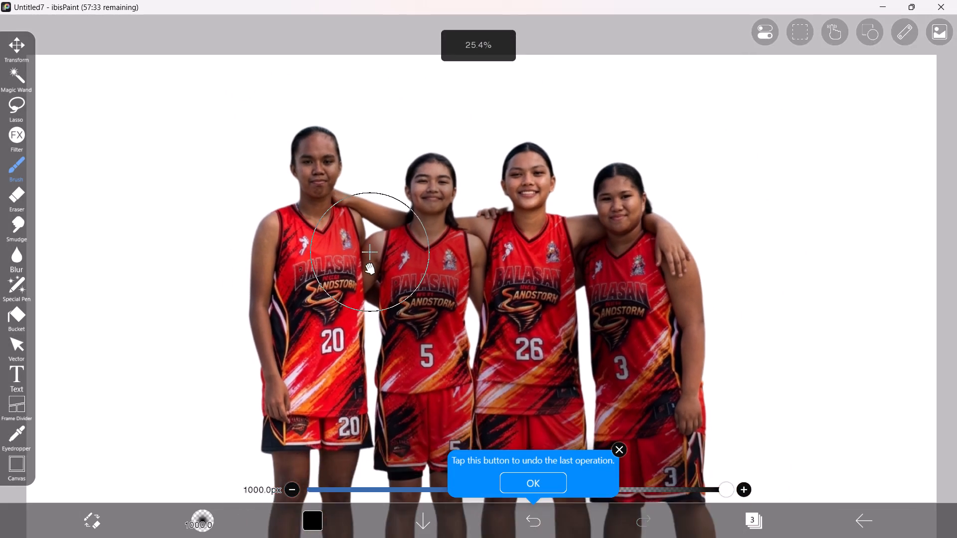
{"action": "left_click_drag", "start_coordinate": [370, 270], "coordinate": [418, 186]}
{"action": "left_click_drag", "start_coordinate": [386, 124], "coordinate": [388, 328]}
Airbrush black shading down player 20's legs to the shoes.
{"action": "key", "text": "space"}
{"action": "scroll", "coordinate": [405, 307], "scroll_direction": "down", "scroll_amount": 3}
{"action": "key", "text": "space"}
{"action": "key", "text": "space"}
{"action": "key", "text": "space"}
{"action": "left_click_drag", "start_coordinate": [406, 332], "coordinate": [431, 258]}
{"action": "scroll", "coordinate": [431, 258], "scroll_direction": "up", "scroll_amount": 3}
{"action": "left_click_drag", "start_coordinate": [427, 255], "coordinate": [425, 443]}
{"action": "key", "text": "space"}
{"action": "key", "text": "space"}
{"action": "left_click_drag", "start_coordinate": [424, 408], "coordinate": [457, 356]}
{"action": "left_click_drag", "start_coordinate": [389, 397], "coordinate": [407, 360]}
{"action": "key", "text": "space"}
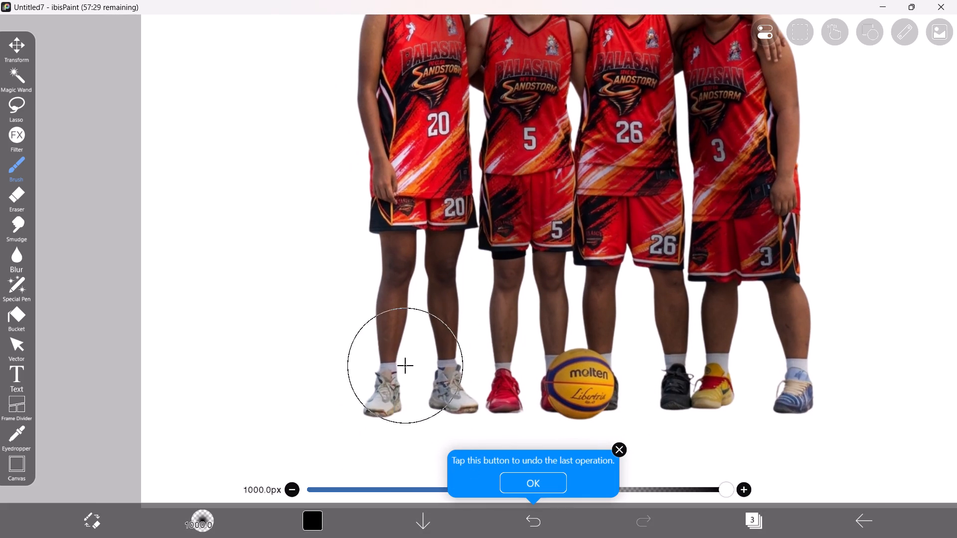
{"action": "left_click_drag", "start_coordinate": [407, 360], "coordinate": [412, 281]}
Airbrush another pass of black shading from player 20's shorts down the legs.
{"action": "key", "text": "space"}
{"action": "scroll", "coordinate": [419, 258], "scroll_direction": "up", "scroll_amount": 2}
{"action": "key", "text": "space"}
{"action": "key", "text": "space"}
{"action": "left_click_drag", "start_coordinate": [419, 244], "coordinate": [434, 308]}
{"action": "left_click_drag", "start_coordinate": [425, 277], "coordinate": [409, 369]}
Airbrush black shading from player 20's shorts up over the arm and jersey.
{"action": "key", "text": "space"}
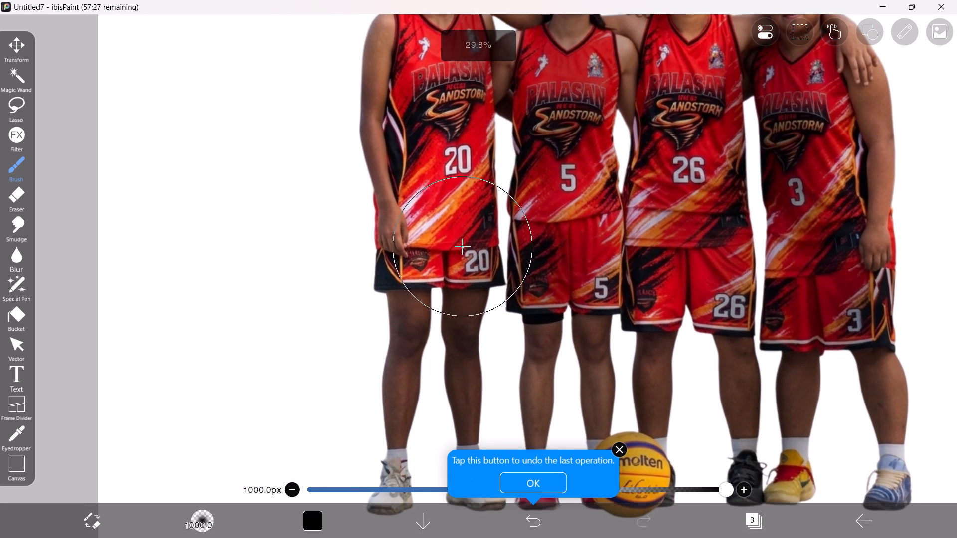
{"action": "key", "text": "space"}
{"action": "key", "text": "space"}
{"action": "key", "text": "space"}
{"action": "key", "text": "space"}
{"action": "key", "text": "space"}
{"action": "key", "text": "space"}
{"action": "key", "text": "space"}
{"action": "key", "text": "space"}
{"action": "left_click_drag", "start_coordinate": [480, 193], "coordinate": [478, 304]}
{"action": "scroll", "coordinate": [477, 307], "scroll_direction": "down", "scroll_amount": 2}
{"action": "left_click_drag", "start_coordinate": [427, 361], "coordinate": [402, 255]}
{"action": "key", "text": "space"}
{"action": "scroll", "coordinate": [416, 246], "scroll_direction": "up", "scroll_amount": 1}
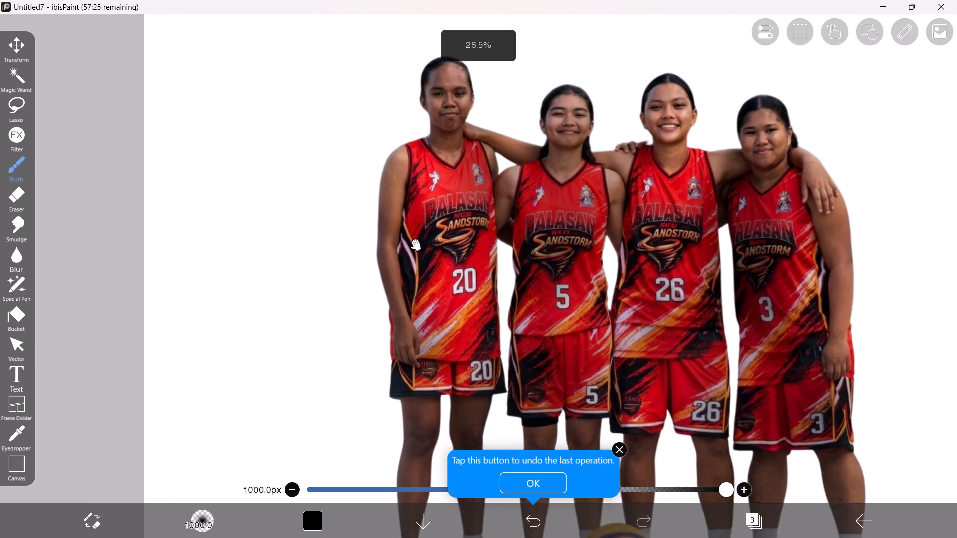
{"action": "scroll", "coordinate": [416, 245], "scroll_direction": "up", "scroll_amount": 2}
{"action": "key", "text": "space"}
{"action": "left_click_drag", "start_coordinate": [450, 373], "coordinate": [487, 194]}
Airbrush black shading over player 20's upper jersey, shoulder and neck.
{"action": "key", "text": "space"}
{"action": "key", "text": "space"}
{"action": "left_click_drag", "start_coordinate": [503, 150], "coordinate": [473, 264]}
{"action": "scroll", "coordinate": [473, 272], "scroll_direction": "up", "scroll_amount": 1}
{"action": "left_click_drag", "start_coordinate": [431, 220], "coordinate": [434, 282]}
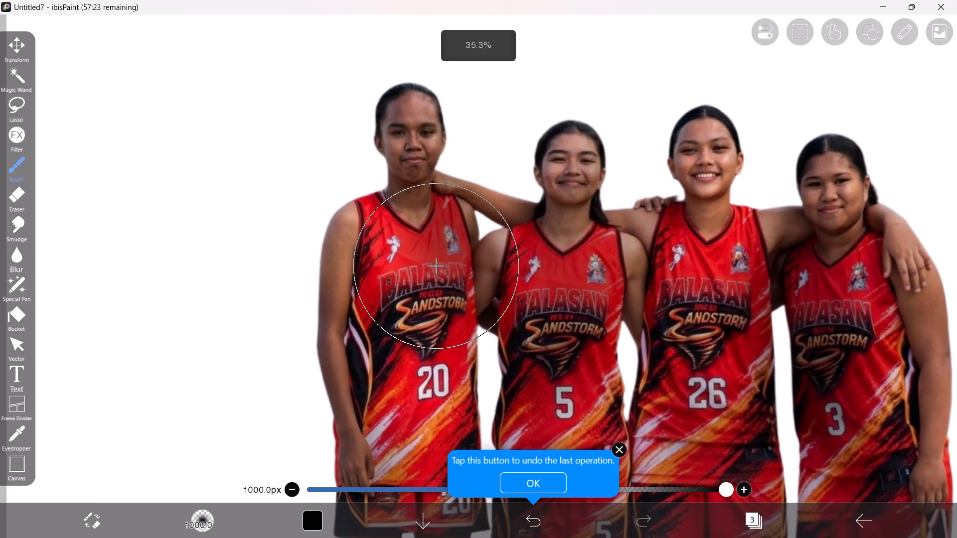
{"action": "left_click_drag", "start_coordinate": [434, 282], "coordinate": [393, 200]}
{"action": "key", "text": "space"}
{"action": "scroll", "coordinate": [401, 194], "scroll_direction": "up", "scroll_amount": 2}
{"action": "key", "text": "space"}
{"action": "left_click_drag", "start_coordinate": [404, 148], "coordinate": [430, 202]}
{"action": "left_click_drag", "start_coordinate": [410, 221], "coordinate": [451, 288]}
Set the brush size to 369 px and airbrush black shading over player 20's face and neck.
{"action": "left_click", "coordinate": [522, 484]}
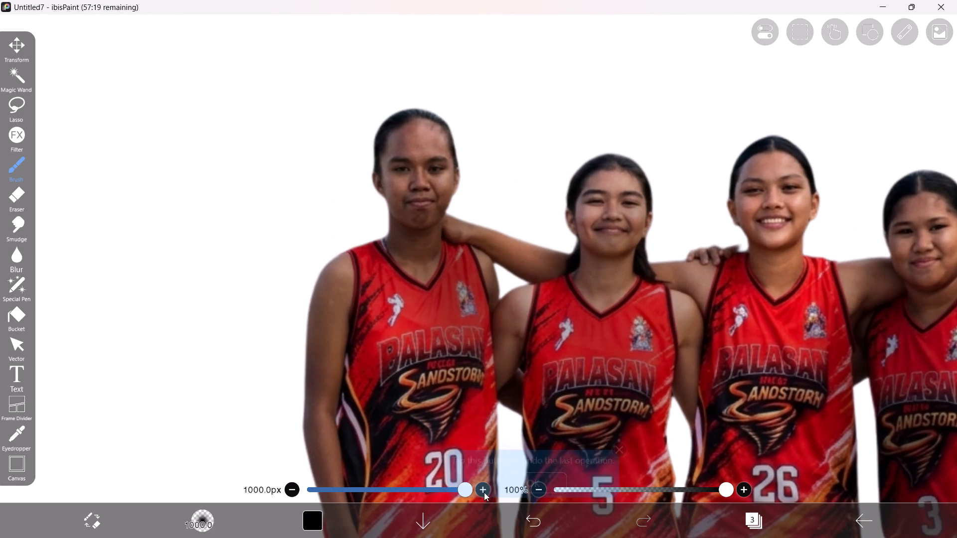
{"action": "left_click_drag", "start_coordinate": [464, 486], "coordinate": [431, 484]}
{"action": "left_click_drag", "start_coordinate": [414, 203], "coordinate": [381, 173]}
{"action": "key", "text": "space"}
{"action": "scroll", "coordinate": [427, 207], "scroll_direction": "down", "scroll_amount": 1}
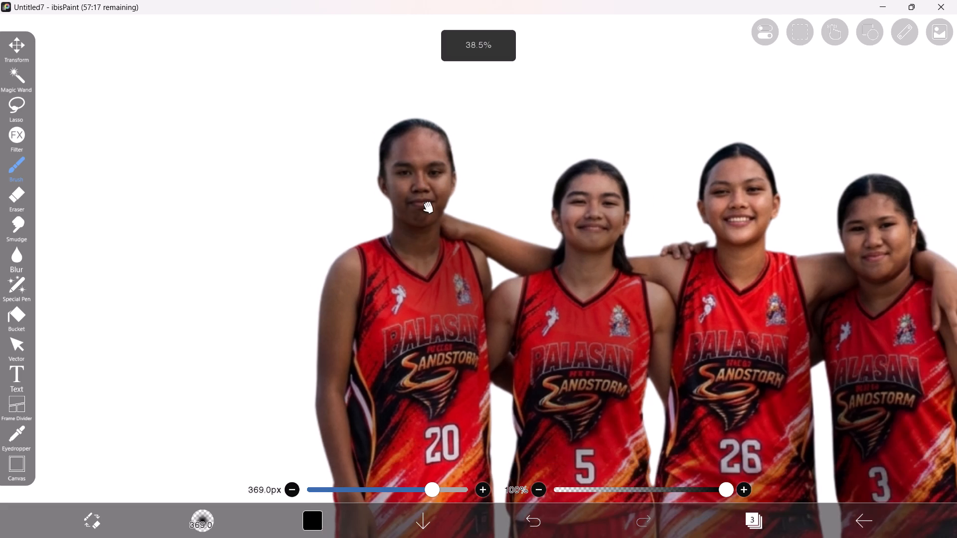
{"action": "key", "text": "space"}
{"action": "scroll", "coordinate": [439, 222], "scroll_direction": "up", "scroll_amount": 3}
{"action": "left_click_drag", "start_coordinate": [456, 169], "coordinate": [443, 237]}
Airbrush black shading down the inner side of player 20's shoulder and arm, beside player 5.
{"action": "key", "text": "space"}
{"action": "key", "text": "space"}
{"action": "key", "text": "space"}
{"action": "key", "text": "space"}
{"action": "key", "text": "space"}
{"action": "key", "text": "space"}
{"action": "key", "text": "space"}
{"action": "key", "text": "space"}
{"action": "key", "text": "space"}
{"action": "key", "text": "space"}
{"action": "key", "text": "space"}
{"action": "key", "text": "space"}
{"action": "key", "text": "space"}
{"action": "key", "text": "space"}
{"action": "key", "text": "space"}
{"action": "key", "text": "space"}
{"action": "key", "text": "space"}
{"action": "key", "text": "space"}
{"action": "key", "text": "space"}
{"action": "key", "text": "space"}
{"action": "scroll", "coordinate": [475, 257], "scroll_direction": "down", "scroll_amount": 3}
{"action": "left_click_drag", "start_coordinate": [530, 323], "coordinate": [453, 211]}
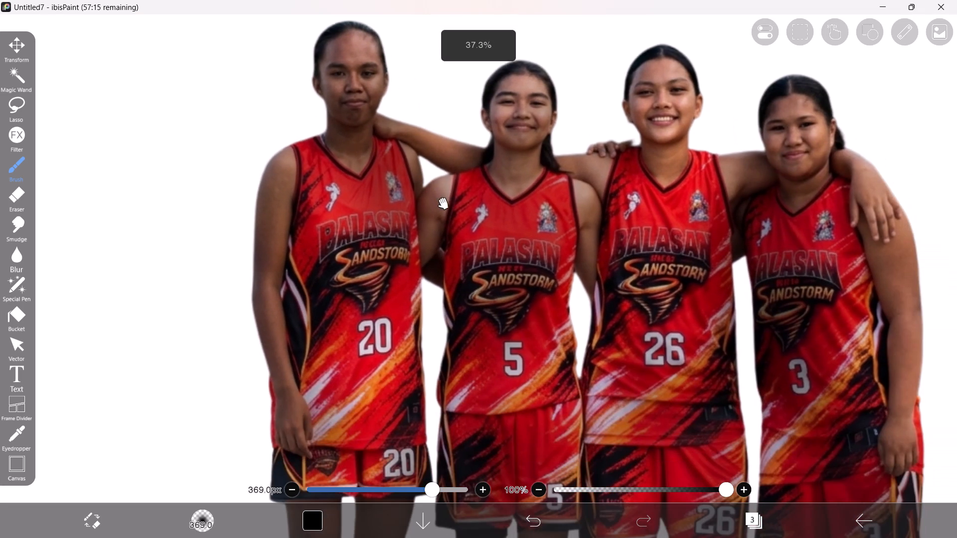
{"action": "left_click_drag", "start_coordinate": [407, 148], "coordinate": [423, 251]}
Set the brush size to 840 px and airbrush shading from player 20's jersey number down to the shorts.
{"action": "key", "text": "space"}
{"action": "scroll", "coordinate": [450, 258], "scroll_direction": "down", "scroll_amount": 2}
{"action": "key", "text": "space"}
{"action": "left_click_drag", "start_coordinate": [466, 372], "coordinate": [467, 263]}
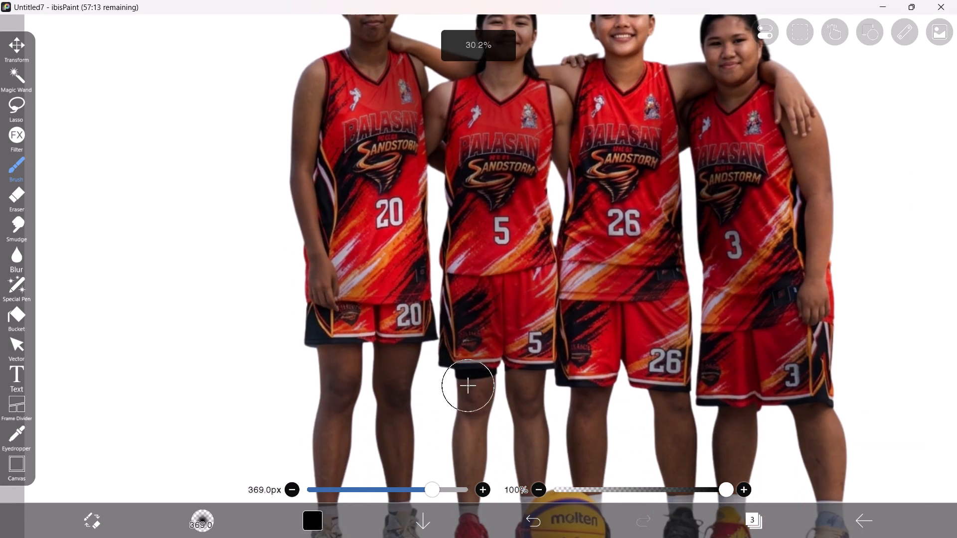
{"action": "left_click_drag", "start_coordinate": [431, 487], "coordinate": [459, 455]}
{"action": "left_click_drag", "start_coordinate": [377, 210], "coordinate": [387, 336]}
Airbrush black shading over player 26's lower jersey and the upper part of the shorts.
{"action": "key", "text": "space"}
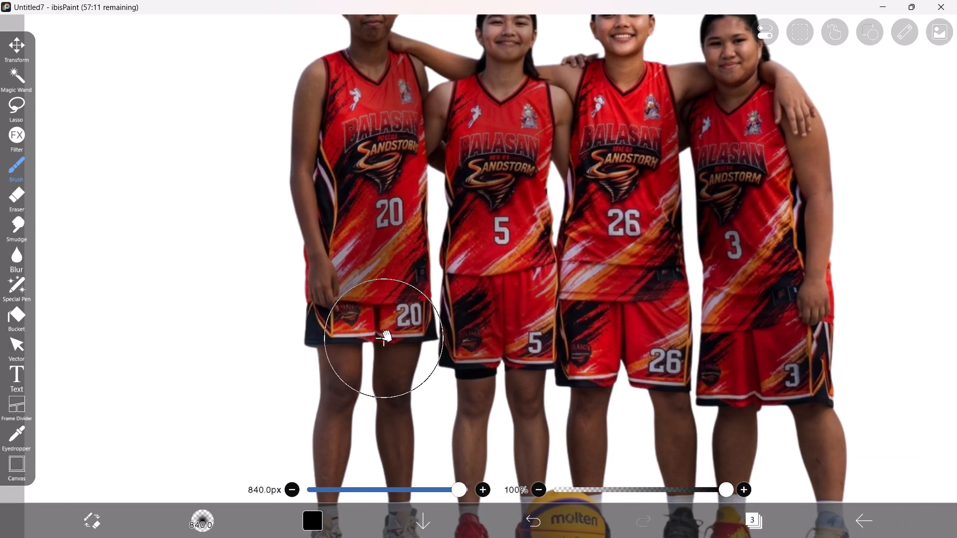
{"action": "left_click_drag", "start_coordinate": [387, 336], "coordinate": [397, 326]}
{"action": "scroll", "coordinate": [419, 291], "scroll_direction": "down", "scroll_amount": 2}
{"action": "left_click_drag", "start_coordinate": [438, 392], "coordinate": [443, 290]}
{"action": "key", "text": "space"}
{"action": "key", "text": "space"}
{"action": "key", "text": "space"}
{"action": "key", "text": "space"}
{"action": "key", "text": "space"}
{"action": "key", "text": "space"}
{"action": "key", "text": "space"}
{"action": "key", "text": "space"}
{"action": "key", "text": "space"}
{"action": "key", "text": "space"}
{"action": "key", "text": "space"}
{"action": "key", "text": "space"}
{"action": "key", "text": "space"}
{"action": "key", "text": "space"}
{"action": "key", "text": "space"}
{"action": "key", "text": "space"}
{"action": "key", "text": "space"}
{"action": "key", "text": "space"}
{"action": "key", "text": "space"}
{"action": "scroll", "coordinate": [517, 319], "scroll_direction": "down", "scroll_amount": 3}
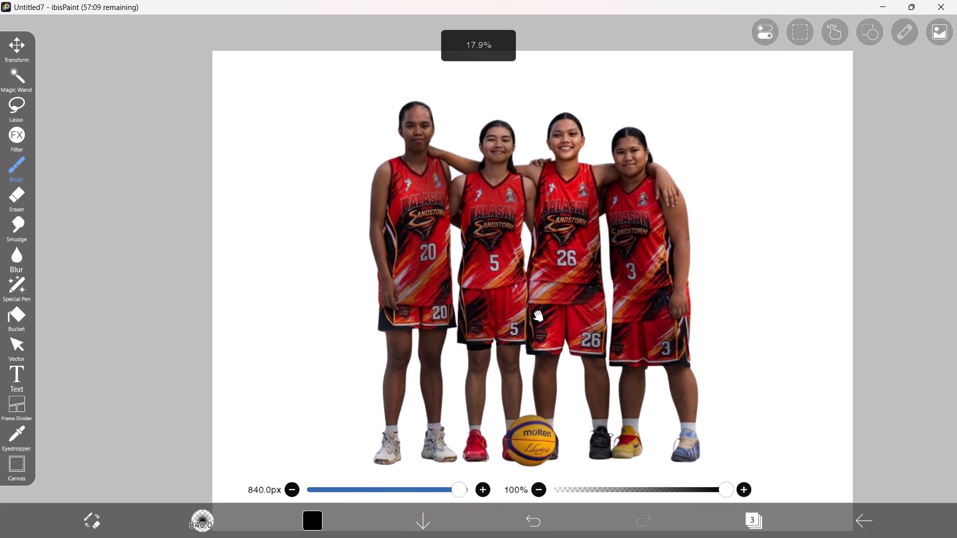
{"action": "scroll", "coordinate": [538, 316], "scroll_direction": "up", "scroll_amount": 4}
{"action": "left_click_drag", "start_coordinate": [493, 259], "coordinate": [479, 272]}
{"action": "left_click_drag", "start_coordinate": [591, 246], "coordinate": [546, 275]}
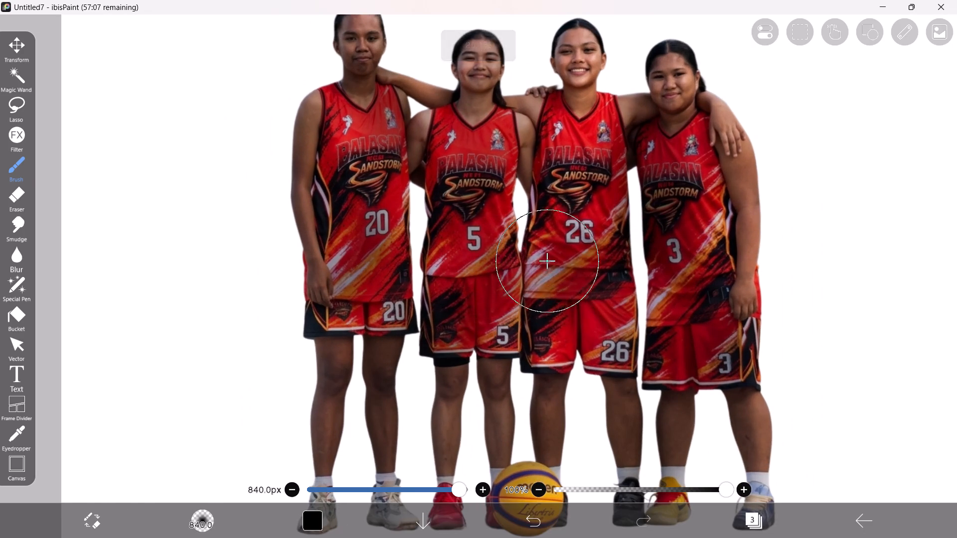
{"action": "left_click_drag", "start_coordinate": [546, 275], "coordinate": [541, 309]}
Airbrush black shading between players 5 and 26, from the shoulders down to the bottom of the shorts.
{"action": "key", "text": "space"}
{"action": "scroll", "coordinate": [572, 274], "scroll_direction": "down", "scroll_amount": 3}
{"action": "key", "text": "space"}
{"action": "key", "text": "space"}
{"action": "key", "text": "space"}
{"action": "key", "text": "space"}
{"action": "key", "text": "space"}
{"action": "key", "text": "space"}
{"action": "left_click_drag", "start_coordinate": [660, 338], "coordinate": [554, 262]}
{"action": "scroll", "coordinate": [539, 257], "scroll_direction": "up", "scroll_amount": 2}
{"action": "key", "text": "space"}
{"action": "key", "text": "space"}
{"action": "key", "text": "space"}
{"action": "key", "text": "space"}
{"action": "key", "text": "space"}
{"action": "key", "text": "space"}
{"action": "key", "text": "space"}
{"action": "key", "text": "space"}
{"action": "key", "text": "space"}
{"action": "key", "text": "space"}
{"action": "key", "text": "space"}
{"action": "key", "text": "space"}
{"action": "key", "text": "space"}
{"action": "left_click_drag", "start_coordinate": [404, 144], "coordinate": [447, 265]}
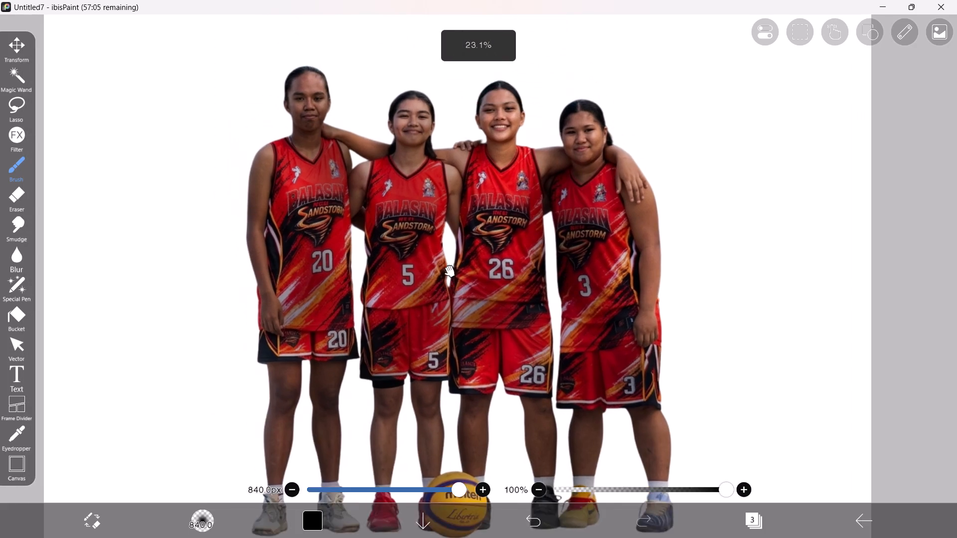
{"action": "scroll", "coordinate": [449, 271], "scroll_direction": "up", "scroll_amount": 2}
{"action": "left_click_drag", "start_coordinate": [449, 179], "coordinate": [443, 182]}
{"action": "key", "text": "space"}
{"action": "key", "text": "space"}
{"action": "key", "text": "space"}
{"action": "key", "text": "space"}
{"action": "key", "text": "space"}
{"action": "key", "text": "space"}
{"action": "key", "text": "space"}
{"action": "key", "text": "space"}
{"action": "key", "text": "space"}
{"action": "key", "text": "space"}
{"action": "key", "text": "space"}
{"action": "key", "text": "space"}
{"action": "key", "text": "space"}
{"action": "key", "text": "space"}
{"action": "scroll", "coordinate": [447, 186], "scroll_direction": "down", "scroll_amount": 2}
{"action": "scroll", "coordinate": [452, 197], "scroll_direction": "up", "scroll_amount": 3}
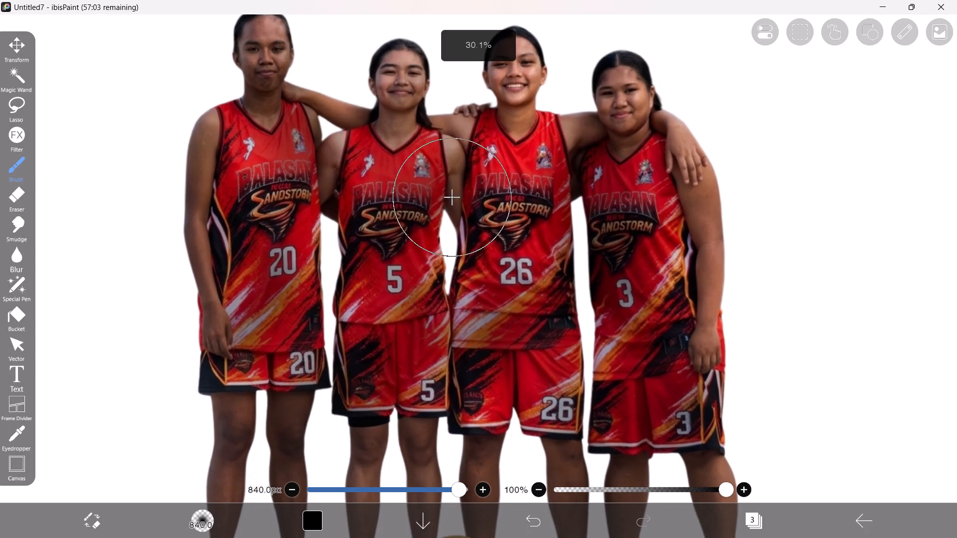
{"action": "left_click_drag", "start_coordinate": [443, 168], "coordinate": [451, 386]}
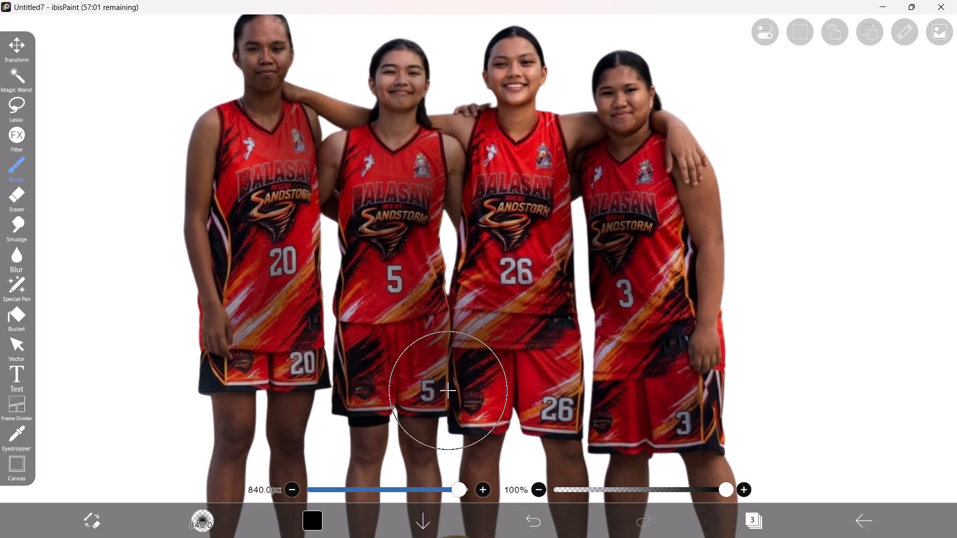
{"action": "left_click_drag", "start_coordinate": [451, 386], "coordinate": [440, 419]}
Airbrush black shading over player 3's lower jersey and shorts on the side facing player 26.
{"action": "key", "text": "space"}
{"action": "scroll", "coordinate": [480, 338], "scroll_direction": "down", "scroll_amount": 3}
{"action": "key", "text": "space"}
{"action": "left_click_drag", "start_coordinate": [573, 400], "coordinate": [512, 313]}
{"action": "scroll", "coordinate": [507, 305], "scroll_direction": "up", "scroll_amount": 2}
{"action": "left_click_drag", "start_coordinate": [513, 300], "coordinate": [512, 263]}
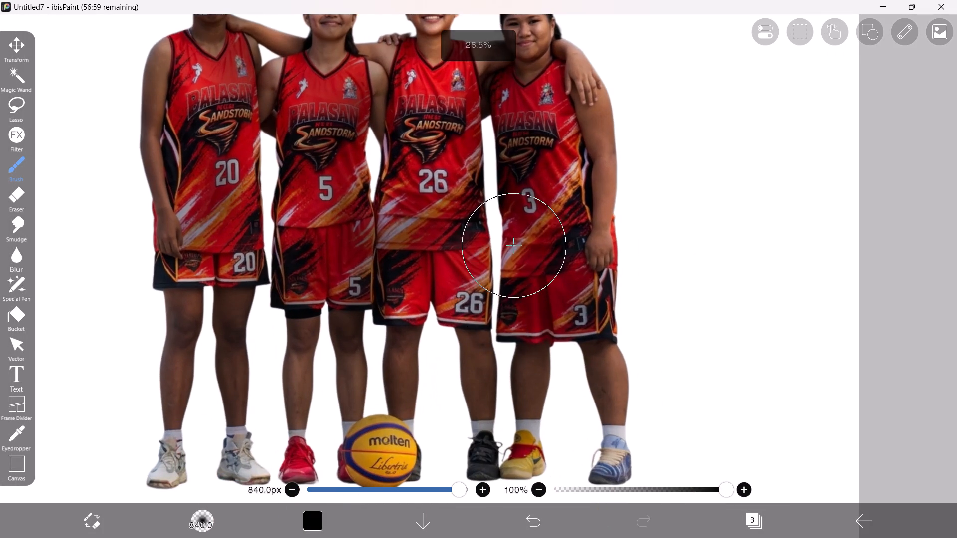
{"action": "left_click_drag", "start_coordinate": [512, 263], "coordinate": [507, 318]}
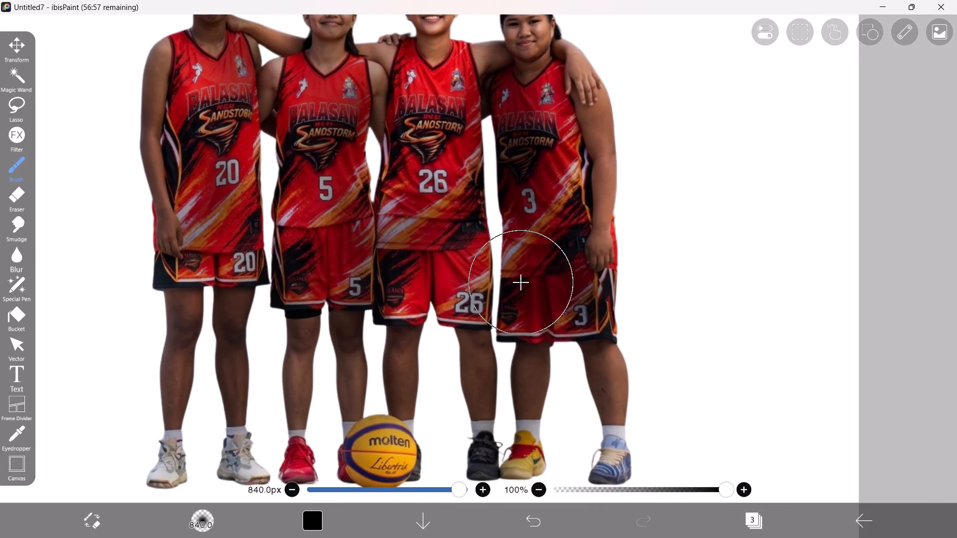
Airbrush black shading over player 26's jersey and from player 5's shorts up to player 20's jersey.
{"action": "key", "text": "space"}
{"action": "scroll", "coordinate": [499, 292], "scroll_direction": "up", "scroll_amount": 2}
{"action": "left_click_drag", "start_coordinate": [484, 253], "coordinate": [448, 290]}
{"action": "key", "text": "space"}
{"action": "scroll", "coordinate": [480, 238], "scroll_direction": "down", "scroll_amount": 3}
{"action": "key", "text": "space"}
{"action": "left_click_drag", "start_coordinate": [478, 183], "coordinate": [483, 345]}
{"action": "scroll", "coordinate": [490, 349], "scroll_direction": "up", "scroll_amount": 2}
{"action": "left_click_drag", "start_coordinate": [461, 371], "coordinate": [428, 241]}
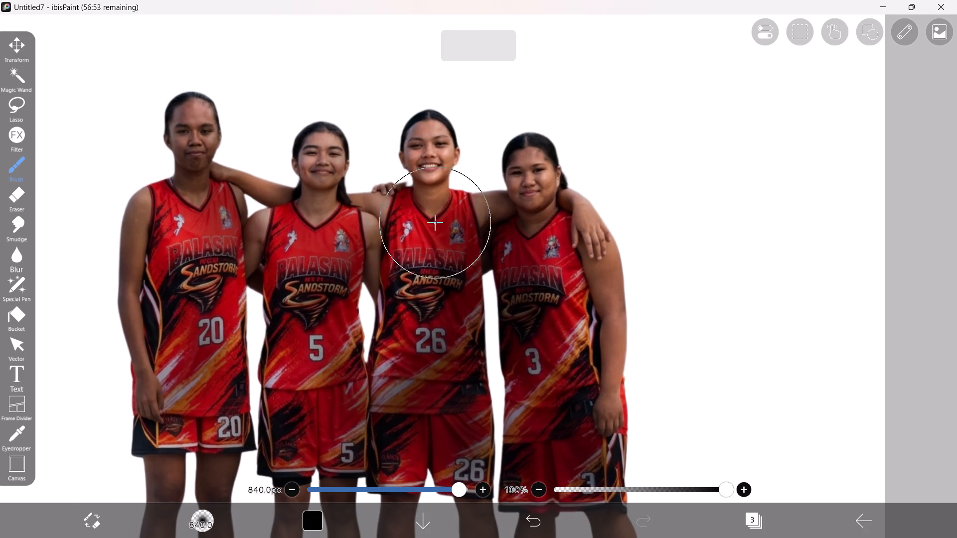
{"action": "left_click_drag", "start_coordinate": [428, 241], "coordinate": [393, 301]}
{"action": "left_click_drag", "start_coordinate": [331, 444], "coordinate": [331, 436]}
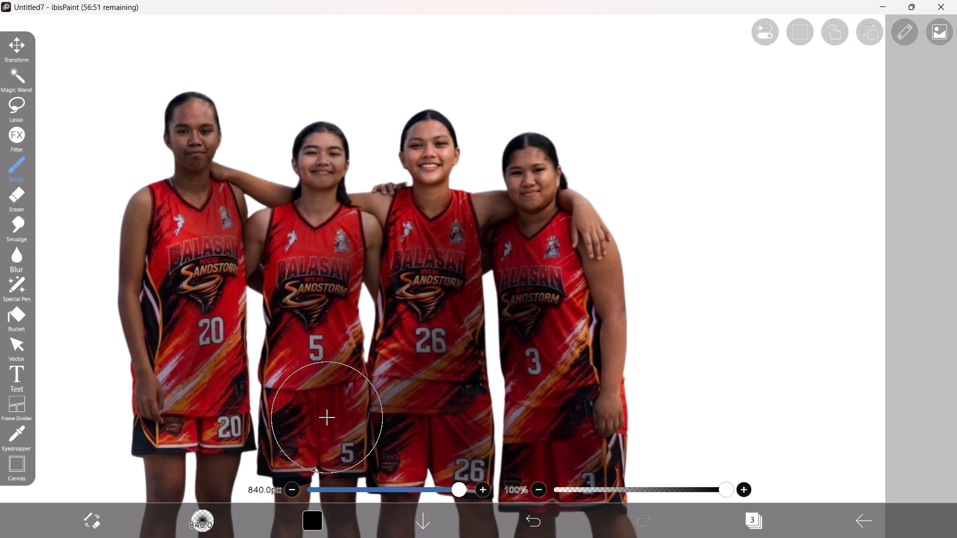
{"action": "left_click_drag", "start_coordinate": [331, 436], "coordinate": [211, 280]}
Airbrush another pass of black shading over player 20's jersey, from the neckline to the hem.
{"action": "key", "text": "space"}
{"action": "scroll", "coordinate": [203, 275], "scroll_direction": "up", "scroll_amount": 2}
{"action": "key", "text": "space"}
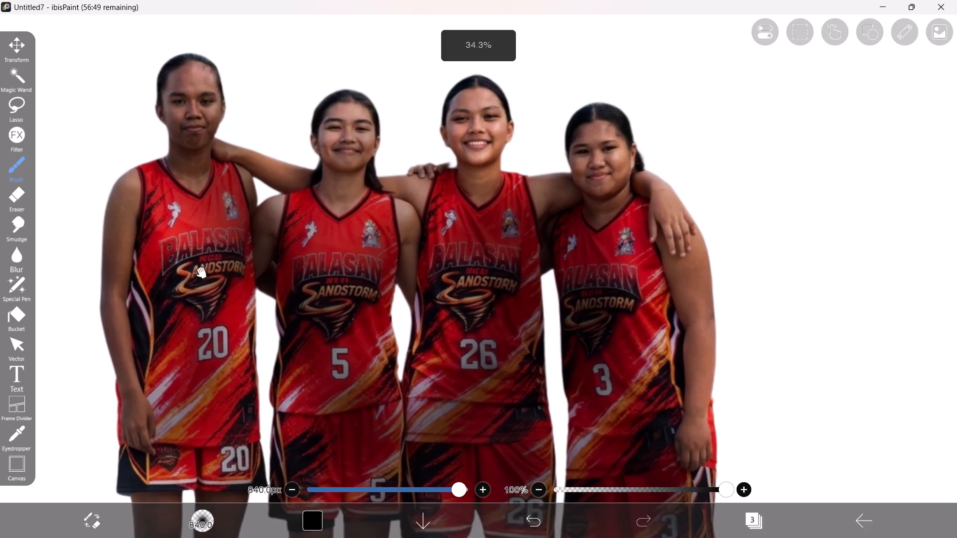
{"action": "left_click_drag", "start_coordinate": [201, 272], "coordinate": [362, 245]}
{"action": "left_click_drag", "start_coordinate": [380, 165], "coordinate": [357, 356]}
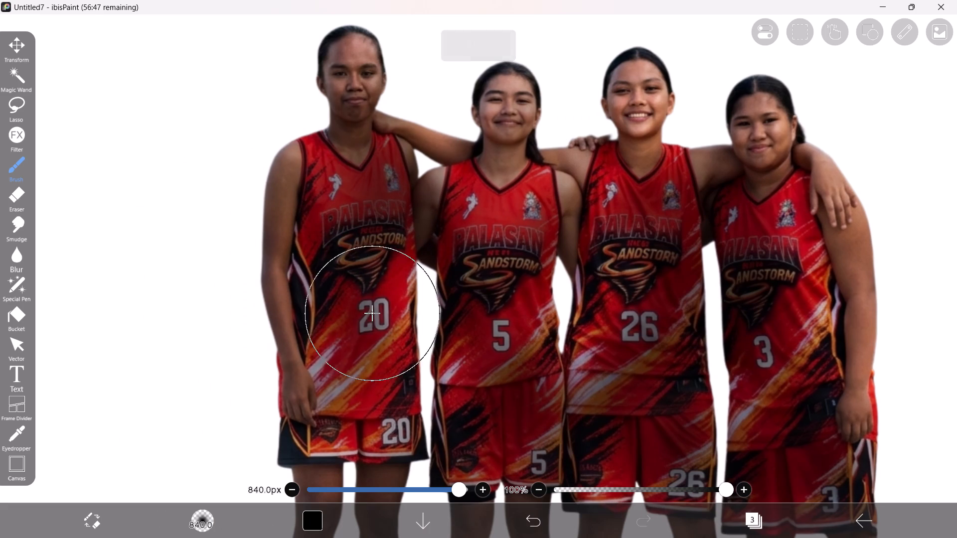
{"action": "left_click_drag", "start_coordinate": [357, 356], "coordinate": [403, 309]}
Airbrush black shading from player 20's jersey side down the leg nearest player 5 to the shoe.
{"action": "key", "text": "space"}
{"action": "scroll", "coordinate": [414, 325], "scroll_direction": "down", "scroll_amount": 3}
{"action": "key", "text": "space"}
{"action": "left_click_drag", "start_coordinate": [443, 396], "coordinate": [450, 297]}
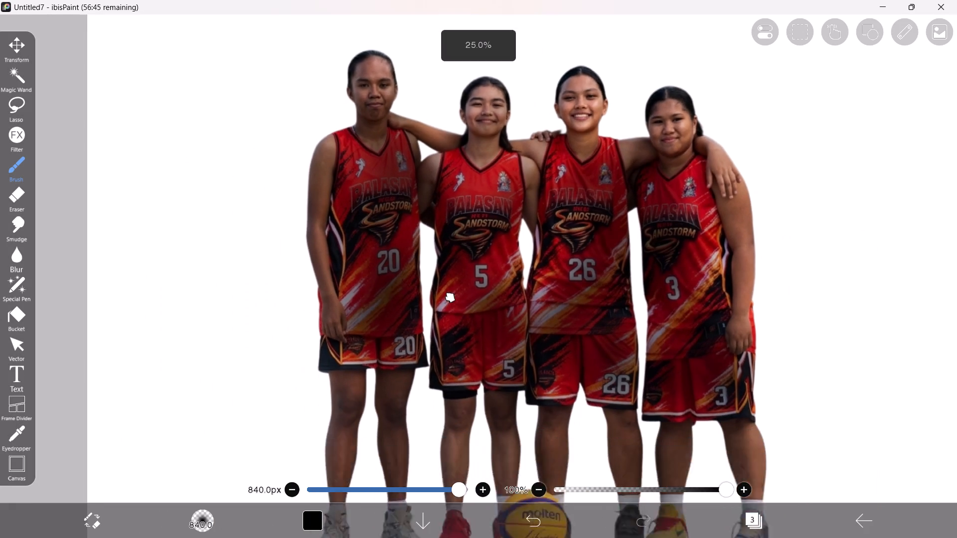
{"action": "left_click_drag", "start_coordinate": [450, 297], "coordinate": [453, 279]}
{"action": "scroll", "coordinate": [455, 278], "scroll_direction": "up", "scroll_amount": 1}
{"action": "left_click_drag", "start_coordinate": [426, 287], "coordinate": [409, 480]}
Airbrush black shading up player 5's legs to the shorts and in the gap beside player 26's leg.
{"action": "key", "text": "space"}
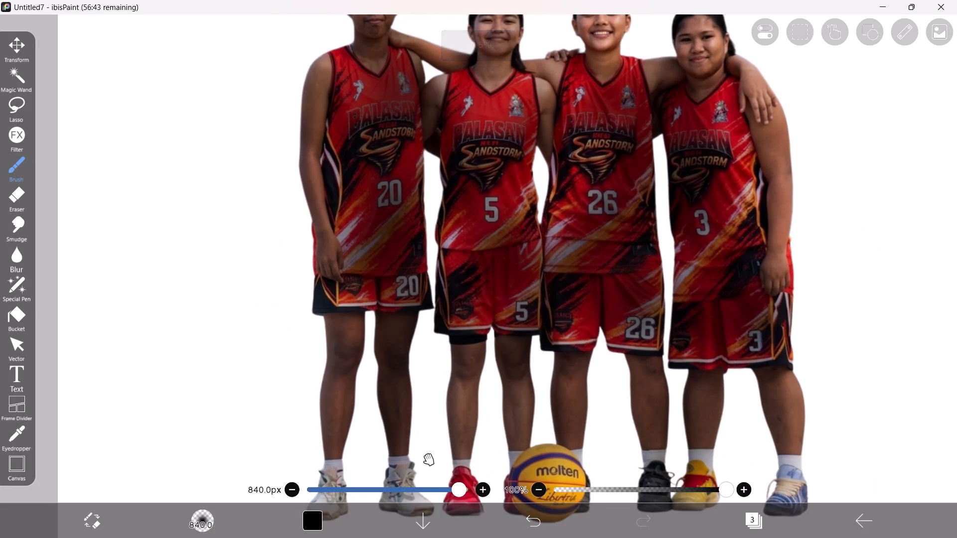
{"action": "scroll", "coordinate": [430, 455], "scroll_direction": "up", "scroll_amount": 1}
{"action": "left_click_drag", "start_coordinate": [468, 472], "coordinate": [447, 474]}
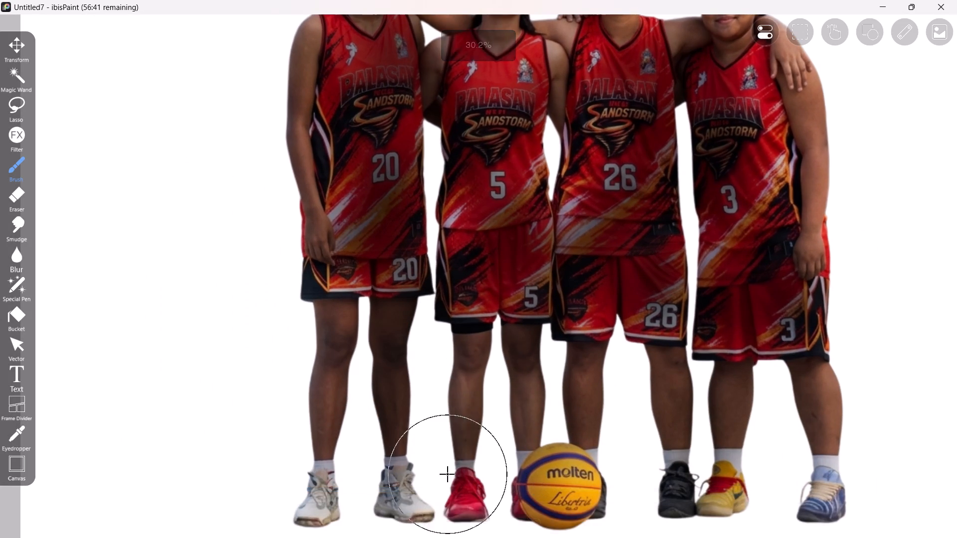
{"action": "left_click_drag", "start_coordinate": [447, 474], "coordinate": [492, 312]}
{"action": "left_click_drag", "start_coordinate": [544, 382], "coordinate": [562, 364]}
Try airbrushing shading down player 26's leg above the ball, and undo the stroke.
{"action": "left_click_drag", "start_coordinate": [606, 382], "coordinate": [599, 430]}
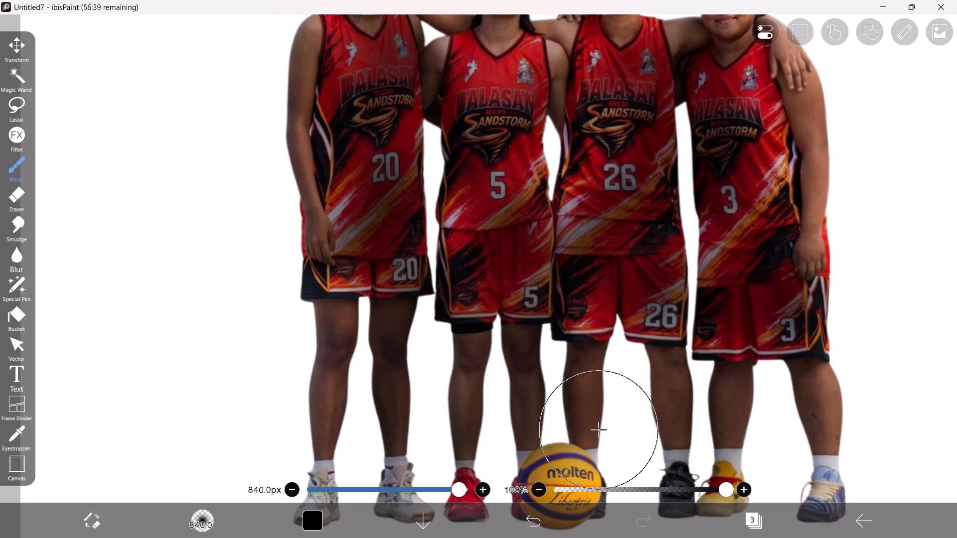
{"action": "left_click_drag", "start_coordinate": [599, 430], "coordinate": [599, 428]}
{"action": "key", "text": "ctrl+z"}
Airbrush black shading down player 26's leg above the ball and up the other leg to the shorts.
{"action": "left_click_drag", "start_coordinate": [569, 374], "coordinate": [570, 461]}
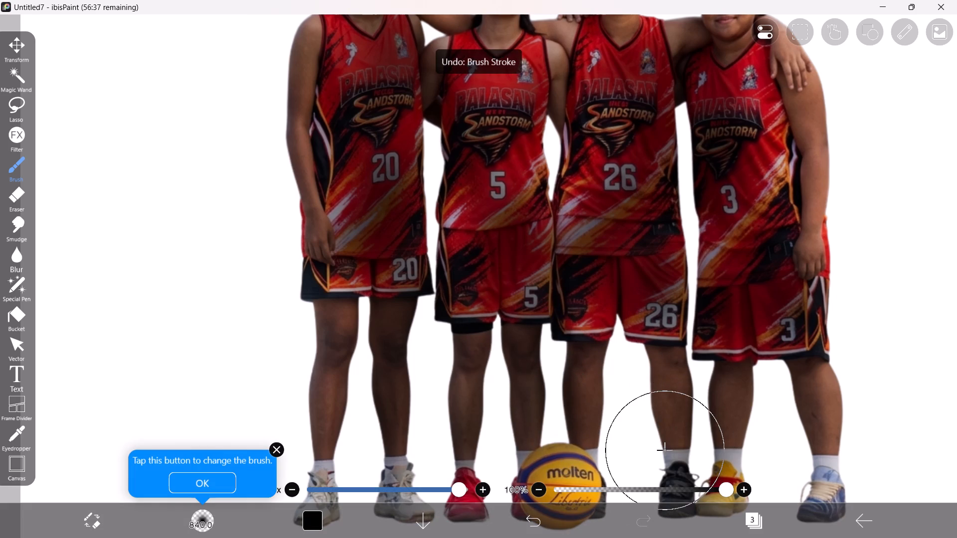
{"action": "left_click_drag", "start_coordinate": [672, 452], "coordinate": [678, 314]}
Airbrush black shading over both of player 3's lower legs and the gap beside player 26's leg.
{"action": "key", "text": "space"}
{"action": "key", "text": "space"}
{"action": "key", "text": "space"}
{"action": "key", "text": "space"}
{"action": "scroll", "coordinate": [766, 402], "scroll_direction": "up", "scroll_amount": 2}
{"action": "left_click_drag", "start_coordinate": [713, 362], "coordinate": [706, 432]}
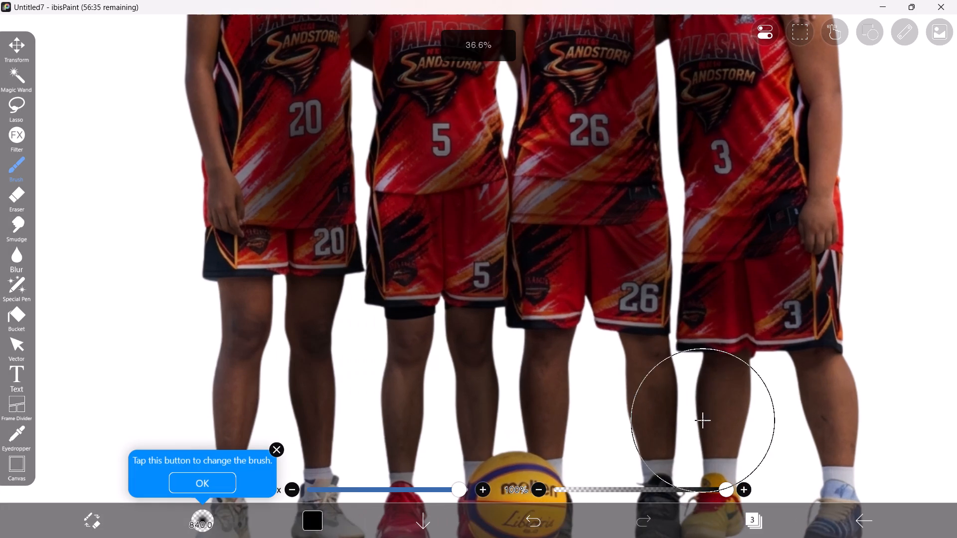
{"action": "left_click_drag", "start_coordinate": [706, 432], "coordinate": [713, 458]}
{"action": "key", "text": "space"}
{"action": "scroll", "coordinate": [773, 423], "scroll_direction": "down", "scroll_amount": 2}
{"action": "key", "text": "space"}
{"action": "left_click_drag", "start_coordinate": [819, 460], "coordinate": [810, 391]}
{"action": "left_click_drag", "start_coordinate": [821, 443], "coordinate": [811, 440]}
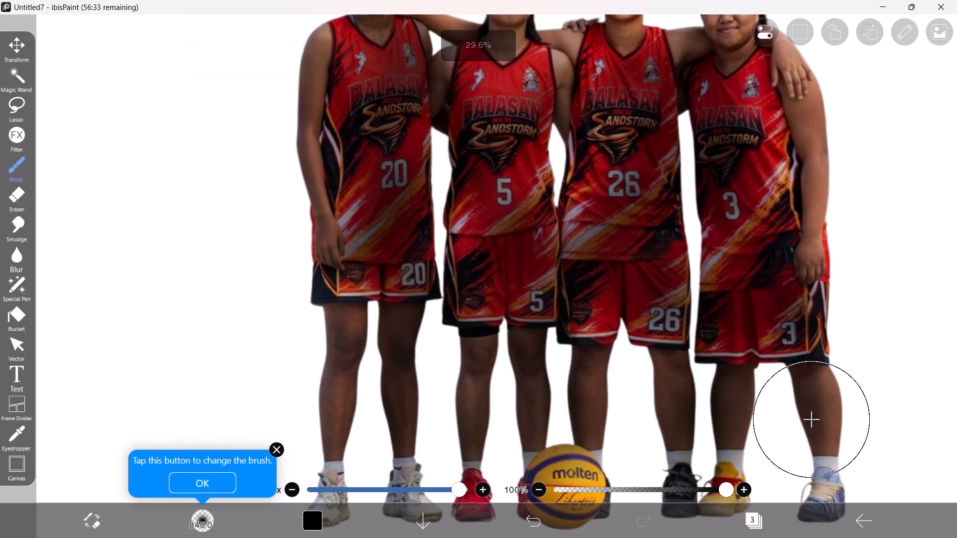
{"action": "left_click_drag", "start_coordinate": [811, 440], "coordinate": [811, 487]}
{"action": "key", "text": "space"}
{"action": "scroll", "coordinate": [809, 459], "scroll_direction": "down", "scroll_amount": 3}
{"action": "key", "text": "space"}
{"action": "left_click_drag", "start_coordinate": [703, 482], "coordinate": [736, 308]}
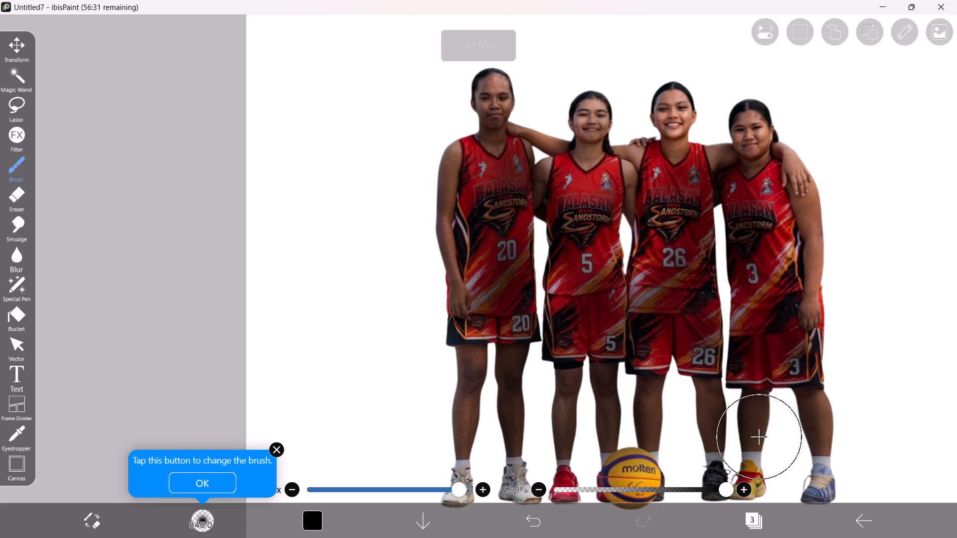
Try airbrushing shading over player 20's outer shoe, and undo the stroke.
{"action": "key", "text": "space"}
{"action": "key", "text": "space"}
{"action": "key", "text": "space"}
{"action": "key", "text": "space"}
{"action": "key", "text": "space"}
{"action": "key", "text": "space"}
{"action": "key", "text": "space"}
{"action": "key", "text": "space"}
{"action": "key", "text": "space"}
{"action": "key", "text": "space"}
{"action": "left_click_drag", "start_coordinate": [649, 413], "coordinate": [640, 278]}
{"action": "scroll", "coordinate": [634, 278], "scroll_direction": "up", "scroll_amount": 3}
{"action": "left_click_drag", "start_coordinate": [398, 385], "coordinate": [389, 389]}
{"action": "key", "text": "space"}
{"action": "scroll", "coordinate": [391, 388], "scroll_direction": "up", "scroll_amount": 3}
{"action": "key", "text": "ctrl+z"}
Airbrush black shading over both of player 20's shoes and across toward player 5's red shoe.
{"action": "left_click_drag", "start_coordinate": [410, 359], "coordinate": [406, 353]}
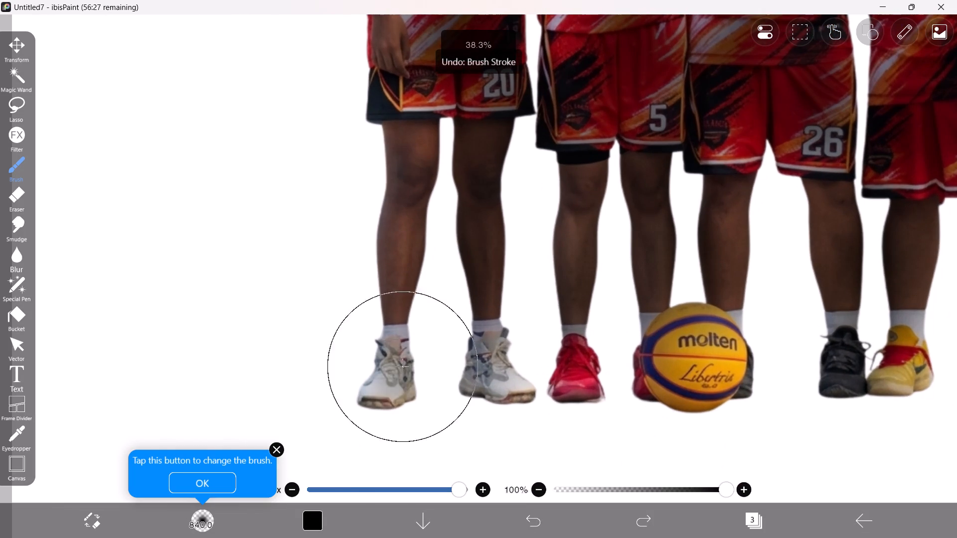
{"action": "left_click_drag", "start_coordinate": [406, 353], "coordinate": [416, 404]}
{"action": "left_click_drag", "start_coordinate": [496, 400], "coordinate": [511, 353]}
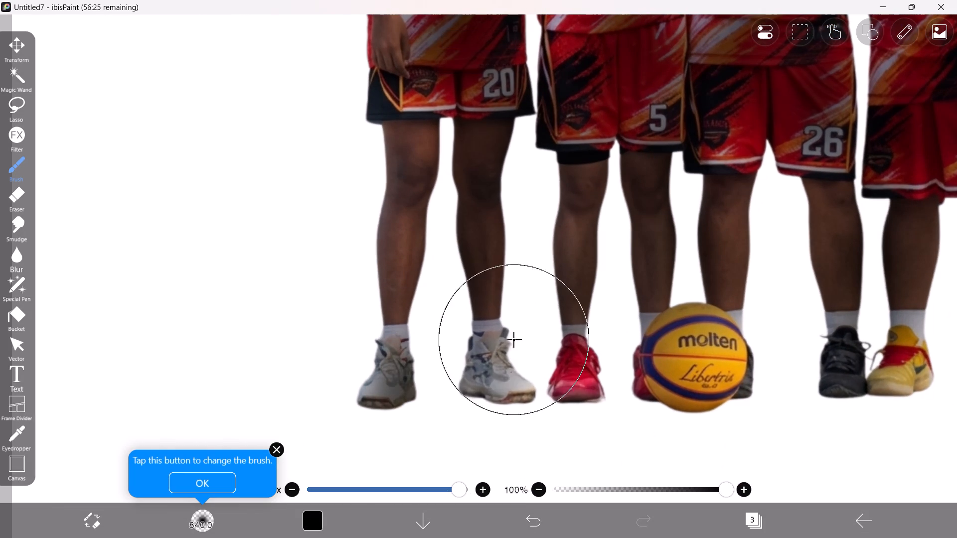
{"action": "left_click_drag", "start_coordinate": [511, 353], "coordinate": [610, 331]}
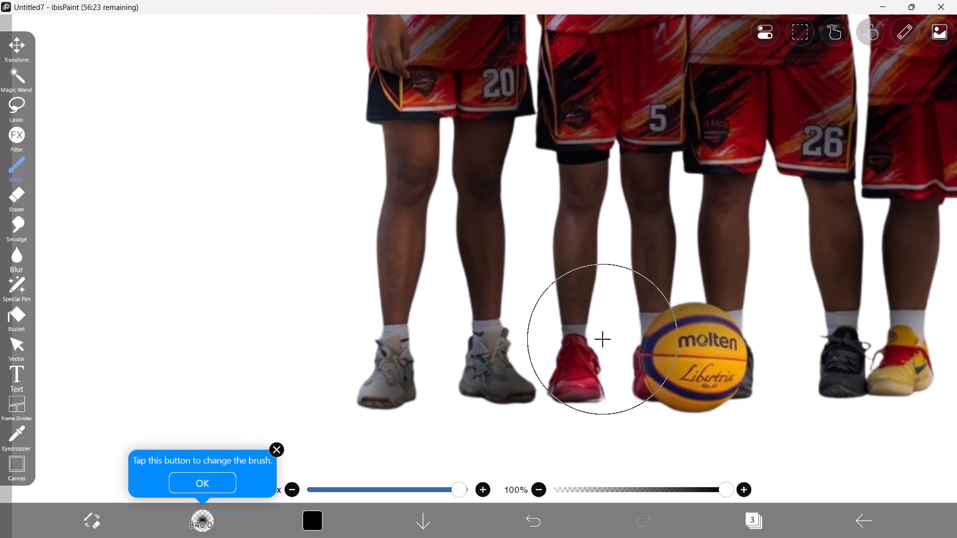
{"action": "left_click_drag", "start_coordinate": [610, 331], "coordinate": [597, 349]}
{"action": "left_click_drag", "start_coordinate": [389, 390], "coordinate": [459, 334]}
Airbrush black shading over player 5's red shoe and the gap beside the ball.
{"action": "key", "text": "space"}
{"action": "scroll", "coordinate": [604, 370], "scroll_direction": "down", "scroll_amount": 1}
{"action": "key", "text": "space"}
{"action": "key", "text": "space"}
{"action": "key", "text": "space"}
{"action": "key", "text": "space"}
{"action": "key", "text": "space"}
{"action": "key", "text": "space"}
{"action": "key", "text": "space"}
{"action": "key", "text": "space"}
{"action": "left_click_drag", "start_coordinate": [619, 363], "coordinate": [518, 349]}
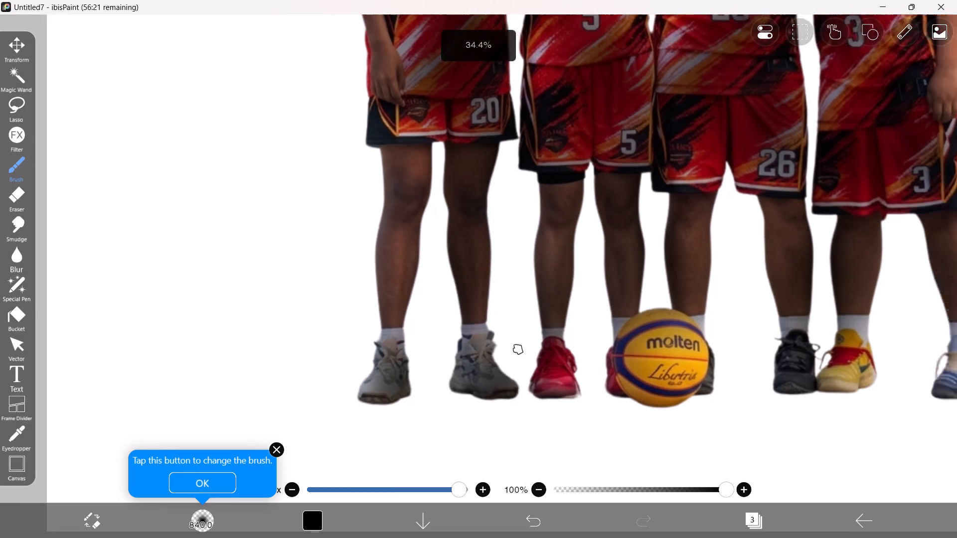
{"action": "left_click_drag", "start_coordinate": [518, 349], "coordinate": [449, 343]}
{"action": "scroll", "coordinate": [436, 342], "scroll_direction": "up", "scroll_amount": 2}
{"action": "left_click_drag", "start_coordinate": [428, 367], "coordinate": [439, 351]}
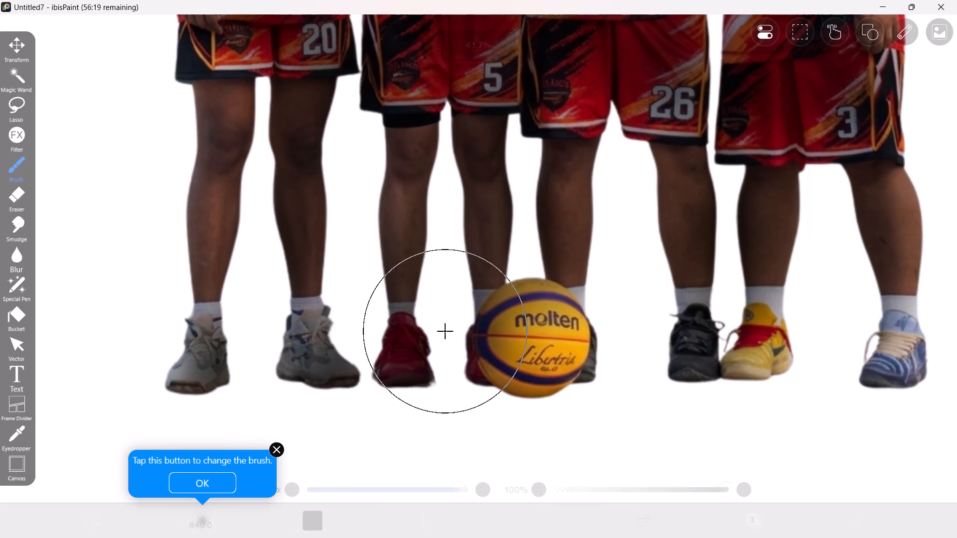
{"action": "left_click_drag", "start_coordinate": [439, 351], "coordinate": [469, 337]}
Airbrush black shading over the basketball and player 5's sock and shoe partly hidden behind it.
{"action": "key", "text": "space"}
{"action": "scroll", "coordinate": [539, 340], "scroll_direction": "up", "scroll_amount": 2}
{"action": "left_click_drag", "start_coordinate": [543, 359], "coordinate": [558, 362]}
{"action": "left_click_drag", "start_coordinate": [490, 281], "coordinate": [471, 440]}
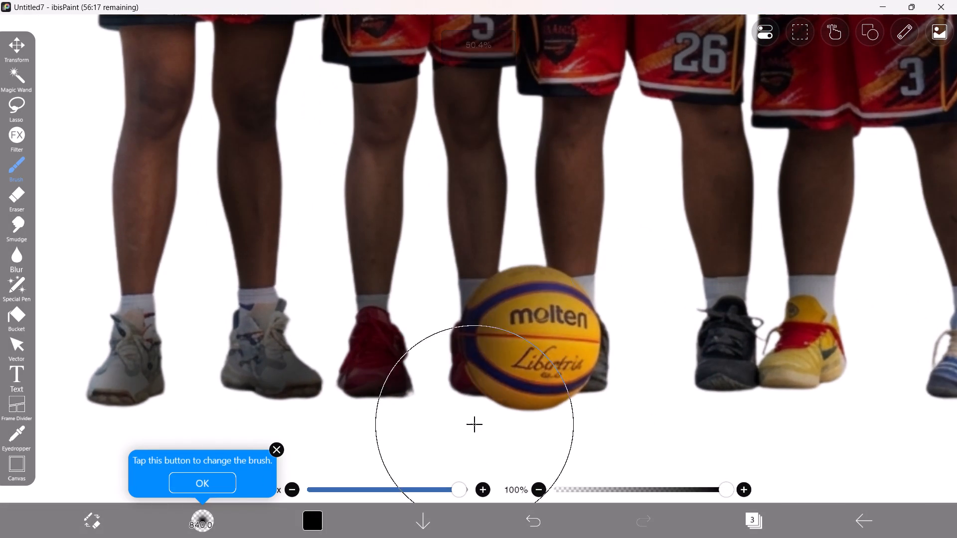
{"action": "left_click_drag", "start_coordinate": [471, 440], "coordinate": [494, 362]}
Reduce the airbrush size to 293 px and shade player 26's sock and shoe behind the ball.
{"action": "key", "text": "space"}
{"action": "scroll", "coordinate": [636, 344], "scroll_direction": "up", "scroll_amount": 2}
{"action": "key", "text": "space"}
{"action": "scroll", "coordinate": [673, 369], "scroll_direction": "up", "scroll_amount": 2}
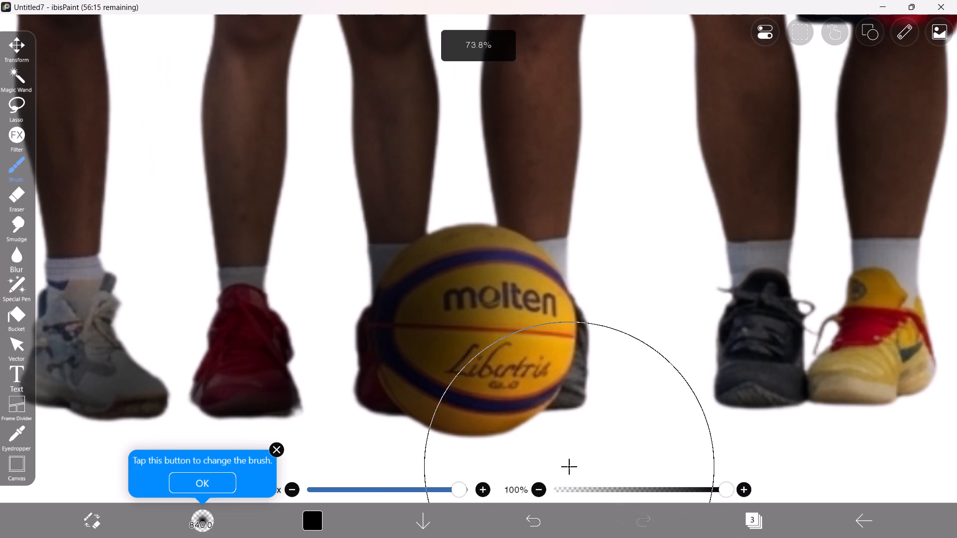
{"action": "left_click_drag", "start_coordinate": [444, 486], "coordinate": [425, 489]}
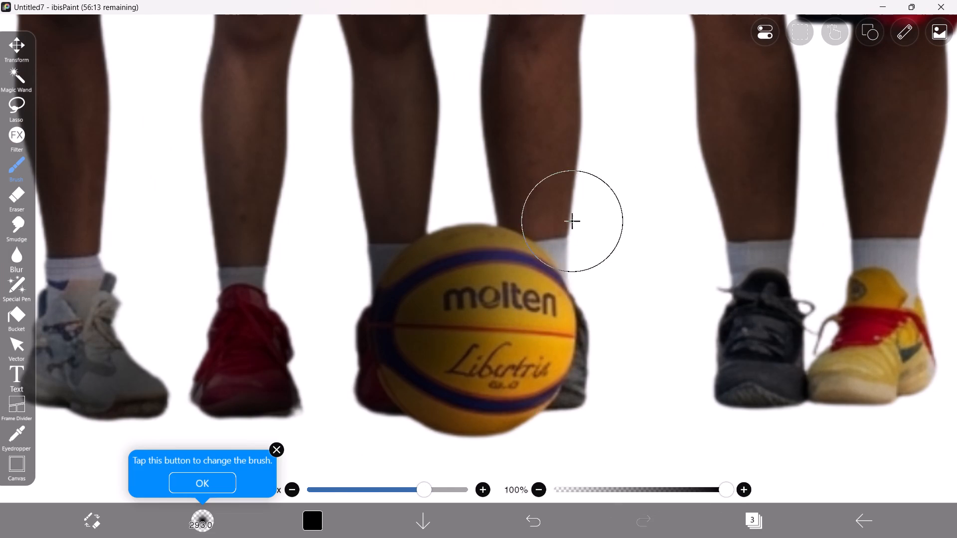
{"action": "left_click_drag", "start_coordinate": [558, 232], "coordinate": [559, 303]}
{"action": "left_click_drag", "start_coordinate": [564, 357], "coordinate": [577, 384]}
Enlarge the airbrush to about 647 px and shade player 26's fully visible black shoe.
{"action": "key", "text": "space"}
{"action": "scroll", "coordinate": [652, 369], "scroll_direction": "down", "scroll_amount": 2}
{"action": "key", "text": "space"}
{"action": "key", "text": "space"}
{"action": "key", "text": "space"}
{"action": "key", "text": "space"}
{"action": "key", "text": "space"}
{"action": "key", "text": "space"}
{"action": "key", "text": "space"}
{"action": "key", "text": "space"}
{"action": "left_click_drag", "start_coordinate": [734, 339], "coordinate": [451, 319]}
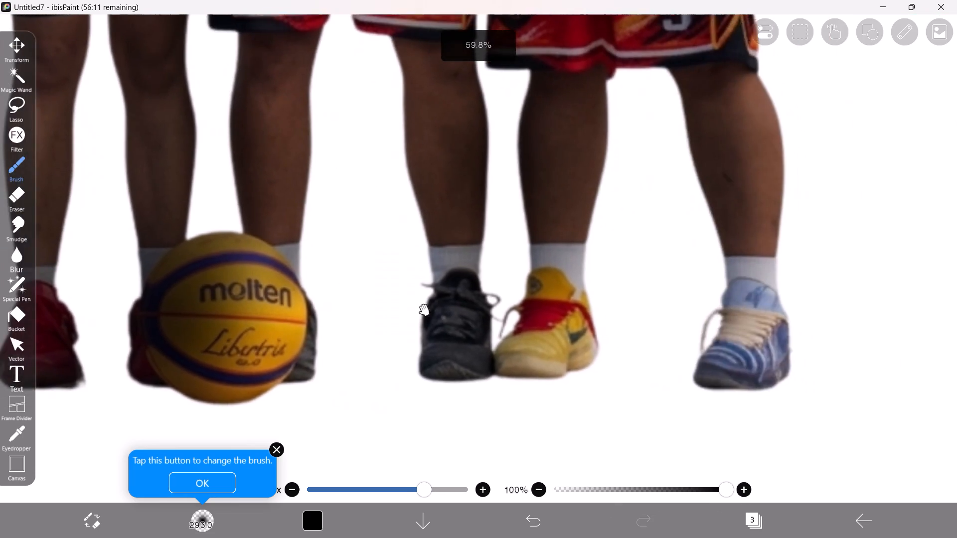
{"action": "scroll", "coordinate": [464, 336], "scroll_direction": "up", "scroll_amount": 3}
{"action": "left_click_drag", "start_coordinate": [431, 474], "coordinate": [451, 480]}
{"action": "left_click_drag", "start_coordinate": [438, 489], "coordinate": [461, 477]}
{"action": "left_click_drag", "start_coordinate": [507, 305], "coordinate": [487, 388]}
Reduce the airbrush size to 303 px and shade player 3's yellow shoe.
{"action": "left_click_drag", "start_coordinate": [449, 492], "coordinate": [436, 492]}
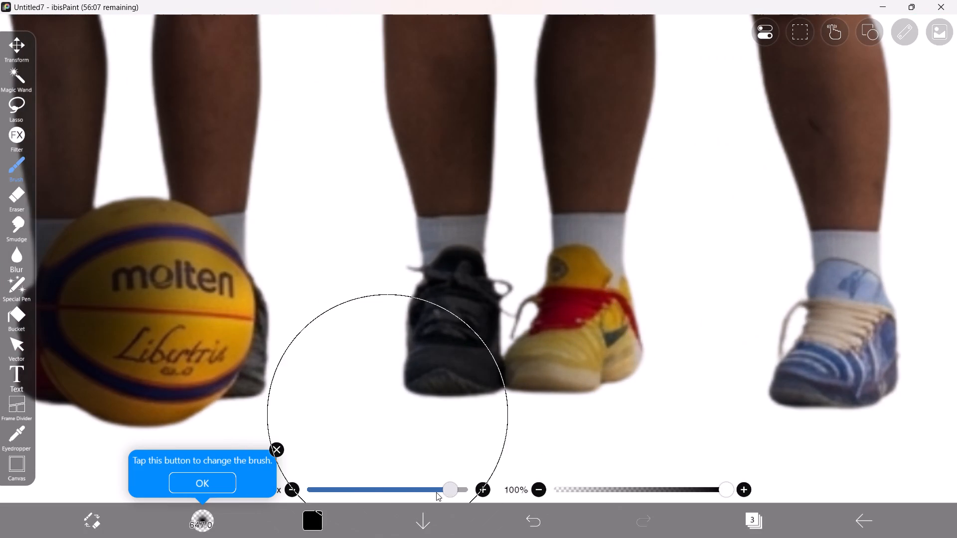
{"action": "left_click_drag", "start_coordinate": [436, 492], "coordinate": [436, 492]}
{"action": "left_click_drag", "start_coordinate": [448, 488], "coordinate": [426, 483]}
{"action": "left_click_drag", "start_coordinate": [600, 292], "coordinate": [553, 382]}
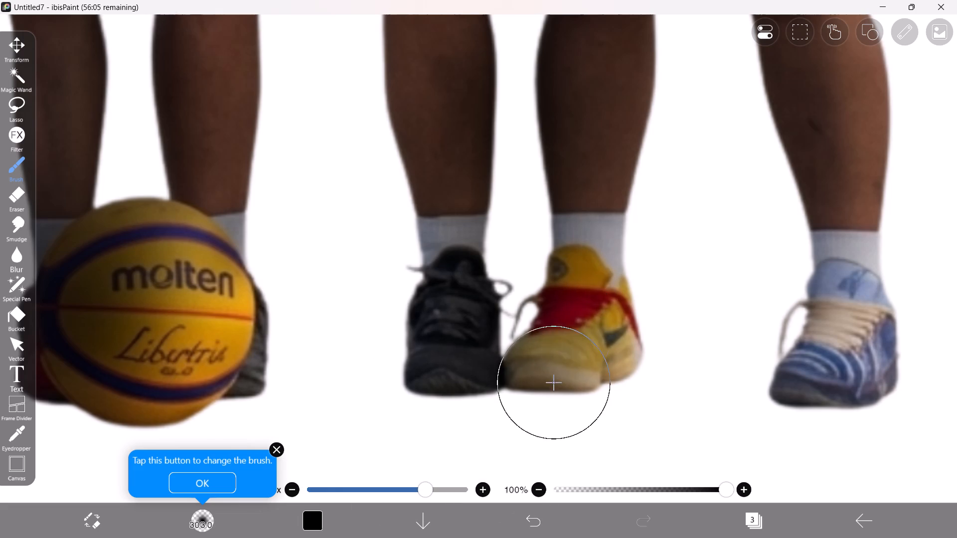
{"action": "left_click_drag", "start_coordinate": [553, 382], "coordinate": [573, 370]}
Enlarge the airbrush to 908 px and shade player 3's blue shoe and ankle.
{"action": "scroll", "coordinate": [683, 362], "scroll_direction": "down", "scroll_amount": 5}
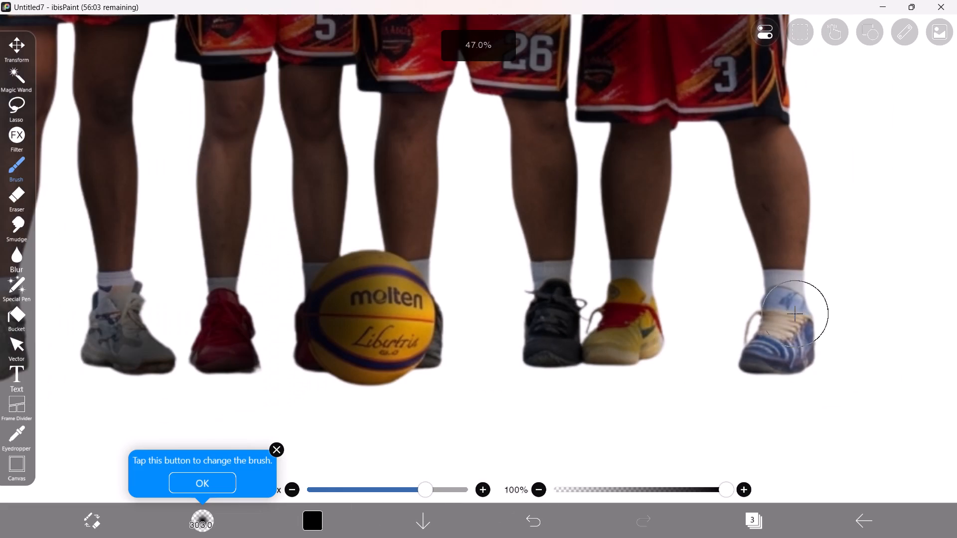
{"action": "key", "text": "space"}
{"action": "left_click_drag", "start_coordinate": [806, 287], "coordinate": [683, 273]}
{"action": "left_click_drag", "start_coordinate": [435, 478], "coordinate": [490, 459]}
{"action": "left_click_drag", "start_coordinate": [656, 333], "coordinate": [618, 235]}
{"action": "left_click_drag", "start_coordinate": [455, 487], "coordinate": [452, 471]}
{"action": "left_click_drag", "start_coordinate": [667, 314], "coordinate": [646, 360]}
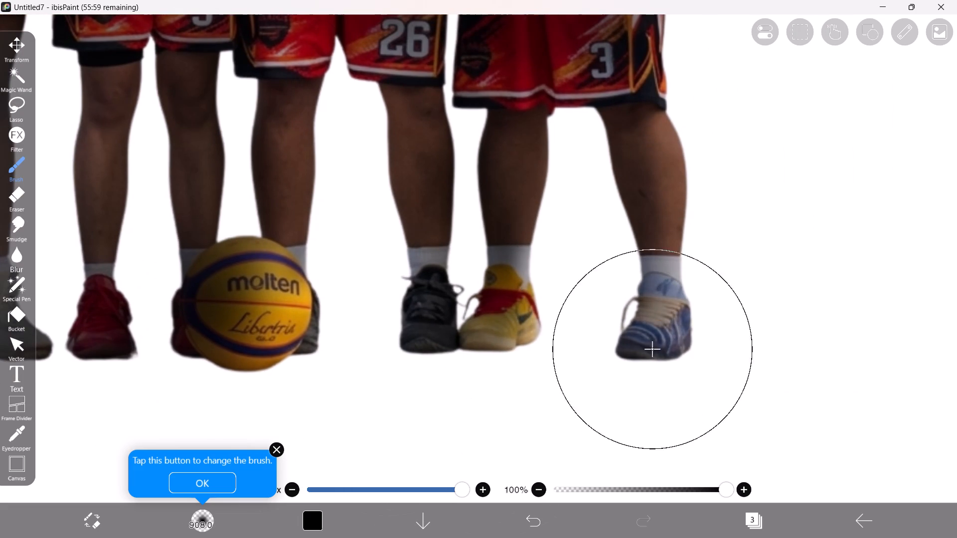
{"action": "left_click_drag", "start_coordinate": [646, 360], "coordinate": [632, 336]}
Airbrush a short pass of black shading over the number area of player 5's jersey.
{"action": "key", "text": "space"}
{"action": "scroll", "coordinate": [652, 289], "scroll_direction": "down", "scroll_amount": 4}
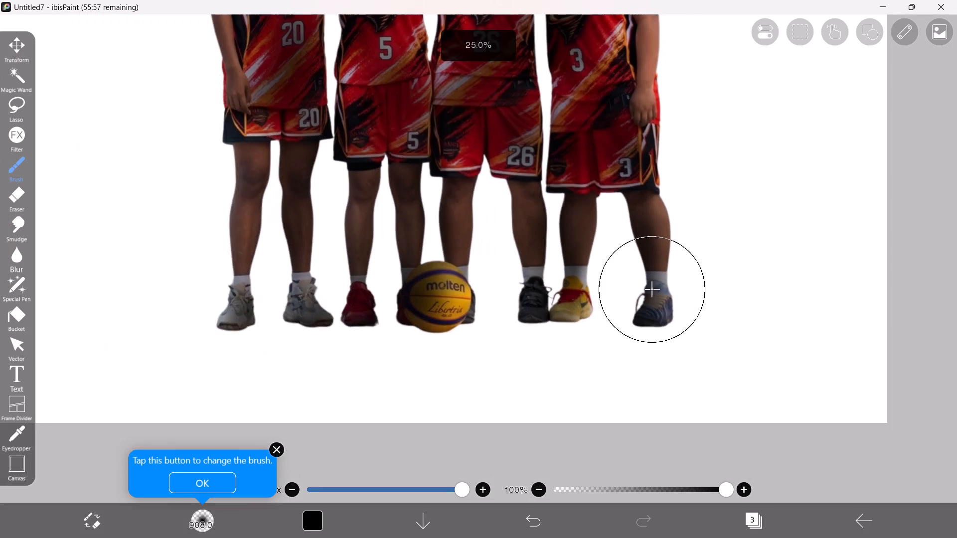
{"action": "scroll", "coordinate": [652, 289], "scroll_direction": "down", "scroll_amount": 10}
{"action": "key", "text": "space"}
{"action": "key", "text": "space"}
{"action": "key", "text": "space"}
{"action": "key", "text": "space"}
{"action": "key", "text": "space"}
{"action": "key", "text": "space"}
{"action": "key", "text": "space"}
{"action": "key", "text": "space"}
{"action": "key", "text": "space"}
{"action": "key", "text": "space"}
{"action": "key", "text": "space"}
{"action": "key", "text": "space"}
{"action": "key", "text": "space"}
{"action": "key", "text": "space"}
{"action": "key", "text": "space"}
{"action": "left_click_drag", "start_coordinate": [499, 116], "coordinate": [505, 238]}
{"action": "scroll", "coordinate": [529, 254], "scroll_direction": "up", "scroll_amount": 3}
{"action": "scroll", "coordinate": [530, 254], "scroll_direction": "down", "scroll_amount": 1}
{"action": "scroll", "coordinate": [530, 254], "scroll_direction": "up", "scroll_amount": 3}
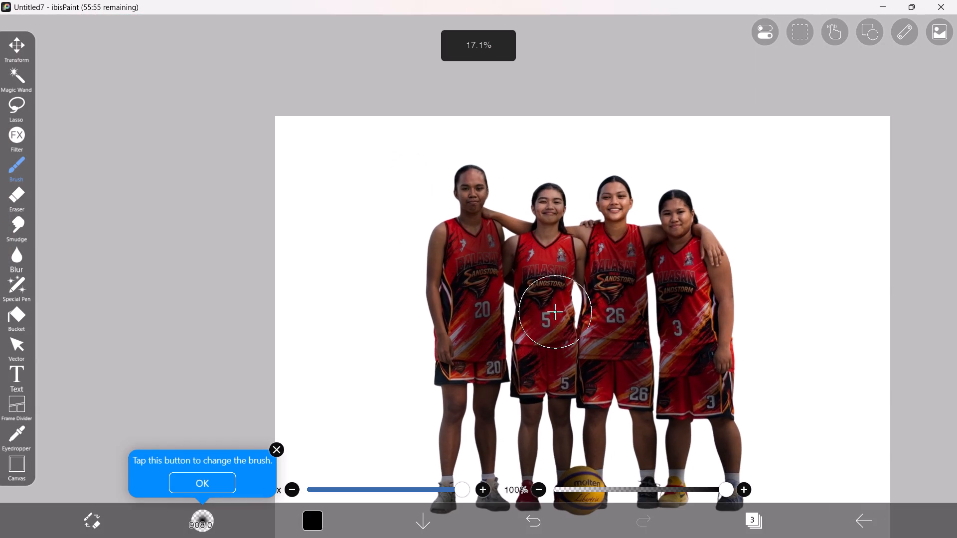
{"action": "left_click_drag", "start_coordinate": [550, 305], "coordinate": [528, 332]}
Airbrush a short pass of black shading over player 5's neck and lower face.
{"action": "key", "text": "space"}
{"action": "scroll", "coordinate": [532, 302], "scroll_direction": "up", "scroll_amount": 3}
{"action": "key", "text": "space"}
{"action": "scroll", "coordinate": [472, 182], "scroll_direction": "up", "scroll_amount": 2}
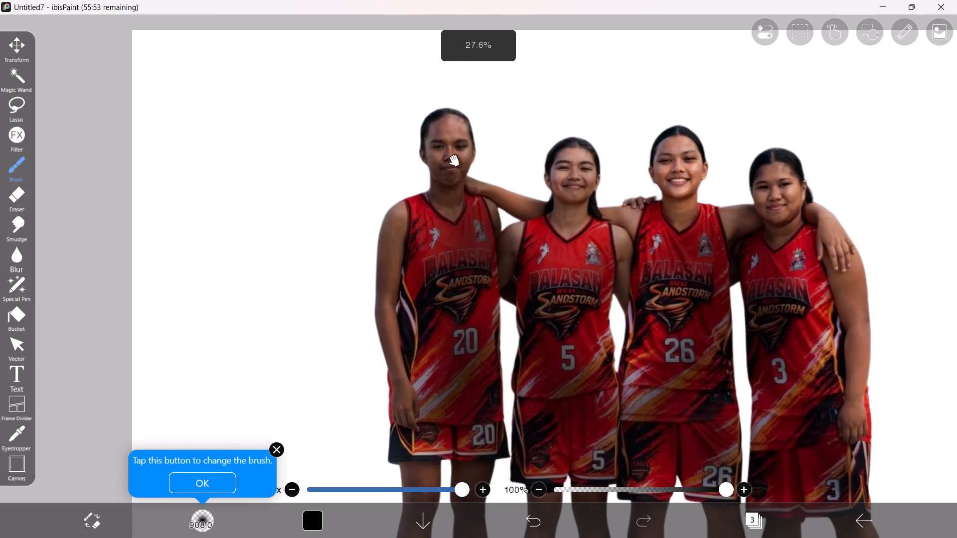
{"action": "left_click_drag", "start_coordinate": [567, 204], "coordinate": [550, 176]}
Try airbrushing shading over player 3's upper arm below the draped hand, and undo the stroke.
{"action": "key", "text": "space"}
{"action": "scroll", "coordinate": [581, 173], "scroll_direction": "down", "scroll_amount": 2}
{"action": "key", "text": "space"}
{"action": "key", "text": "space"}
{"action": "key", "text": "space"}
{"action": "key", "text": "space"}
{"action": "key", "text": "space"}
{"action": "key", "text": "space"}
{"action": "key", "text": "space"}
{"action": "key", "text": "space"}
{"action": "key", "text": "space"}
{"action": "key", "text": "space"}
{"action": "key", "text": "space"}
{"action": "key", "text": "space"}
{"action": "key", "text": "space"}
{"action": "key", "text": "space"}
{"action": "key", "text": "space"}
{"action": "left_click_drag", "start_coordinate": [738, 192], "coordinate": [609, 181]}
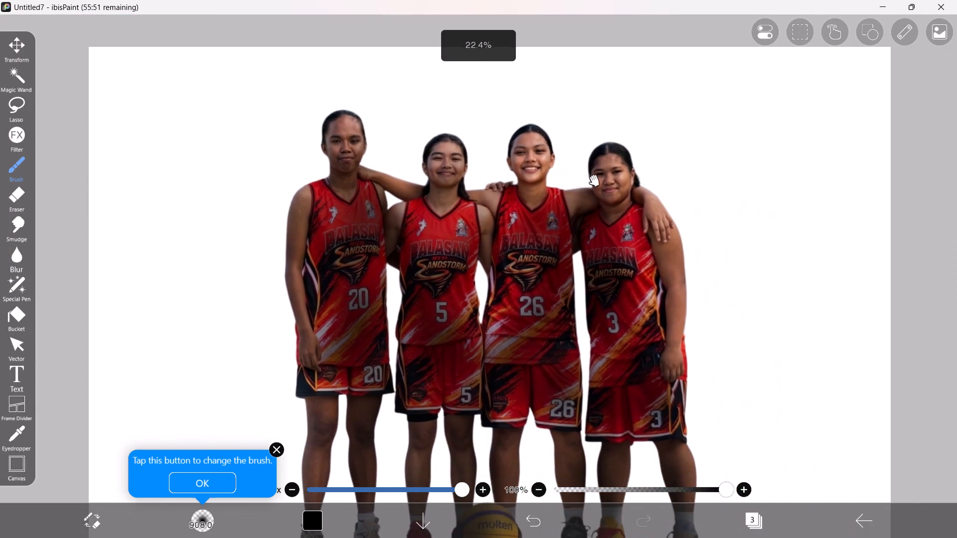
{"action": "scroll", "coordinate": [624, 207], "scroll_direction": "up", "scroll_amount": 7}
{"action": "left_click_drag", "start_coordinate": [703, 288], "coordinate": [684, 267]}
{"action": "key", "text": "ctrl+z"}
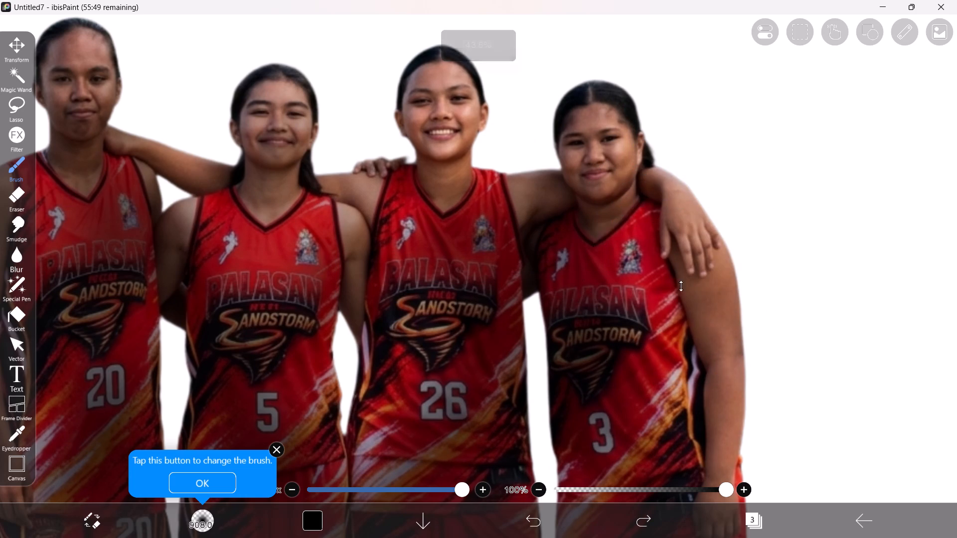
Airbrush black shading down player 3's outer arm to the hand resting beside the shorts.
{"action": "key", "text": "ctrl+space"}
{"action": "key", "text": "ctrl+space"}
{"action": "key", "text": "ctrl+space"}
{"action": "key", "text": "ctrl+space"}
{"action": "key", "text": "ctrl+space"}
{"action": "left_click_drag", "start_coordinate": [695, 297], "coordinate": [612, 140], "text": "ctrl"}
{"action": "left_click_drag", "start_coordinate": [538, 50], "coordinate": [633, 343]}
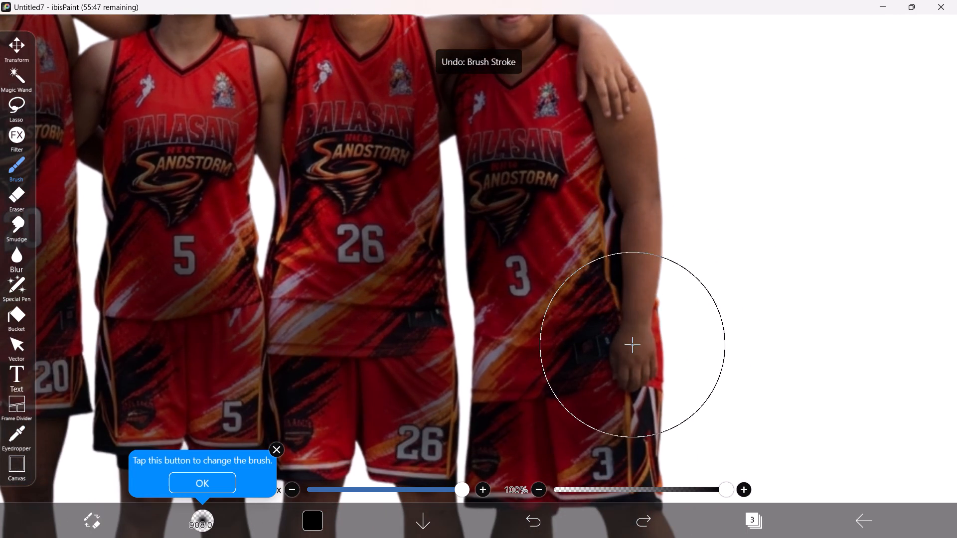
{"action": "left_click_drag", "start_coordinate": [633, 343], "coordinate": [629, 403]}
Add a layer above the Multiply shading layer, clip it to the team photo, and set its blending mode to Overlay.
{"action": "key", "text": "space"}
{"action": "scroll", "coordinate": [664, 327], "scroll_direction": "down", "scroll_amount": 9}
{"action": "key", "text": "space"}
{"action": "key", "text": "space"}
{"action": "key", "text": "space"}
{"action": "key", "text": "space"}
{"action": "key", "text": "space"}
{"action": "key", "text": "space"}
{"action": "key", "text": "space"}
{"action": "key", "text": "space"}
{"action": "key", "text": "space"}
{"action": "left_click_drag", "start_coordinate": [621, 343], "coordinate": [605, 315]}
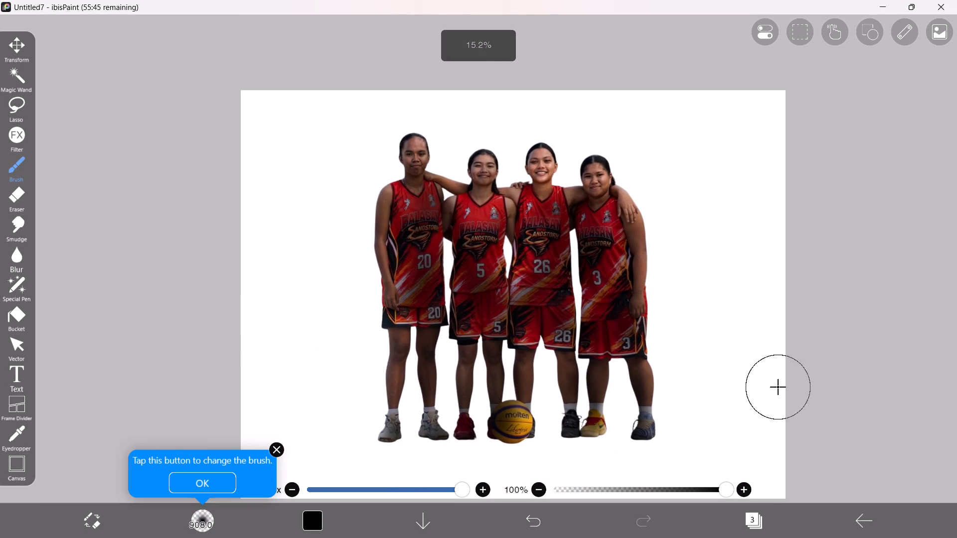
{"action": "left_click", "coordinate": [755, 518]}
{"action": "left_click", "coordinate": [613, 486]}
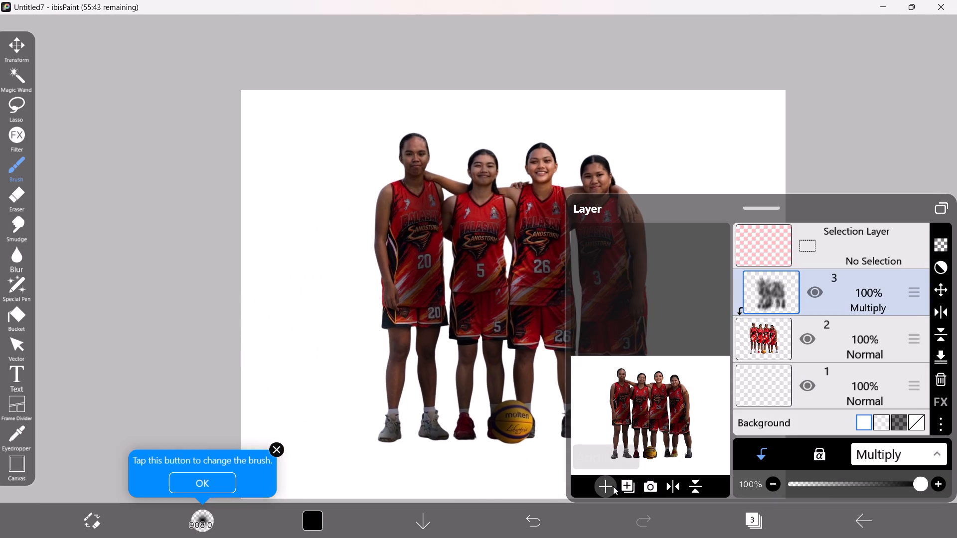
{"action": "left_click", "coordinate": [750, 453]}
{"action": "left_click", "coordinate": [882, 445]}
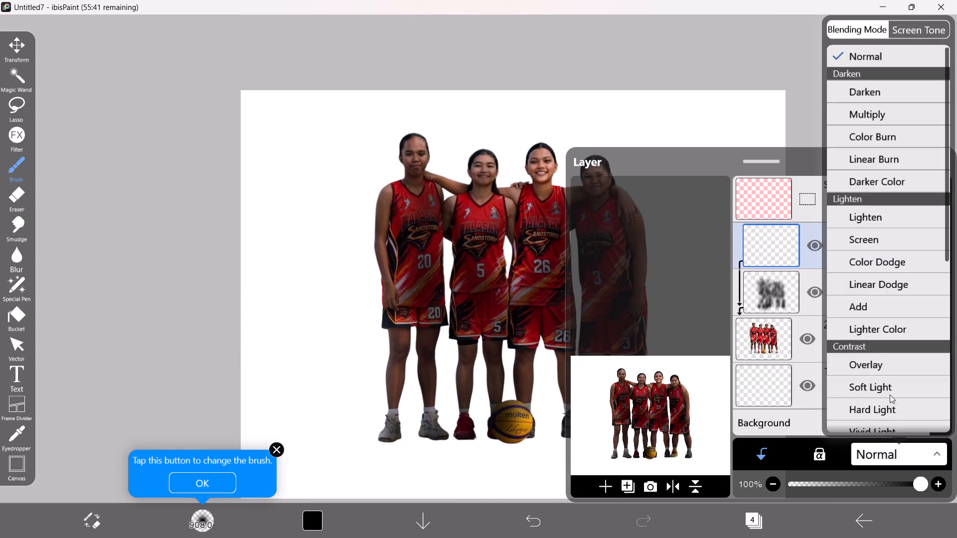
{"action": "left_click", "coordinate": [867, 357]}
{"action": "left_click", "coordinate": [466, 293]}
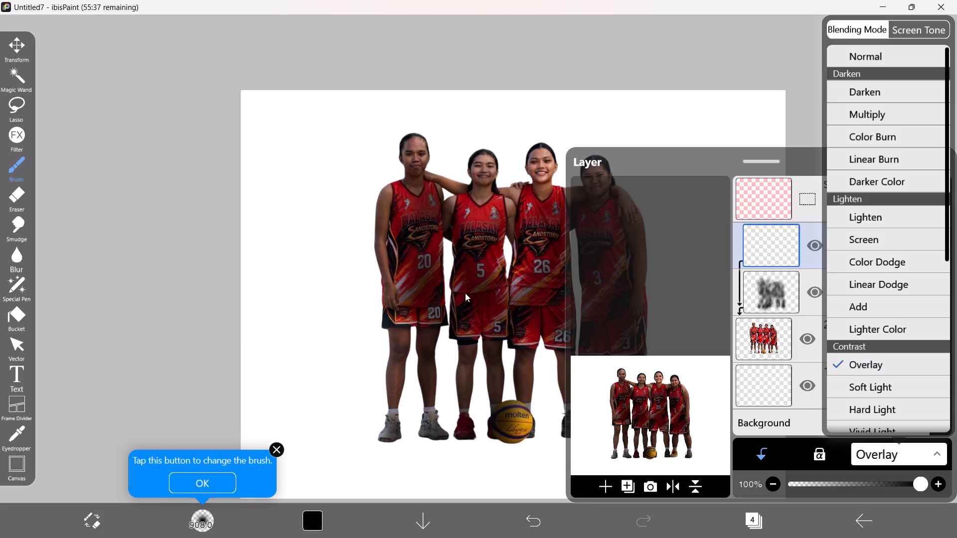
{"action": "left_click", "coordinate": [409, 343]}
Change the brush colour from black to a golden yellow, starting from the pure yellow swatch and shifting its hue slightly toward orange.
{"action": "left_click", "coordinate": [316, 531]}
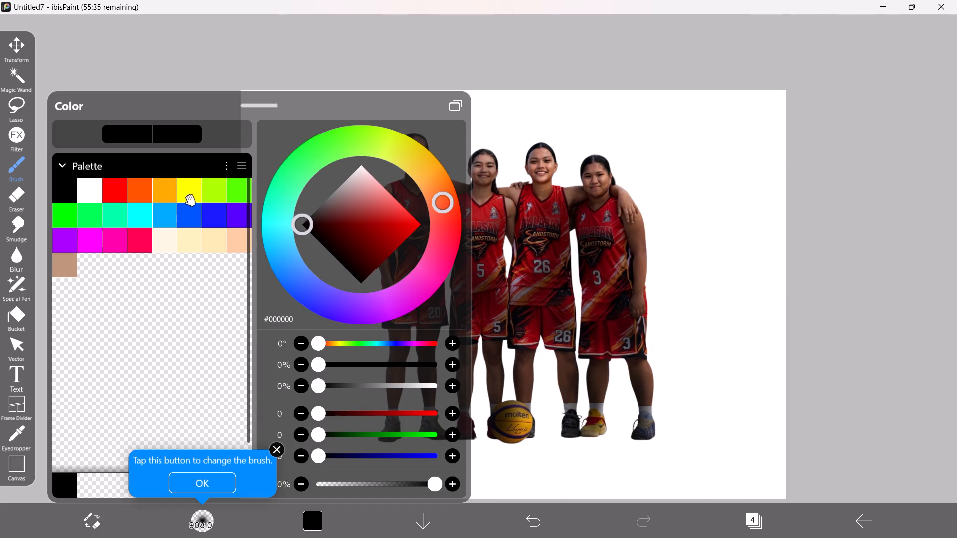
{"action": "left_click", "coordinate": [176, 198]}
{"action": "left_click", "coordinate": [195, 203]}
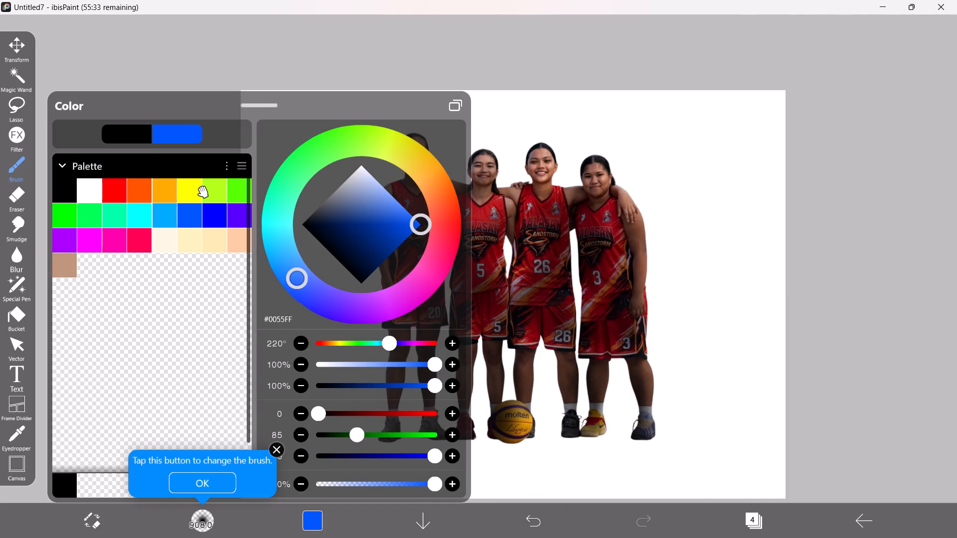
{"action": "left_click", "coordinate": [203, 192]}
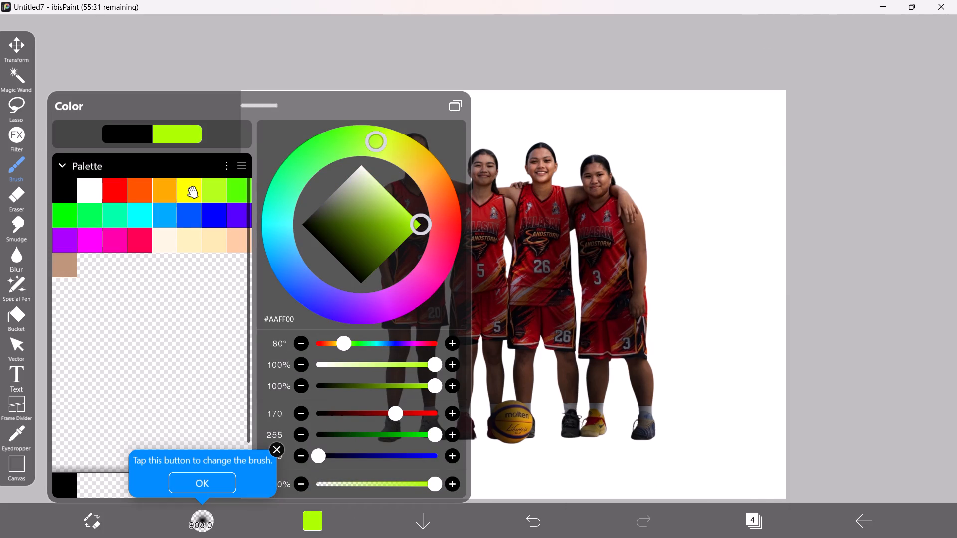
{"action": "left_click", "coordinate": [188, 191]}
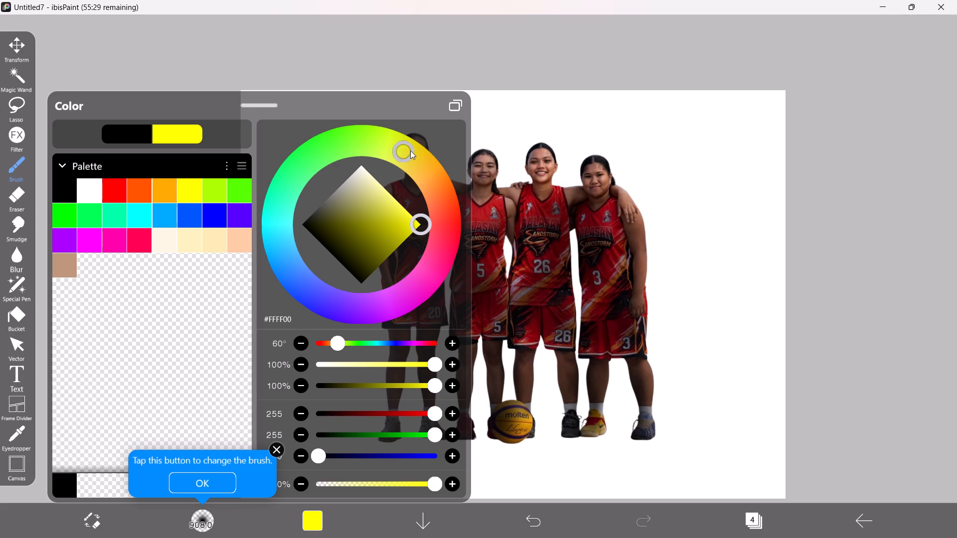
{"action": "left_click_drag", "start_coordinate": [411, 150], "coordinate": [427, 154]}
{"action": "left_click", "coordinate": [589, 210]}
Airbrush golden yellow light over player 26's face and nearby shoulder, and across player 5's face and the arm behind her.
{"action": "scroll", "coordinate": [626, 232], "scroll_direction": "up", "scroll_amount": 4, "text": "alt"}
{"action": "key", "text": "space"}
{"action": "key", "text": "space"}
{"action": "key", "text": "space"}
{"action": "key", "text": "space"}
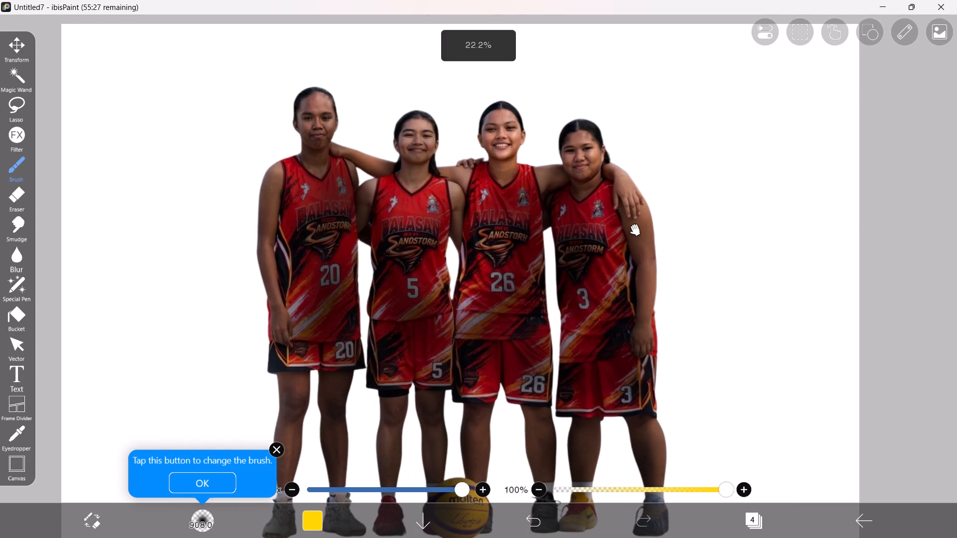
{"action": "left_click_drag", "start_coordinate": [493, 110], "coordinate": [445, 176]}
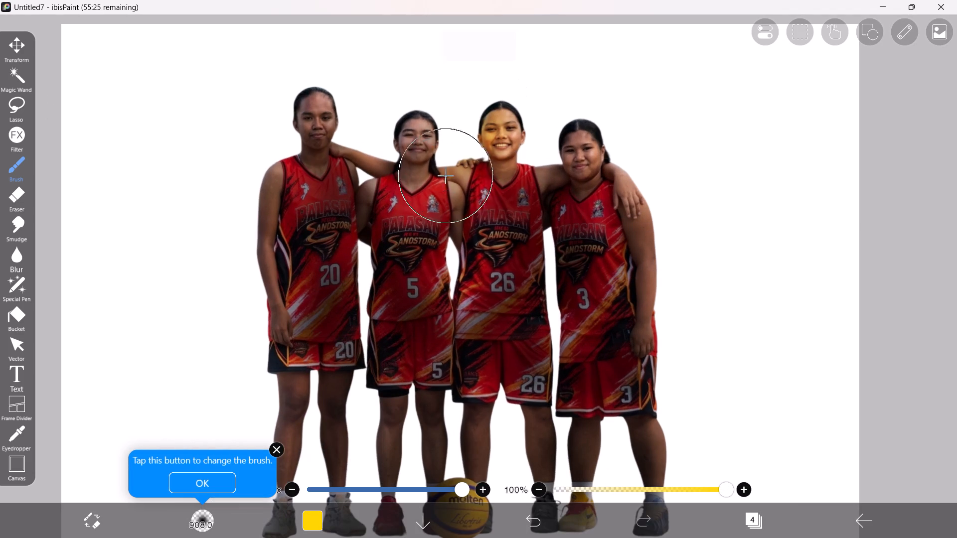
{"action": "left_click_drag", "start_coordinate": [445, 176], "coordinate": [446, 187]}
{"action": "key", "text": "space"}
{"action": "scroll", "coordinate": [437, 161], "scroll_direction": "up", "scroll_amount": 2}
{"action": "left_click_drag", "start_coordinate": [437, 146], "coordinate": [358, 182]}
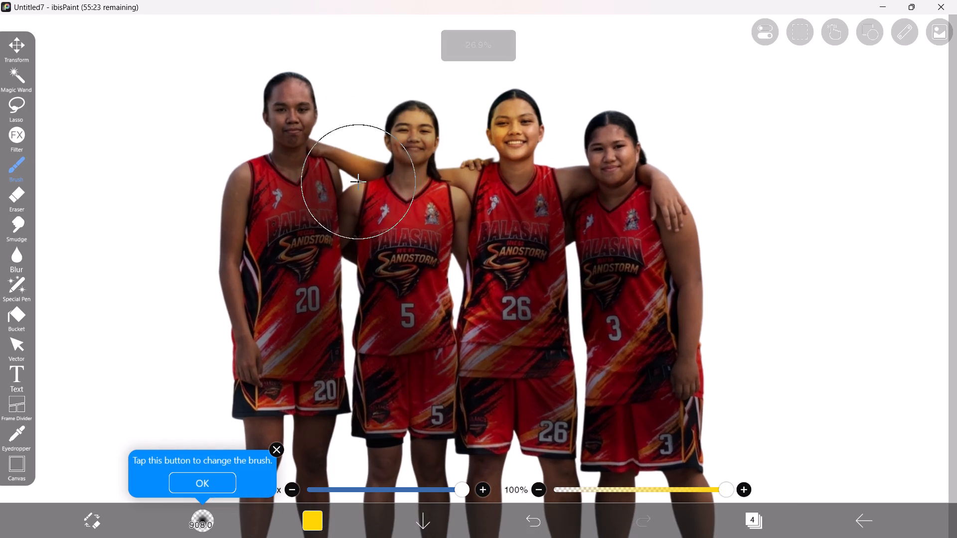
{"action": "left_click_drag", "start_coordinate": [358, 182], "coordinate": [339, 184]}
Airbrush golden yellow light over player 20's lower face and shoulder and down her outer arm.
{"action": "key", "text": "space"}
{"action": "scroll", "coordinate": [322, 139], "scroll_direction": "up", "scroll_amount": 1}
{"action": "left_click_drag", "start_coordinate": [320, 131], "coordinate": [244, 153]}
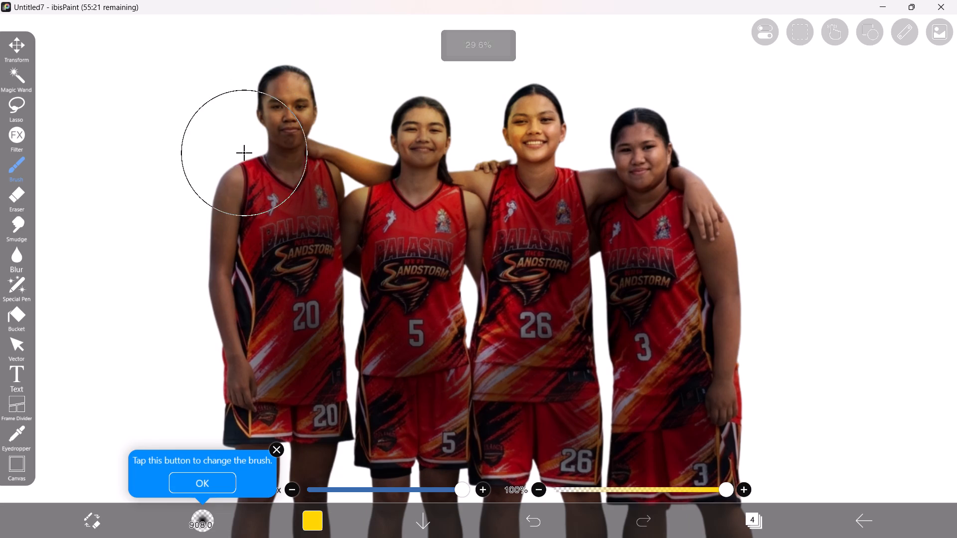
{"action": "left_click_drag", "start_coordinate": [244, 153], "coordinate": [239, 375]}
Airbrush golden yellow light down player 20's outer leg and shoe, and over the number side of her shorts.
{"action": "key", "text": "space"}
{"action": "scroll", "coordinate": [295, 319], "scroll_direction": "down", "scroll_amount": 3}
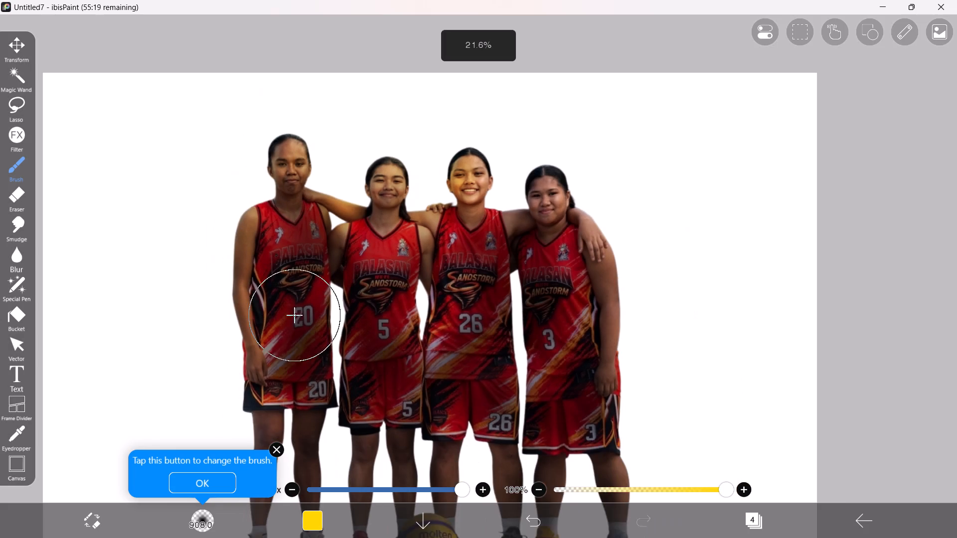
{"action": "key", "text": "space"}
{"action": "key", "text": "space"}
{"action": "key", "text": "space"}
{"action": "key", "text": "space"}
{"action": "key", "text": "space"}
{"action": "key", "text": "space"}
{"action": "key", "text": "space"}
{"action": "left_click_drag", "start_coordinate": [289, 345], "coordinate": [364, 251]}
{"action": "left_click_drag", "start_coordinate": [326, 320], "coordinate": [316, 458]}
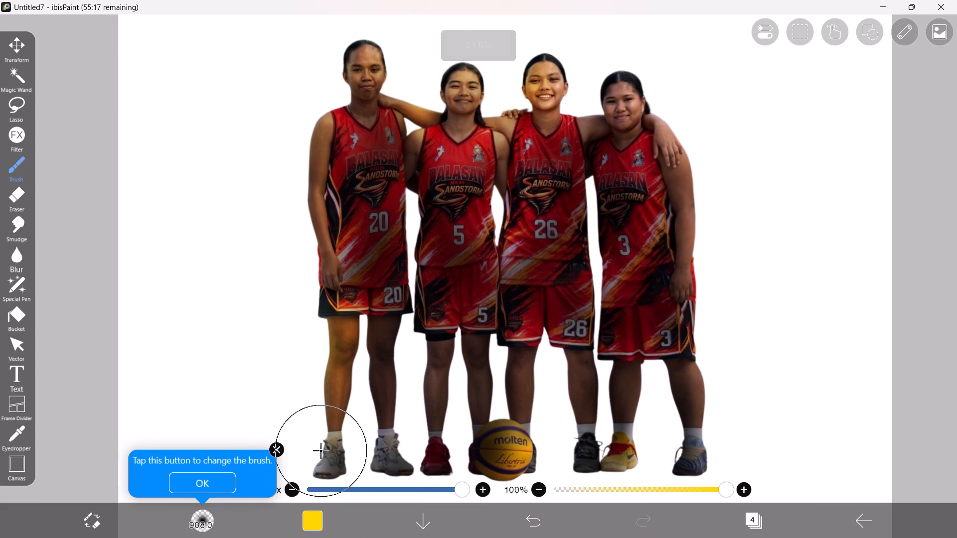
{"action": "left_click_drag", "start_coordinate": [316, 458], "coordinate": [325, 387]}
{"action": "key", "text": "space"}
{"action": "scroll", "coordinate": [374, 322], "scroll_direction": "up", "scroll_amount": 1}
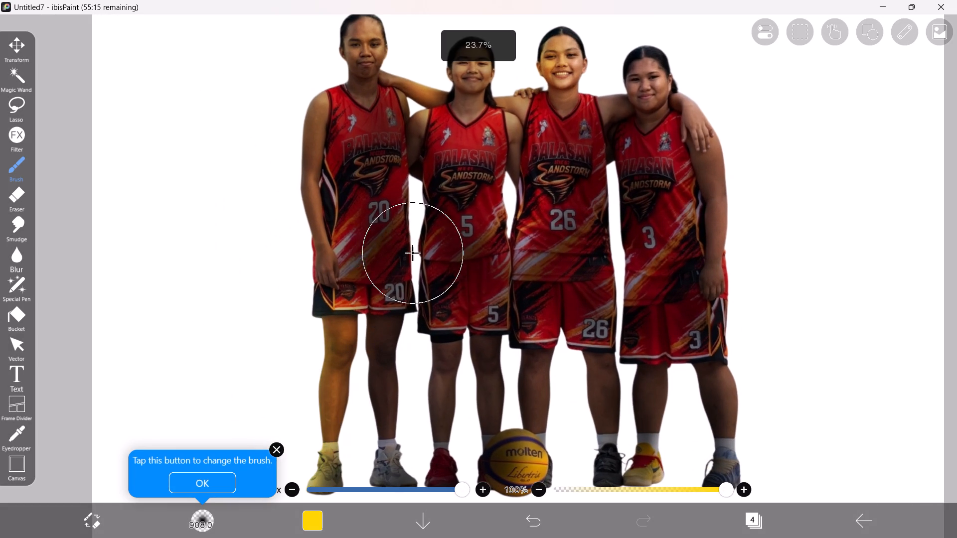
{"action": "left_click_drag", "start_coordinate": [414, 226], "coordinate": [404, 327]}
Airbrush golden yellow light down player 5's leg to the red shoe, and over the edge of the basketball.
{"action": "key", "text": "space"}
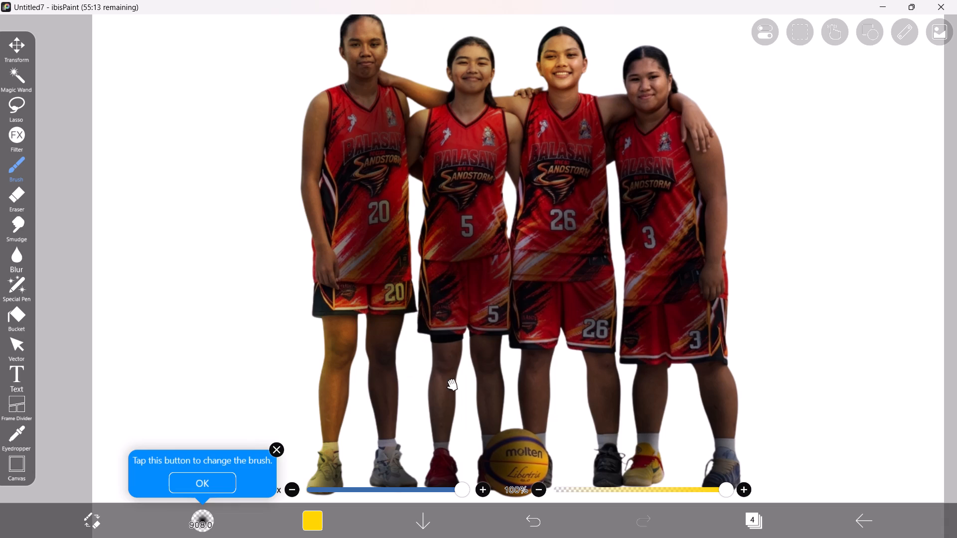
{"action": "left_click_drag", "start_coordinate": [438, 327], "coordinate": [432, 503]}
{"action": "left_click_drag", "start_coordinate": [536, 445], "coordinate": [554, 494]}
Airbrush golden yellow light over player 5's shoulder and head, and over player 20's head and outer arm.
{"action": "key", "text": "space"}
{"action": "scroll", "coordinate": [580, 437], "scroll_direction": "down", "scroll_amount": 3}
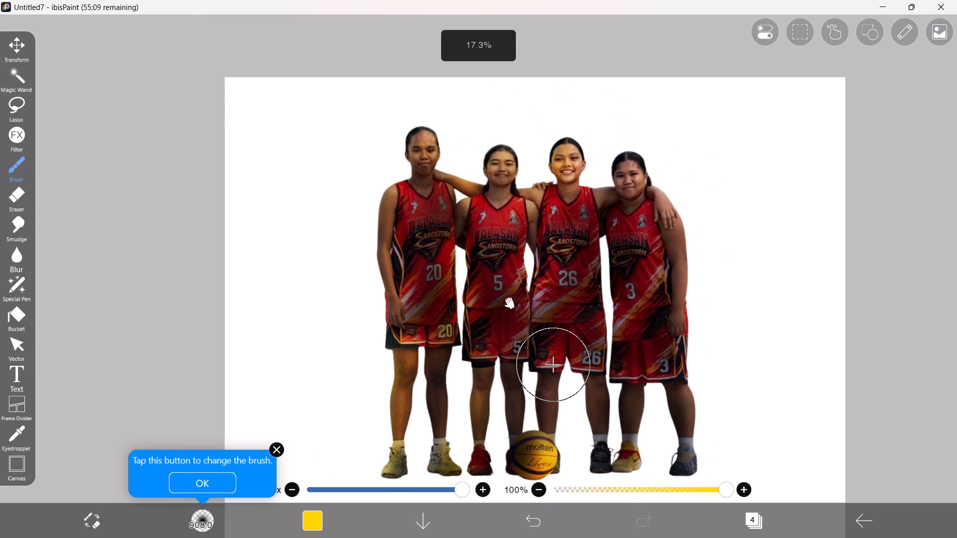
{"action": "key", "text": "space"}
{"action": "key", "text": "space"}
{"action": "key", "text": "space"}
{"action": "key", "text": "space"}
{"action": "key", "text": "space"}
{"action": "key", "text": "space"}
{"action": "key", "text": "space"}
{"action": "key", "text": "space"}
{"action": "left_click_drag", "start_coordinate": [503, 296], "coordinate": [470, 388]}
{"action": "scroll", "coordinate": [476, 387], "scroll_direction": "up", "scroll_amount": 3}
{"action": "left_click_drag", "start_coordinate": [511, 238], "coordinate": [497, 281]}
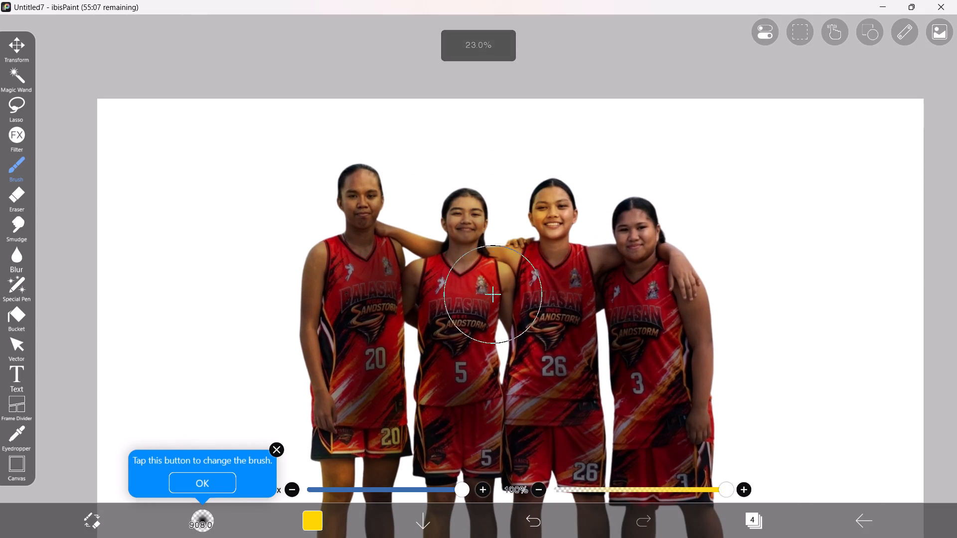
{"action": "left_click_drag", "start_coordinate": [497, 281], "coordinate": [505, 259]}
{"action": "left_click_drag", "start_coordinate": [458, 186], "coordinate": [492, 170]}
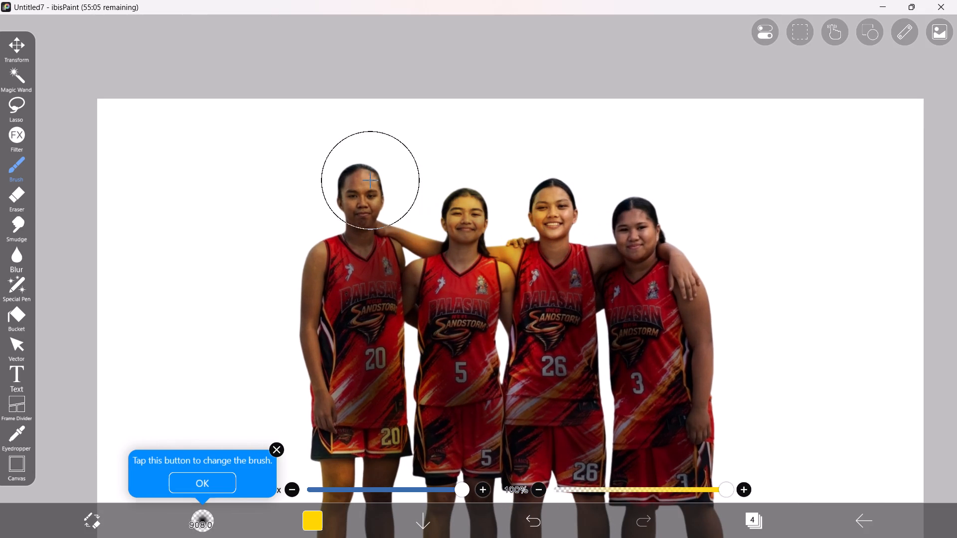
{"action": "left_click_drag", "start_coordinate": [372, 170], "coordinate": [295, 315]}
Airbrush golden yellow light along both side edges of player 5's jersey, beside players 20 and 26.
{"action": "key", "text": "space"}
{"action": "scroll", "coordinate": [355, 290], "scroll_direction": "down", "scroll_amount": 2}
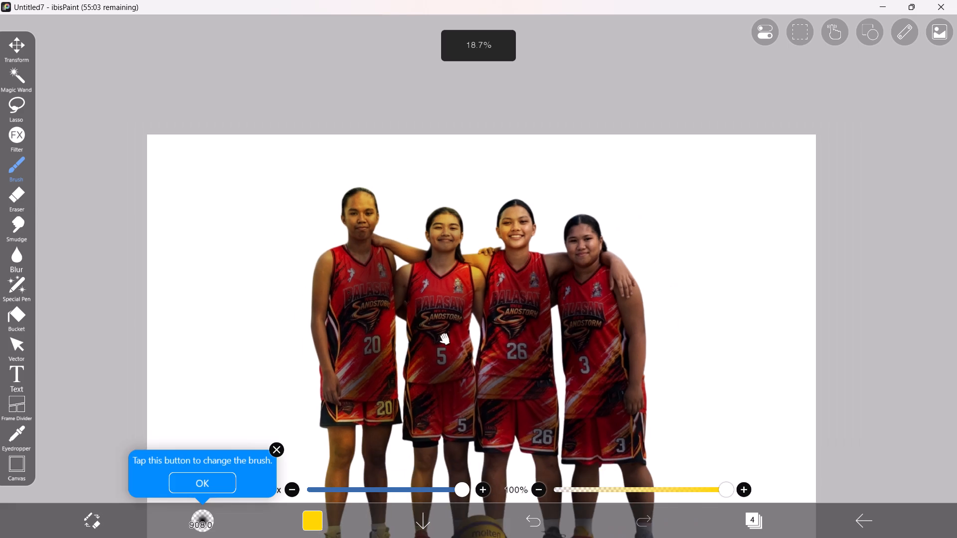
{"action": "key", "text": "space"}
{"action": "scroll", "coordinate": [438, 380], "scroll_direction": "up", "scroll_amount": 2}
{"action": "left_click_drag", "start_coordinate": [471, 296], "coordinate": [495, 304]}
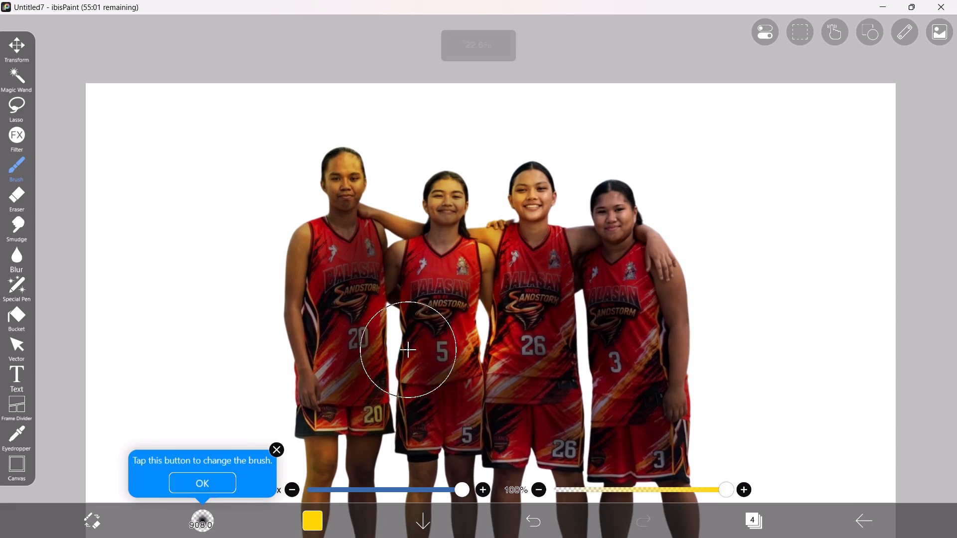
{"action": "left_click_drag", "start_coordinate": [396, 302], "coordinate": [391, 397]}
Airbrush golden yellow light along the gap between players 26 and 3, covering their jersey edges, shorts and upper legs.
{"action": "key", "text": "space"}
{"action": "scroll", "coordinate": [495, 344], "scroll_direction": "down", "scroll_amount": 2}
{"action": "key", "text": "space"}
{"action": "key", "text": "space"}
{"action": "key", "text": "space"}
{"action": "key", "text": "space"}
{"action": "key", "text": "space"}
{"action": "key", "text": "space"}
{"action": "key", "text": "space"}
{"action": "key", "text": "space"}
{"action": "key", "text": "space"}
{"action": "key", "text": "space"}
{"action": "key", "text": "space"}
{"action": "left_click_drag", "start_coordinate": [591, 349], "coordinate": [451, 293]}
{"action": "scroll", "coordinate": [428, 287], "scroll_direction": "up", "scroll_amount": 2}
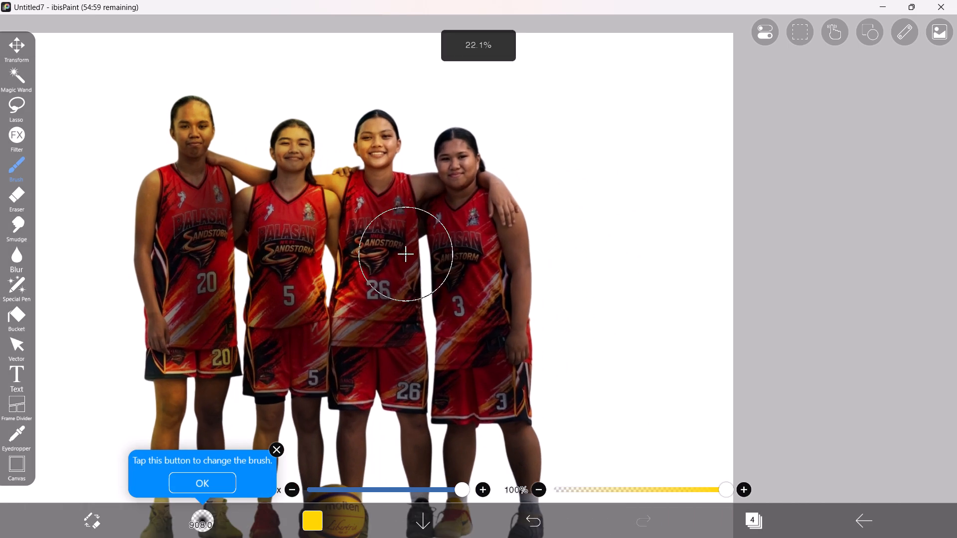
{"action": "left_click_drag", "start_coordinate": [423, 244], "coordinate": [425, 448]}
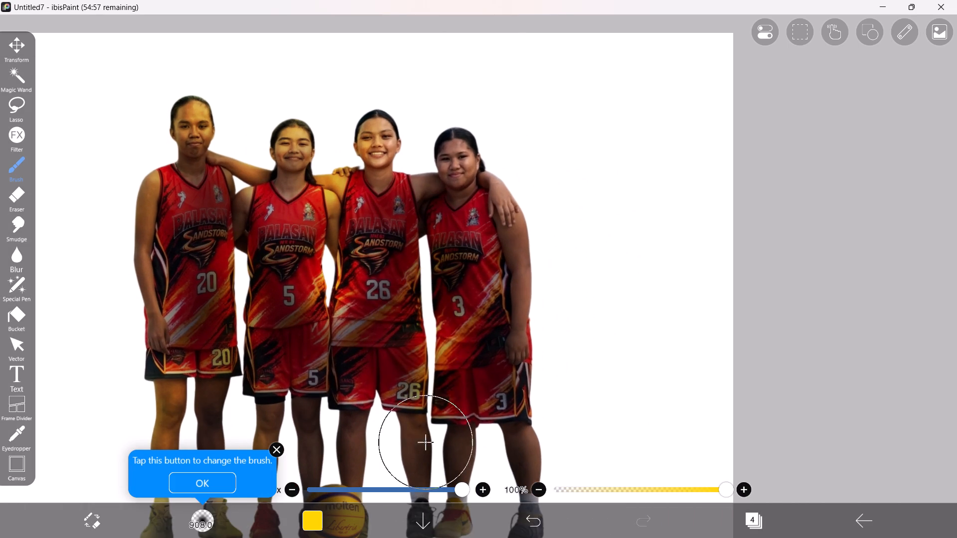
{"action": "left_click_drag", "start_coordinate": [425, 448], "coordinate": [429, 221]}
Airbrush golden yellow light over player 3's face and draped hand, and down her outer arm.
{"action": "key", "text": "space"}
{"action": "scroll", "coordinate": [432, 194], "scroll_direction": "up", "scroll_amount": 2}
{"action": "left_click_drag", "start_coordinate": [443, 145], "coordinate": [440, 152]}
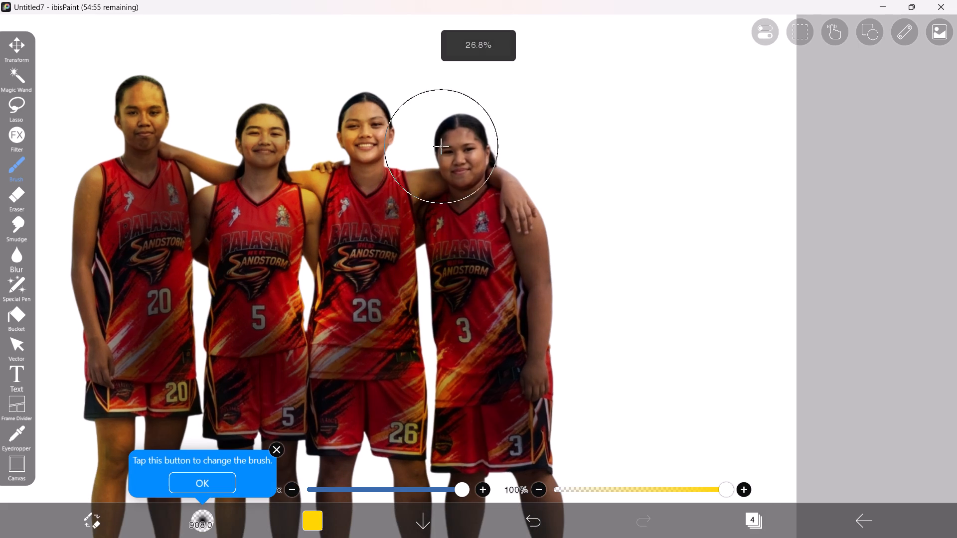
{"action": "left_click_drag", "start_coordinate": [440, 152], "coordinate": [537, 249]}
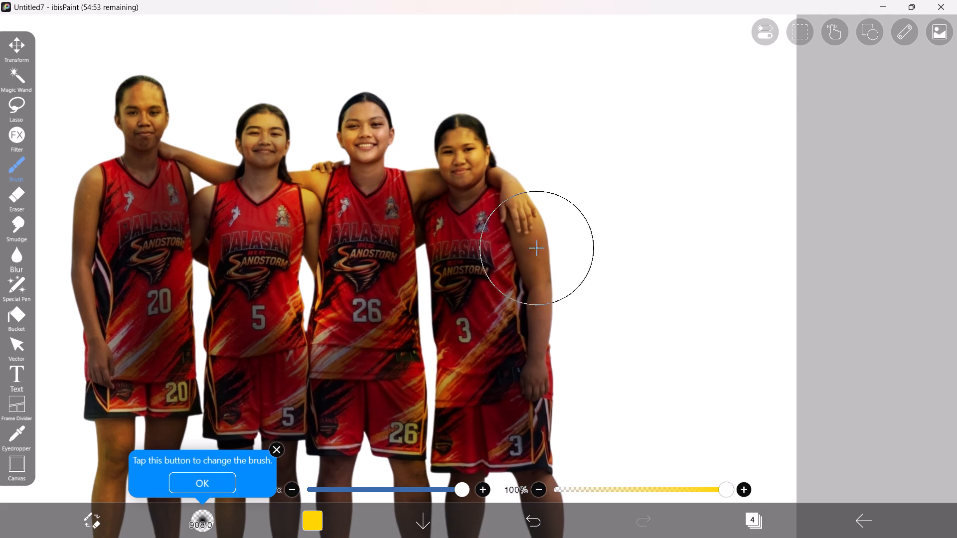
{"action": "left_click_drag", "start_coordinate": [537, 249], "coordinate": [542, 400]}
Airbrush golden yellow light down the outer side of player 3's shorts, leg and blue shoe.
{"action": "key", "text": "space"}
{"action": "scroll", "coordinate": [552, 362], "scroll_direction": "down", "scroll_amount": 3}
{"action": "key", "text": "space"}
{"action": "key", "text": "space"}
{"action": "key", "text": "space"}
{"action": "key", "text": "space"}
{"action": "key", "text": "space"}
{"action": "key", "text": "space"}
{"action": "key", "text": "space"}
{"action": "key", "text": "space"}
{"action": "left_click_drag", "start_coordinate": [568, 398], "coordinate": [549, 254]}
{"action": "scroll", "coordinate": [547, 245], "scroll_direction": "up", "scroll_amount": 2}
{"action": "left_click_drag", "start_coordinate": [544, 277], "coordinate": [517, 488]}
Airbrush golden yellow light over player 3's yellow shoe and up the leg above it.
{"action": "key", "text": "space"}
{"action": "scroll", "coordinate": [436, 462], "scroll_direction": "up", "scroll_amount": 2}
{"action": "left_click_drag", "start_coordinate": [476, 420], "coordinate": [484, 401]}
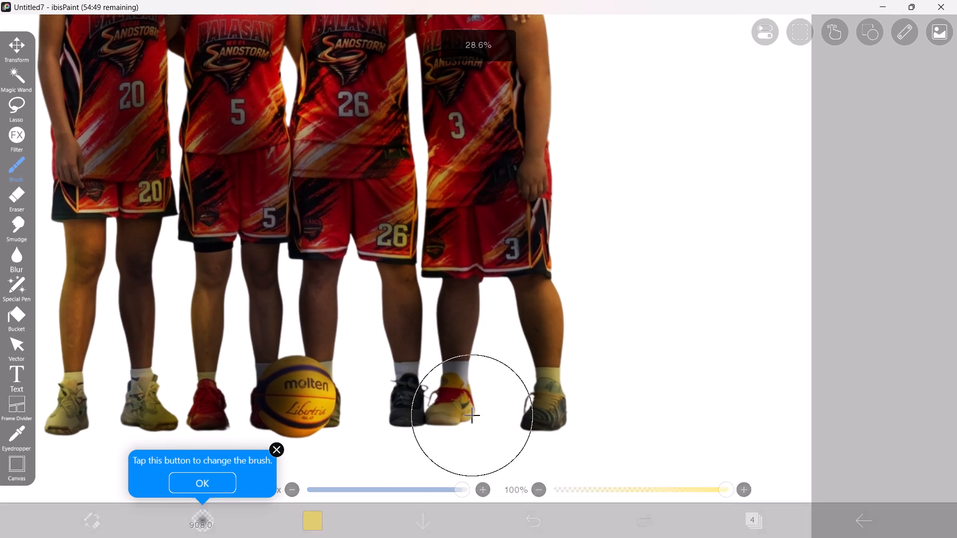
{"action": "left_click_drag", "start_coordinate": [484, 401], "coordinate": [472, 360]}
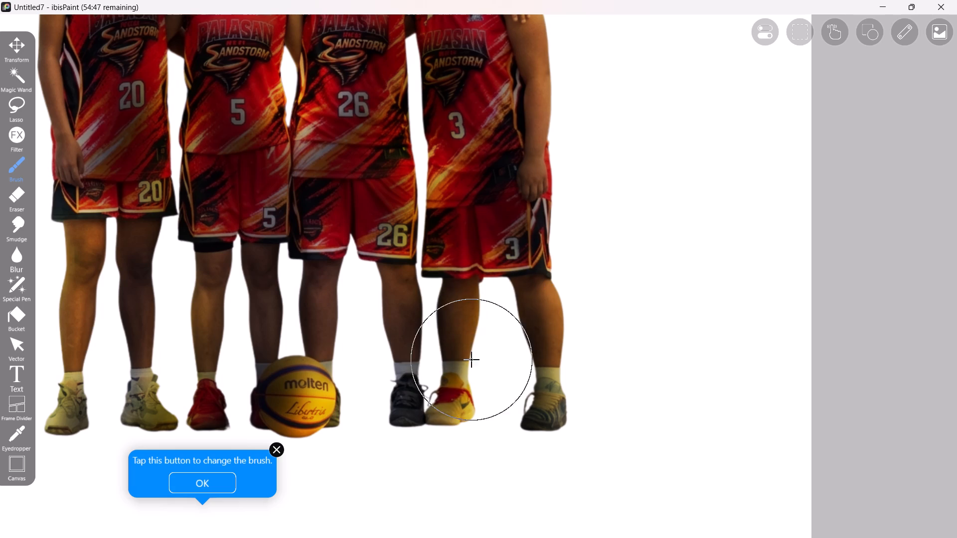
{"action": "left_click_drag", "start_coordinate": [472, 360], "coordinate": [474, 341]}
Airbrush golden yellow light over both of player 26's lower legs, including the one behind the basketball.
{"action": "left_click_drag", "start_coordinate": [379, 343], "coordinate": [390, 292]}
{"action": "left_click_drag", "start_coordinate": [335, 269], "coordinate": [336, 372]}
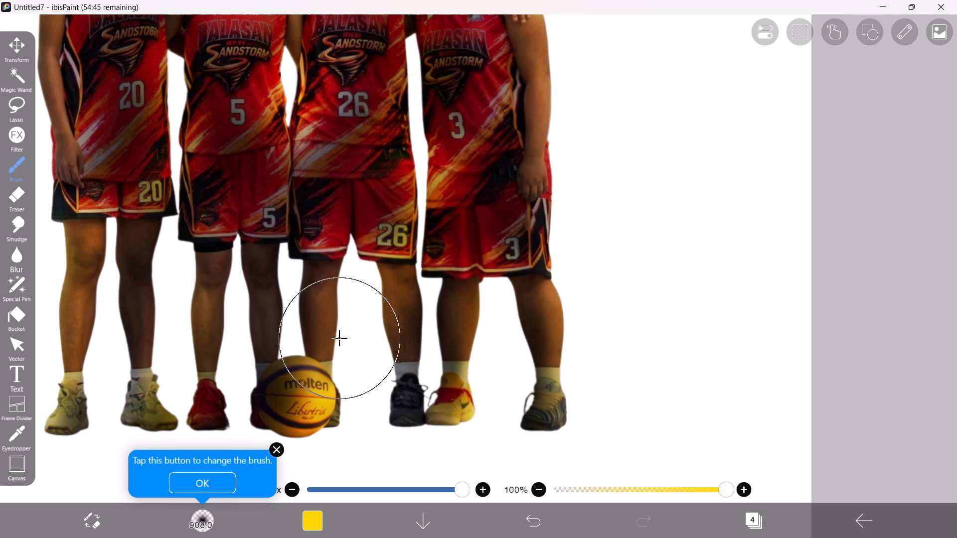
{"action": "left_click_drag", "start_coordinate": [336, 372], "coordinate": [336, 422]}
Airbrush more golden yellow light over player 26's black shoe and the leg above the basketball.
{"action": "key", "text": "space"}
{"action": "scroll", "coordinate": [354, 409], "scroll_direction": "down", "scroll_amount": 3}
{"action": "key", "text": "space"}
{"action": "key", "text": "space"}
{"action": "key", "text": "space"}
{"action": "key", "text": "space"}
{"action": "key", "text": "space"}
{"action": "key", "text": "space"}
{"action": "key", "text": "space"}
{"action": "key", "text": "space"}
{"action": "key", "text": "space"}
{"action": "key", "text": "space"}
{"action": "key", "text": "space"}
{"action": "key", "text": "space"}
{"action": "left_click_drag", "start_coordinate": [348, 404], "coordinate": [484, 372]}
{"action": "scroll", "coordinate": [493, 369], "scroll_direction": "up", "scroll_amount": 2}
{"action": "left_click_drag", "start_coordinate": [523, 332], "coordinate": [528, 347]}
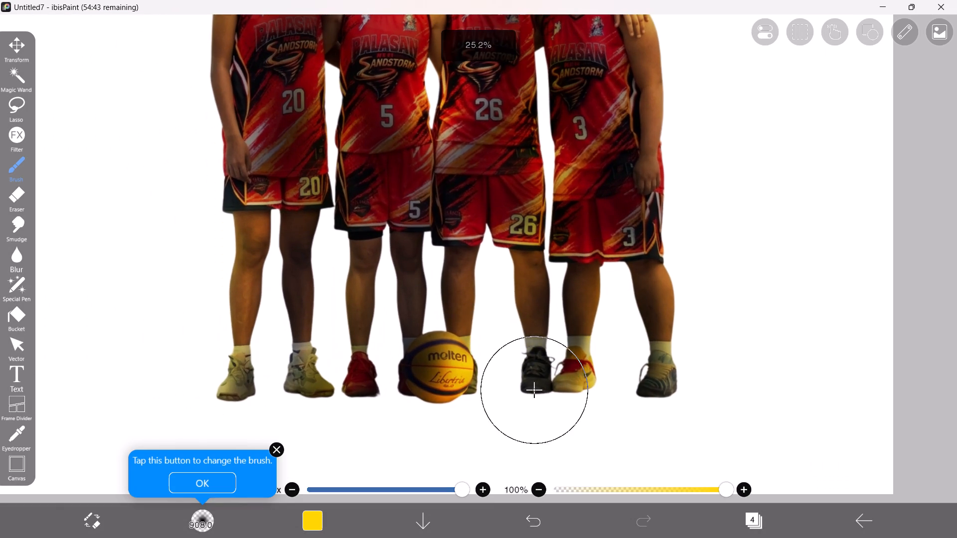
{"action": "left_click_drag", "start_coordinate": [528, 347], "coordinate": [526, 354]}
{"action": "left_click_drag", "start_coordinate": [458, 290], "coordinate": [447, 322]}
Airbrush golden yellow light up player 5's leg from the red shoe to the shorts.
{"action": "key", "text": "space"}
{"action": "scroll", "coordinate": [398, 309], "scroll_direction": "up", "scroll_amount": 4}
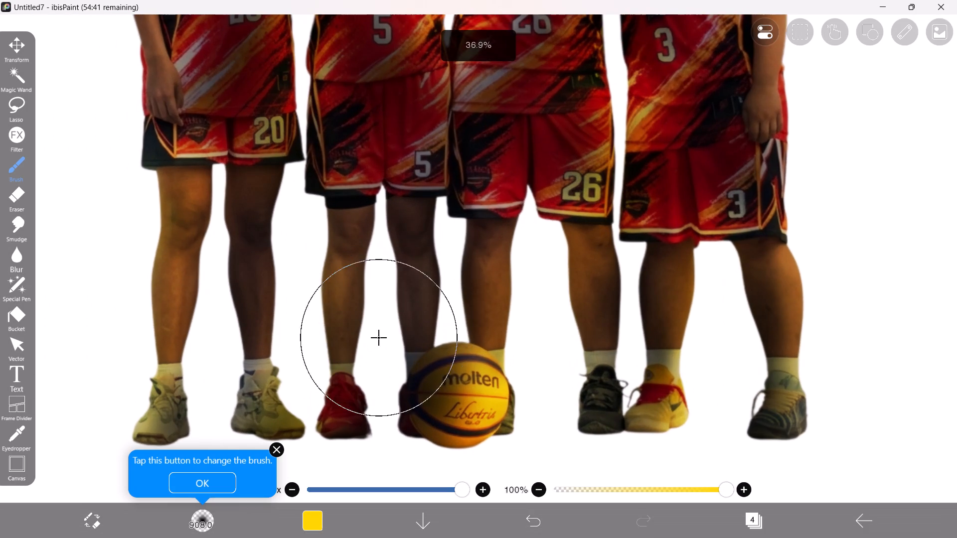
{"action": "left_click_drag", "start_coordinate": [314, 343], "coordinate": [340, 176]}
{"action": "key", "text": "space"}
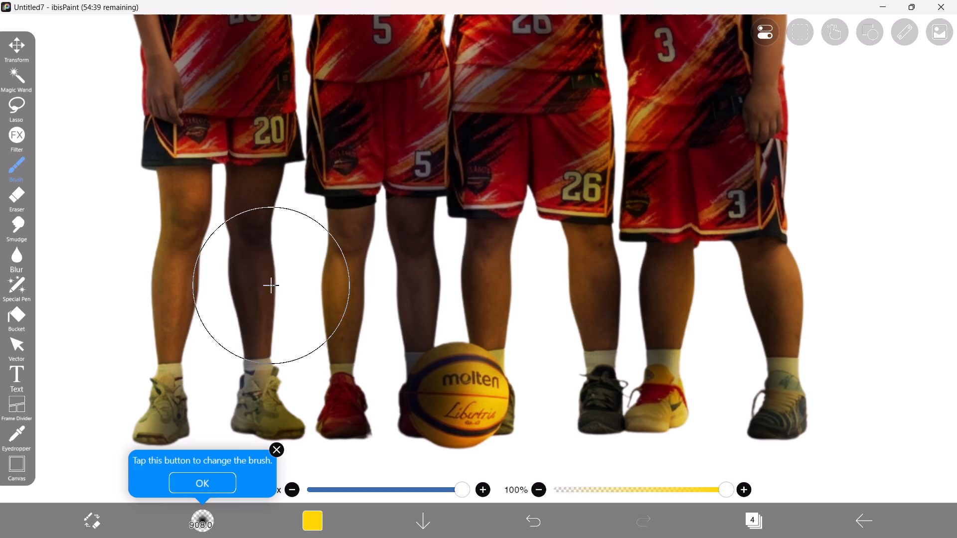
Airbrush golden yellow light down player 20's lower leg and shoe on the side nearest player 5.
{"action": "left_click_drag", "start_coordinate": [276, 349], "coordinate": [288, 445]}
Airbrush golden yellow light over the faces and necks of players 5 and 26.
{"action": "key", "text": "space"}
{"action": "scroll", "coordinate": [314, 385], "scroll_direction": "down", "scroll_amount": 4}
{"action": "key", "text": "space"}
{"action": "key", "text": "space"}
{"action": "key", "text": "space"}
{"action": "key", "text": "space"}
{"action": "key", "text": "space"}
{"action": "key", "text": "space"}
{"action": "key", "text": "space"}
{"action": "key", "text": "space"}
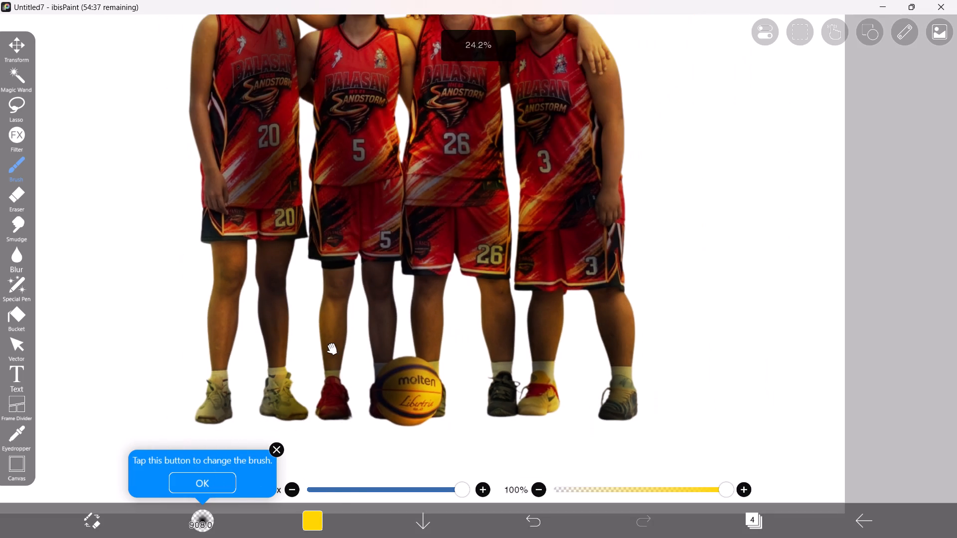
{"action": "left_click_drag", "start_coordinate": [351, 264], "coordinate": [351, 369]}
{"action": "key", "text": "space"}
{"action": "scroll", "coordinate": [344, 288], "scroll_direction": "down", "scroll_amount": 7}
{"action": "key", "text": "space"}
{"action": "key", "text": "space"}
{"action": "key", "text": "space"}
{"action": "key", "text": "space"}
{"action": "key", "text": "space"}
{"action": "key", "text": "space"}
{"action": "key", "text": "space"}
{"action": "key", "text": "space"}
{"action": "key", "text": "space"}
{"action": "key", "text": "space"}
{"action": "key", "text": "space"}
{"action": "key", "text": "space"}
{"action": "key", "text": "space"}
{"action": "key", "text": "space"}
{"action": "key", "text": "space"}
{"action": "key", "text": "space"}
{"action": "key", "text": "space"}
{"action": "key", "text": "space"}
{"action": "key", "text": "space"}
{"action": "key", "text": "space"}
{"action": "left_click_drag", "start_coordinate": [438, 247], "coordinate": [448, 266]}
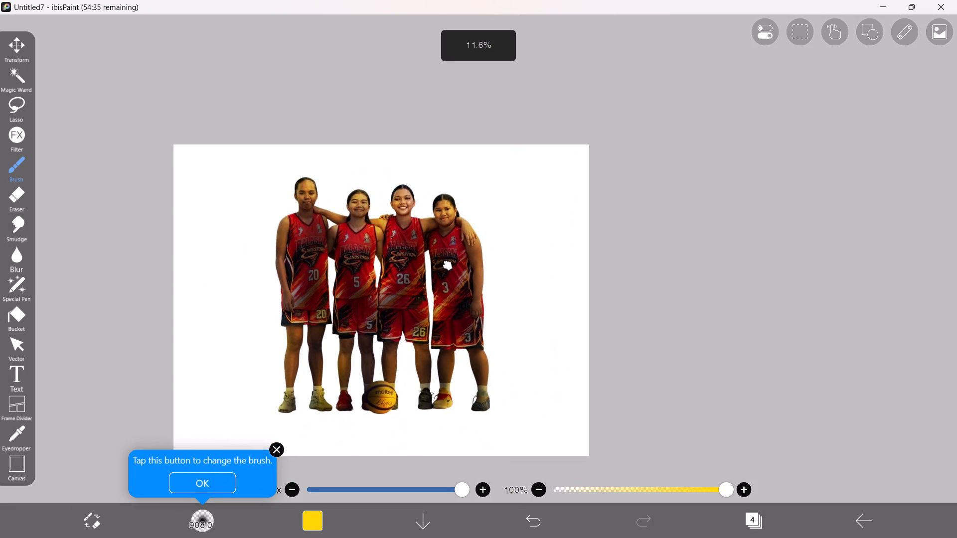
{"action": "left_click_drag", "start_coordinate": [448, 266], "coordinate": [466, 298]}
{"action": "scroll", "coordinate": [402, 273], "scroll_direction": "up", "scroll_amount": 7}
{"action": "left_click_drag", "start_coordinate": [370, 203], "coordinate": [355, 262]}
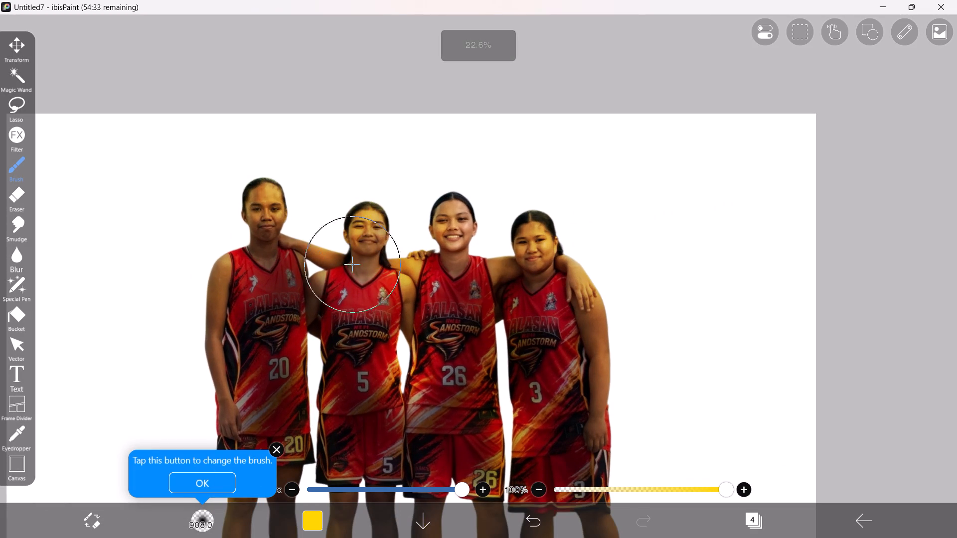
{"action": "left_click_drag", "start_coordinate": [355, 262], "coordinate": [356, 264]}
{"action": "key", "text": "space"}
{"action": "left_click_drag", "start_coordinate": [467, 195], "coordinate": [478, 239]}
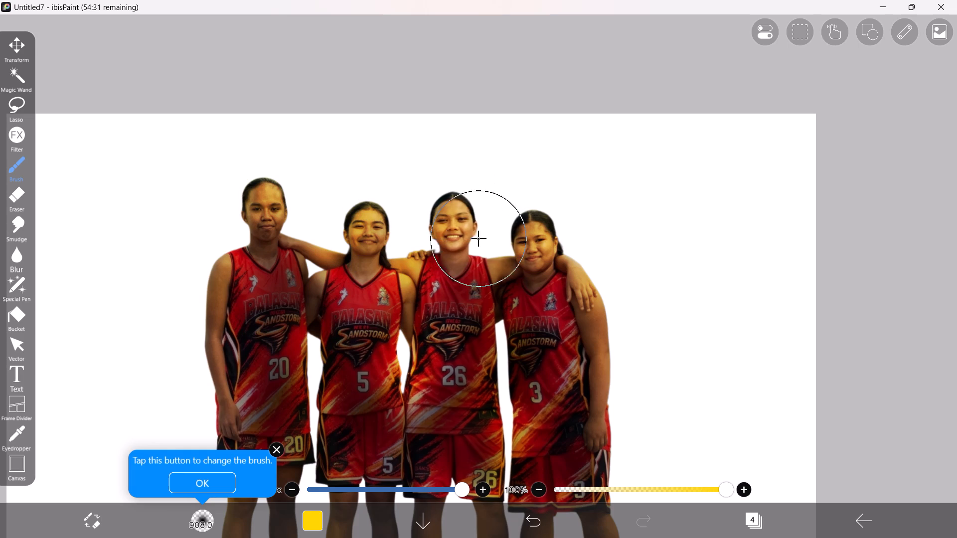
{"action": "left_click_drag", "start_coordinate": [478, 239], "coordinate": [465, 268]}
Airbrush golden yellow light down player 20's hanging arm and over the shoulder nearest player 5.
{"action": "key", "text": "space"}
{"action": "scroll", "coordinate": [500, 236], "scroll_direction": "down", "scroll_amount": 4}
{"action": "key", "text": "space"}
{"action": "key", "text": "space"}
{"action": "key", "text": "space"}
{"action": "key", "text": "space"}
{"action": "key", "text": "space"}
{"action": "key", "text": "space"}
{"action": "key", "text": "space"}
{"action": "key", "text": "space"}
{"action": "key", "text": "space"}
{"action": "key", "text": "space"}
{"action": "key", "text": "space"}
{"action": "key", "text": "space"}
{"action": "key", "text": "space"}
{"action": "key", "text": "space"}
{"action": "key", "text": "space"}
{"action": "key", "text": "space"}
{"action": "key", "text": "space"}
{"action": "key", "text": "space"}
{"action": "key", "text": "space"}
{"action": "key", "text": "space"}
{"action": "left_click_drag", "start_coordinate": [504, 293], "coordinate": [515, 271]}
{"action": "scroll", "coordinate": [311, 253], "scroll_direction": "up", "scroll_amount": 3}
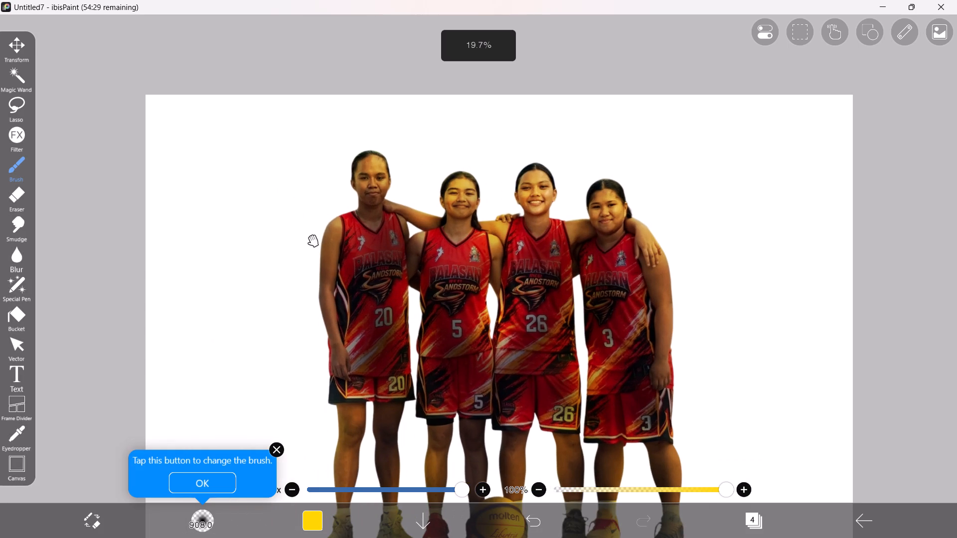
{"action": "left_click_drag", "start_coordinate": [331, 215], "coordinate": [317, 315]}
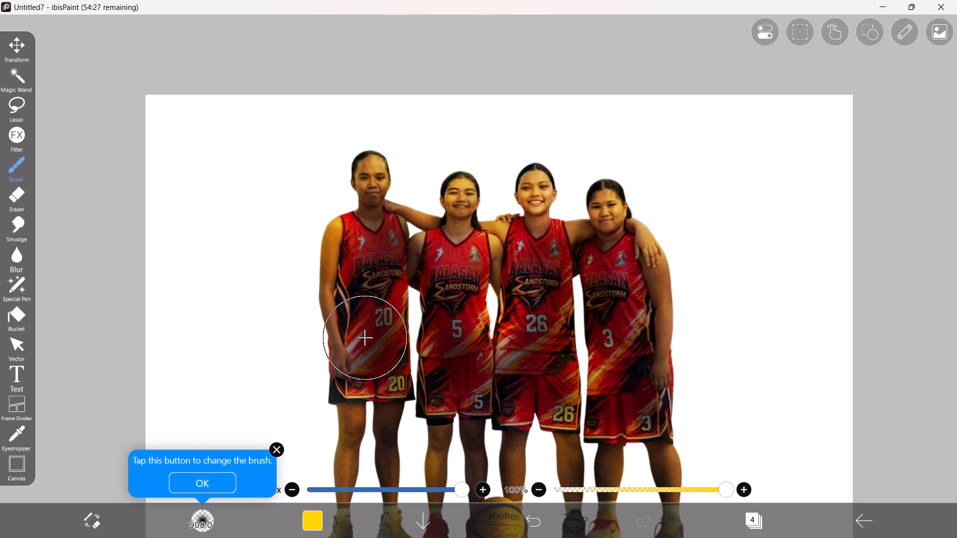
{"action": "left_click_drag", "start_coordinate": [414, 181], "coordinate": [404, 224]}
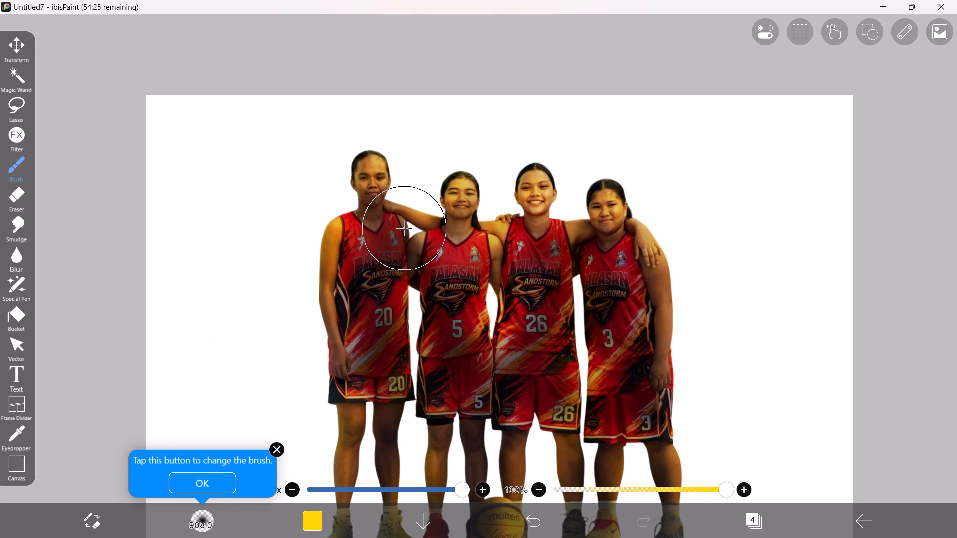
{"action": "left_click_drag", "start_coordinate": [404, 224], "coordinate": [398, 200]}
Airbrush golden yellow light over player 5's shoulder beside player 26 and player 26's shoulder beside player 3.
{"action": "left_click_drag", "start_coordinate": [511, 186], "coordinate": [490, 237]}
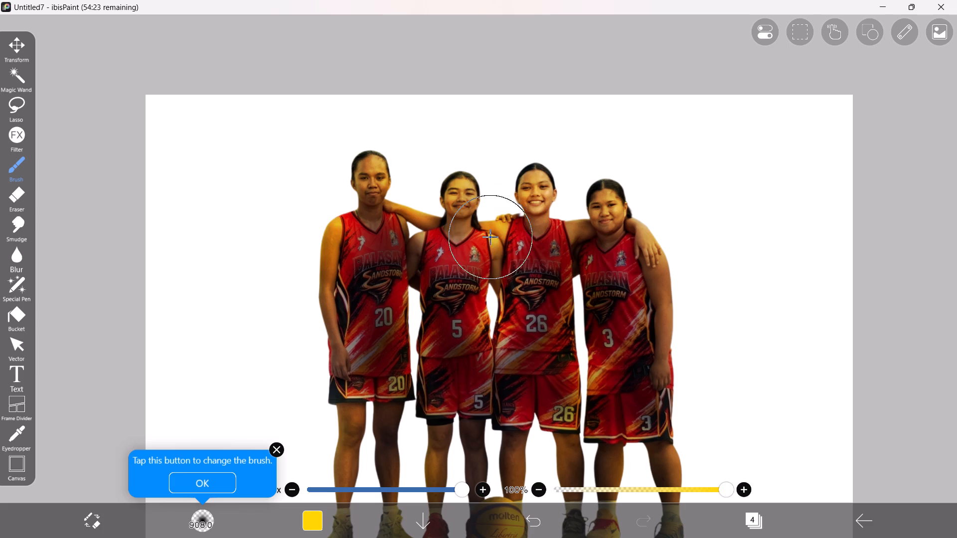
{"action": "left_click_drag", "start_coordinate": [490, 237], "coordinate": [502, 241]}
{"action": "left_click_drag", "start_coordinate": [578, 204], "coordinate": [585, 233]}
Airbrush golden yellow light over the side of player 3's face and her outer shoulder.
{"action": "left_click_drag", "start_coordinate": [630, 178], "coordinate": [626, 220]}
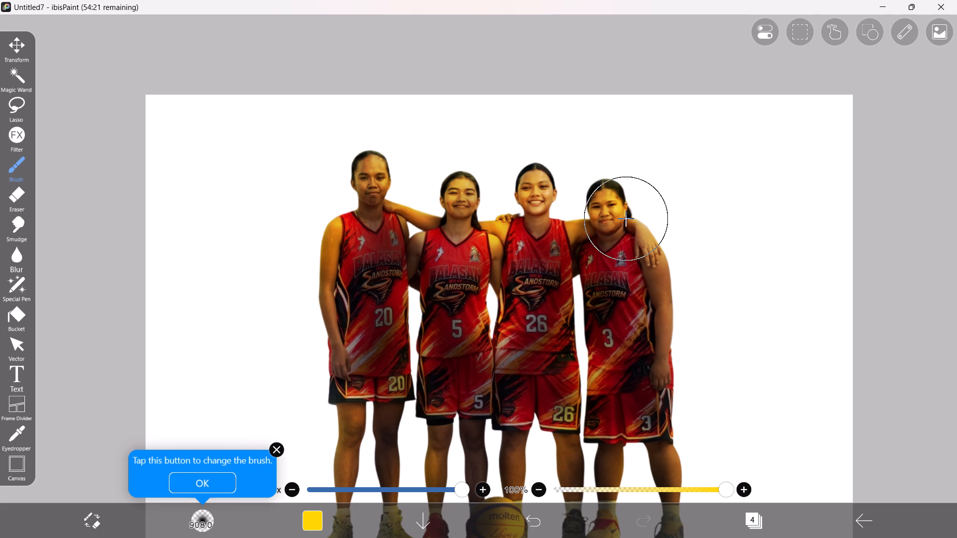
{"action": "left_click_drag", "start_coordinate": [626, 220], "coordinate": [659, 193]}
{"action": "left_click_drag", "start_coordinate": [684, 239], "coordinate": [669, 249]}
Airbrush golden yellow light down player 3's outer arm from the shoulder to the hand and shorts.
{"action": "scroll", "coordinate": [706, 249], "scroll_direction": "down", "scroll_amount": 3}
{"action": "key", "text": "space"}
{"action": "key", "text": "space"}
{"action": "key", "text": "space"}
{"action": "key", "text": "space"}
{"action": "key", "text": "space"}
{"action": "key", "text": "space"}
{"action": "key", "text": "space"}
{"action": "key", "text": "space"}
{"action": "key", "text": "space"}
{"action": "key", "text": "space"}
{"action": "key", "text": "space"}
{"action": "key", "text": "space"}
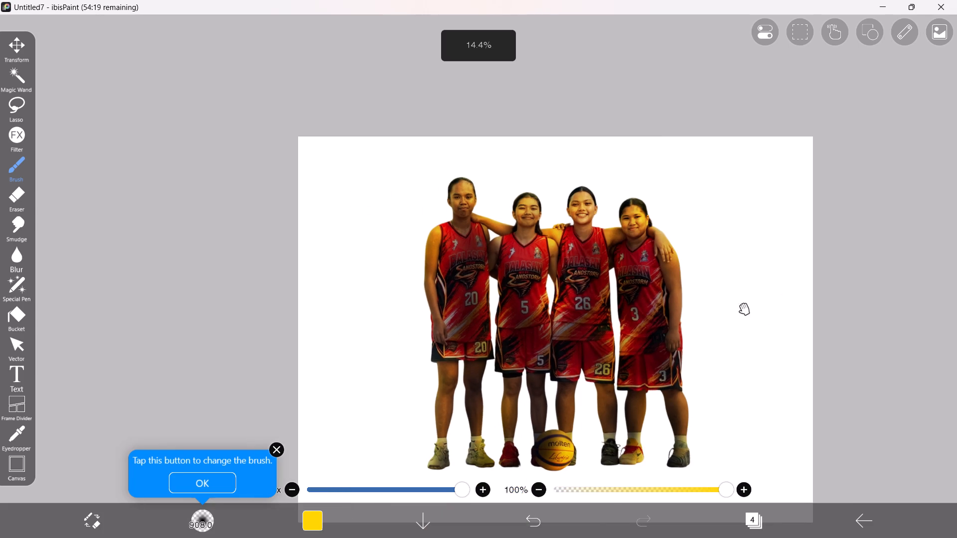
{"action": "left_click_drag", "start_coordinate": [743, 307], "coordinate": [582, 253]}
{"action": "scroll", "coordinate": [542, 270], "scroll_direction": "up", "scroll_amount": 3}
{"action": "left_click_drag", "start_coordinate": [517, 182], "coordinate": [520, 161]}
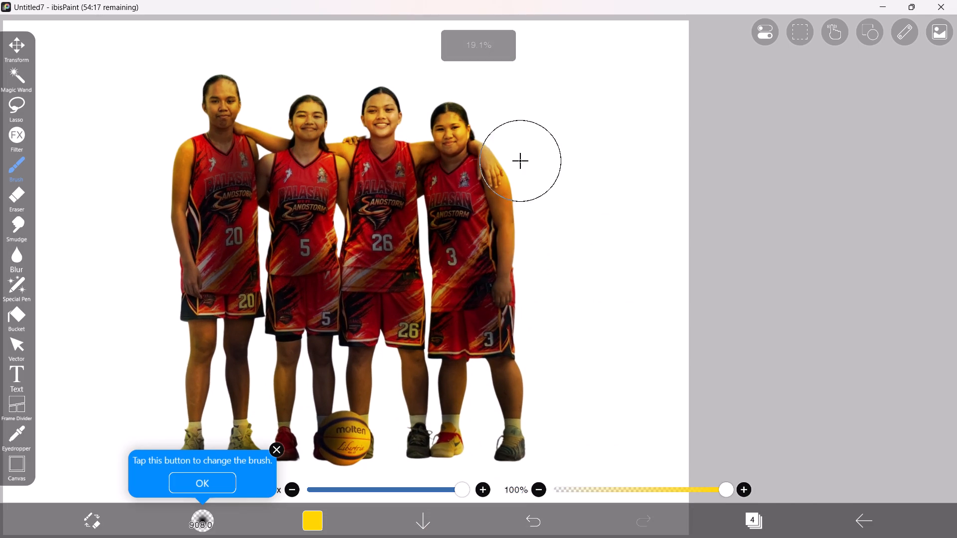
{"action": "left_click_drag", "start_coordinate": [520, 161], "coordinate": [522, 167]}
{"action": "key", "text": "space"}
{"action": "left_click_drag", "start_coordinate": [544, 249], "coordinate": [528, 272]}
{"action": "key", "text": "space"}
{"action": "key", "text": "space"}
{"action": "key", "text": "space"}
{"action": "key", "text": "space"}
{"action": "left_click_drag", "start_coordinate": [524, 362], "coordinate": [542, 240]}
{"action": "left_click_drag", "start_coordinate": [532, 186], "coordinate": [507, 276]}
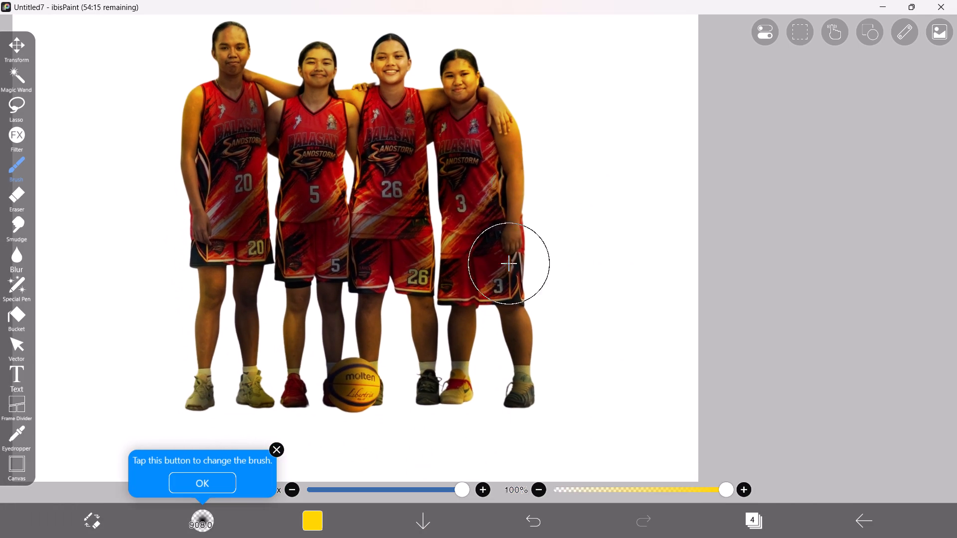
{"action": "left_click_drag", "start_coordinate": [507, 276], "coordinate": [532, 236]}
Examine the golden lighting across the whole team photo.
{"action": "key", "text": "space"}
{"action": "scroll", "coordinate": [534, 233], "scroll_direction": "down", "scroll_amount": 3}
{"action": "key", "text": "space"}
{"action": "key", "text": "space"}
{"action": "key", "text": "space"}
{"action": "key", "text": "space"}
{"action": "key", "text": "space"}
{"action": "key", "text": "space"}
{"action": "key", "text": "space"}
{"action": "key", "text": "space"}
{"action": "key", "text": "space"}
{"action": "key", "text": "space"}
{"action": "key", "text": "space"}
{"action": "key", "text": "space"}
{"action": "key", "text": "space"}
{"action": "key", "text": "space"}
{"action": "key", "text": "space"}
{"action": "key", "text": "space"}
{"action": "key", "text": "space"}
{"action": "key", "text": "space"}
{"action": "key", "text": "space"}
{"action": "key", "text": "space"}
{"action": "left_click_drag", "start_coordinate": [444, 152], "coordinate": [482, 216]}
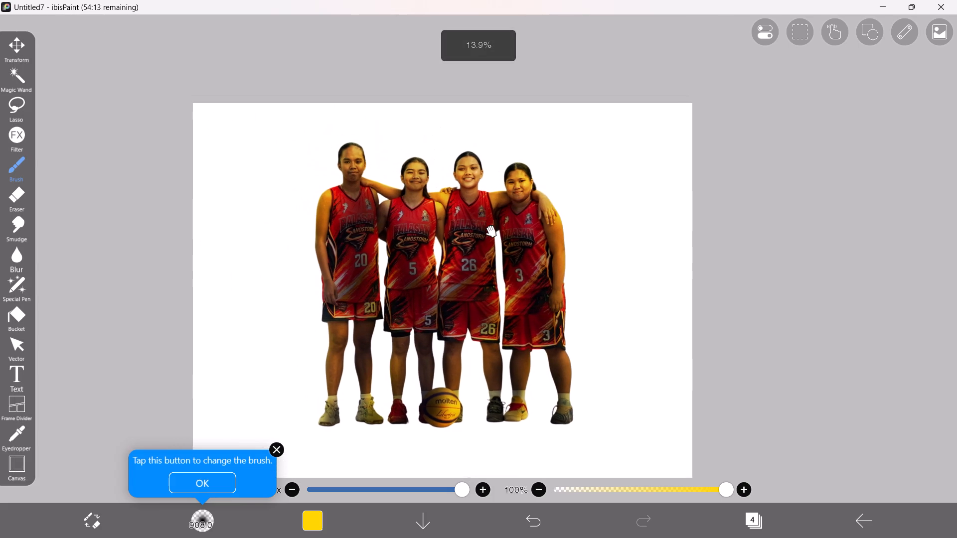
{"action": "scroll", "coordinate": [491, 231], "scroll_direction": "up", "scroll_amount": 4}
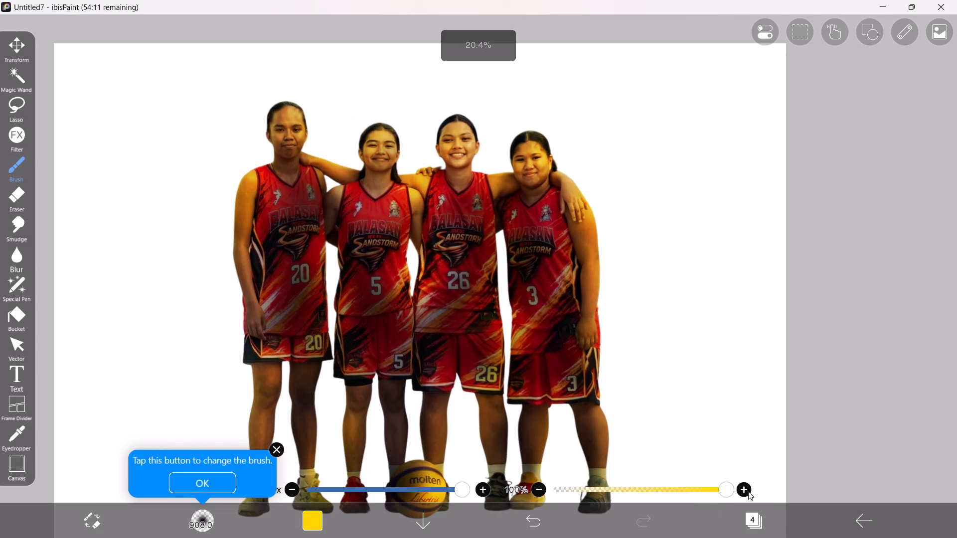
Add a new layer above the golden Overlay layer and clip it to the players' layer.
{"action": "left_click", "coordinate": [758, 524]}
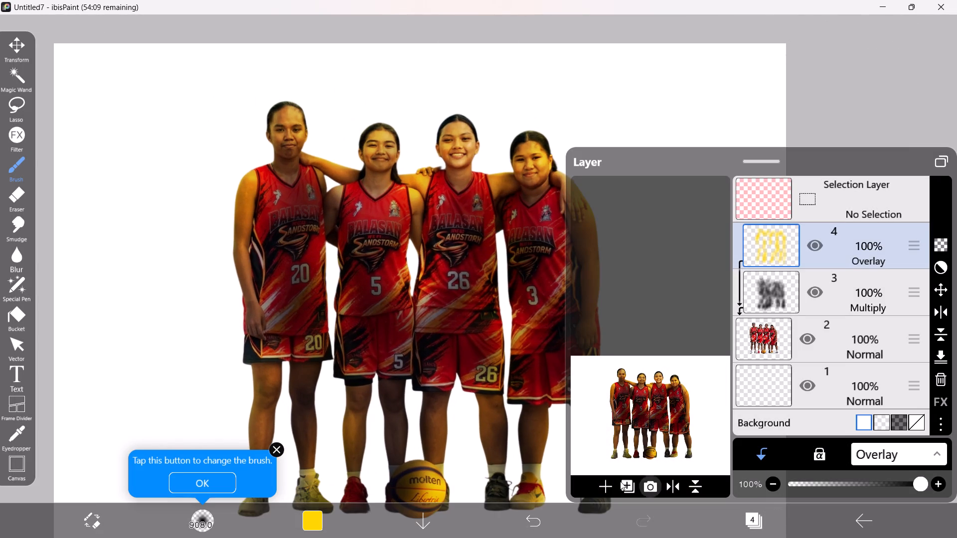
{"action": "left_click", "coordinate": [619, 482]}
{"action": "left_click", "coordinate": [602, 487]}
{"action": "left_click", "coordinate": [603, 489]}
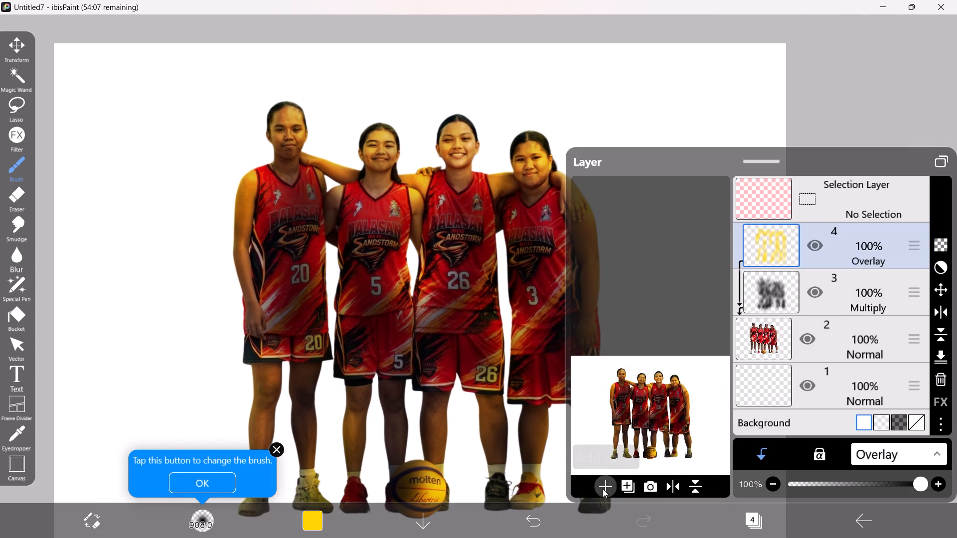
{"action": "left_click", "coordinate": [752, 455]}
Change the brush colour to a paler, less saturated yellow.
{"action": "left_click", "coordinate": [315, 528]}
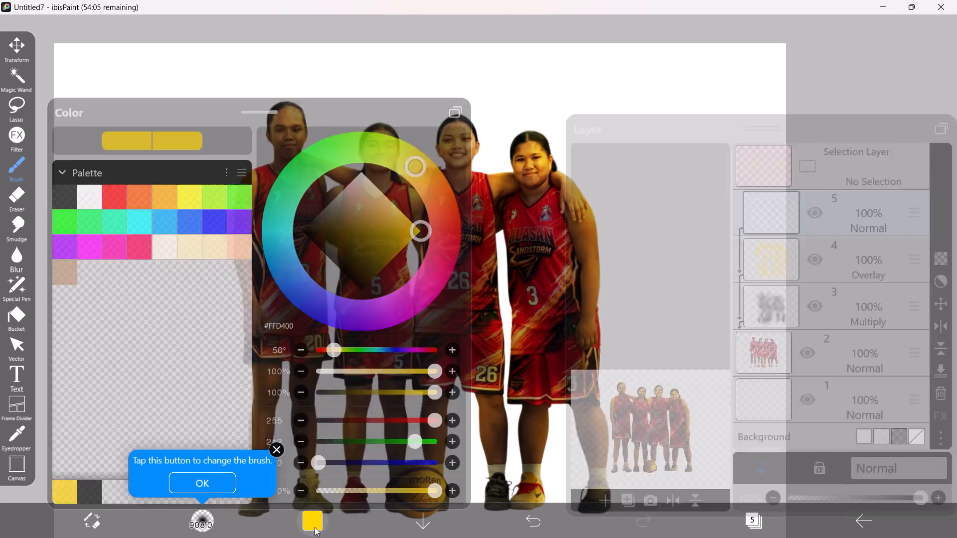
{"action": "left_click_drag", "start_coordinate": [416, 216], "coordinate": [416, 183]}
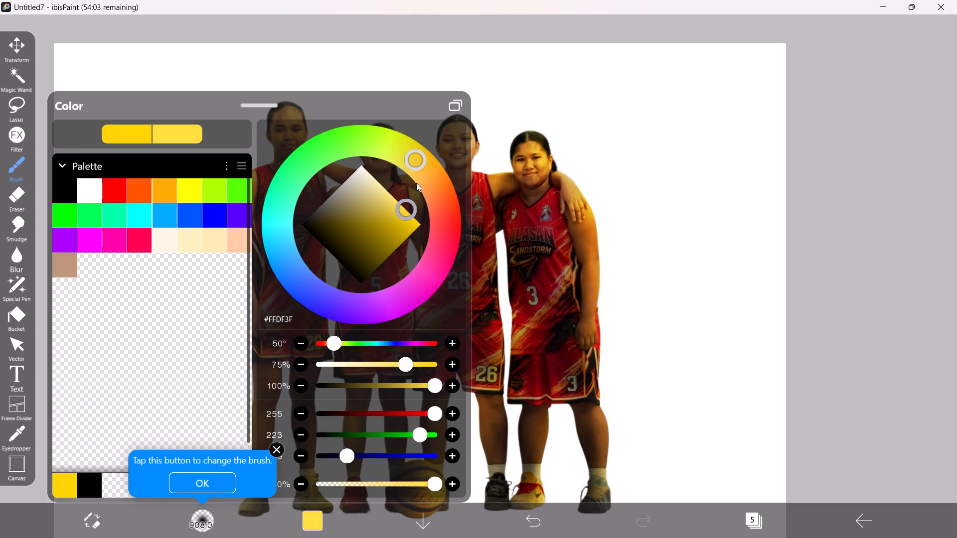
{"action": "left_click_drag", "start_coordinate": [416, 183], "coordinate": [410, 162]}
{"action": "left_click", "coordinate": [490, 162]}
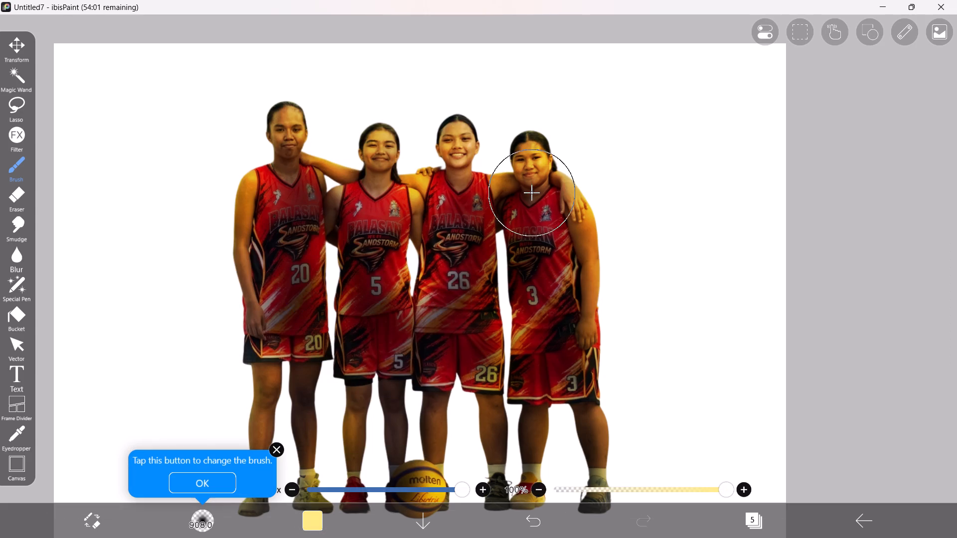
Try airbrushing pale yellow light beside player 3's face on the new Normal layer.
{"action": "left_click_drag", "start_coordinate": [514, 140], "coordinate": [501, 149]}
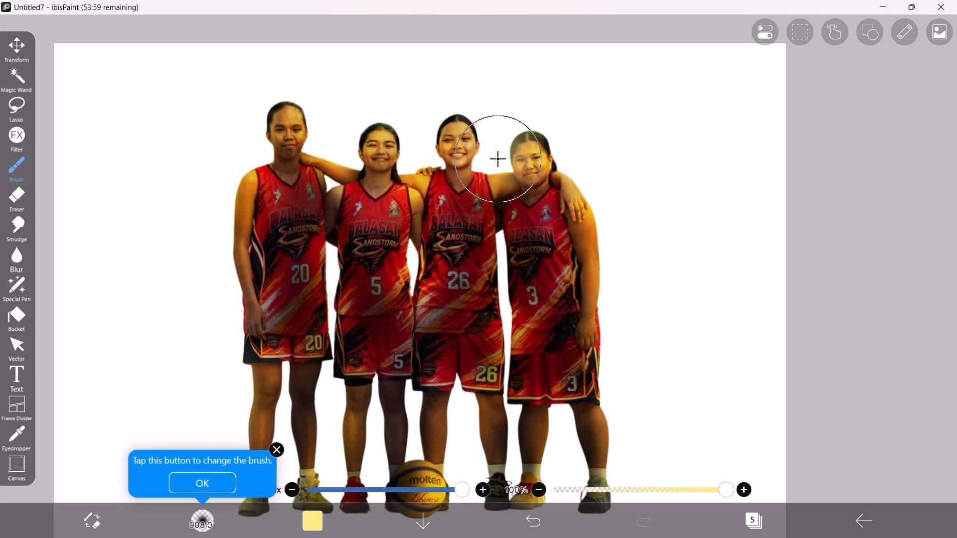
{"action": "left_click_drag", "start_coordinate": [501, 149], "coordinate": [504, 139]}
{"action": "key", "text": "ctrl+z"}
Set the new top layer's blending mode to Overlay.
{"action": "left_click", "coordinate": [758, 525]}
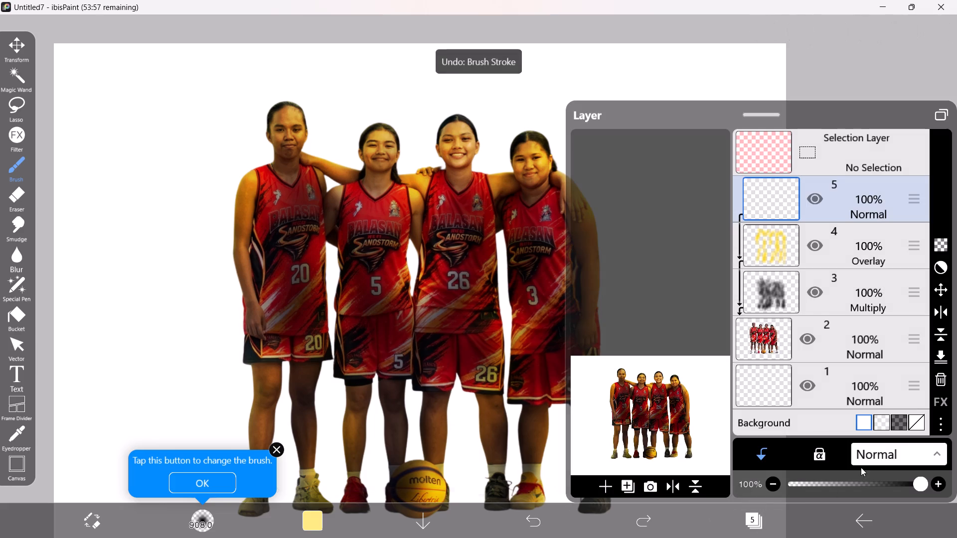
{"action": "left_click", "coordinate": [910, 456]}
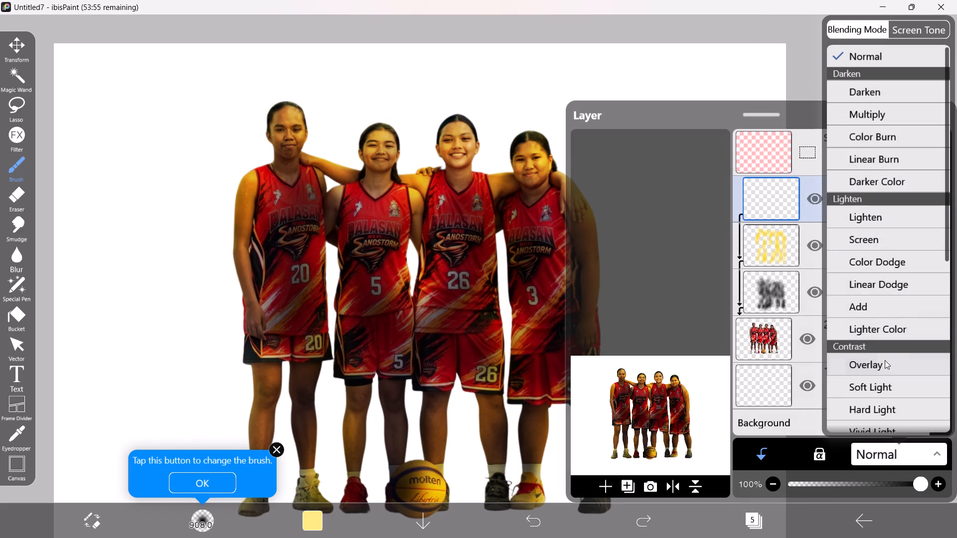
{"action": "left_click", "coordinate": [885, 360]}
{"action": "left_click", "coordinate": [466, 125]}
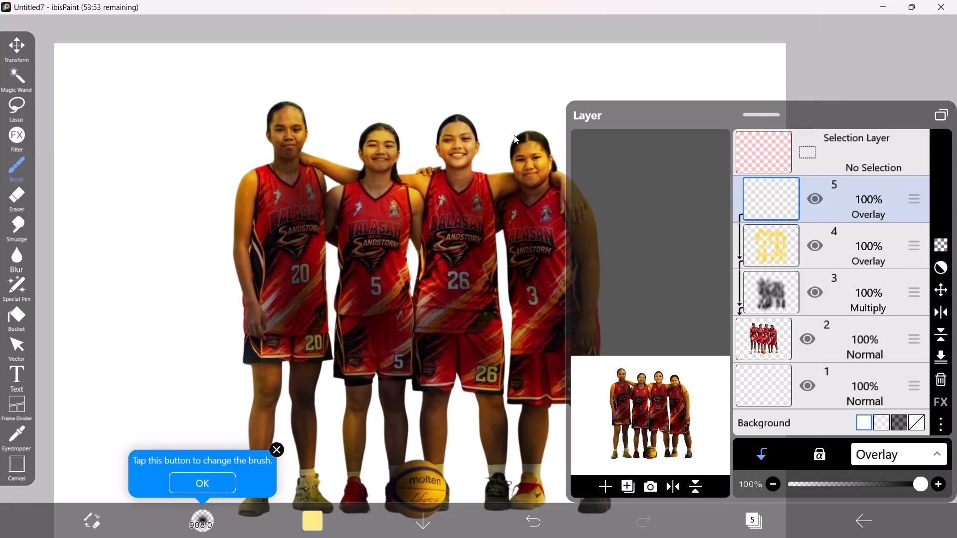
{"action": "left_click", "coordinate": [514, 135]}
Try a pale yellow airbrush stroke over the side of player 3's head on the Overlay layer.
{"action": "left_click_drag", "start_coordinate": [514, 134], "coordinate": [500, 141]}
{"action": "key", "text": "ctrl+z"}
Airbrush pale yellow light over player 3's face on the side nearest player 26.
{"action": "left_click_drag", "start_coordinate": [504, 163], "coordinate": [519, 141]}
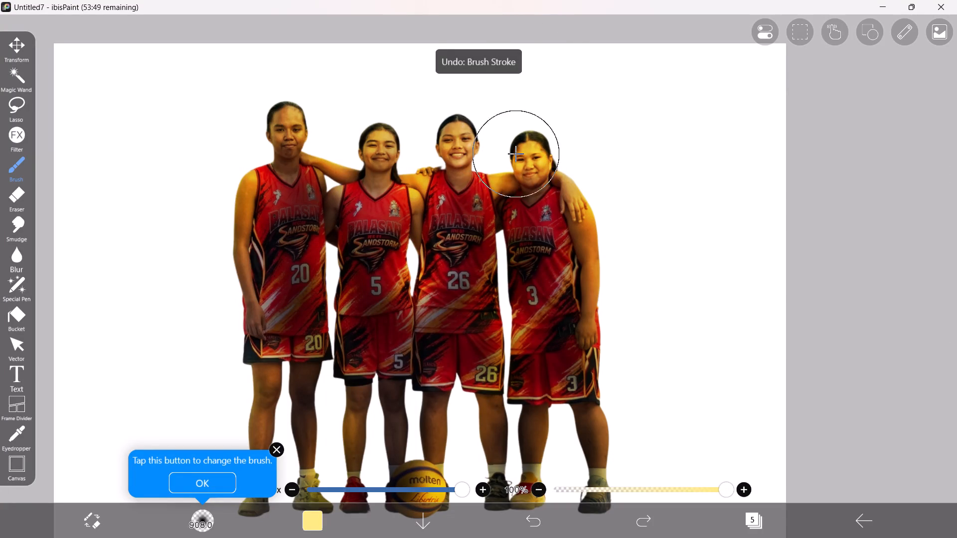
{"action": "left_click_drag", "start_coordinate": [519, 141], "coordinate": [494, 144]}
Airbrush pale yellow light over player 26's head on the side nearest player 5.
{"action": "key", "text": "ctrl+space"}
{"action": "key", "text": "ctrl+space"}
{"action": "key", "text": "ctrl+space"}
{"action": "key", "text": "ctrl+space"}
{"action": "key", "text": "ctrl+space"}
{"action": "key", "text": "ctrl+space"}
{"action": "key", "text": "ctrl+space"}
{"action": "key", "text": "ctrl+space"}
{"action": "key", "text": "ctrl+space"}
{"action": "key", "text": "ctrl+space"}
{"action": "key", "text": "ctrl+space"}
{"action": "key", "text": "ctrl+space"}
{"action": "left_click_drag", "start_coordinate": [459, 128], "coordinate": [506, 170]}
{"action": "left_click_drag", "start_coordinate": [487, 160], "coordinate": [487, 161]}
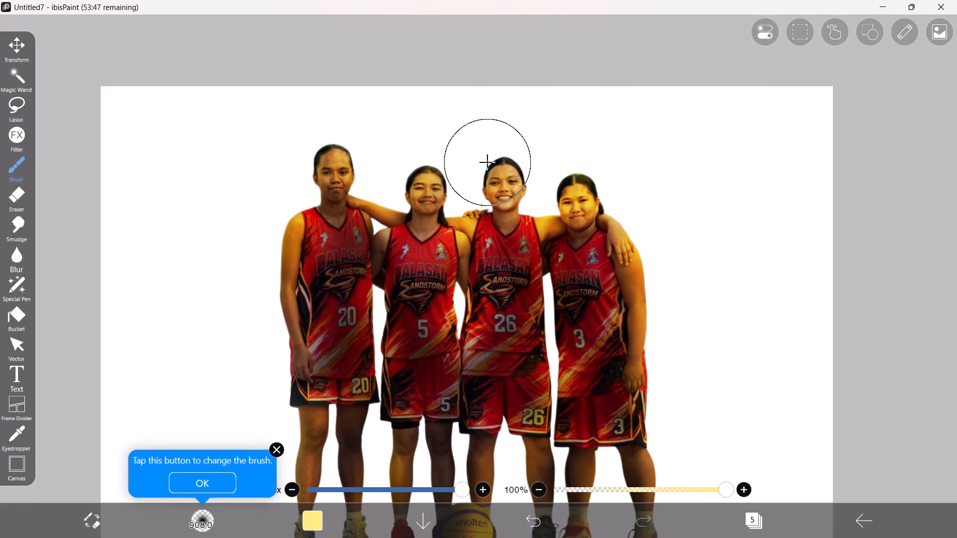
{"action": "left_click_drag", "start_coordinate": [487, 161], "coordinate": [483, 180]}
Airbrush pale yellow light over the heads of players 5 and 20 and down to player 20's outer shoulder.
{"action": "key", "text": "space"}
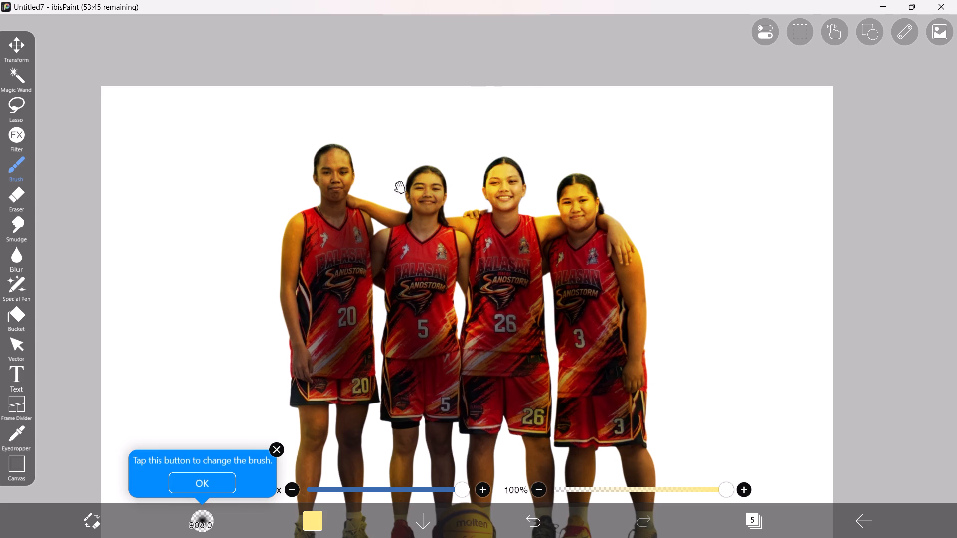
{"action": "scroll", "coordinate": [373, 177], "scroll_direction": "up", "scroll_amount": 1}
{"action": "left_click_drag", "start_coordinate": [427, 167], "coordinate": [426, 149]}
{"action": "left_click_drag", "start_coordinate": [295, 155], "coordinate": [339, 99]}
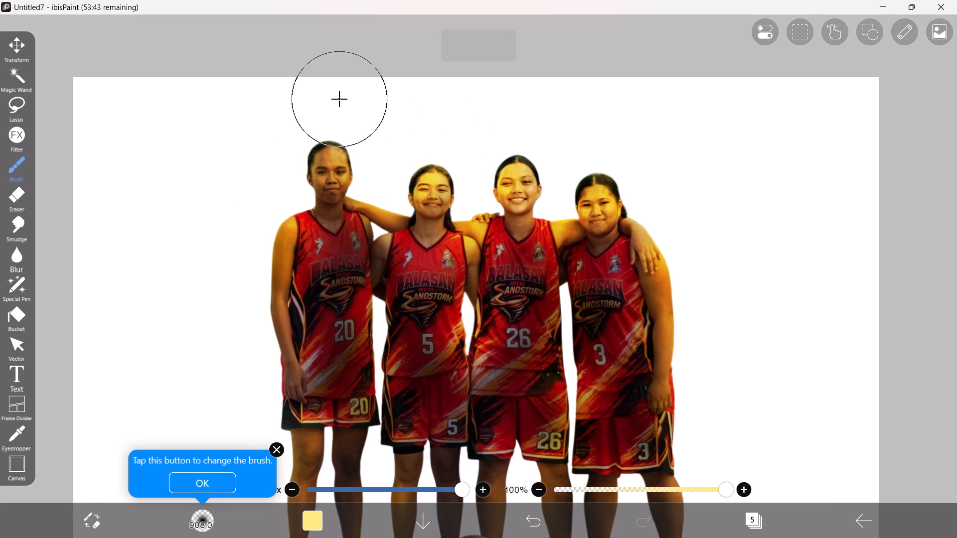
{"action": "left_click_drag", "start_coordinate": [339, 99], "coordinate": [292, 227]}
Airbrush pale yellow light down player 20's outer arm.
{"action": "key", "text": "space"}
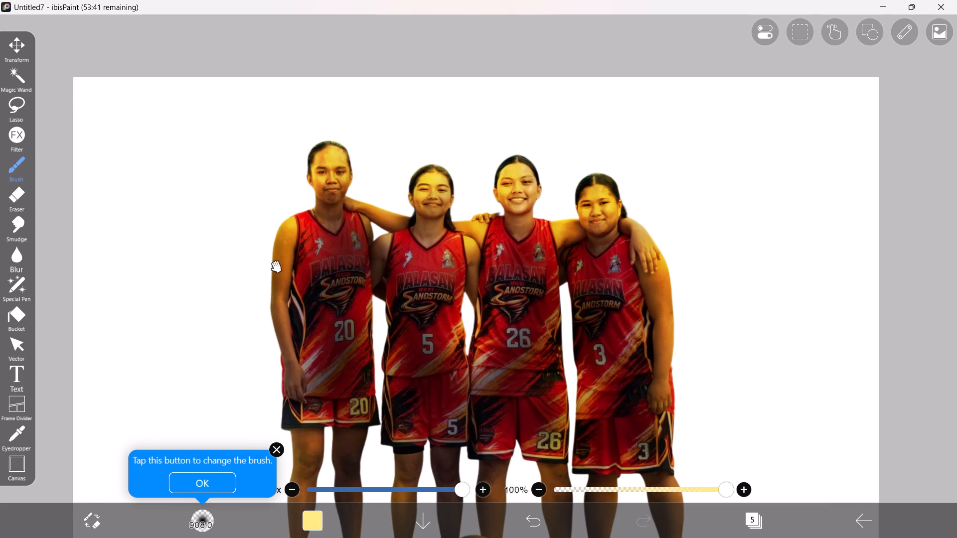
{"action": "scroll", "coordinate": [276, 267], "scroll_direction": "down", "scroll_amount": 3}
{"action": "key", "text": "space"}
{"action": "key", "text": "space"}
{"action": "key", "text": "space"}
{"action": "key", "text": "space"}
{"action": "key", "text": "space"}
{"action": "left_click_drag", "start_coordinate": [284, 289], "coordinate": [341, 243]}
{"action": "left_click_drag", "start_coordinate": [331, 230], "coordinate": [291, 300]}
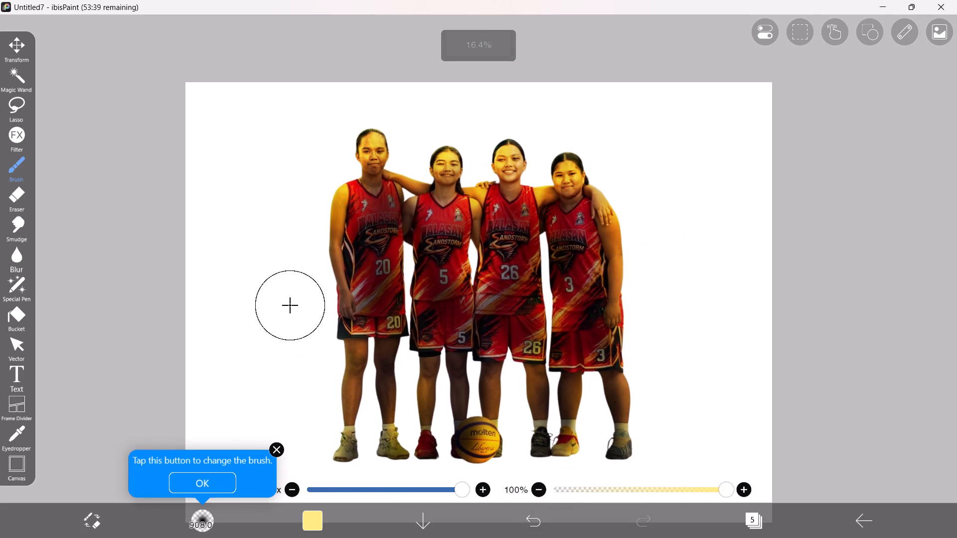
{"action": "left_click_drag", "start_coordinate": [291, 300], "coordinate": [321, 292]}
Airbrush pale yellow light over player 20's legs.
{"action": "key", "text": "space"}
{"action": "scroll", "coordinate": [323, 302], "scroll_direction": "up", "scroll_amount": 3}
{"action": "left_click_drag", "start_coordinate": [363, 419], "coordinate": [361, 430]}
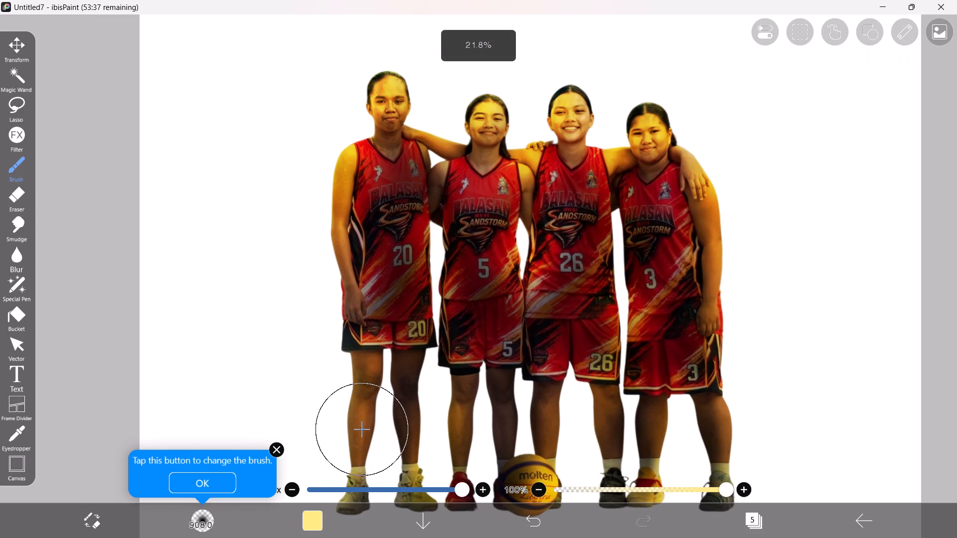
{"action": "left_click_drag", "start_coordinate": [361, 430], "coordinate": [347, 458]}
{"action": "key", "text": "space"}
{"action": "scroll", "coordinate": [382, 457], "scroll_direction": "up", "scroll_amount": 2}
{"action": "key", "text": "space"}
{"action": "key", "text": "space"}
{"action": "key", "text": "space"}
{"action": "left_click_drag", "start_coordinate": [411, 417], "coordinate": [427, 364]}
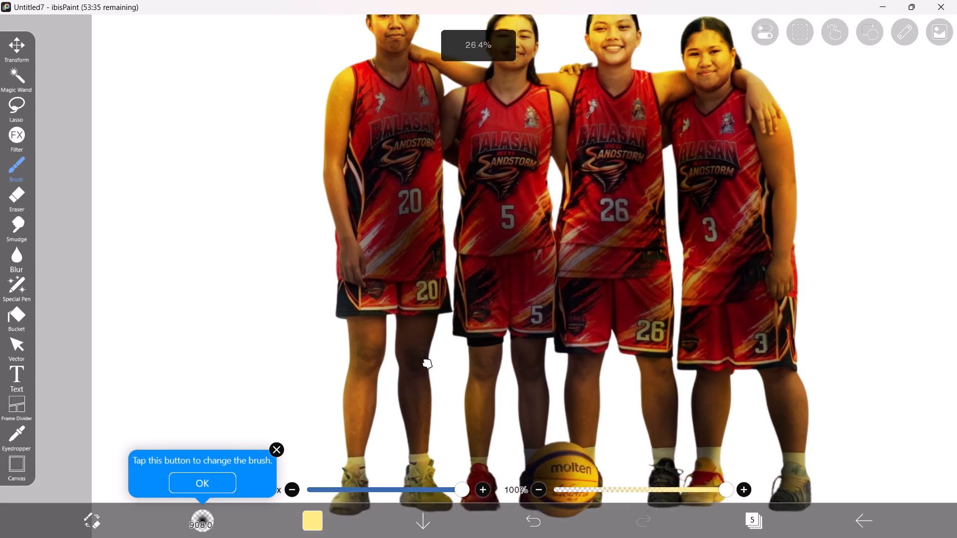
{"action": "left_click_drag", "start_coordinate": [427, 364], "coordinate": [450, 283]}
{"action": "left_click_drag", "start_coordinate": [478, 357], "coordinate": [454, 331]}
{"action": "left_click_drag", "start_coordinate": [406, 183], "coordinate": [405, 257]}
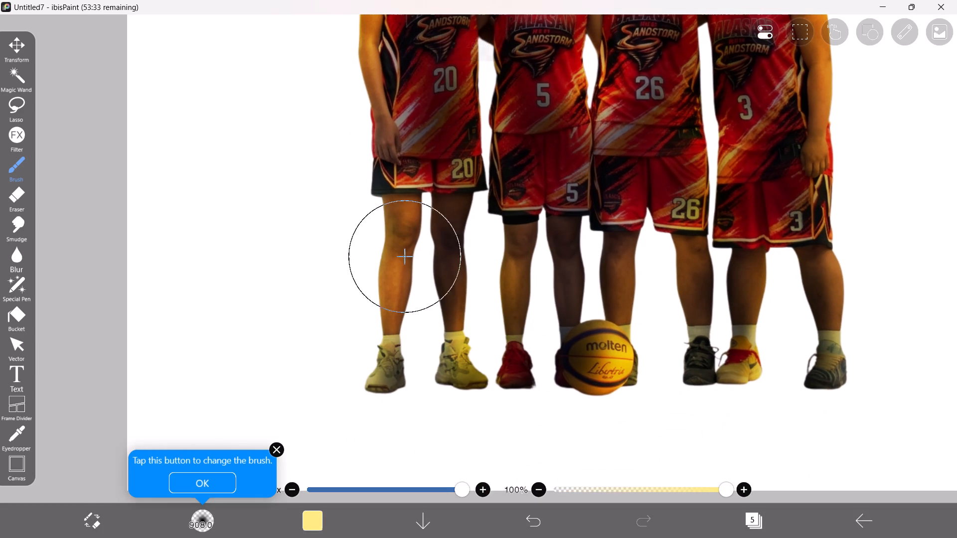
Airbrush pale yellow light over the basketball, player 3's shoes and player 3's outer leg.
{"action": "left_click_drag", "start_coordinate": [637, 349], "coordinate": [567, 392]}
{"action": "key", "text": "space"}
{"action": "scroll", "coordinate": [695, 367], "scroll_direction": "up", "scroll_amount": 2}
{"action": "key", "text": "space"}
{"action": "key", "text": "space"}
{"action": "key", "text": "space"}
{"action": "key", "text": "space"}
{"action": "key", "text": "space"}
{"action": "key", "text": "space"}
{"action": "key", "text": "space"}
{"action": "left_click_drag", "start_coordinate": [750, 337], "coordinate": [531, 359]}
{"action": "left_click_drag", "start_coordinate": [559, 409], "coordinate": [555, 417]}
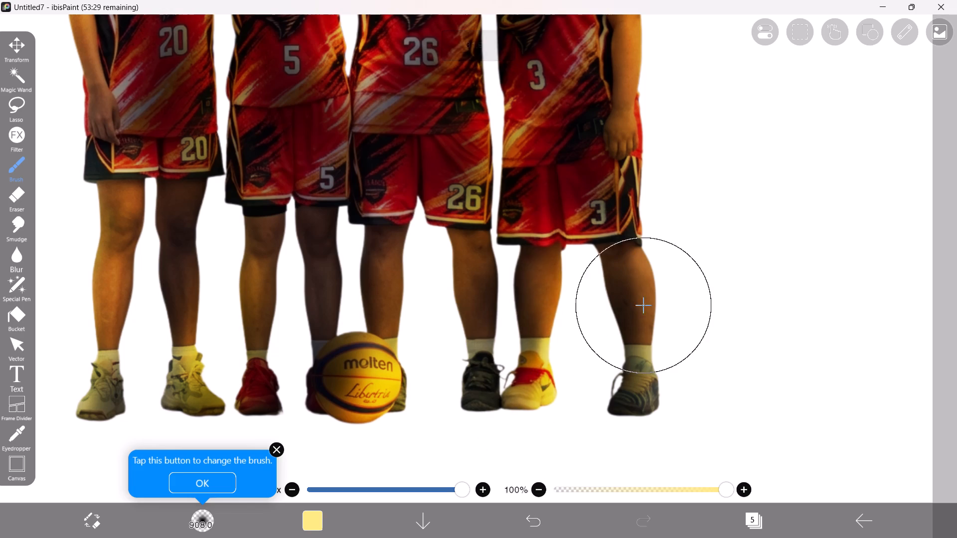
{"action": "left_click_drag", "start_coordinate": [646, 390], "coordinate": [627, 122]}
Airbrush pale yellow light down the legs of players 26 and 5.
{"action": "left_click_drag", "start_coordinate": [473, 179], "coordinate": [417, 357]}
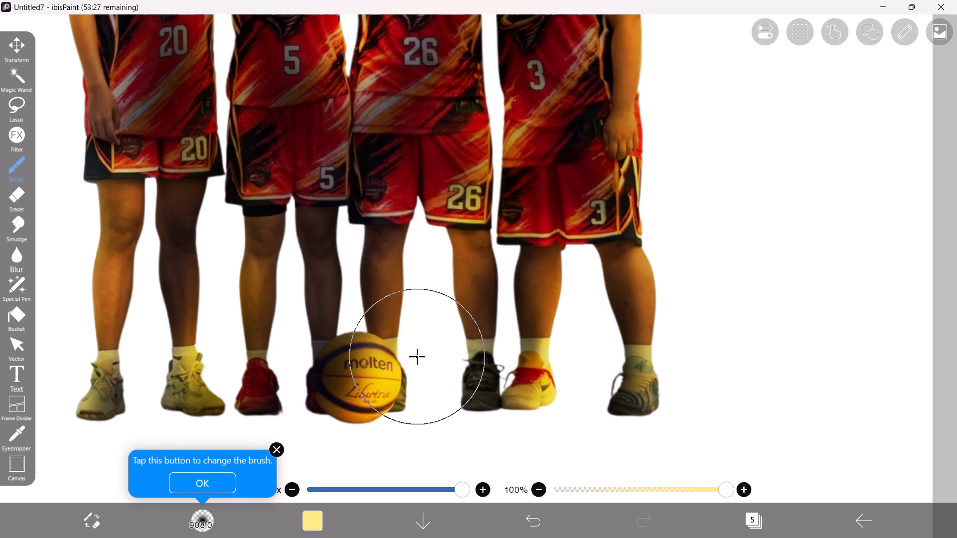
{"action": "left_click_drag", "start_coordinate": [417, 357], "coordinate": [418, 350]}
{"action": "left_click_drag", "start_coordinate": [386, 212], "coordinate": [443, 147]}
{"action": "left_click_drag", "start_coordinate": [247, 229], "coordinate": [227, 381]}
Airbrush pale yellow light along the uniform edges of players 5 and 26 and over player 3's outer arm.
{"action": "key", "text": "space"}
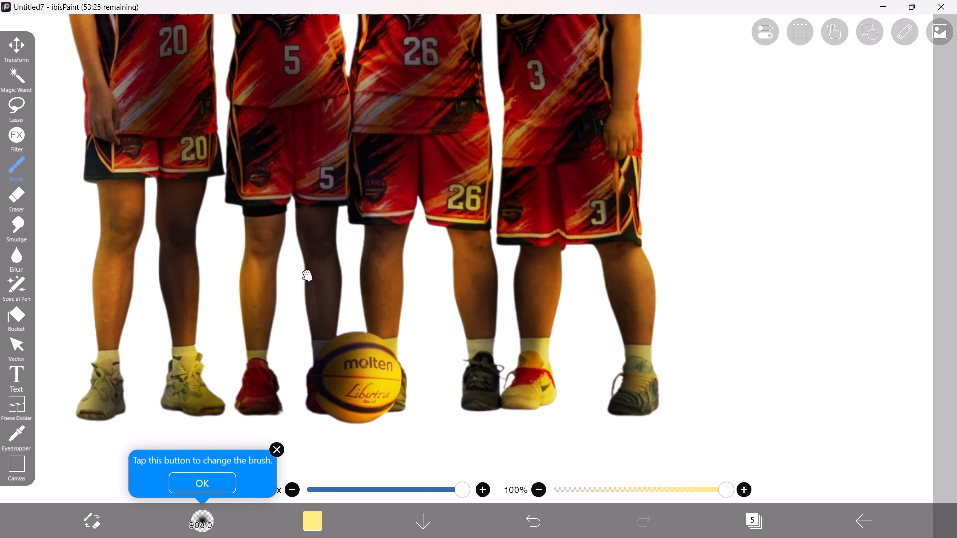
{"action": "scroll", "coordinate": [317, 248], "scroll_direction": "down", "scroll_amount": 4}
{"action": "key", "text": "space"}
{"action": "key", "text": "space"}
{"action": "left_click_drag", "start_coordinate": [323, 142], "coordinate": [380, 348]}
{"action": "left_click_drag", "start_coordinate": [412, 277], "coordinate": [397, 319]}
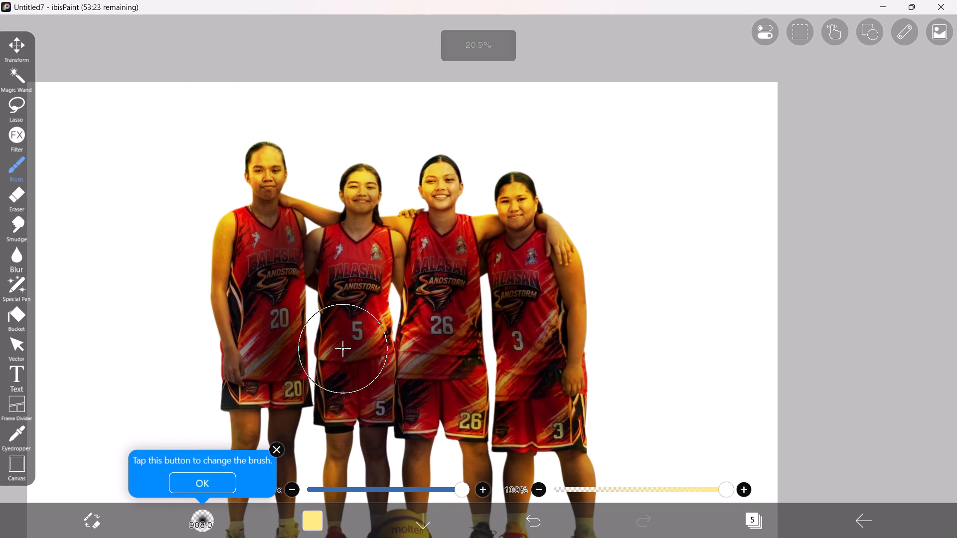
{"action": "left_click_drag", "start_coordinate": [312, 296], "coordinate": [316, 403]}
{"action": "left_click_drag", "start_coordinate": [491, 402], "coordinate": [472, 431]}
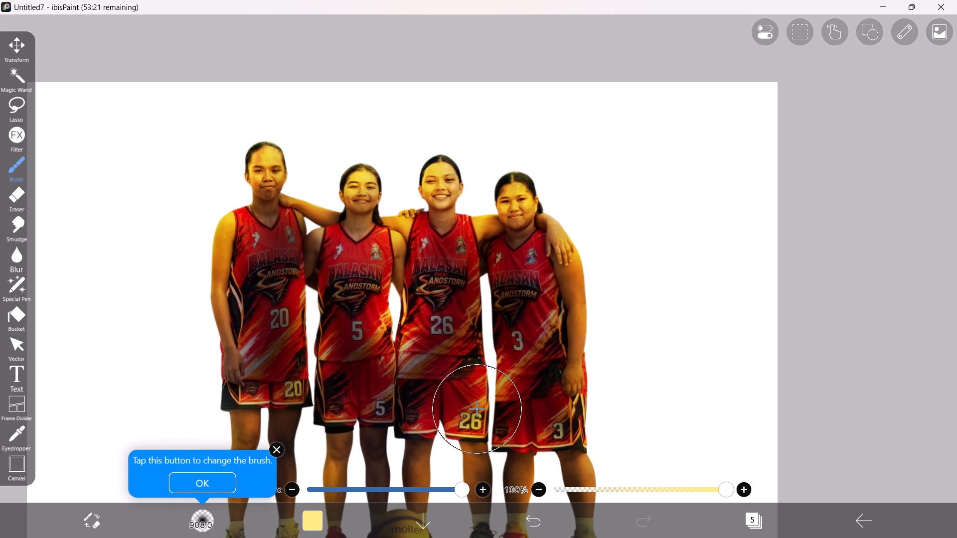
{"action": "left_click_drag", "start_coordinate": [472, 431], "coordinate": [478, 291]}
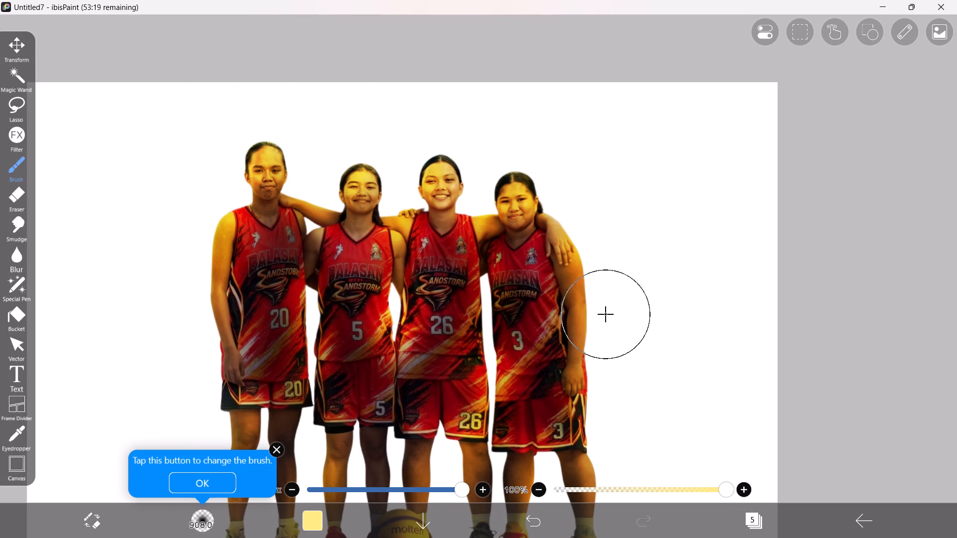
{"action": "left_click_drag", "start_coordinate": [597, 327], "coordinate": [581, 364]}
Airbrush pale yellow light between players 20 and 5, over player 5's face and shoulder edge.
{"action": "key", "text": "space"}
{"action": "key", "text": "space"}
{"action": "scroll", "coordinate": [587, 295], "scroll_direction": "down", "scroll_amount": 6}
{"action": "key", "text": "space"}
{"action": "key", "text": "space"}
{"action": "key", "text": "space"}
{"action": "key", "text": "space"}
{"action": "key", "text": "space"}
{"action": "key", "text": "space"}
{"action": "key", "text": "space"}
{"action": "key", "text": "space"}
{"action": "key", "text": "space"}
{"action": "key", "text": "space"}
{"action": "key", "text": "space"}
{"action": "key", "text": "space"}
{"action": "key", "text": "space"}
{"action": "key", "text": "space"}
{"action": "key", "text": "space"}
{"action": "key", "text": "space"}
{"action": "key", "text": "space"}
{"action": "key", "text": "space"}
{"action": "key", "text": "space"}
{"action": "key", "text": "space"}
{"action": "left_click_drag", "start_coordinate": [537, 319], "coordinate": [520, 280]}
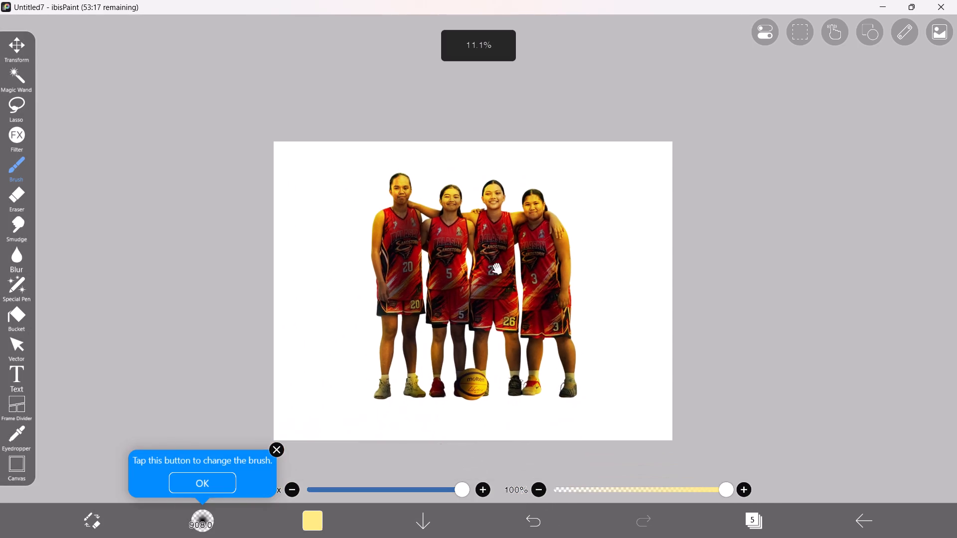
{"action": "scroll", "coordinate": [479, 262], "scroll_direction": "up", "scroll_amount": 7}
{"action": "left_click_drag", "start_coordinate": [415, 166], "coordinate": [389, 172]}
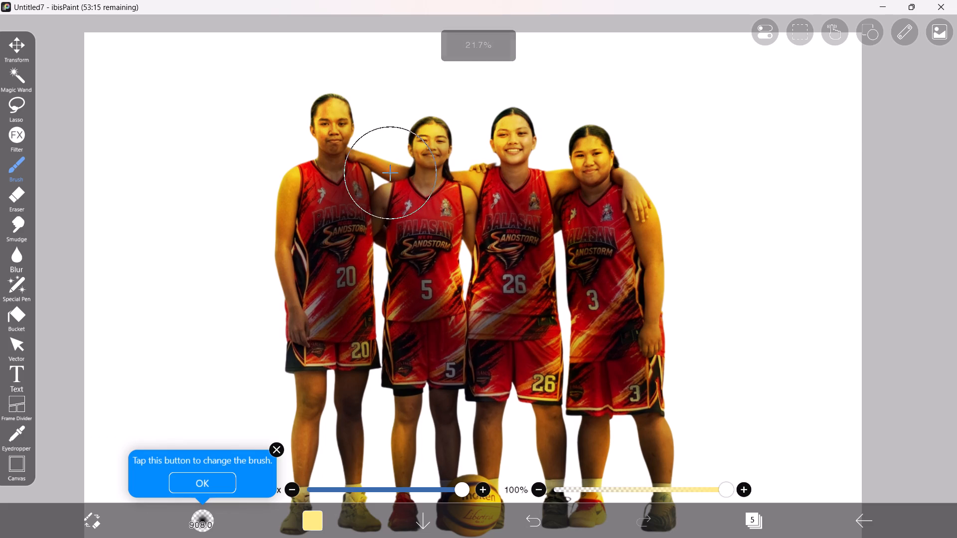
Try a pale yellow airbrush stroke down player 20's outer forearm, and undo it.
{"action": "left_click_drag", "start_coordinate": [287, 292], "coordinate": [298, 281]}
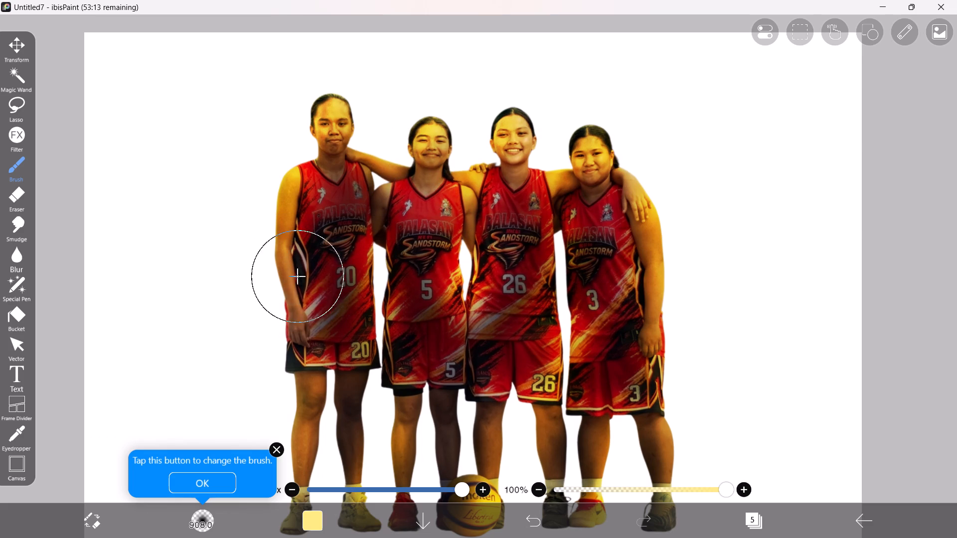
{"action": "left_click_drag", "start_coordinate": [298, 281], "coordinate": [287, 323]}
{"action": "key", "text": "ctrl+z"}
Airbrush pale yellow light over player 20's shorts edge and knee and beside player 3's outer leg.
{"action": "left_click_drag", "start_coordinate": [288, 336], "coordinate": [286, 378]}
{"action": "left_click_drag", "start_coordinate": [300, 375], "coordinate": [304, 385]}
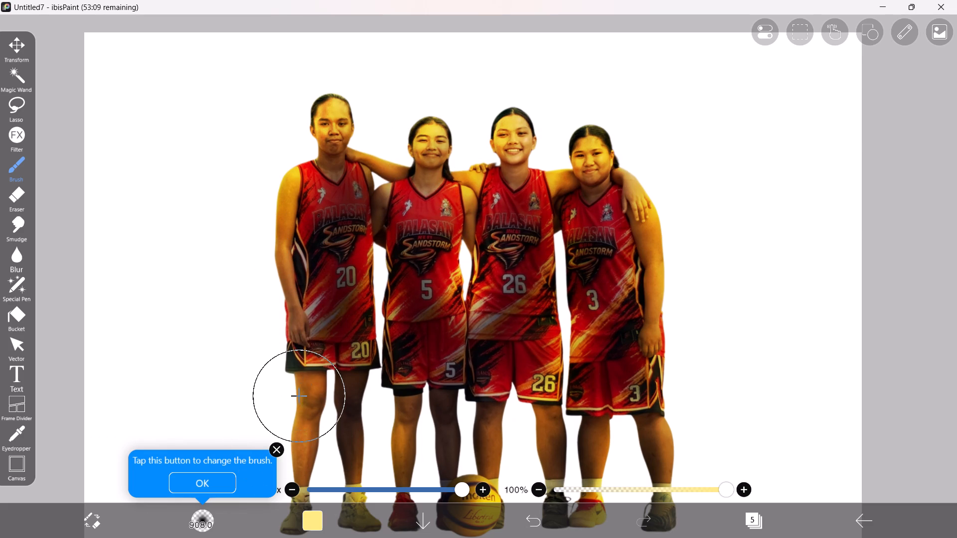
{"action": "triple_click", "coordinate": [299, 396]}
{"action": "double_click", "coordinate": [299, 397]}
{"action": "double_click", "coordinate": [677, 429]}
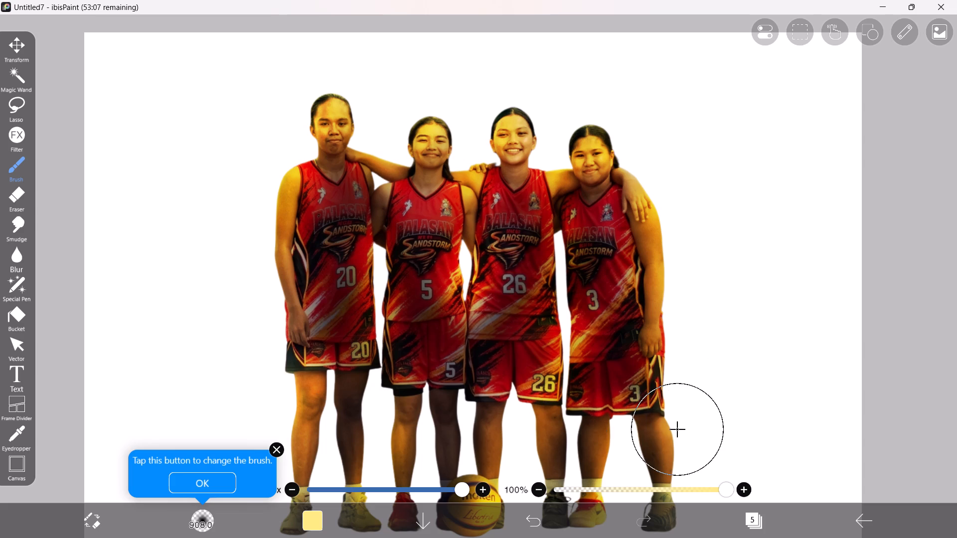
Select the golden yellow Overlay layer 4 and set the painting color to orange #FFAA00.
{"action": "left_click", "coordinate": [755, 523]}
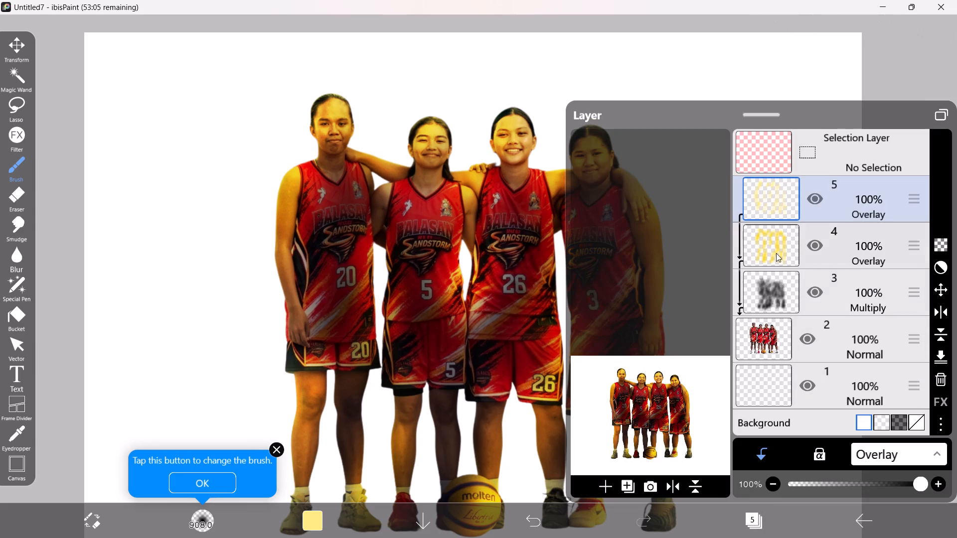
{"action": "left_click", "coordinate": [776, 253]}
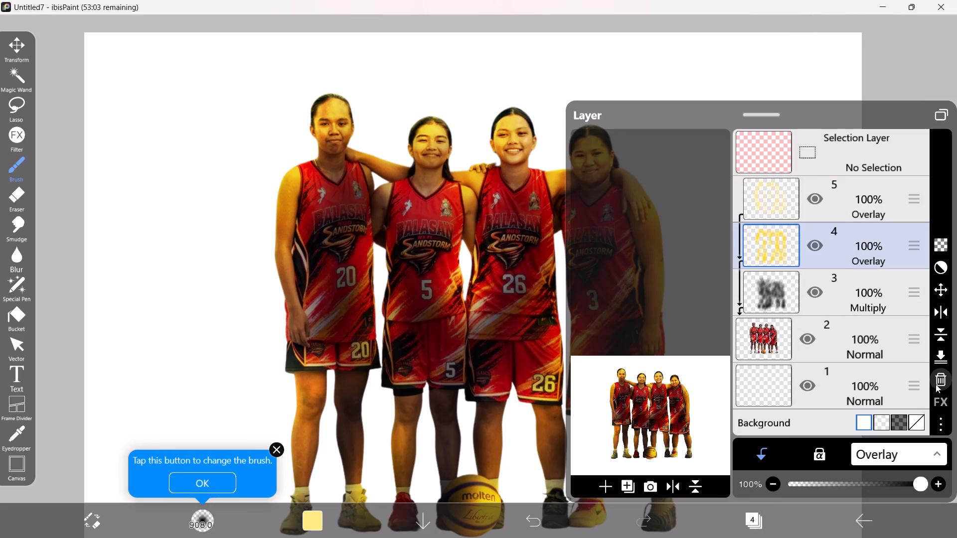
{"action": "left_click", "coordinate": [319, 522]}
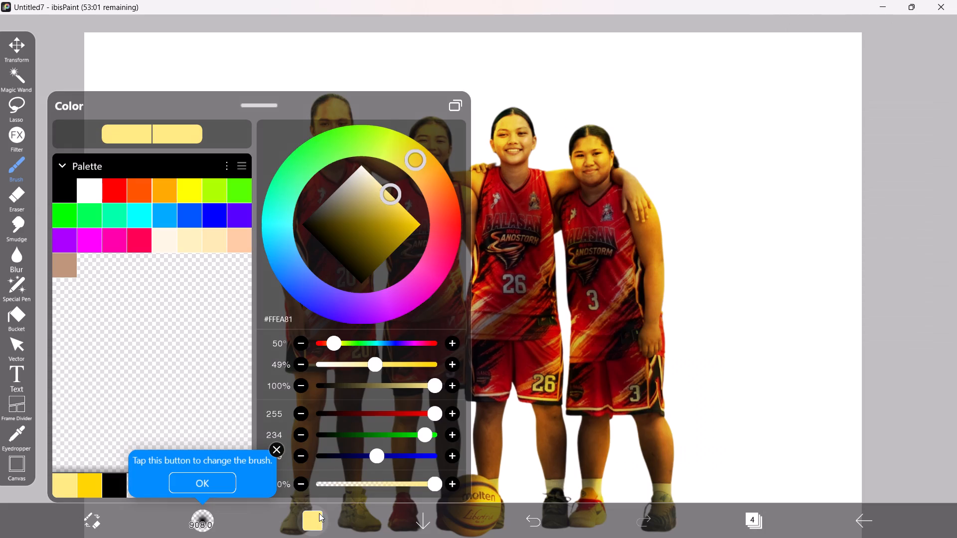
{"action": "left_click", "coordinate": [177, 196]}
{"action": "left_click", "coordinate": [167, 197]}
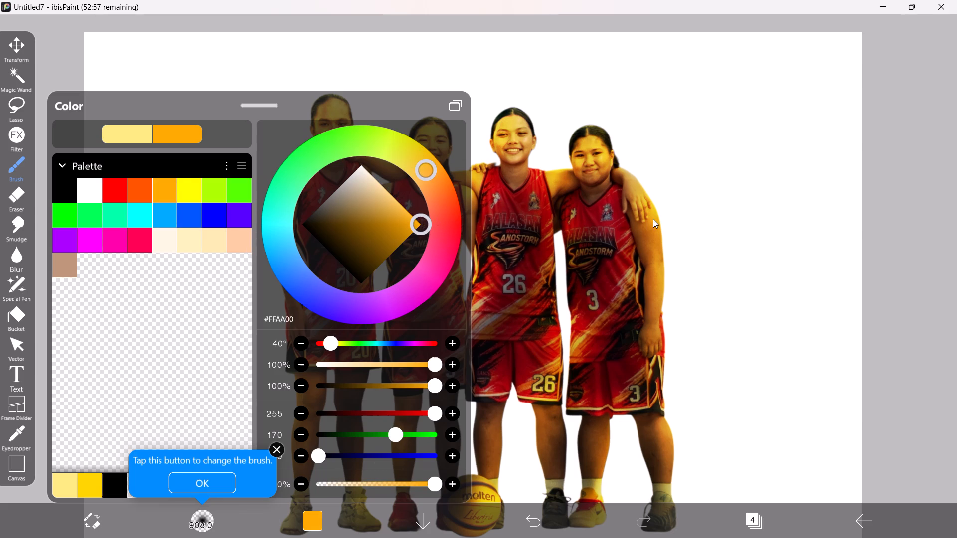
{"action": "left_click_drag", "start_coordinate": [415, 223], "coordinate": [426, 214]}
{"action": "left_click", "coordinate": [530, 207]}
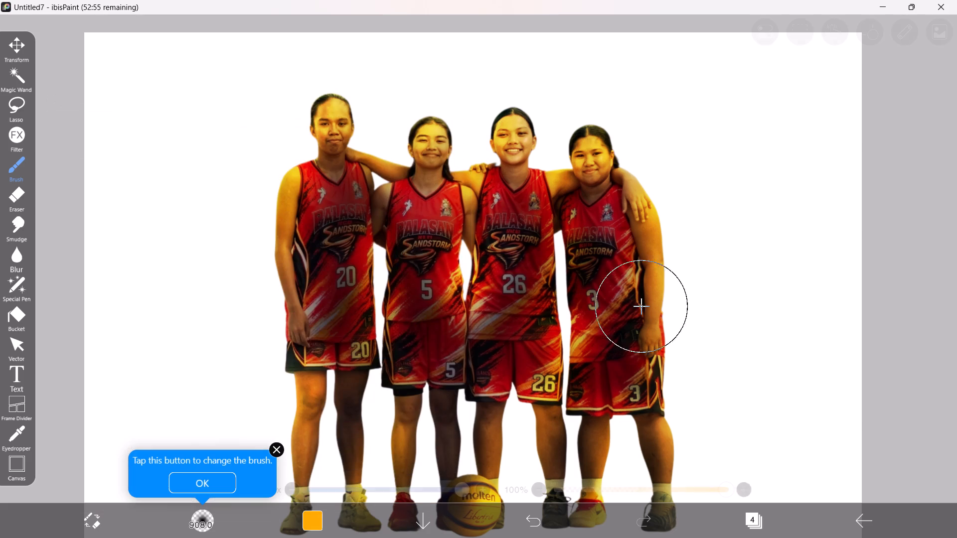
Erase the golden yellow lighting from all four players on layer 4 with the eraser at maximum size.
{"action": "left_click", "coordinate": [98, 520]}
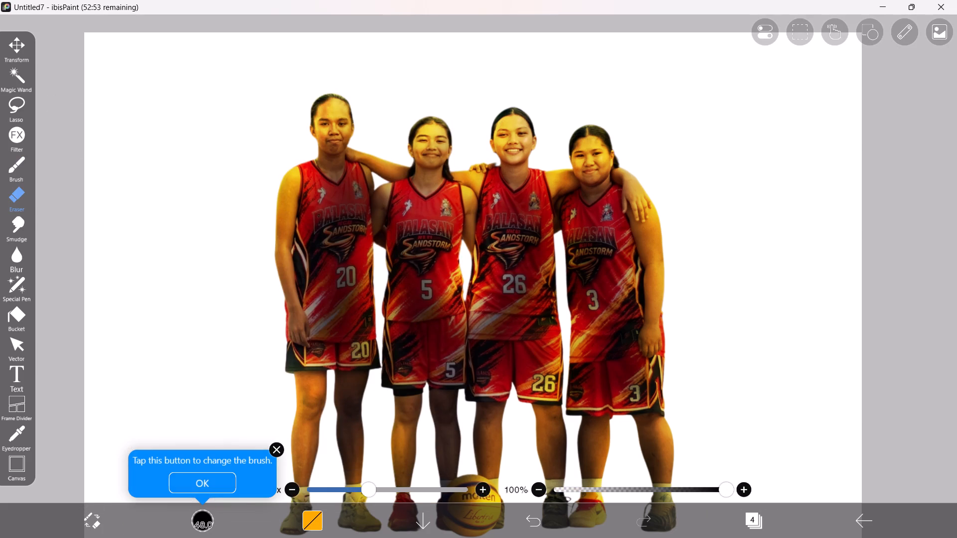
{"action": "scroll", "coordinate": [438, 285], "scroll_direction": "down", "scroll_amount": 4, "text": "alt"}
{"action": "left_click_drag", "start_coordinate": [365, 494], "coordinate": [583, 487]}
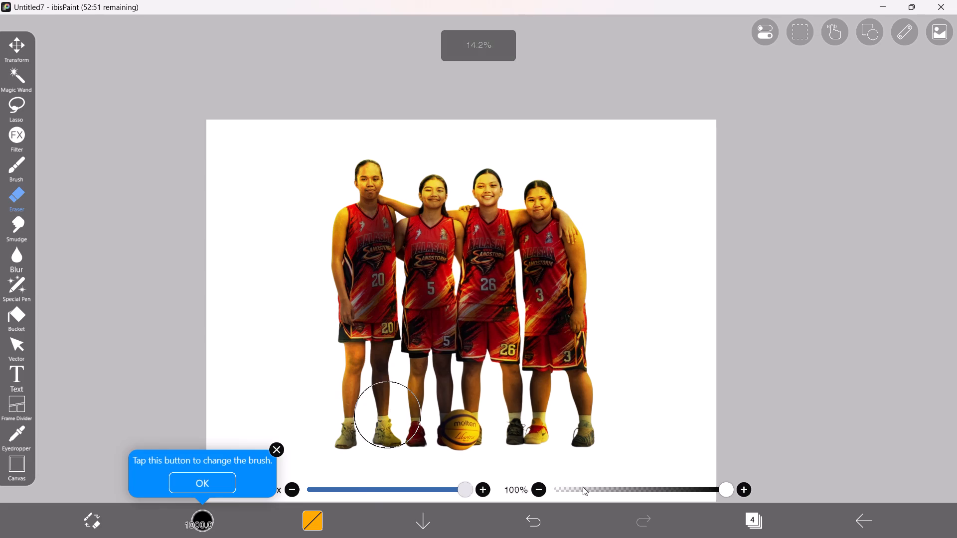
{"action": "left_click_drag", "start_coordinate": [583, 487], "coordinate": [608, 483]}
{"action": "left_click_drag", "start_coordinate": [375, 368], "coordinate": [452, 110]}
{"action": "left_click_drag", "start_coordinate": [431, 201], "coordinate": [349, 126]}
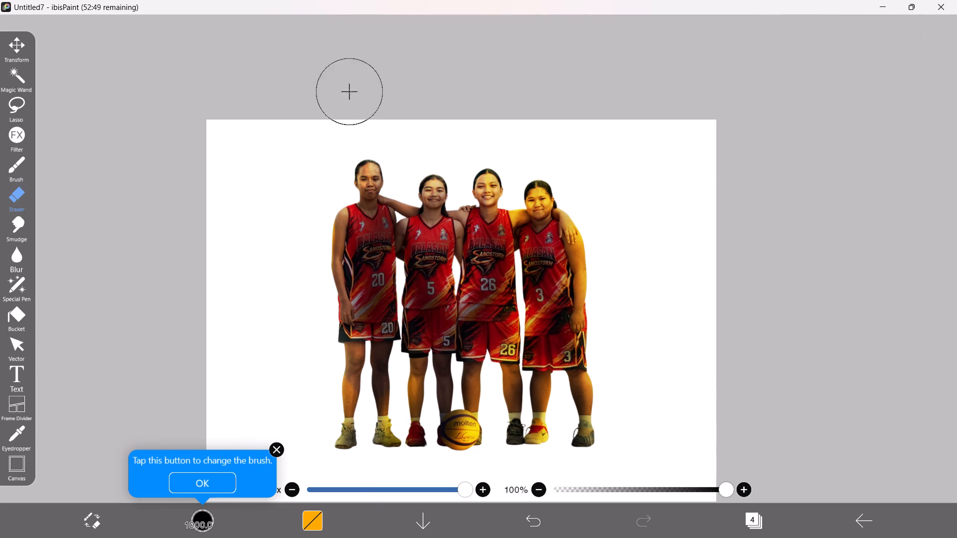
{"action": "left_click_drag", "start_coordinate": [349, 126], "coordinate": [570, 461]}
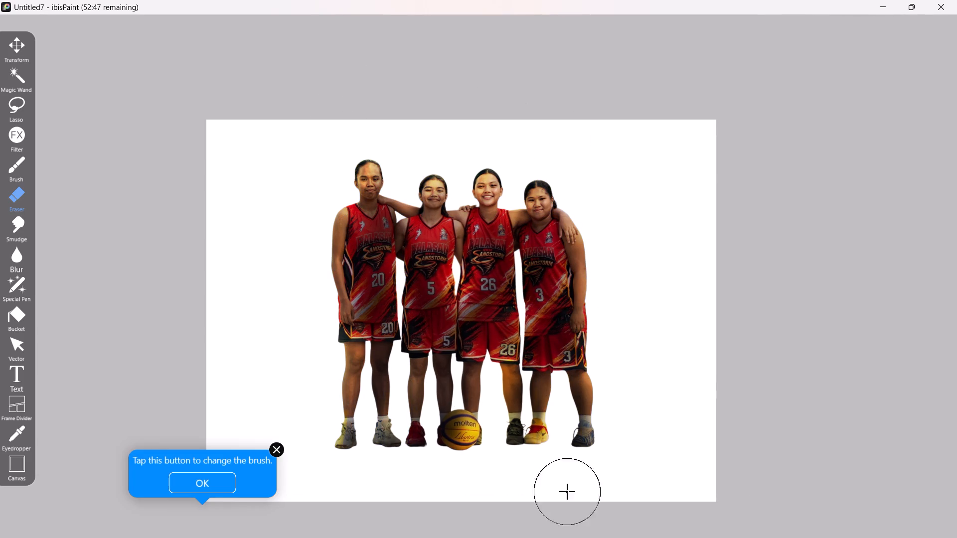
{"action": "left_click_drag", "start_coordinate": [570, 461], "coordinate": [395, 527]}
{"action": "left_click_drag", "start_coordinate": [336, 375], "coordinate": [336, 376]}
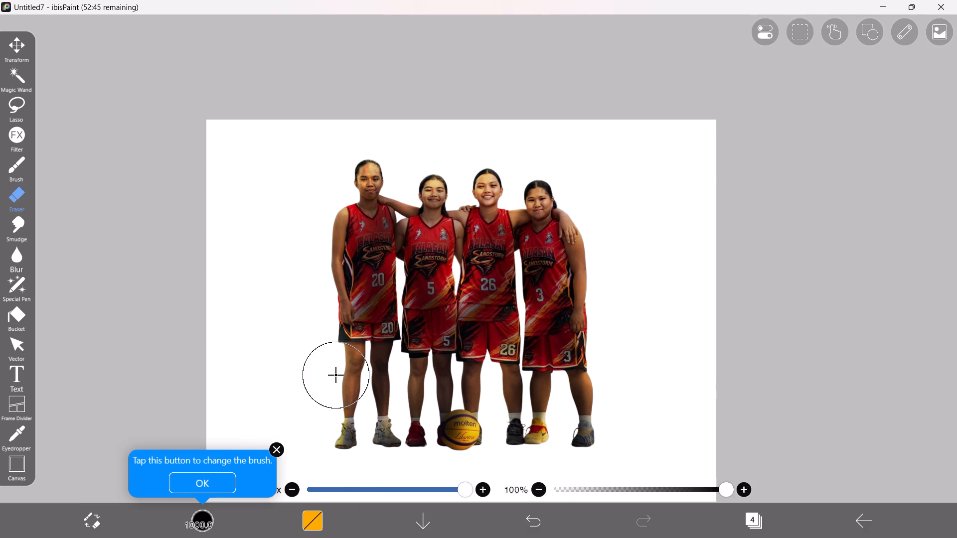
{"action": "left_click_drag", "start_coordinate": [336, 376], "coordinate": [331, 504]}
Airbrush orange light down player 20's outer leg on layer 4.
{"action": "left_click", "coordinate": [92, 524]}
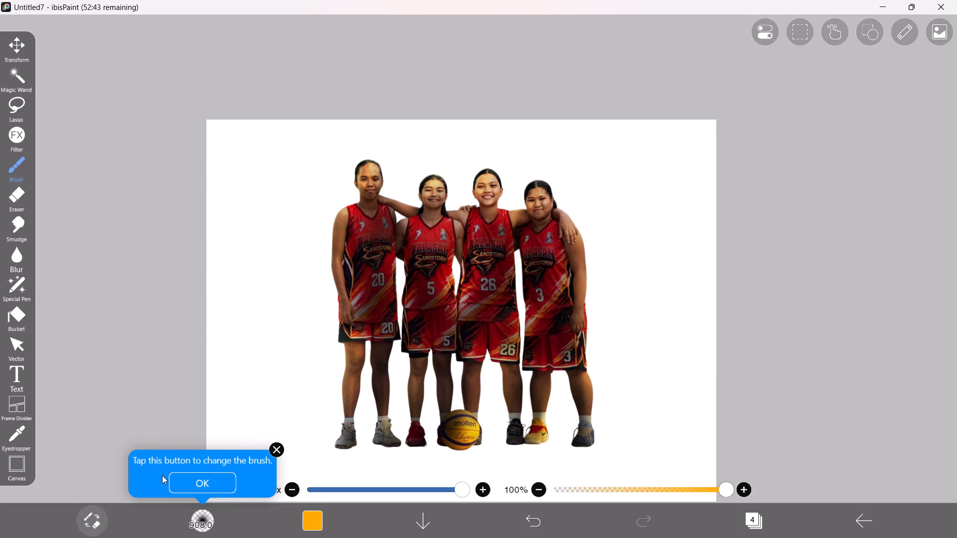
{"action": "key", "text": "space"}
{"action": "key", "text": "space"}
{"action": "key", "text": "space"}
{"action": "key", "text": "space"}
{"action": "key", "text": "space"}
{"action": "key", "text": "space"}
{"action": "key", "text": "space"}
{"action": "key", "text": "space"}
{"action": "scroll", "coordinate": [501, 313], "scroll_direction": "up", "scroll_amount": 6}
{"action": "left_click_drag", "start_coordinate": [487, 420], "coordinate": [501, 461]}
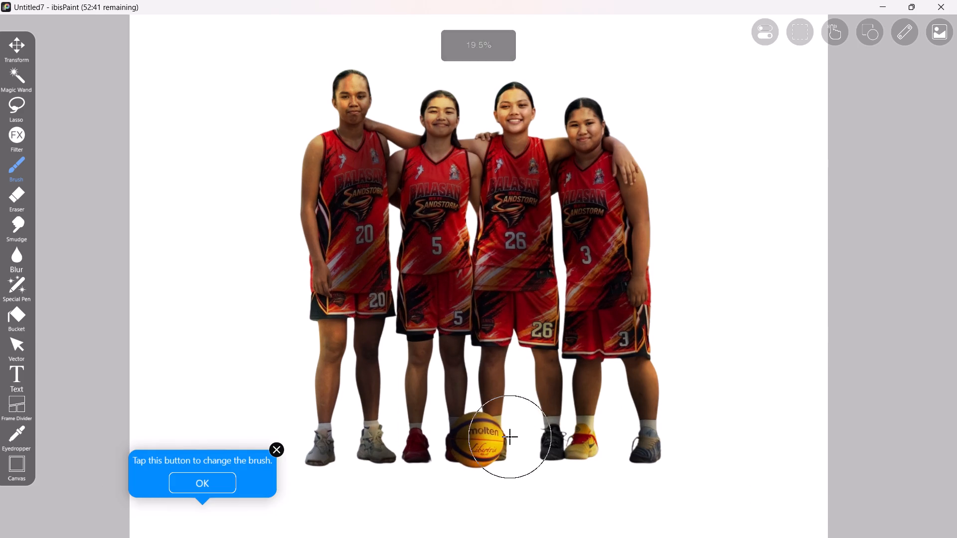
{"action": "left_click_drag", "start_coordinate": [501, 461], "coordinate": [489, 467]}
{"action": "key", "text": "space"}
{"action": "scroll", "coordinate": [372, 431], "scroll_direction": "up", "scroll_amount": 4}
{"action": "left_click_drag", "start_coordinate": [288, 233], "coordinate": [272, 271]}
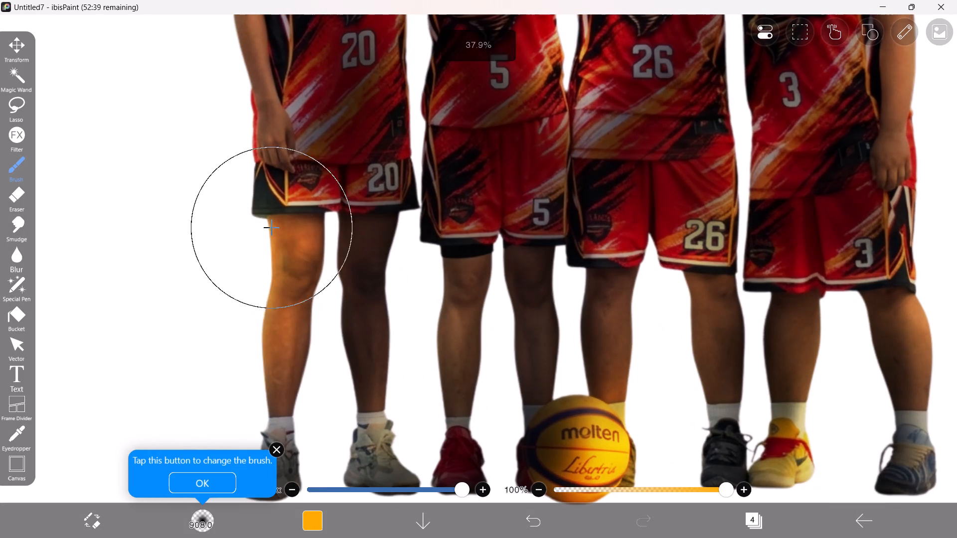
{"action": "left_click_drag", "start_coordinate": [272, 271], "coordinate": [262, 450]}
Airbrush orange light over player 20's shoes.
{"action": "key", "text": "space"}
{"action": "left_click_drag", "start_coordinate": [364, 432], "coordinate": [398, 384]}
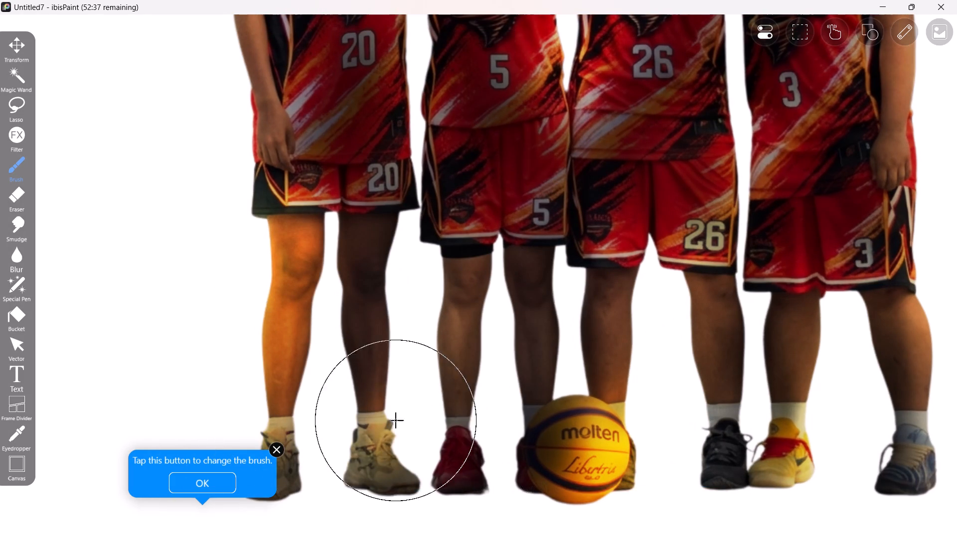
{"action": "left_click_drag", "start_coordinate": [398, 384], "coordinate": [394, 398]}
{"action": "key", "text": "space"}
{"action": "scroll", "coordinate": [402, 371], "scroll_direction": "down", "scroll_amount": 8}
{"action": "key", "text": "space"}
{"action": "key", "text": "space"}
{"action": "key", "text": "space"}
{"action": "key", "text": "space"}
{"action": "scroll", "coordinate": [417, 363], "scroll_direction": "up", "scroll_amount": 3}
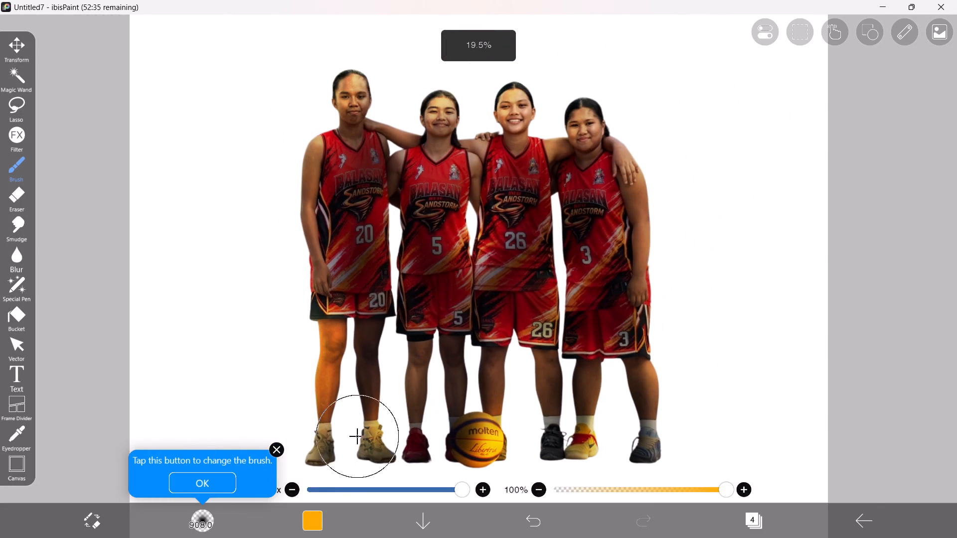
{"action": "left_click_drag", "start_coordinate": [298, 435], "coordinate": [358, 451]}
{"action": "key", "text": "space"}
{"action": "scroll", "coordinate": [428, 356], "scroll_direction": "up", "scroll_amount": 2}
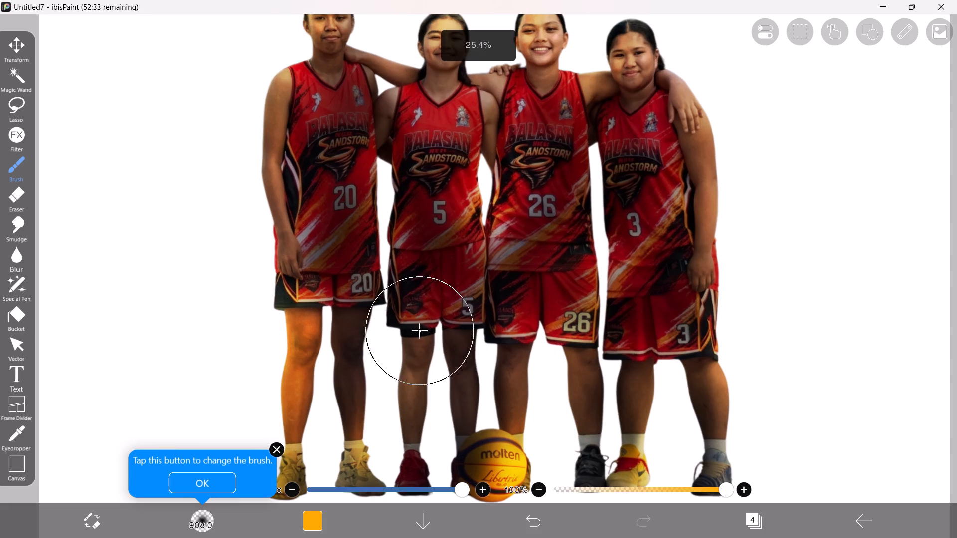
Airbrush orange light down player 5's outer leg on layer 4.
{"action": "left_click_drag", "start_coordinate": [418, 330], "coordinate": [389, 412]}
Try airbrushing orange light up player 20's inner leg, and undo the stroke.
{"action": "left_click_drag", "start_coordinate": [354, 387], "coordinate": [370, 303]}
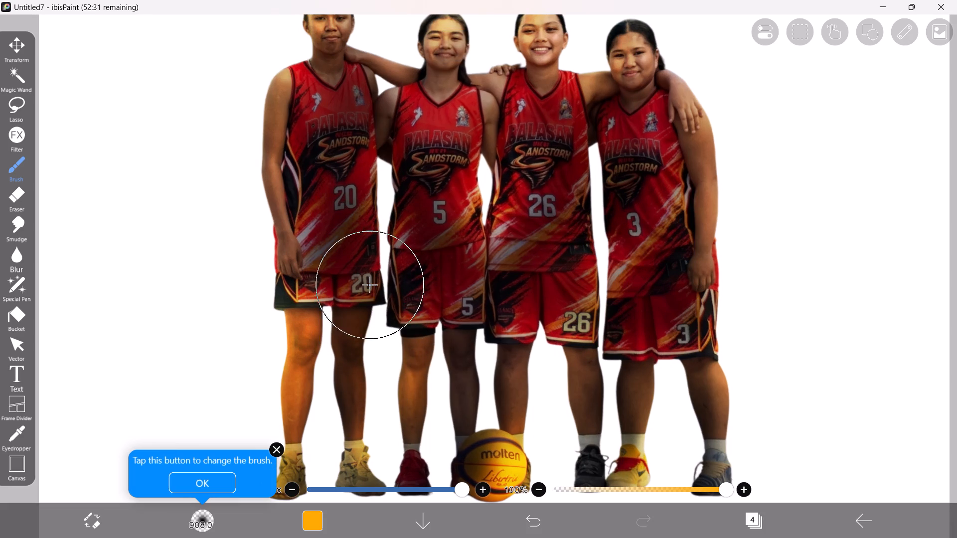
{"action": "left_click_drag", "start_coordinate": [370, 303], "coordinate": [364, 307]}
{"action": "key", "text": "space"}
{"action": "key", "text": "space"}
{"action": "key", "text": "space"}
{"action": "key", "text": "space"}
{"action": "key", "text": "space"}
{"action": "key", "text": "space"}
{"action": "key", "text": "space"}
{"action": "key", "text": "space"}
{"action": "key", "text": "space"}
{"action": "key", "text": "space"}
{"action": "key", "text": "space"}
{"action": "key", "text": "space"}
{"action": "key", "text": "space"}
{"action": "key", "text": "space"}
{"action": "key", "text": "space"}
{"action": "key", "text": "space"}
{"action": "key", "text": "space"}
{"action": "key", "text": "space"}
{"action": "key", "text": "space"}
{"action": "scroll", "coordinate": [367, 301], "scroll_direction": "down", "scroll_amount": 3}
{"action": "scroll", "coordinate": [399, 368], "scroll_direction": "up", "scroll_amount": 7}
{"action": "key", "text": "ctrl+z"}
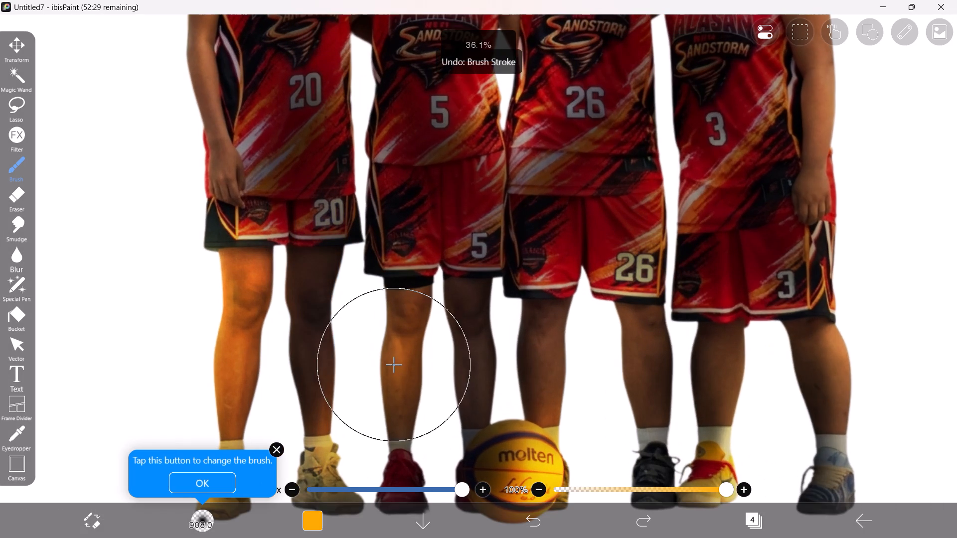
Airbrush orange light along player 20's inner leg and the number side of the shorts.
{"action": "left_click_drag", "start_coordinate": [284, 262], "coordinate": [289, 269]}
{"action": "key", "text": "space"}
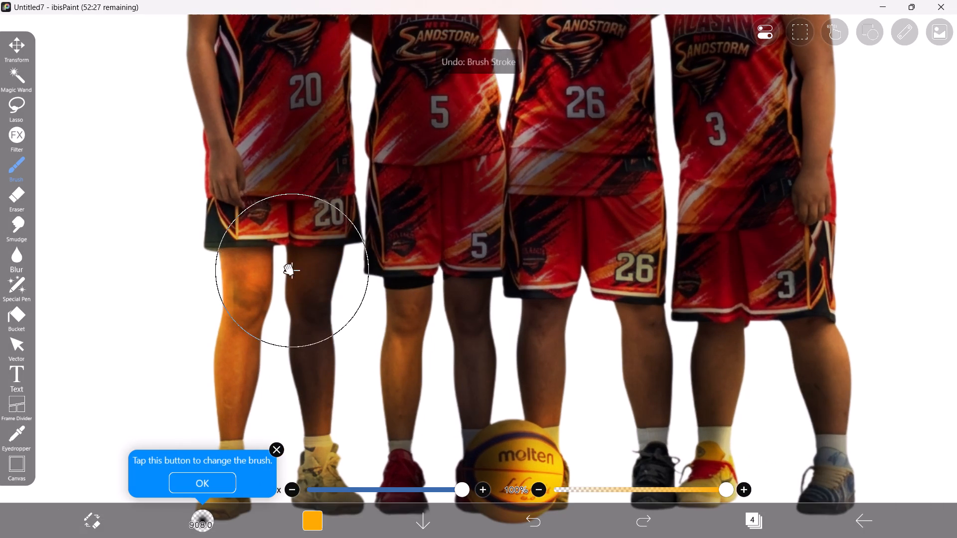
{"action": "left_click_drag", "start_coordinate": [289, 269], "coordinate": [291, 271]}
{"action": "scroll", "coordinate": [301, 279], "scroll_direction": "up", "scroll_amount": 4}
{"action": "left_click_drag", "start_coordinate": [309, 245], "coordinate": [268, 356]}
{"action": "left_click_drag", "start_coordinate": [272, 378], "coordinate": [273, 413]}
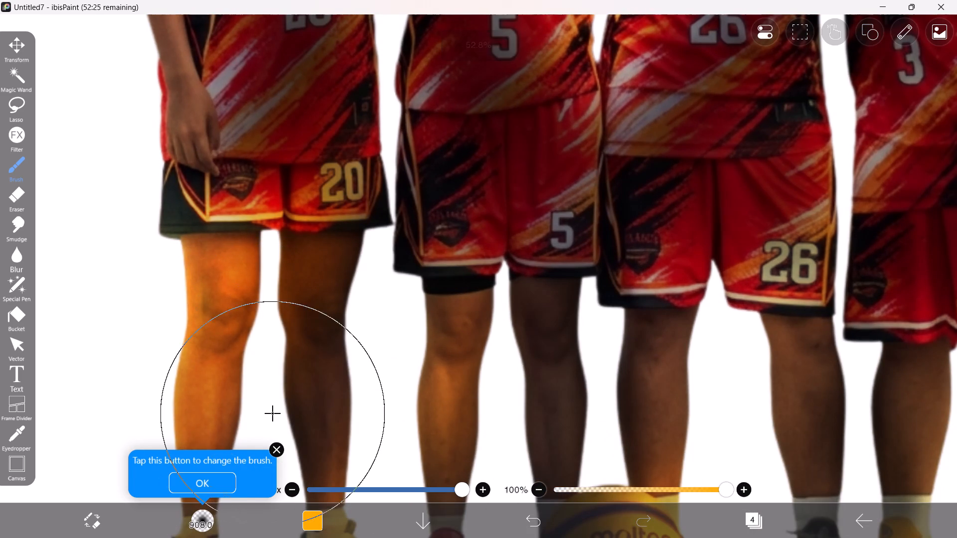
{"action": "left_click_drag", "start_coordinate": [273, 413], "coordinate": [303, 233]}
{"action": "key", "text": "space"}
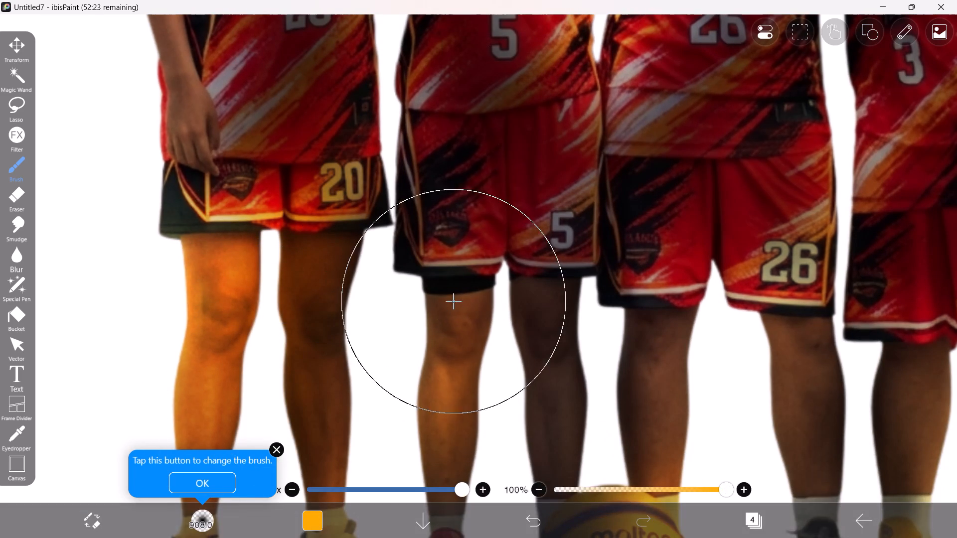
Airbrush more orange light down player 5's outer leg.
{"action": "left_click_drag", "start_coordinate": [453, 285], "coordinate": [367, 488]}
{"action": "key", "text": "space"}
Airbrush orange light up player 20's outer arm and shoulder.
{"action": "scroll", "coordinate": [497, 246], "scroll_direction": "down", "scroll_amount": 9}
{"action": "key", "text": "space"}
{"action": "key", "text": "space"}
{"action": "key", "text": "space"}
{"action": "key", "text": "space"}
{"action": "key", "text": "space"}
{"action": "key", "text": "space"}
{"action": "key", "text": "space"}
{"action": "key", "text": "space"}
{"action": "key", "text": "space"}
{"action": "left_click_drag", "start_coordinate": [476, 183], "coordinate": [495, 339]}
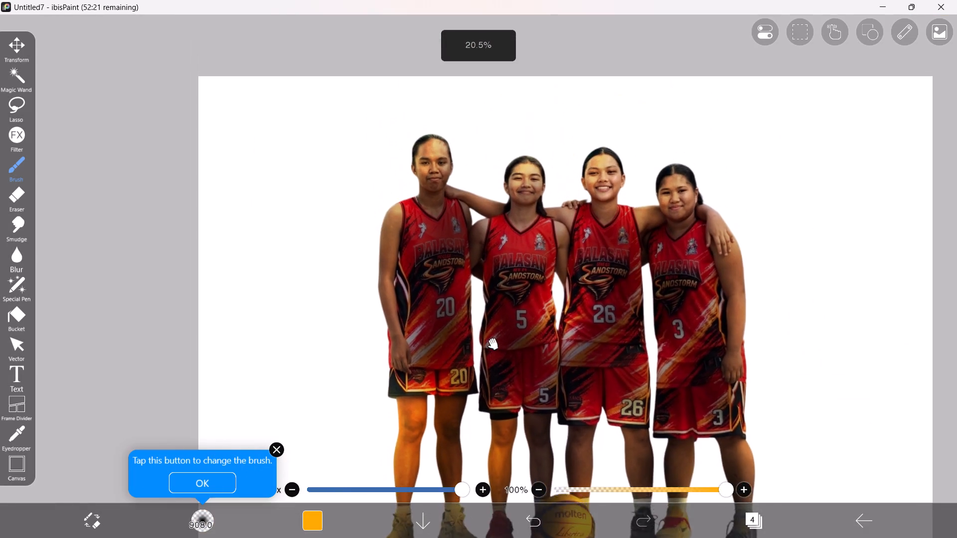
{"action": "scroll", "coordinate": [483, 332], "scroll_direction": "up", "scroll_amount": 2}
{"action": "left_click_drag", "start_coordinate": [365, 372], "coordinate": [397, 63]}
{"action": "key", "text": "space"}
Airbrush orange light over player 20's forehead and face.
{"action": "scroll", "coordinate": [403, 63], "scroll_direction": "up", "scroll_amount": 3}
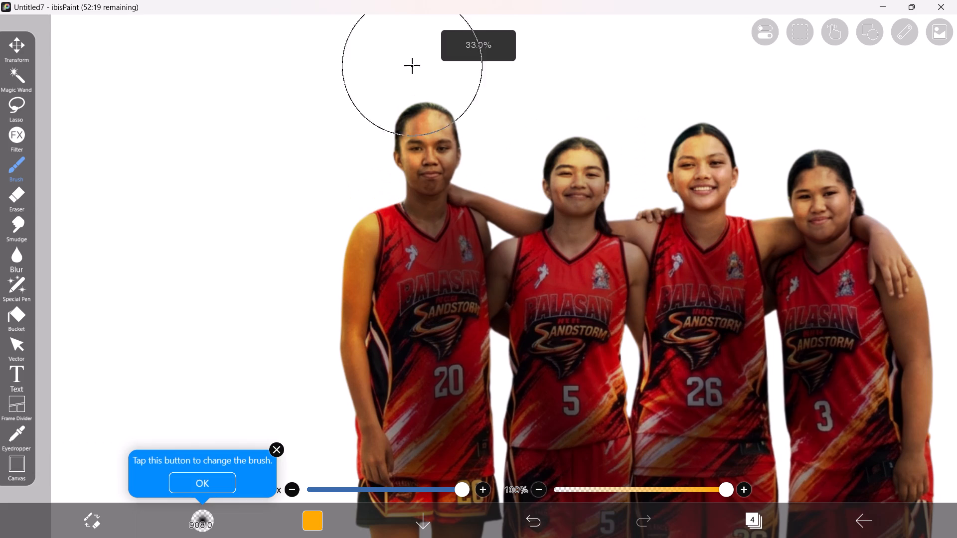
{"action": "left_click_drag", "start_coordinate": [417, 108], "coordinate": [449, 137]}
{"action": "scroll", "coordinate": [416, 138], "scroll_direction": "down", "scroll_amount": 7, "text": "ctrl"}
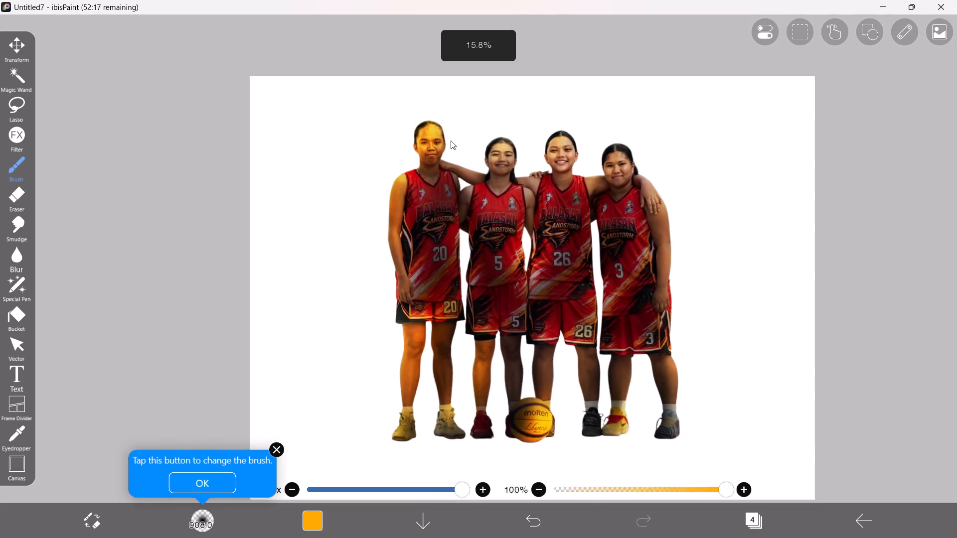
{"action": "scroll", "coordinate": [451, 140], "scroll_direction": "down", "scroll_amount": 1, "text": "ctrl"}
{"action": "key", "text": "space"}
{"action": "key", "text": "space"}
{"action": "key", "text": "space"}
{"action": "key", "text": "space"}
{"action": "key", "text": "space"}
{"action": "key", "text": "space"}
{"action": "key", "text": "space"}
{"action": "key", "text": "space"}
{"action": "key", "text": "space"}
{"action": "key", "text": "ctrl+z"}
Airbrush more orange light over player 20's jaw, shoulder and outer arm.
{"action": "key", "text": "space"}
{"action": "key", "text": "space"}
{"action": "key", "text": "space"}
{"action": "scroll", "coordinate": [453, 138], "scroll_direction": "up", "scroll_amount": 7}
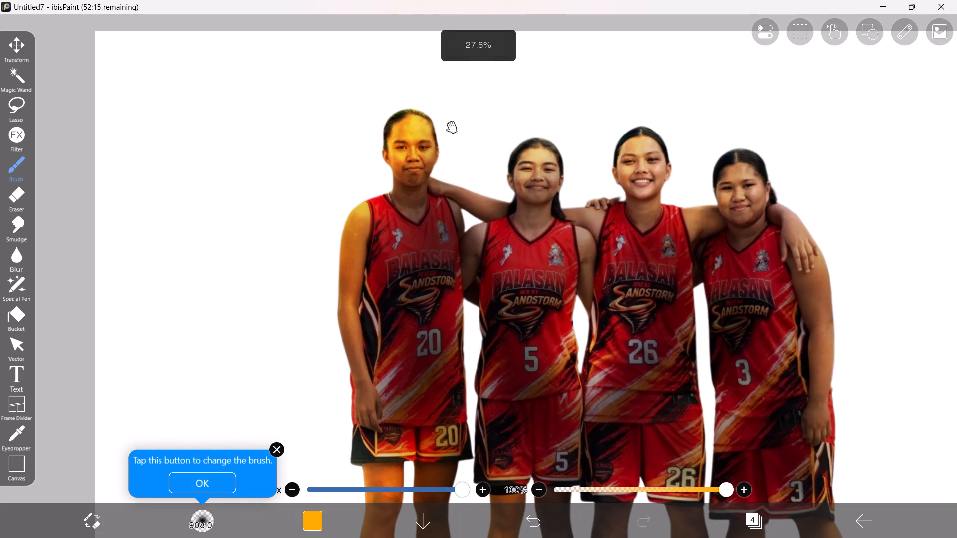
{"action": "left_click_drag", "start_coordinate": [379, 167], "coordinate": [388, 198]}
{"action": "left_click_drag", "start_coordinate": [323, 351], "coordinate": [347, 235]}
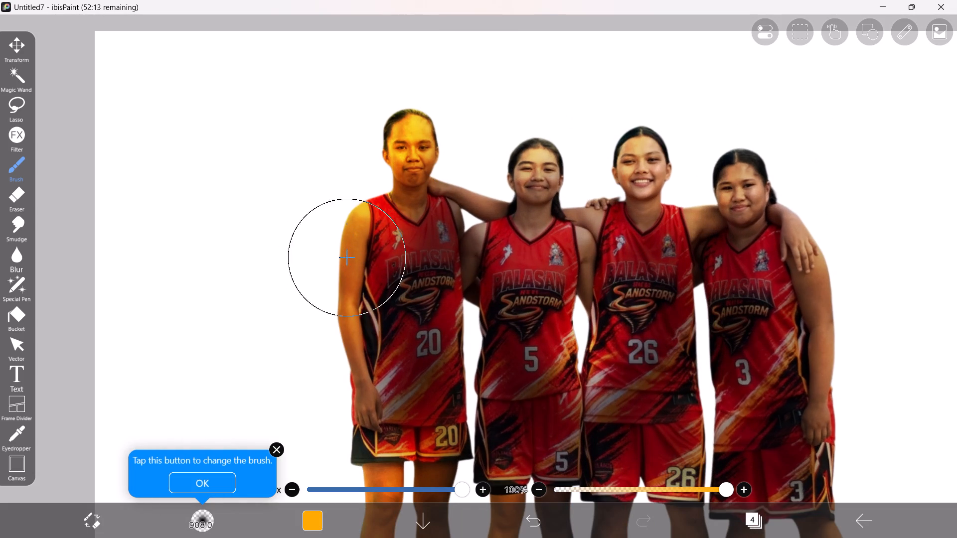
{"action": "left_click_drag", "start_coordinate": [347, 235], "coordinate": [353, 251]}
{"action": "key", "text": "space"}
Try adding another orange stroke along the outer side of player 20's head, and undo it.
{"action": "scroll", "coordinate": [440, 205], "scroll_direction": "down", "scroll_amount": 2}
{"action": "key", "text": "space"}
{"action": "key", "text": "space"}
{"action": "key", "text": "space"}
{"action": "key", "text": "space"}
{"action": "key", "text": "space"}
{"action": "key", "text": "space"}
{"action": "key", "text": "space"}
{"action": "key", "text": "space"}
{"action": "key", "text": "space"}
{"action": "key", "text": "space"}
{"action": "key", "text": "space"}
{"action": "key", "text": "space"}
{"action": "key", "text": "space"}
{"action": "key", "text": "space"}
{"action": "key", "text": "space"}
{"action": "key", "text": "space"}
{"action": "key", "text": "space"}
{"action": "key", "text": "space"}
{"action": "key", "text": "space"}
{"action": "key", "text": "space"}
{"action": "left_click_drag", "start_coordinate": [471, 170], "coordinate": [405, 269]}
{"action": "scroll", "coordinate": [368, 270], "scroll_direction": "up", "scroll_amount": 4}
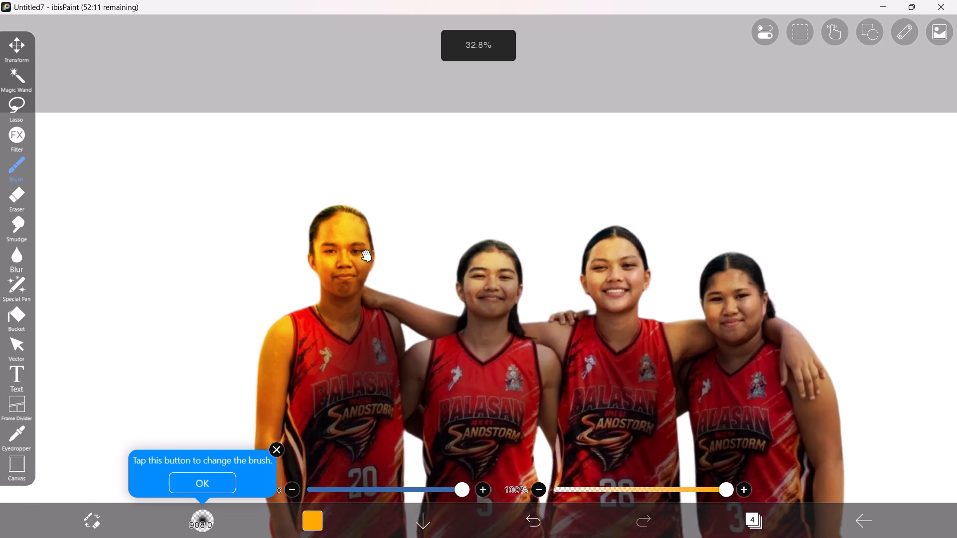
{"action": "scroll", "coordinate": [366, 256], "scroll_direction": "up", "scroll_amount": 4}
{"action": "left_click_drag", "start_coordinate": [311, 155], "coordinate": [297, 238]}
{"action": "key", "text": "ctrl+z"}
Airbrush orange light over player 5's face and shoulder and player 20's arm resting behind them.
{"action": "left_click_drag", "start_coordinate": [440, 255], "coordinate": [438, 258]}
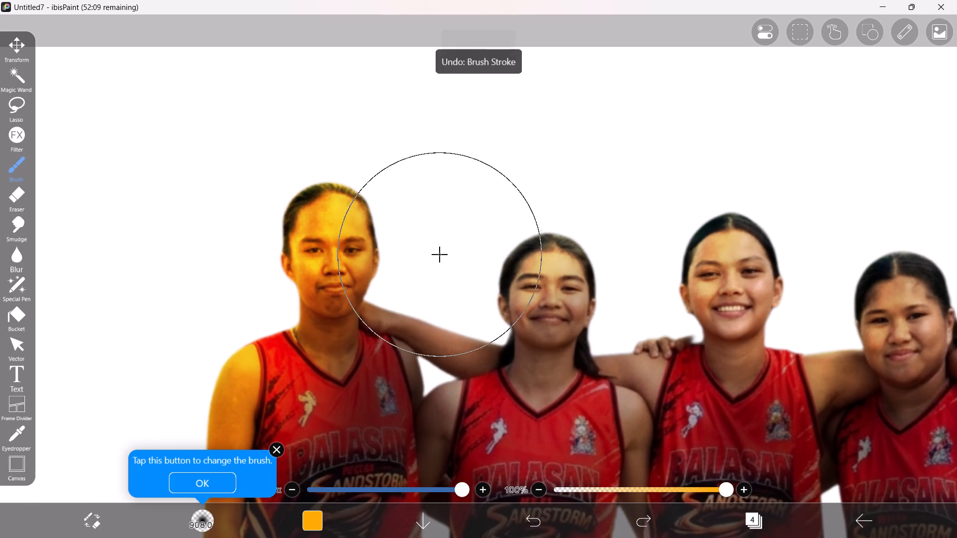
{"action": "left_click_drag", "start_coordinate": [438, 258], "coordinate": [433, 442]}
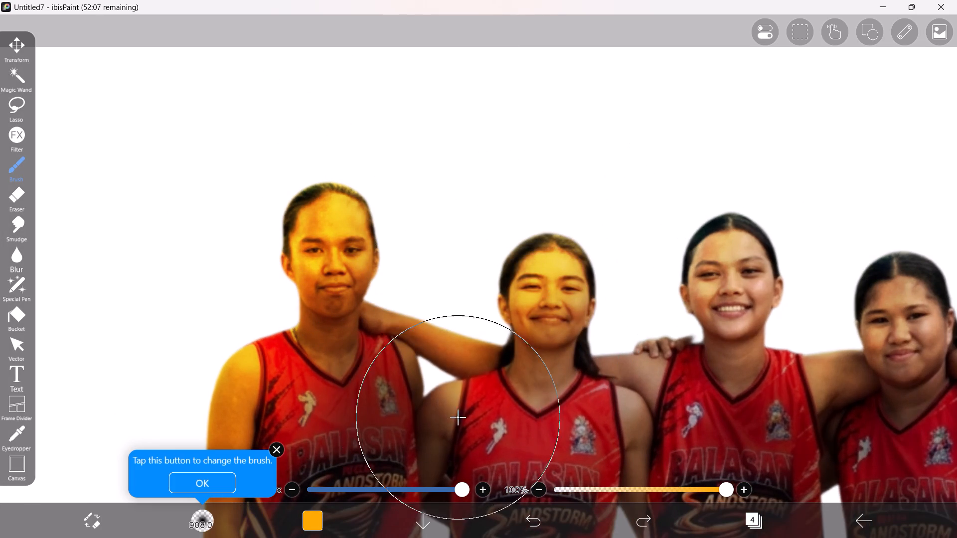
{"action": "left_click_drag", "start_coordinate": [433, 442], "coordinate": [456, 414]}
{"action": "key", "text": "space"}
Airbrush orange light over player 26's face and shoulders.
{"action": "scroll", "coordinate": [618, 295], "scroll_direction": "down", "scroll_amount": 3}
{"action": "key", "text": "space"}
{"action": "key", "text": "space"}
{"action": "left_click_drag", "start_coordinate": [657, 280], "coordinate": [443, 249]}
{"action": "left_click_drag", "start_coordinate": [402, 311], "coordinate": [442, 353]}
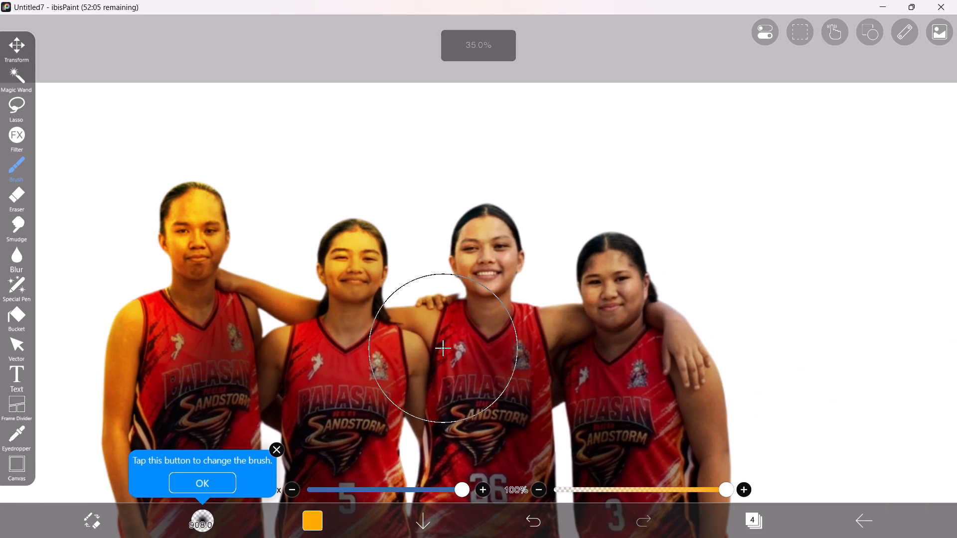
{"action": "left_click_drag", "start_coordinate": [442, 353], "coordinate": [543, 285]}
{"action": "key", "text": "space"}
Airbrush orange light over player 3's face.
{"action": "scroll", "coordinate": [613, 266], "scroll_direction": "down", "scroll_amount": 3}
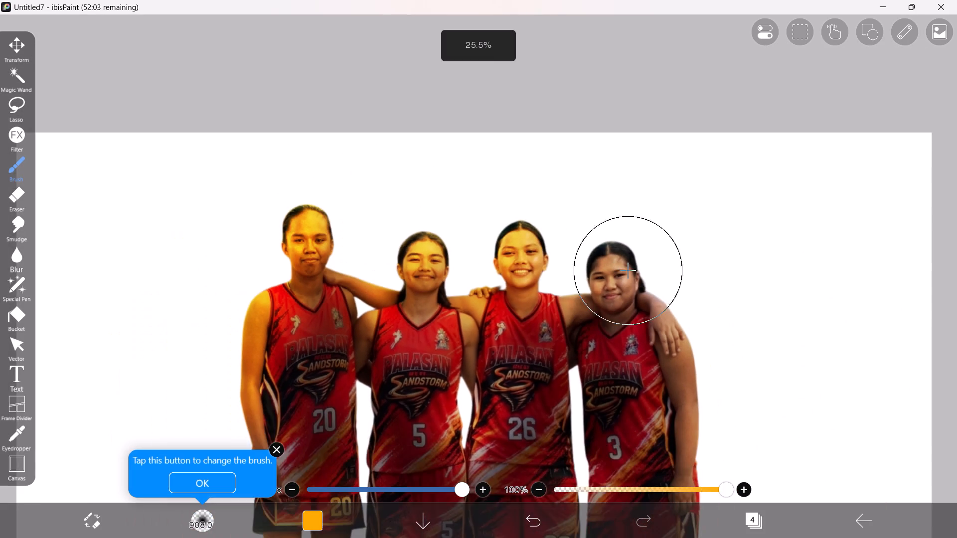
{"action": "key", "text": "space"}
{"action": "key", "text": "space"}
{"action": "key", "text": "space"}
{"action": "key", "text": "space"}
{"action": "key", "text": "space"}
{"action": "key", "text": "space"}
{"action": "key", "text": "space"}
{"action": "left_click_drag", "start_coordinate": [645, 280], "coordinate": [532, 222]}
{"action": "scroll", "coordinate": [511, 220], "scroll_direction": "up", "scroll_amount": 3}
{"action": "left_click_drag", "start_coordinate": [483, 189], "coordinate": [513, 243]}
{"action": "key", "text": "space"}
Airbrush orange light down player 3's outer side, from the shoulder and arm to the leg.
{"action": "scroll", "coordinate": [654, 230], "scroll_direction": "down", "scroll_amount": 4}
{"action": "key", "text": "space"}
{"action": "left_click_drag", "start_coordinate": [648, 299], "coordinate": [516, 193]}
{"action": "left_click_drag", "start_coordinate": [458, 115], "coordinate": [492, 192]}
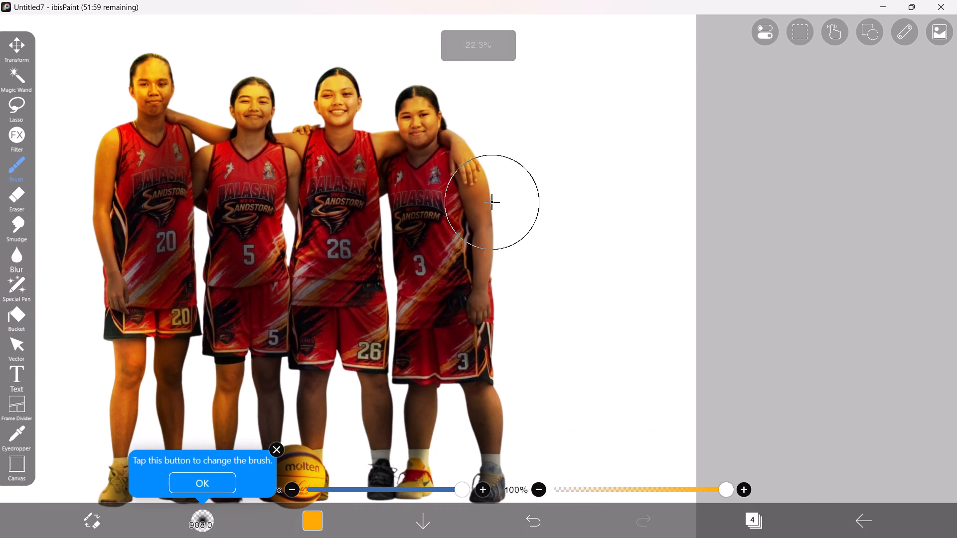
{"action": "left_click_drag", "start_coordinate": [492, 192], "coordinate": [500, 505]}
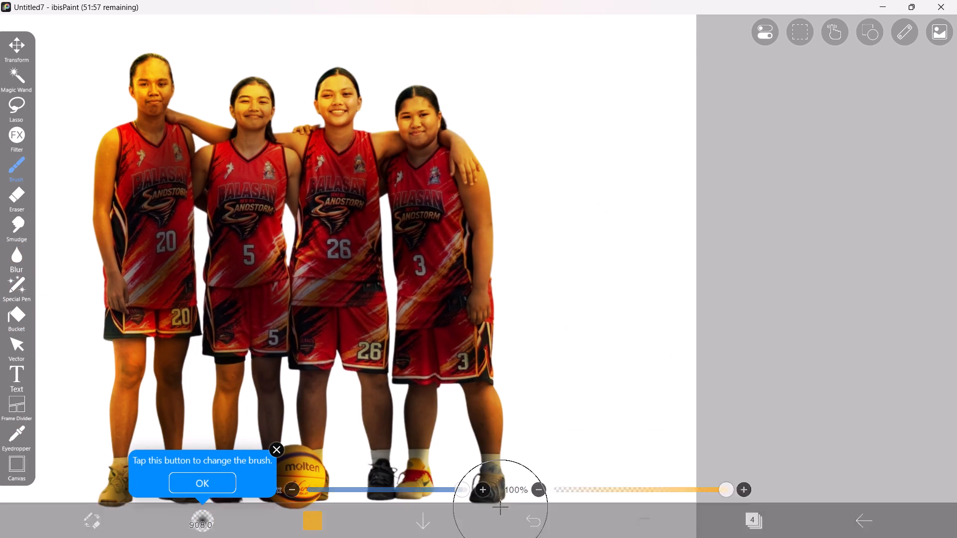
{"action": "left_click_drag", "start_coordinate": [500, 505], "coordinate": [499, 486]}
Airbrush orange light over player 3's outer lower leg and shoe.
{"action": "key", "text": "space"}
{"action": "key", "text": "space"}
{"action": "key", "text": "space"}
{"action": "key", "text": "space"}
{"action": "key", "text": "space"}
{"action": "key", "text": "space"}
{"action": "key", "text": "space"}
{"action": "key", "text": "space"}
{"action": "key", "text": "space"}
{"action": "key", "text": "space"}
{"action": "key", "text": "space"}
{"action": "key", "text": "space"}
{"action": "key", "text": "space"}
{"action": "key", "text": "space"}
{"action": "key", "text": "space"}
{"action": "key", "text": "space"}
{"action": "key", "text": "space"}
{"action": "key", "text": "space"}
{"action": "key", "text": "space"}
{"action": "key", "text": "space"}
{"action": "scroll", "coordinate": [552, 383], "scroll_direction": "down", "scroll_amount": 2}
{"action": "left_click_drag", "start_coordinate": [551, 419], "coordinate": [576, 294]}
{"action": "scroll", "coordinate": [575, 323], "scroll_direction": "up", "scroll_amount": 7}
{"action": "left_click_drag", "start_coordinate": [469, 371], "coordinate": [483, 313]}
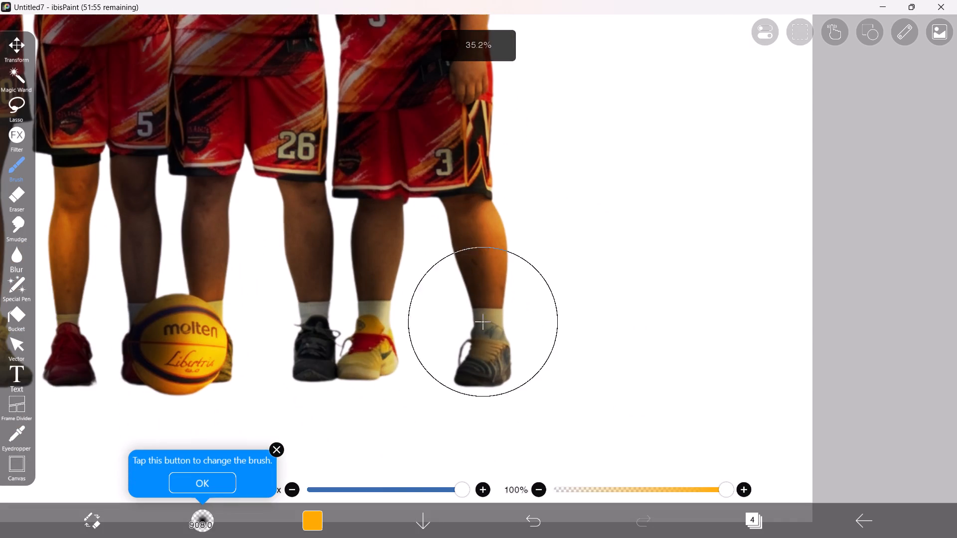
{"action": "left_click_drag", "start_coordinate": [483, 313], "coordinate": [529, 400]}
Airbrush orange light up player 3's inner leg.
{"action": "left_click_drag", "start_coordinate": [357, 312], "coordinate": [411, 226]}
{"action": "key", "text": "space"}
{"action": "scroll", "coordinate": [319, 231], "scroll_direction": "up", "scroll_amount": 3}
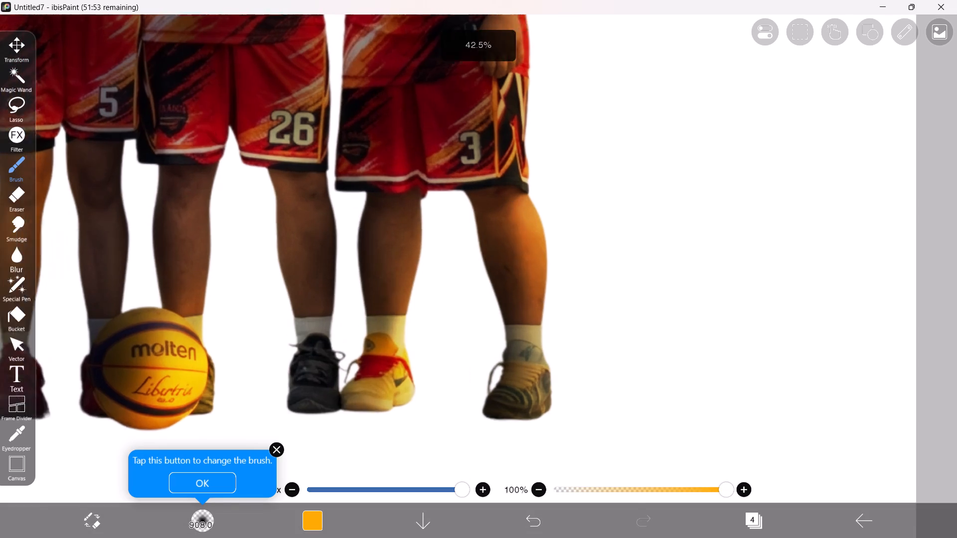
Airbrush orange light across the lower part of player 26's shorts and down the inner leg.
{"action": "left_click_drag", "start_coordinate": [258, 157], "coordinate": [138, 134]}
{"action": "left_click_drag", "start_coordinate": [131, 119], "coordinate": [208, 203]}
{"action": "left_click_drag", "start_coordinate": [222, 181], "coordinate": [238, 495]}
Airbrush orange light along the facing sides of players 26 and 3, at the shoes and beside the jerseys and shorts.
{"action": "key", "text": "space"}
{"action": "key", "text": "space"}
{"action": "key", "text": "space"}
{"action": "scroll", "coordinate": [308, 342], "scroll_direction": "down", "scroll_amount": 2}
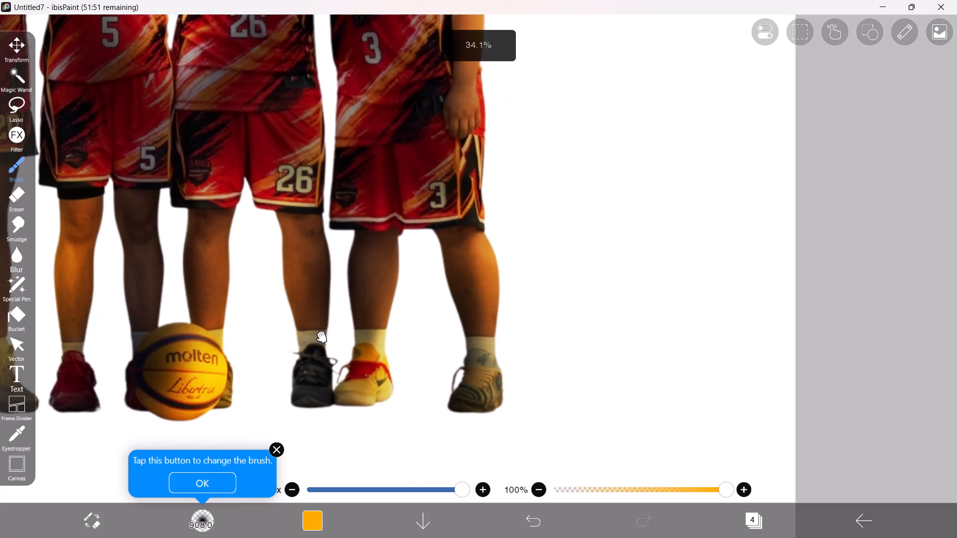
{"action": "scroll", "coordinate": [321, 337], "scroll_direction": "down", "scroll_amount": 2}
{"action": "key", "text": "space"}
{"action": "left_click_drag", "start_coordinate": [289, 300], "coordinate": [353, 361]}
{"action": "left_click_drag", "start_coordinate": [384, 379], "coordinate": [361, 461]}
{"action": "key", "text": "space"}
{"action": "scroll", "coordinate": [367, 326], "scroll_direction": "down", "scroll_amount": 3}
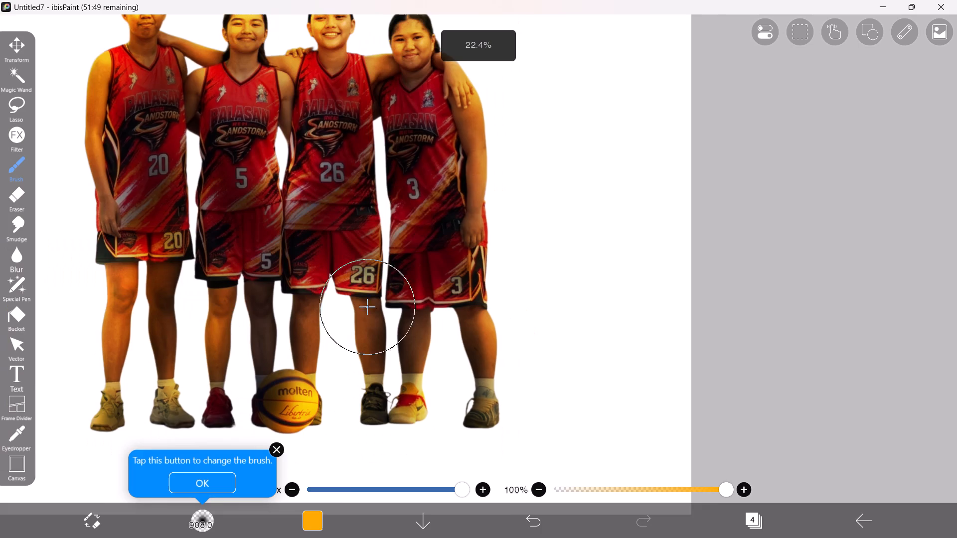
{"action": "key", "text": "space"}
{"action": "left_click_drag", "start_coordinate": [365, 251], "coordinate": [393, 330]}
{"action": "left_click_drag", "start_coordinate": [405, 229], "coordinate": [405, 288]}
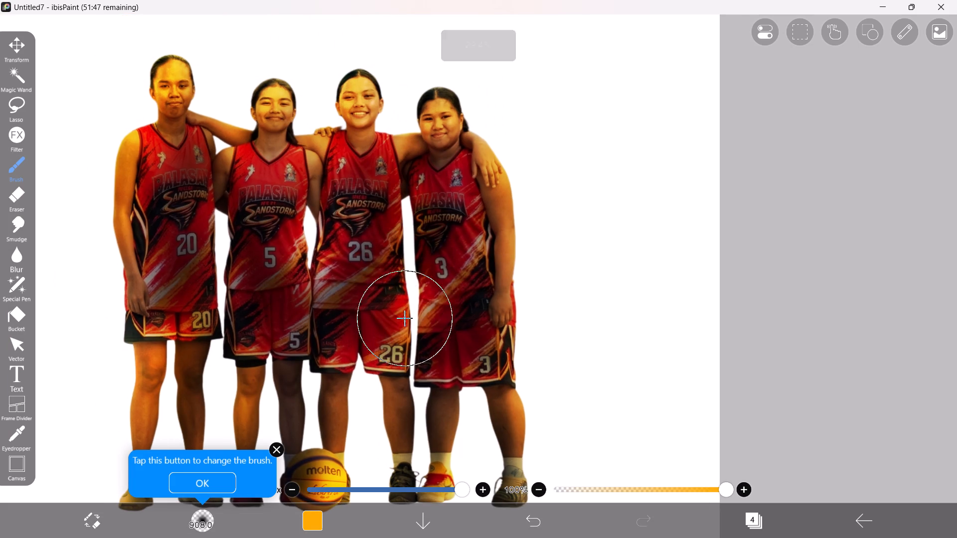
{"action": "left_click_drag", "start_coordinate": [405, 288], "coordinate": [401, 367]}
Airbrush orange light down the gaps between players 5 and 26 and between players 20 and 5.
{"action": "key", "text": "space"}
{"action": "key", "text": "space"}
{"action": "key", "text": "space"}
{"action": "key", "text": "space"}
{"action": "key", "text": "space"}
{"action": "key", "text": "space"}
{"action": "key", "text": "space"}
{"action": "key", "text": "space"}
{"action": "key", "text": "space"}
{"action": "left_click_drag", "start_coordinate": [324, 320], "coordinate": [425, 312]}
{"action": "left_click_drag", "start_coordinate": [428, 212], "coordinate": [424, 228]}
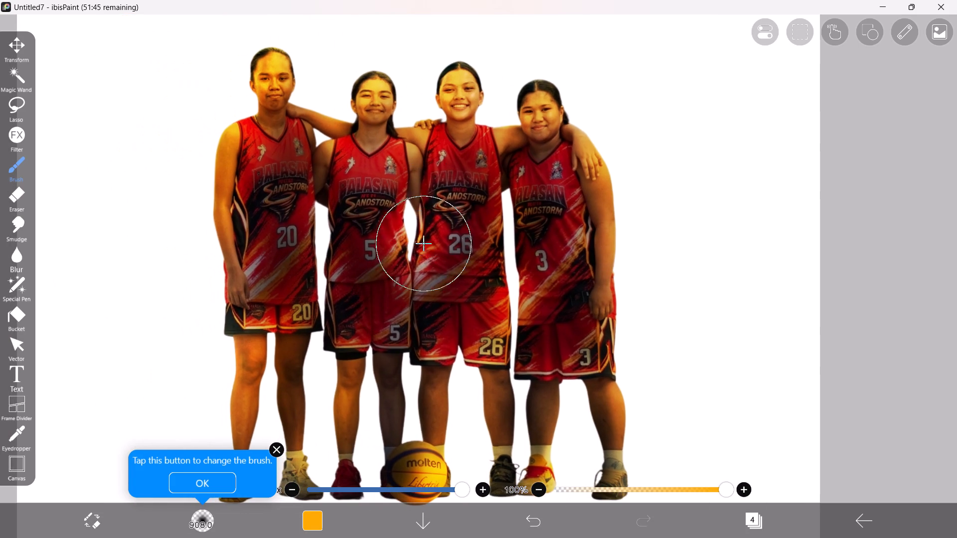
{"action": "left_click_drag", "start_coordinate": [424, 228], "coordinate": [408, 295]}
{"action": "left_click_drag", "start_coordinate": [329, 201], "coordinate": [327, 326]}
Airbrush orange light around the lower legs and shoes between players 20 and 5, and dab it on the basketball.
{"action": "key", "text": "space"}
{"action": "scroll", "coordinate": [340, 187], "scroll_direction": "down", "scroll_amount": 2}
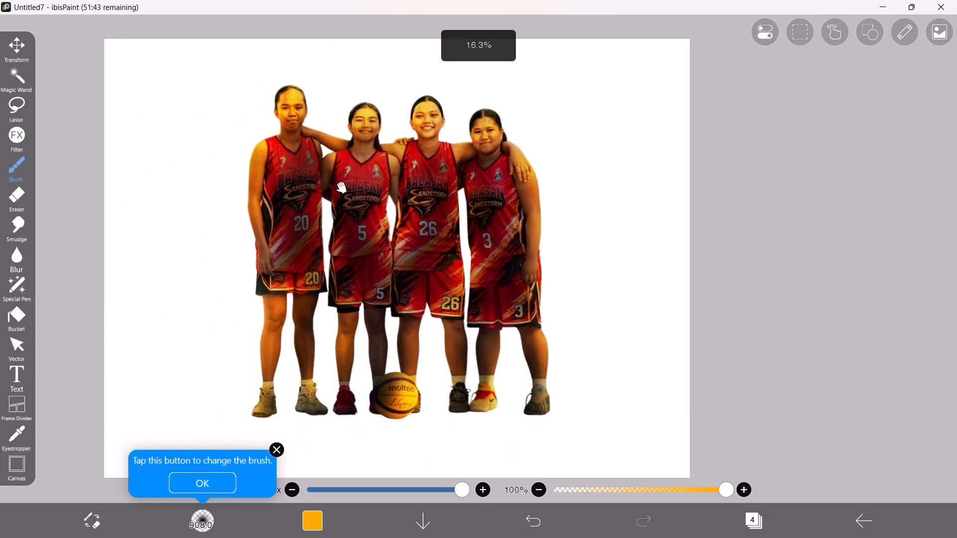
{"action": "scroll", "coordinate": [341, 187], "scroll_direction": "down", "scroll_amount": 5}
{"action": "key", "text": "space"}
{"action": "key", "text": "space"}
{"action": "key", "text": "space"}
{"action": "key", "text": "space"}
{"action": "key", "text": "space"}
{"action": "key", "text": "space"}
{"action": "key", "text": "space"}
{"action": "key", "text": "space"}
{"action": "key", "text": "space"}
{"action": "key", "text": "space"}
{"action": "key", "text": "space"}
{"action": "key", "text": "space"}
{"action": "key", "text": "space"}
{"action": "key", "text": "space"}
{"action": "key", "text": "space"}
{"action": "key", "text": "space"}
{"action": "key", "text": "space"}
{"action": "key", "text": "space"}
{"action": "key", "text": "space"}
{"action": "left_click_drag", "start_coordinate": [365, 241], "coordinate": [373, 225]}
{"action": "scroll", "coordinate": [336, 280], "scroll_direction": "up", "scroll_amount": 6}
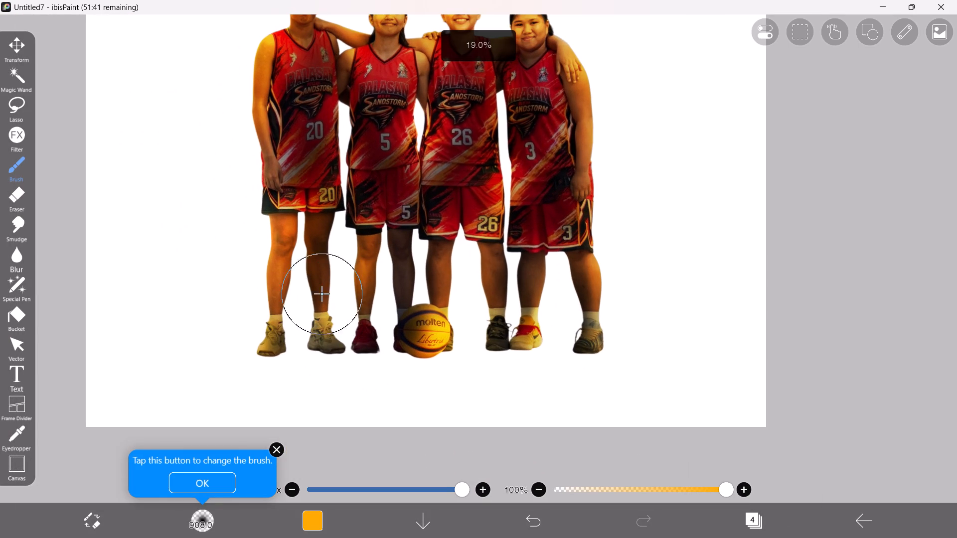
{"action": "left_click_drag", "start_coordinate": [359, 330], "coordinate": [340, 395]}
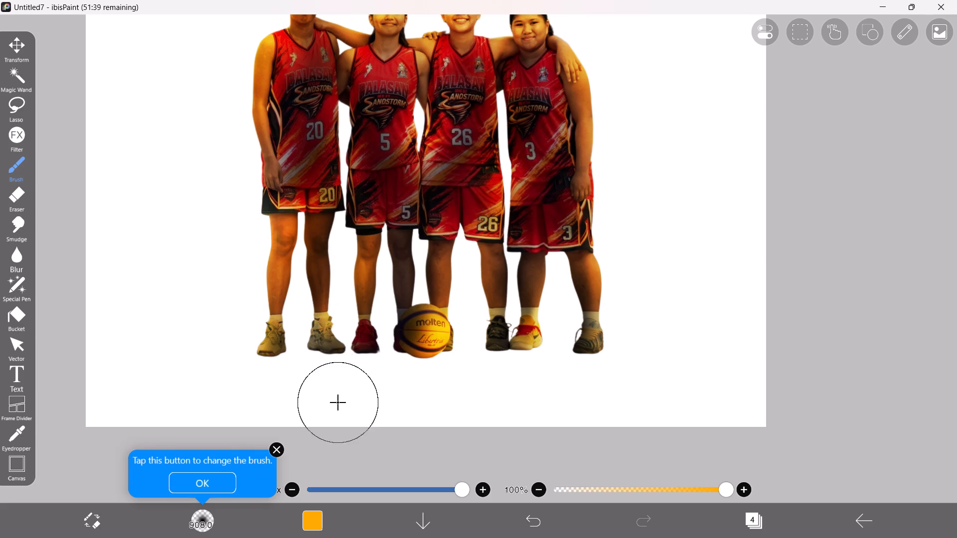
{"action": "left_click_drag", "start_coordinate": [340, 395], "coordinate": [345, 382]}
{"action": "left_click", "coordinate": [443, 336]}
Touch up the orange light between players 26 and 3 and beside player 26's head on both sides.
{"action": "key", "text": "space"}
{"action": "scroll", "coordinate": [452, 325], "scroll_direction": "down", "scroll_amount": 3}
{"action": "key", "text": "space"}
{"action": "key", "text": "space"}
{"action": "key", "text": "space"}
{"action": "key", "text": "space"}
{"action": "key", "text": "space"}
{"action": "key", "text": "space"}
{"action": "left_click_drag", "start_coordinate": [476, 224], "coordinate": [485, 316]}
{"action": "scroll", "coordinate": [484, 319], "scroll_direction": "up", "scroll_amount": 2}
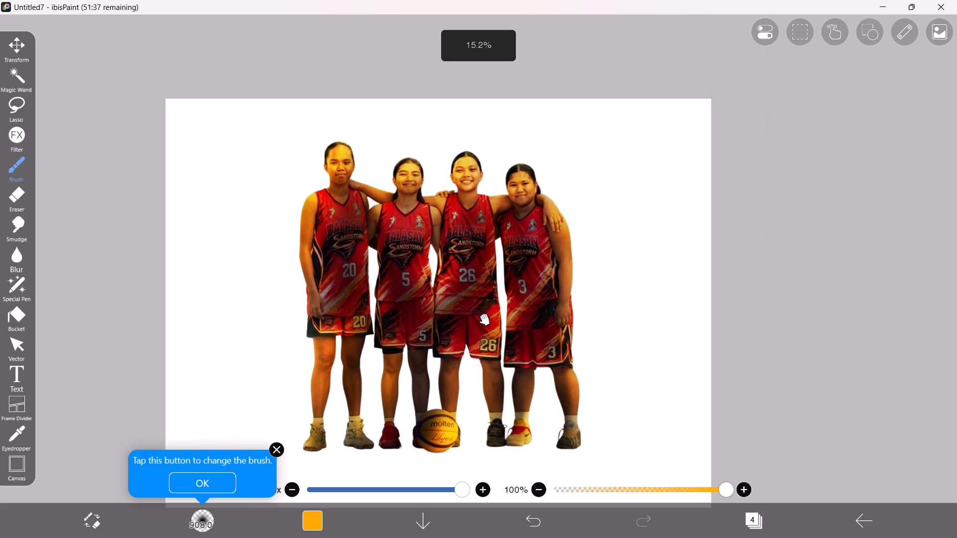
{"action": "scroll", "coordinate": [484, 319], "scroll_direction": "up", "scroll_amount": 1}
{"action": "left_click_drag", "start_coordinate": [507, 302], "coordinate": [495, 319]}
{"action": "left_click_drag", "start_coordinate": [506, 132], "coordinate": [514, 133]}
{"action": "left_click_drag", "start_coordinate": [435, 106], "coordinate": [433, 125]}
Make Overlay layer 5 the active layer and set the brush colour to the recently used pale yellow.
{"action": "left_click", "coordinate": [753, 522]}
{"action": "left_click", "coordinate": [781, 198]}
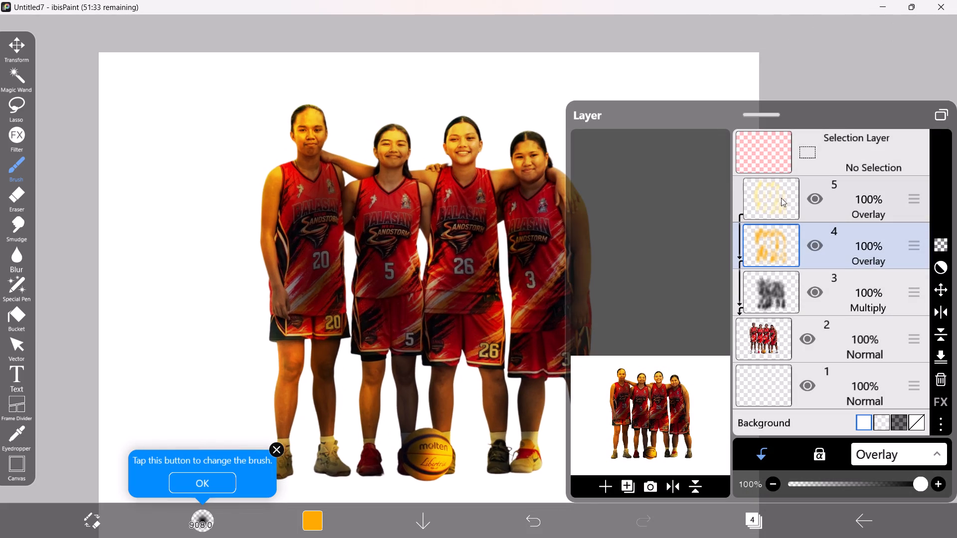
{"action": "left_click", "coordinate": [452, 232]}
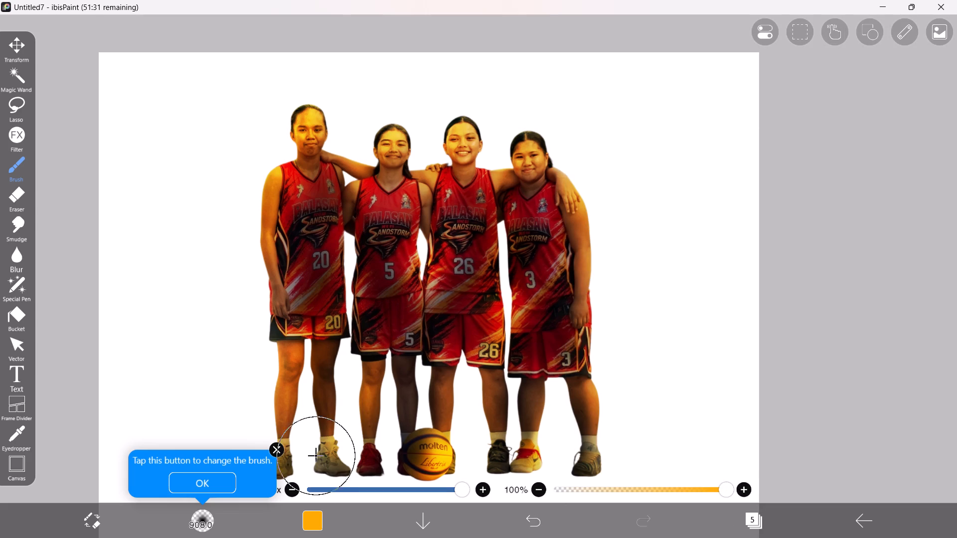
{"action": "left_click", "coordinate": [319, 525]}
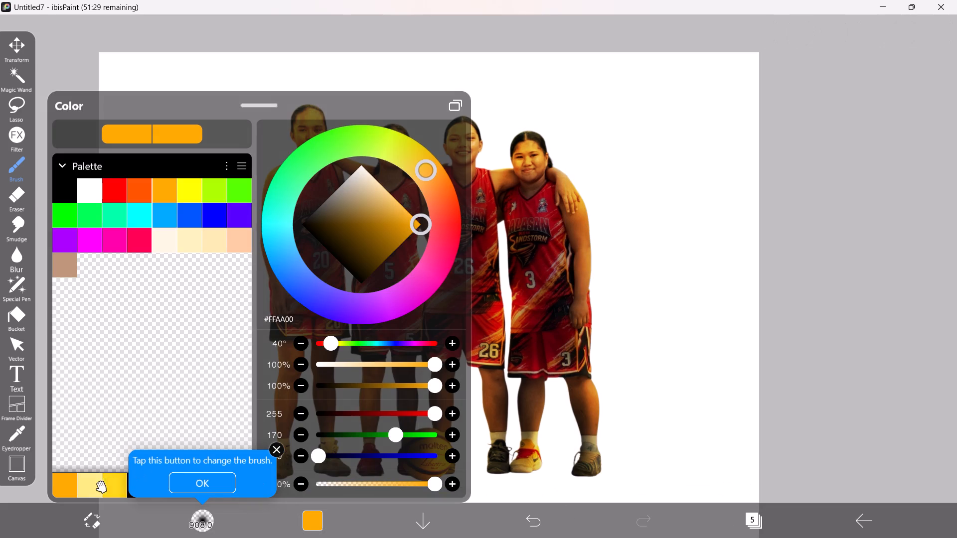
{"action": "left_click", "coordinate": [97, 487]}
{"action": "left_click", "coordinate": [513, 282]}
Airbrush a pale yellow highlight around player 20's head down to the outer shoulder.
{"action": "scroll", "coordinate": [391, 172], "scroll_direction": "up", "scroll_amount": 3, "text": "alt"}
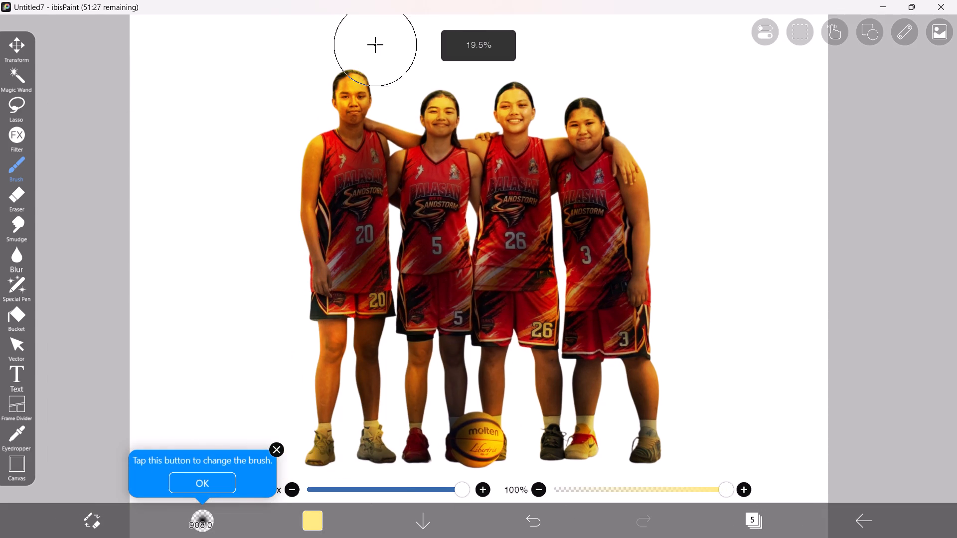
{"action": "left_click_drag", "start_coordinate": [367, 43], "coordinate": [322, 127]}
{"action": "key", "text": "space"}
{"action": "scroll", "coordinate": [391, 99], "scroll_direction": "down", "scroll_amount": 3}
{"action": "key", "text": "space"}
{"action": "key", "text": "space"}
{"action": "key", "text": "space"}
{"action": "key", "text": "space"}
{"action": "key", "text": "space"}
{"action": "left_click_drag", "start_coordinate": [416, 100], "coordinate": [436, 223]}
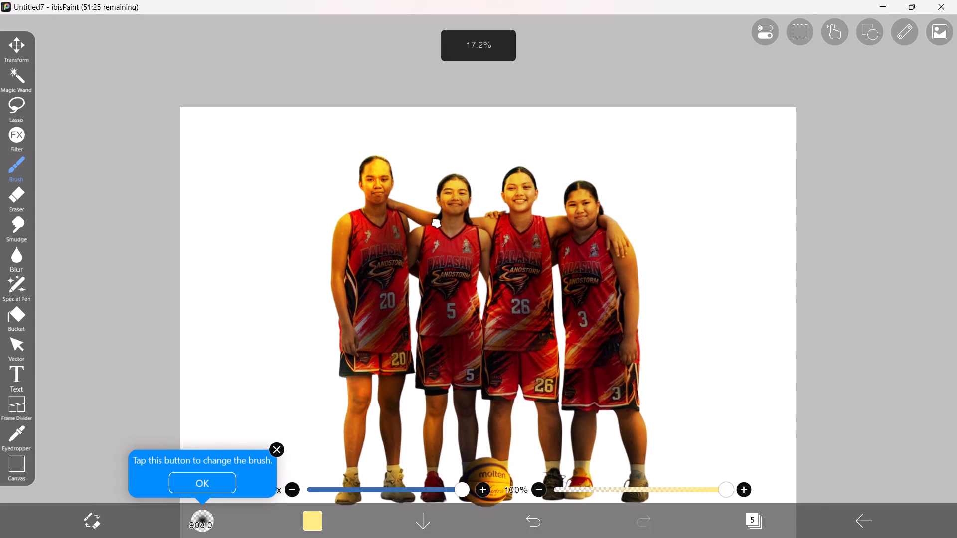
{"action": "left_click_drag", "start_coordinate": [436, 223], "coordinate": [435, 229]}
Airbrush pale yellow highlights from player 5's head across player 20's face and down player 20's outer arm.
{"action": "left_click_drag", "start_coordinate": [518, 233], "coordinate": [503, 249]}
{"action": "key", "text": "space"}
{"action": "key", "text": "space"}
{"action": "key", "text": "space"}
{"action": "key", "text": "space"}
{"action": "key", "text": "space"}
{"action": "key", "text": "space"}
{"action": "key", "text": "space"}
{"action": "key", "text": "space"}
{"action": "key", "text": "space"}
{"action": "key", "text": "space"}
{"action": "key", "text": "space"}
{"action": "key", "text": "space"}
{"action": "scroll", "coordinate": [513, 230], "scroll_direction": "down", "scroll_amount": 3}
{"action": "scroll", "coordinate": [512, 266], "scroll_direction": "up", "scroll_amount": 5}
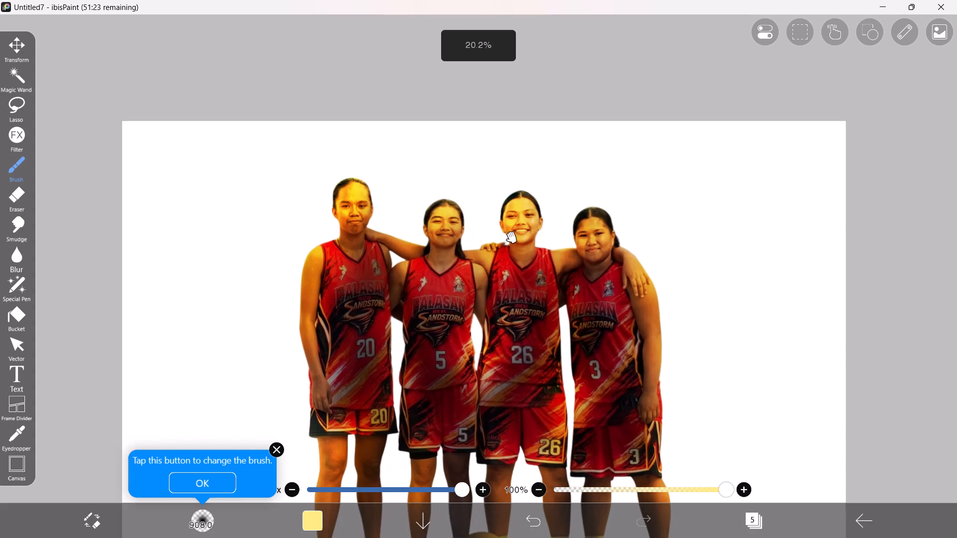
{"action": "left_click_drag", "start_coordinate": [448, 201], "coordinate": [349, 188]}
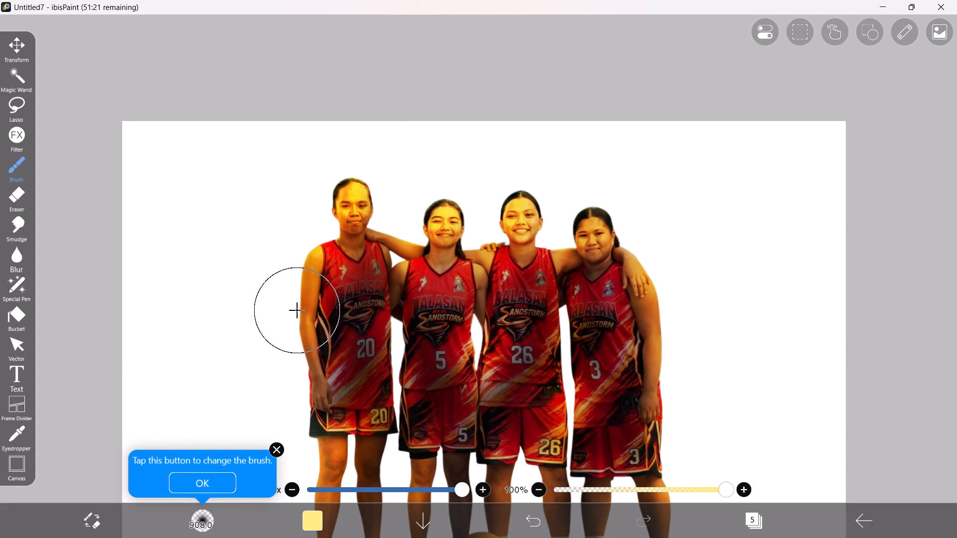
{"action": "left_click_drag", "start_coordinate": [349, 188], "coordinate": [309, 343]}
Airbrush a pale yellow highlight down player 20's outer leg to the shoe.
{"action": "scroll", "coordinate": [391, 315], "scroll_direction": "down", "scroll_amount": 4}
{"action": "key", "text": "space"}
{"action": "key", "text": "space"}
{"action": "key", "text": "space"}
{"action": "key", "text": "space"}
{"action": "left_click_drag", "start_coordinate": [395, 363], "coordinate": [410, 282]}
{"action": "left_click_drag", "start_coordinate": [371, 318], "coordinate": [345, 372]}
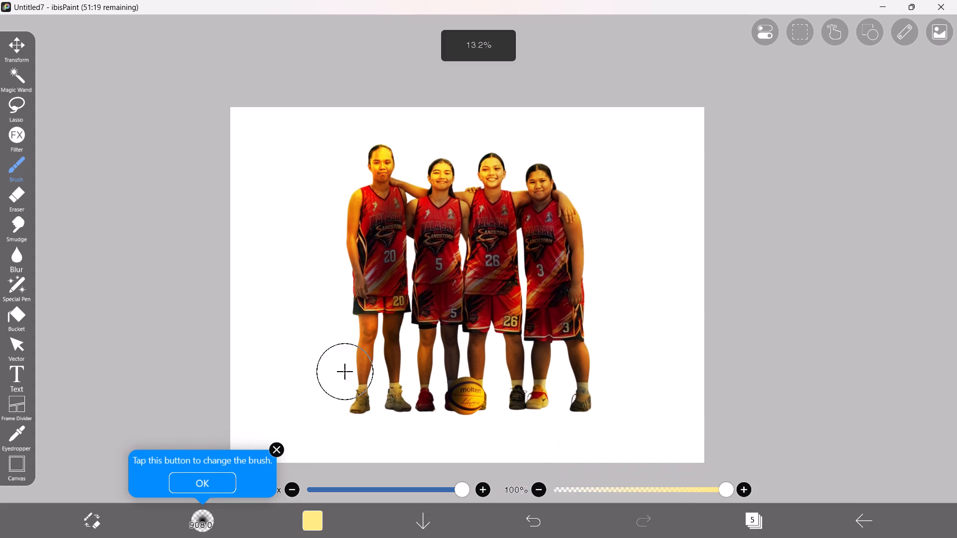
{"action": "left_click_drag", "start_coordinate": [345, 372], "coordinate": [352, 404]}
Airbrush a pale yellow highlight over player 3's head and onto the outer shoulder.
{"action": "key", "text": "space"}
{"action": "key", "text": "space"}
{"action": "key", "text": "space"}
{"action": "key", "text": "space"}
{"action": "key", "text": "space"}
{"action": "key", "text": "space"}
{"action": "key", "text": "space"}
{"action": "key", "text": "space"}
{"action": "key", "text": "space"}
{"action": "key", "text": "space"}
{"action": "key", "text": "space"}
{"action": "key", "text": "space"}
{"action": "key", "text": "space"}
{"action": "key", "text": "space"}
{"action": "key", "text": "space"}
{"action": "key", "text": "space"}
{"action": "key", "text": "space"}
{"action": "key", "text": "space"}
{"action": "key", "text": "space"}
{"action": "key", "text": "space"}
{"action": "left_click_drag", "start_coordinate": [654, 217], "coordinate": [581, 249]}
{"action": "scroll", "coordinate": [507, 238], "scroll_direction": "up", "scroll_amount": 7}
{"action": "left_click_drag", "start_coordinate": [423, 159], "coordinate": [444, 208]}
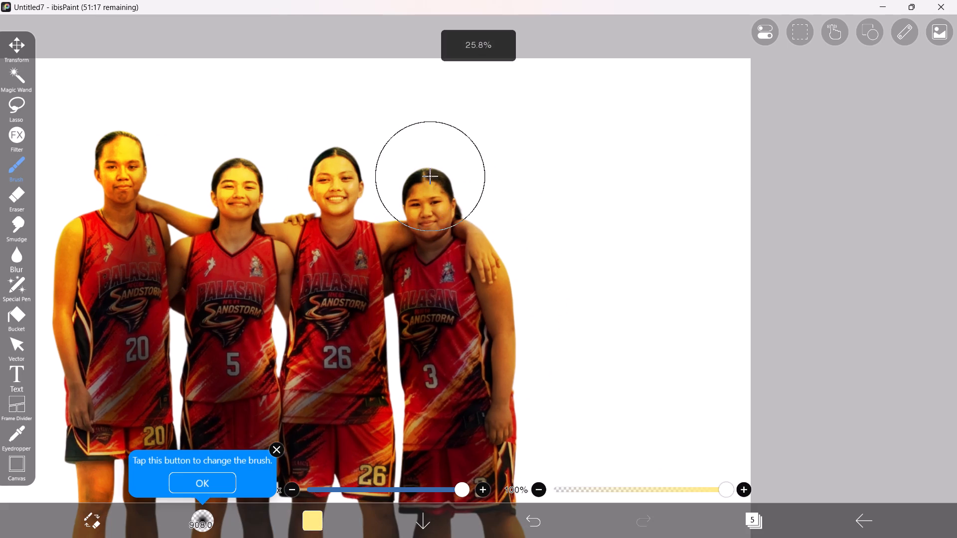
{"action": "left_click_drag", "start_coordinate": [444, 208], "coordinate": [487, 240]}
Airbrush a pale yellow highlight on player 3's outer arm.
{"action": "key", "text": "space"}
{"action": "scroll", "coordinate": [486, 221], "scroll_direction": "down", "scroll_amount": 4}
{"action": "left_click_drag", "start_coordinate": [482, 344], "coordinate": [517, 263]}
{"action": "key", "text": "space"}
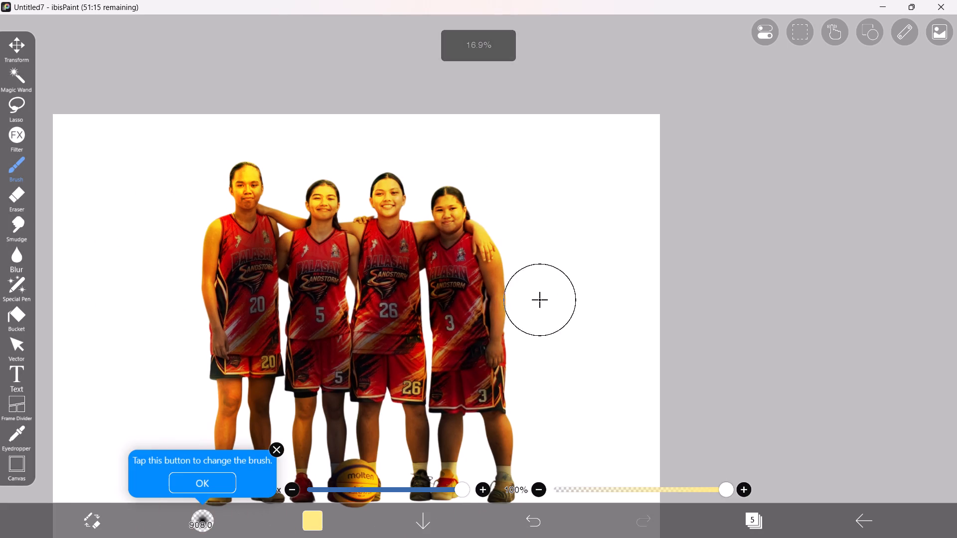
{"action": "left_click_drag", "start_coordinate": [509, 318], "coordinate": [513, 332]}
Airbrush a pale yellow highlight down the gap between players 5 and 26 and across player 5's jersey.
{"action": "key", "text": "space"}
{"action": "scroll", "coordinate": [535, 267], "scroll_direction": "down", "scroll_amount": 3}
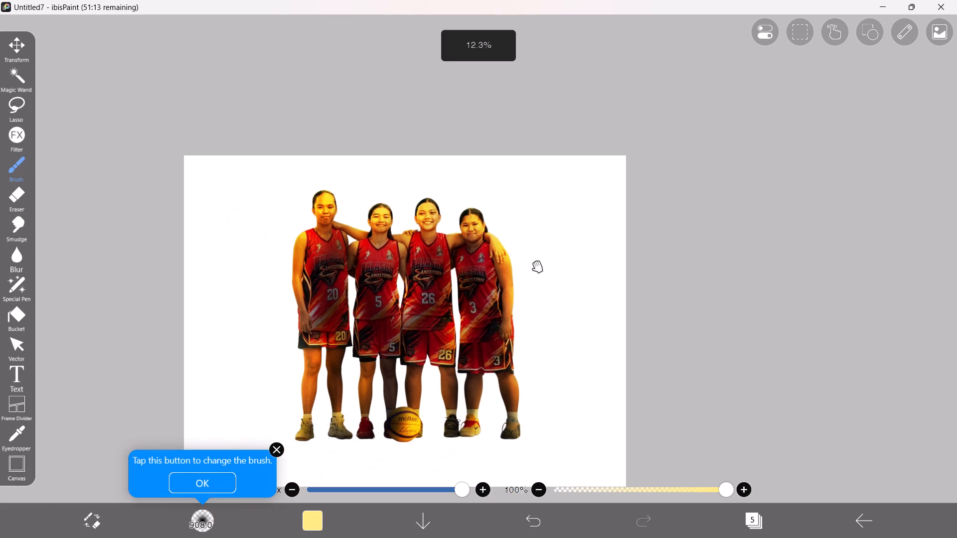
{"action": "key", "text": "space"}
{"action": "key", "text": "space"}
{"action": "key", "text": "space"}
{"action": "key", "text": "space"}
{"action": "key", "text": "space"}
{"action": "key", "text": "space"}
{"action": "key", "text": "space"}
{"action": "key", "text": "space"}
{"action": "key", "text": "space"}
{"action": "left_click_drag", "start_coordinate": [467, 377], "coordinate": [514, 294]}
{"action": "scroll", "coordinate": [500, 268], "scroll_direction": "up", "scroll_amount": 4}
{"action": "left_click_drag", "start_coordinate": [442, 131], "coordinate": [429, 215]}
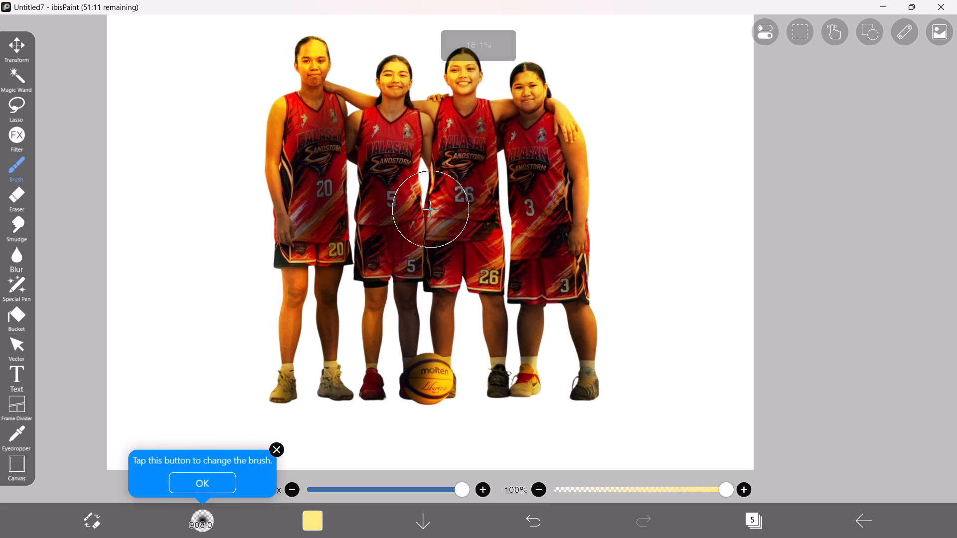
{"action": "left_click_drag", "start_coordinate": [429, 215], "coordinate": [379, 211]}
Airbrush pale yellow highlights between players 20 and 5, down player 5's leg, over the ball and onto player 3's leg.
{"action": "left_click_drag", "start_coordinate": [336, 167], "coordinate": [360, 327]}
{"action": "left_click_drag", "start_coordinate": [372, 309], "coordinate": [363, 367]}
{"action": "left_click_drag", "start_coordinate": [448, 383], "coordinate": [444, 382]}
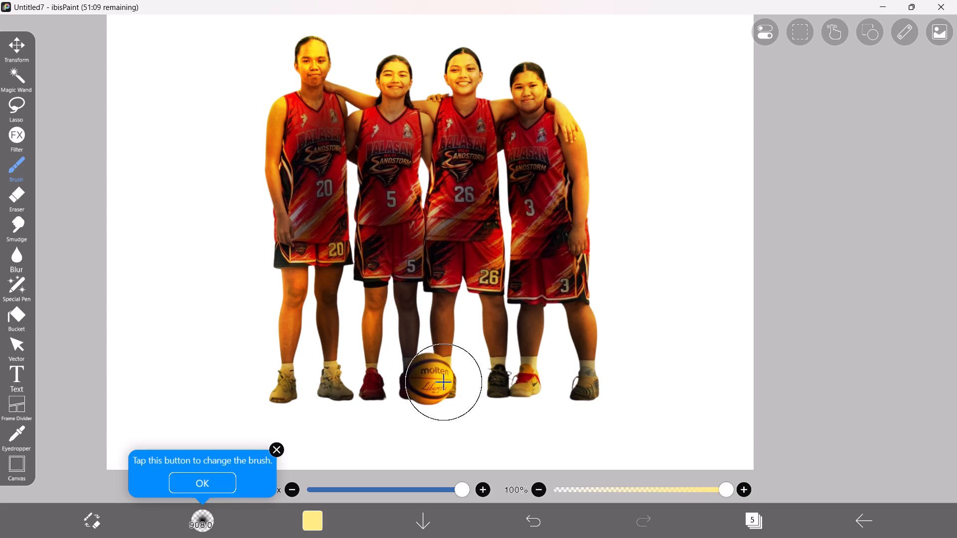
{"action": "left_click_drag", "start_coordinate": [444, 382], "coordinate": [481, 376]}
{"action": "left_click_drag", "start_coordinate": [565, 331], "coordinate": [557, 354]}
Switch to Multiply layer 3, set the brush colour to black and airbrush shading up player 26's jersey.
{"action": "key", "text": "space"}
{"action": "key", "text": "space"}
{"action": "key", "text": "space"}
{"action": "key", "text": "space"}
{"action": "key", "text": "space"}
{"action": "key", "text": "space"}
{"action": "key", "text": "space"}
{"action": "key", "text": "space"}
{"action": "left_click_drag", "start_coordinate": [470, 144], "coordinate": [514, 237]}
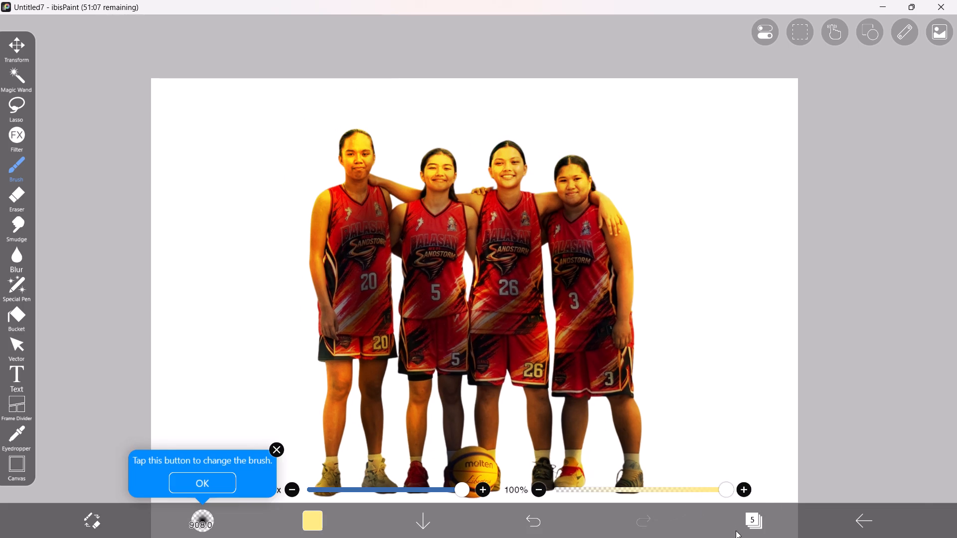
{"action": "left_click", "coordinate": [737, 527]}
{"action": "left_click", "coordinate": [770, 297]}
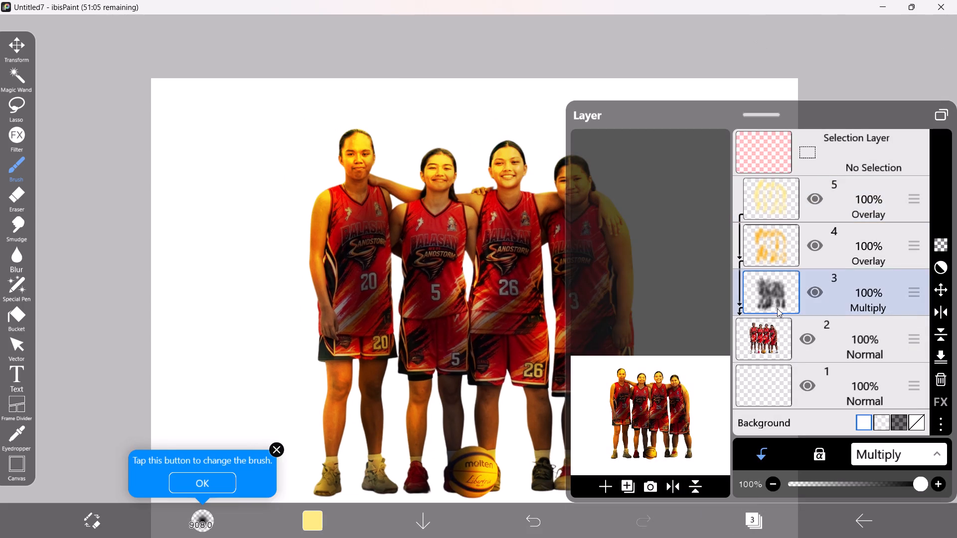
{"action": "left_click", "coordinate": [399, 321]}
{"action": "left_click", "coordinate": [315, 511]}
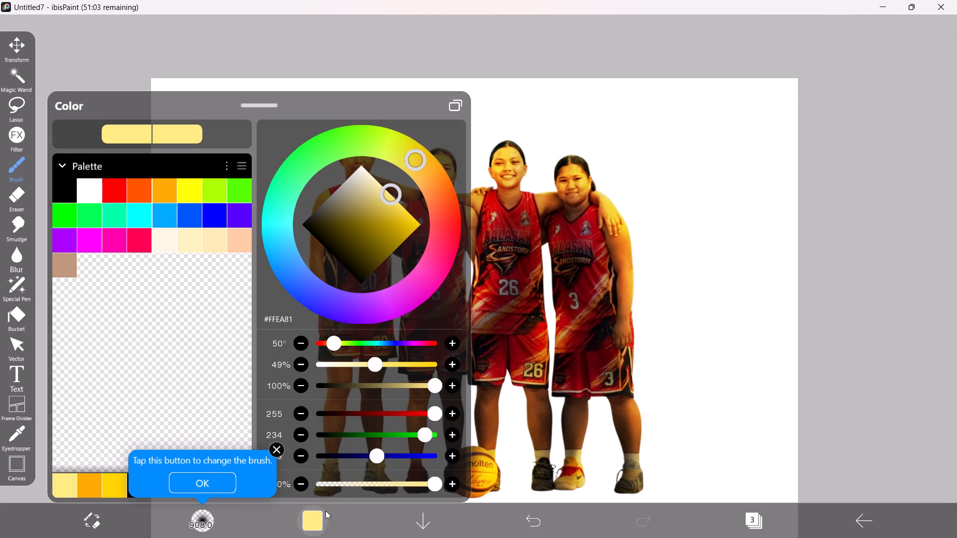
{"action": "left_click", "coordinate": [65, 196]}
{"action": "left_click", "coordinate": [535, 240]}
{"action": "key", "text": "space"}
{"action": "scroll", "coordinate": [547, 251], "scroll_direction": "up", "scroll_amount": 4}
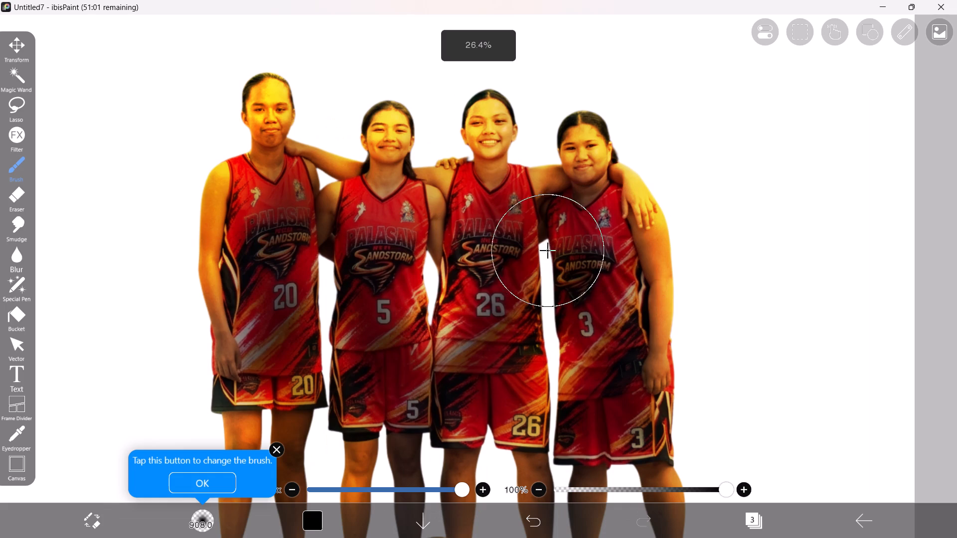
{"action": "left_click_drag", "start_coordinate": [508, 305], "coordinate": [465, 196]}
Airbrush black shading down player 3's jersey to the shorts and back up to the chest.
{"action": "key", "text": "space"}
{"action": "key", "text": "space"}
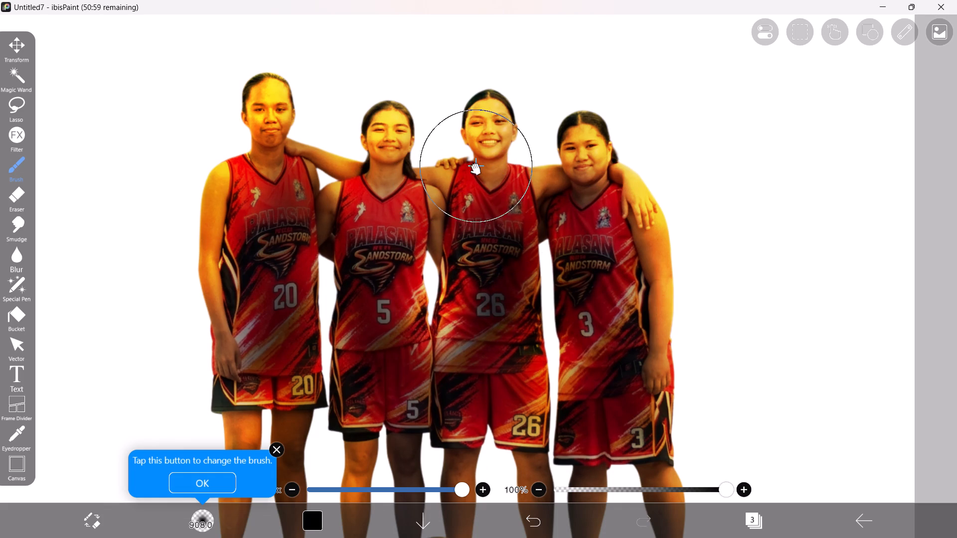
{"action": "left_click_drag", "start_coordinate": [457, 183], "coordinate": [514, 246]}
{"action": "key", "text": "space"}
{"action": "key", "text": "space"}
{"action": "key", "text": "space"}
{"action": "key", "text": "space"}
{"action": "key", "text": "space"}
{"action": "left_click_drag", "start_coordinate": [614, 353], "coordinate": [574, 171]}
{"action": "left_click_drag", "start_coordinate": [586, 159], "coordinate": [599, 181]}
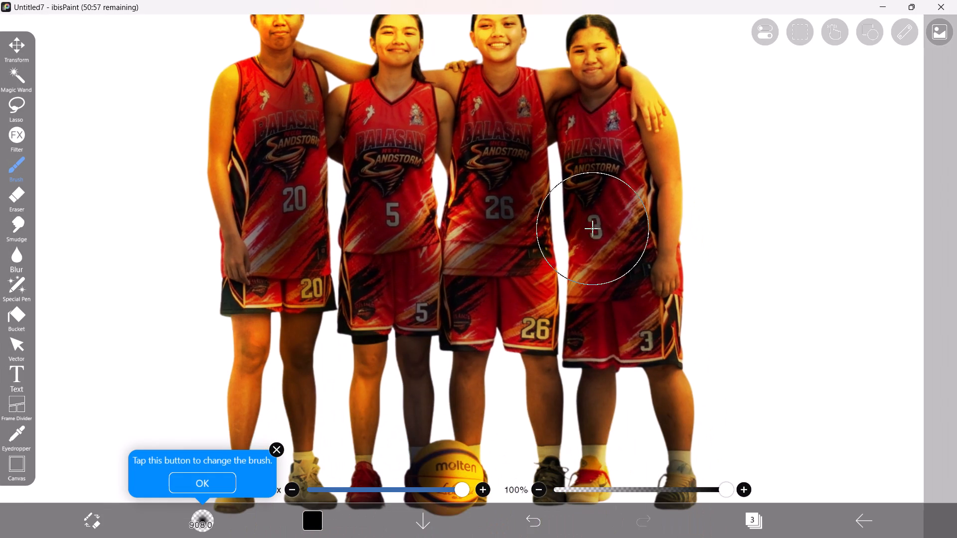
{"action": "left_click_drag", "start_coordinate": [599, 181], "coordinate": [588, 220]}
{"action": "left_click_drag", "start_coordinate": [606, 225], "coordinate": [583, 349]}
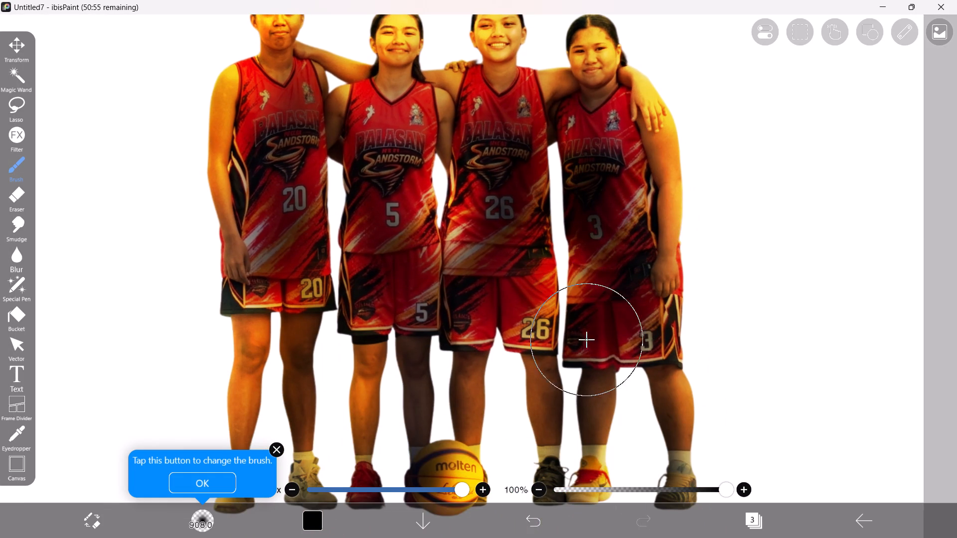
{"action": "left_click_drag", "start_coordinate": [583, 349], "coordinate": [602, 109]}
Airbrush black shading over the faces of players 26, 3 and 5.
{"action": "key", "text": "space"}
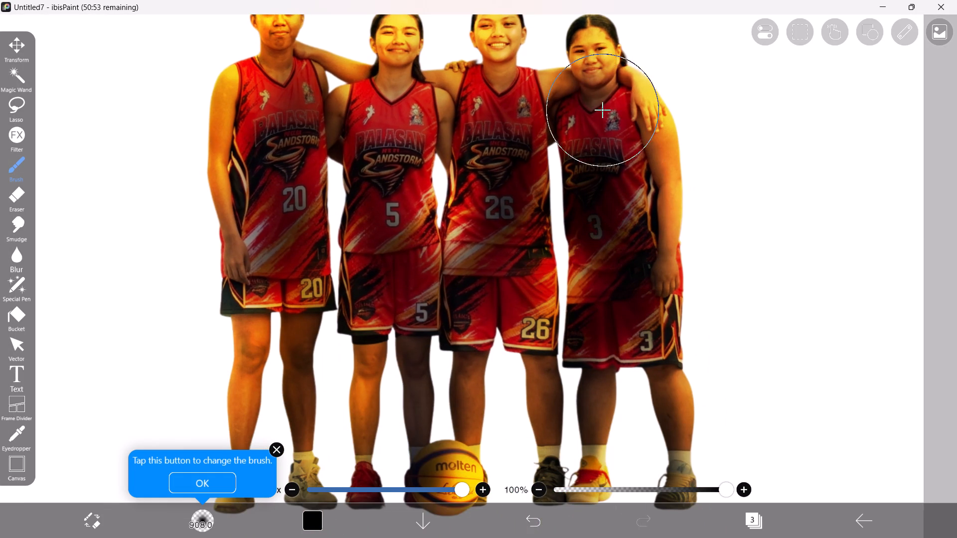
{"action": "left_click_drag", "start_coordinate": [589, 77], "coordinate": [592, 119]}
{"action": "key", "text": "space"}
{"action": "key", "text": "space"}
{"action": "scroll", "coordinate": [500, 94], "scroll_direction": "up", "scroll_amount": 2}
{"action": "left_click_drag", "start_coordinate": [522, 79], "coordinate": [500, 116]}
{"action": "key", "text": "space"}
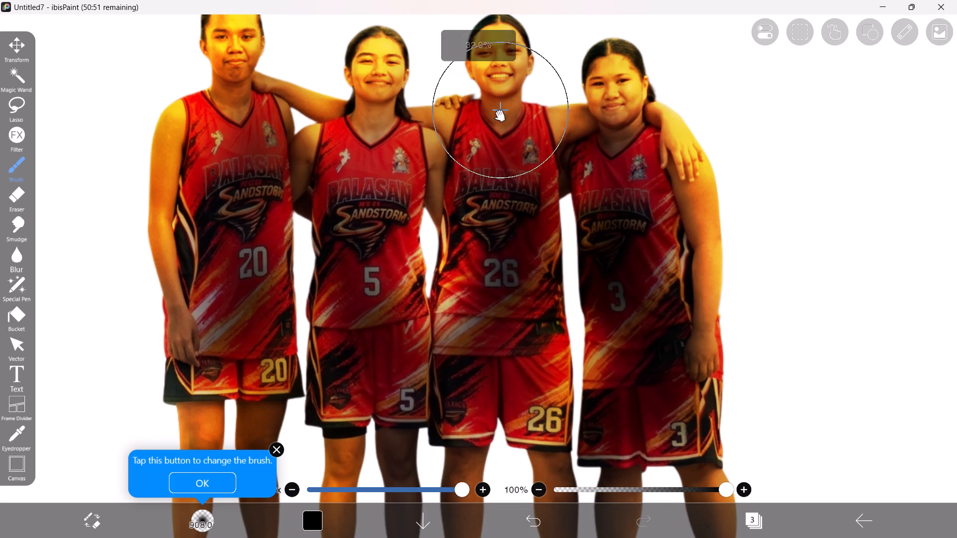
{"action": "left_click_drag", "start_coordinate": [500, 116], "coordinate": [500, 115]}
{"action": "key", "text": "space"}
{"action": "key", "text": "space"}
{"action": "key", "text": "space"}
{"action": "left_click_drag", "start_coordinate": [515, 80], "coordinate": [529, 156]}
{"action": "scroll", "coordinate": [521, 164], "scroll_direction": "up", "scroll_amount": 1}
{"action": "left_click_drag", "start_coordinate": [515, 141], "coordinate": [521, 122]}
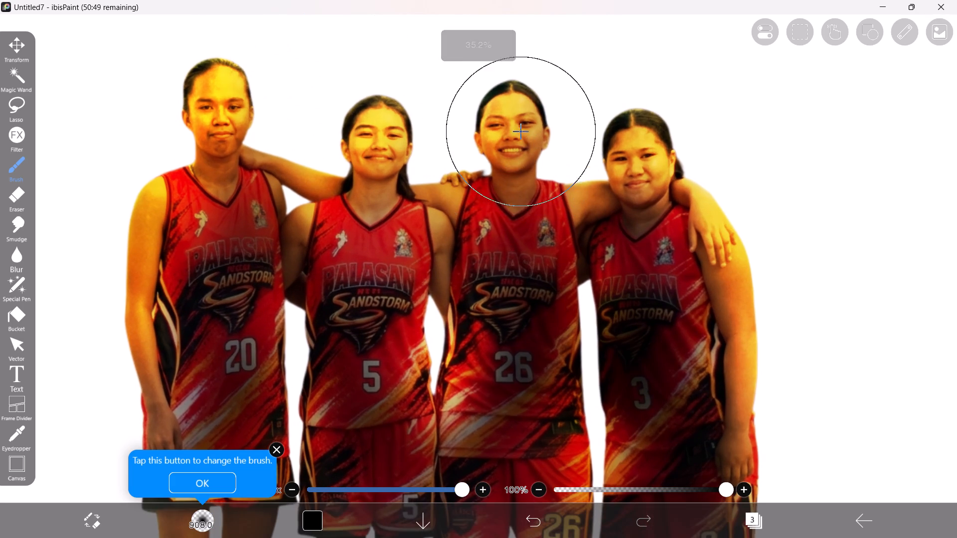
{"action": "left_click_drag", "start_coordinate": [521, 122], "coordinate": [523, 109]}
{"action": "left_click_drag", "start_coordinate": [613, 161], "coordinate": [594, 147]}
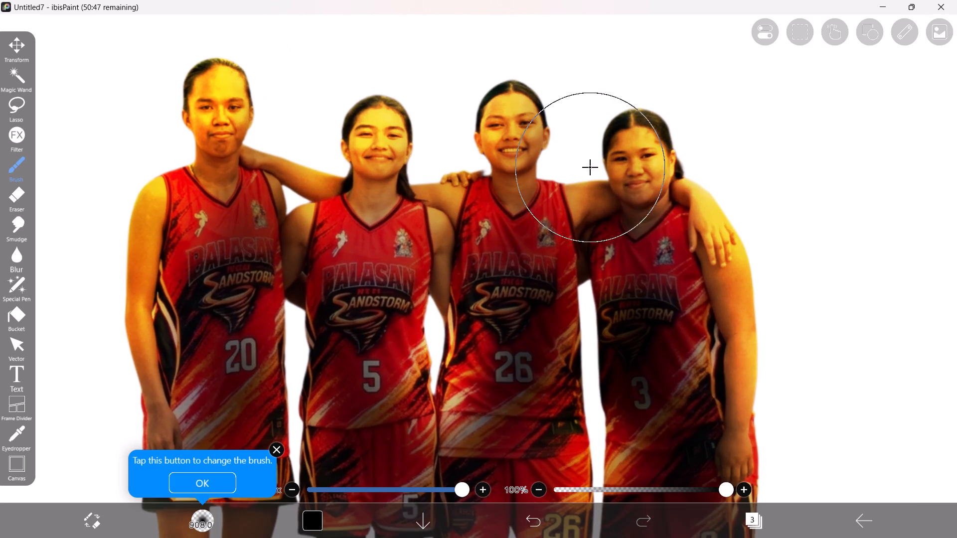
{"action": "left_click_drag", "start_coordinate": [406, 142], "coordinate": [378, 170]}
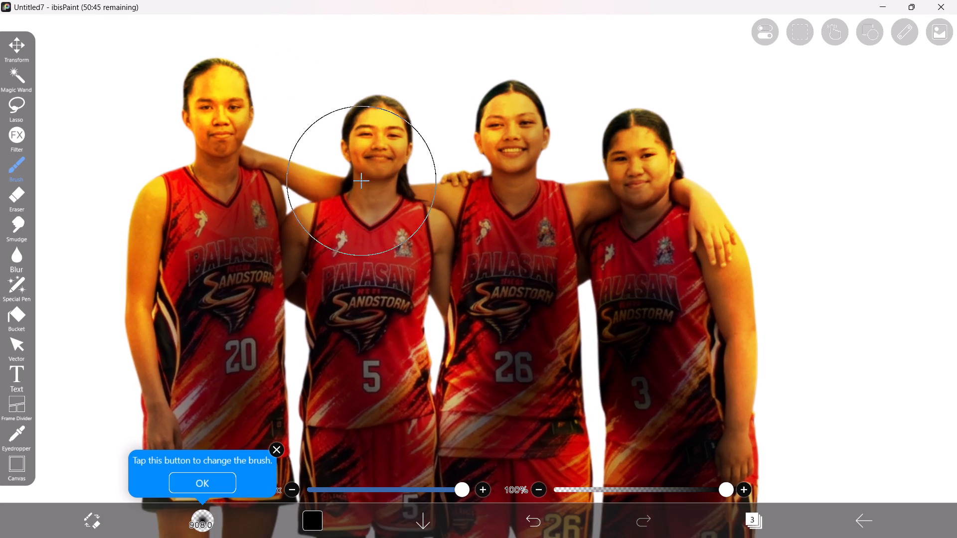
{"action": "left_click_drag", "start_coordinate": [378, 170], "coordinate": [380, 169]}
Airbrush black shading over player 20's face and neck.
{"action": "left_click_drag", "start_coordinate": [237, 87], "coordinate": [211, 153]}
{"action": "left_click_drag", "start_coordinate": [199, 131], "coordinate": [228, 153]}
{"action": "left_click_drag", "start_coordinate": [211, 136], "coordinate": [220, 159]}
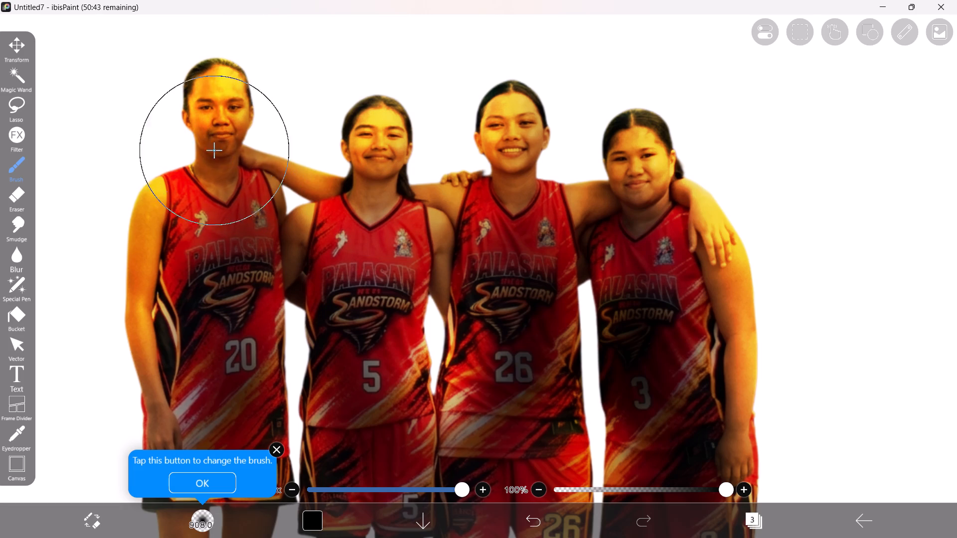
{"action": "left_click_drag", "start_coordinate": [220, 159], "coordinate": [218, 148]}
{"action": "left_click_drag", "start_coordinate": [217, 159], "coordinate": [223, 163]}
{"action": "left_click_drag", "start_coordinate": [213, 150], "coordinate": [244, 189]}
Airbrush black shading from player 5's neck across the shoulder to the edge of player 20's jersey.
{"action": "left_click_drag", "start_coordinate": [390, 160], "coordinate": [287, 243]}
{"action": "left_click_drag", "start_coordinate": [284, 270], "coordinate": [282, 276]}
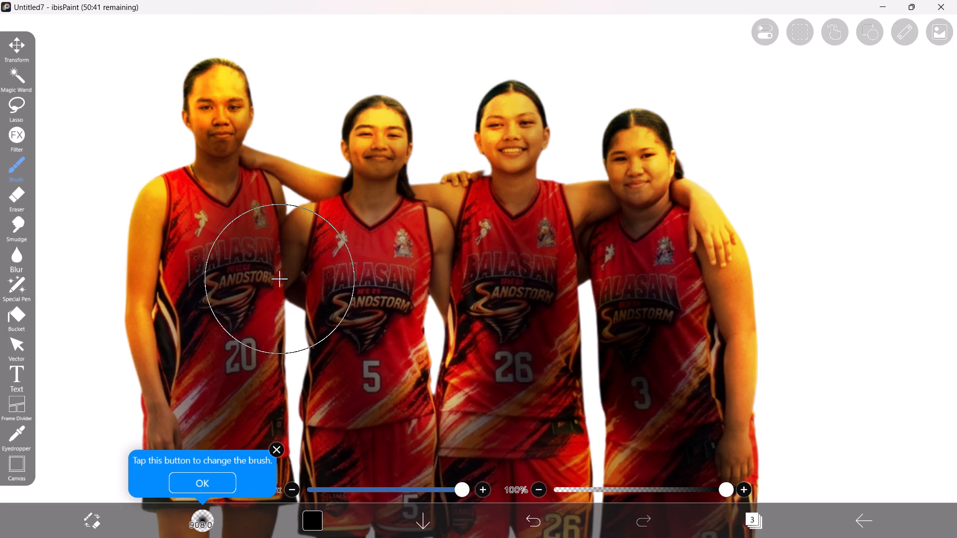
{"action": "left_click_drag", "start_coordinate": [282, 276], "coordinate": [284, 266]}
Airbrush black shading down player 26's jersey and shorts on the side beside player 5.
{"action": "key", "text": "space"}
{"action": "scroll", "coordinate": [388, 320], "scroll_direction": "down", "scroll_amount": 4}
{"action": "key", "text": "space"}
{"action": "key", "text": "space"}
{"action": "key", "text": "space"}
{"action": "key", "text": "space"}
{"action": "key", "text": "space"}
{"action": "key", "text": "space"}
{"action": "key", "text": "space"}
{"action": "left_click_drag", "start_coordinate": [480, 433], "coordinate": [458, 337]}
{"action": "scroll", "coordinate": [458, 328], "scroll_direction": "up", "scroll_amount": 3}
{"action": "left_click_drag", "start_coordinate": [431, 167], "coordinate": [423, 238]}
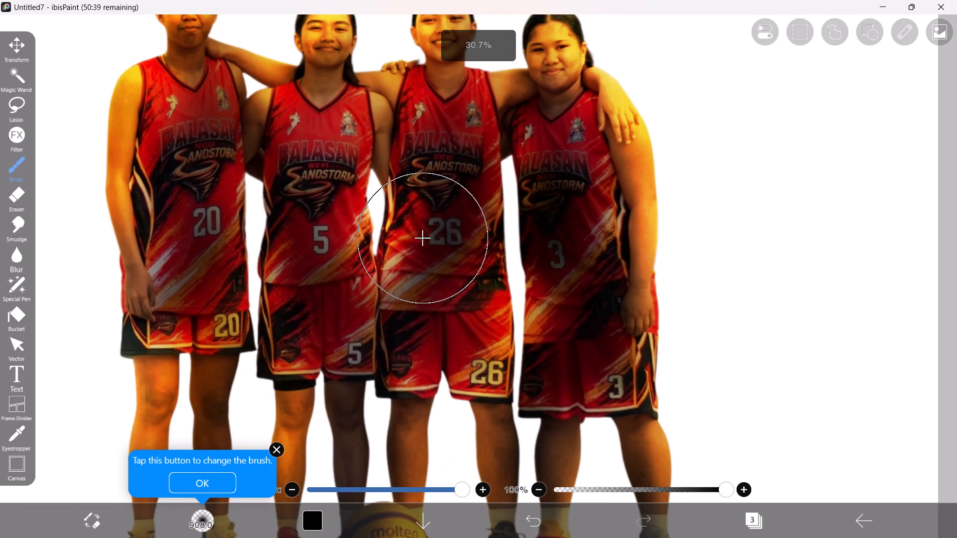
{"action": "left_click_drag", "start_coordinate": [431, 253], "coordinate": [413, 402]}
Airbrush black shading down player 26's leg behind the ball.
{"action": "key", "text": "space"}
{"action": "scroll", "coordinate": [444, 348], "scroll_direction": "down", "scroll_amount": 3}
{"action": "key", "text": "space"}
{"action": "left_click_drag", "start_coordinate": [450, 408], "coordinate": [454, 345]}
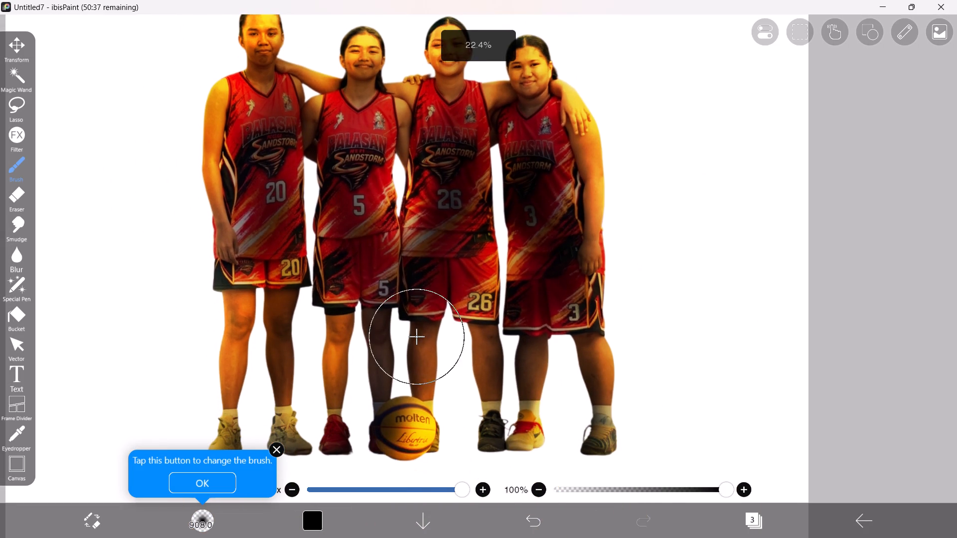
{"action": "left_click_drag", "start_coordinate": [414, 320], "coordinate": [421, 417]}
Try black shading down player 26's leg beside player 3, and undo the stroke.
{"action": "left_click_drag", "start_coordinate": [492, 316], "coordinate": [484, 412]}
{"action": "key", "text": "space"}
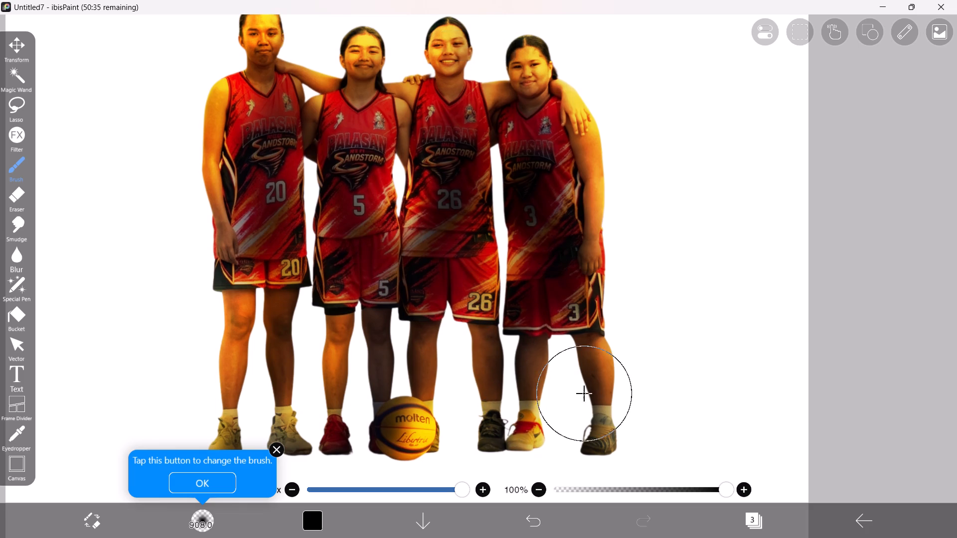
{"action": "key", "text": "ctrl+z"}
Airbrush more black shading down player 3's jersey and over the shorts.
{"action": "scroll", "coordinate": [593, 345], "scroll_direction": "up", "scroll_amount": 3}
{"action": "key", "text": "space"}
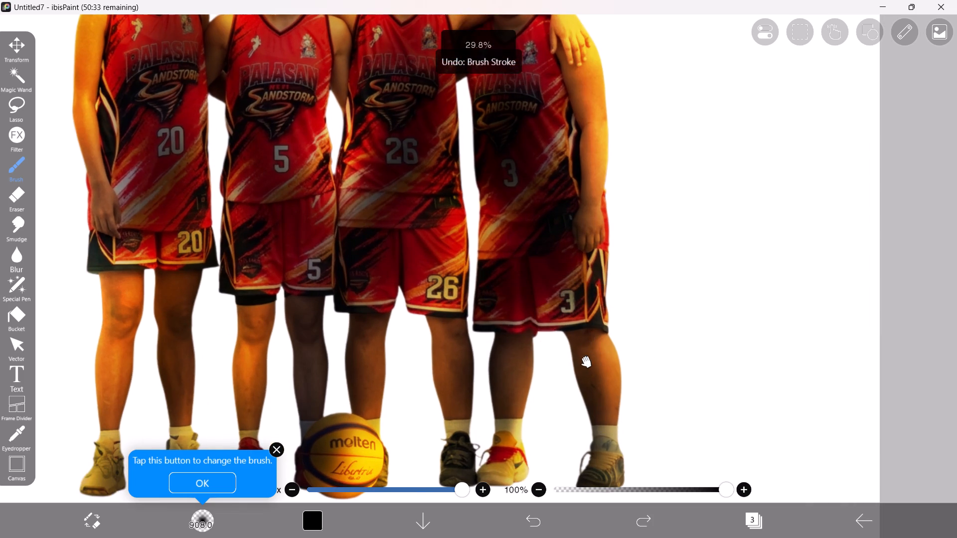
{"action": "left_click_drag", "start_coordinate": [597, 357], "coordinate": [609, 407]}
{"action": "key", "text": "space"}
{"action": "scroll", "coordinate": [622, 370], "scroll_direction": "down", "scroll_amount": 3}
{"action": "key", "text": "space"}
{"action": "key", "text": "space"}
{"action": "key", "text": "space"}
{"action": "key", "text": "space"}
{"action": "key", "text": "space"}
{"action": "left_click_drag", "start_coordinate": [596, 255], "coordinate": [609, 308]}
{"action": "scroll", "coordinate": [609, 311], "scroll_direction": "up", "scroll_amount": 1}
{"action": "left_click_drag", "start_coordinate": [555, 285], "coordinate": [526, 381]}
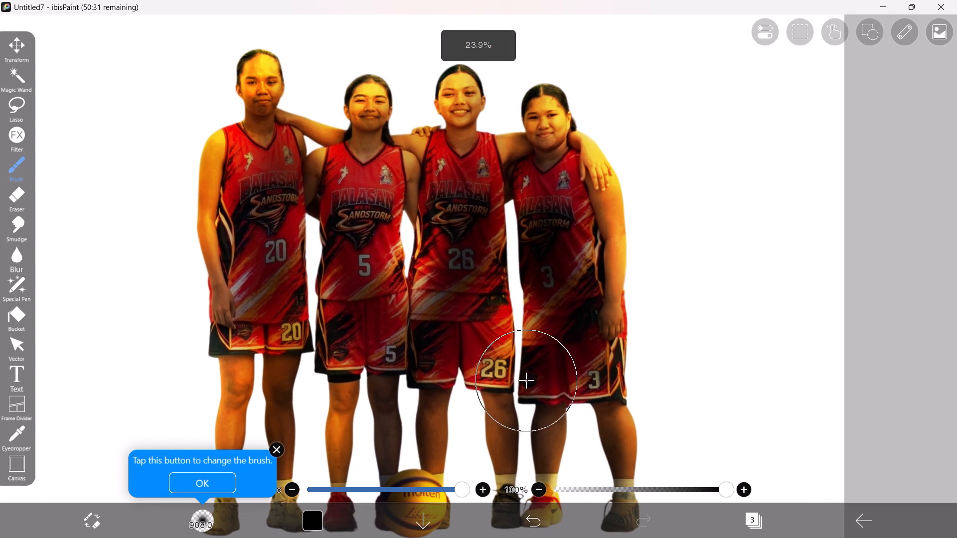
{"action": "left_click_drag", "start_coordinate": [526, 381], "coordinate": [540, 338]}
Airbrush black shading over player 5's neck, jersey and shorts.
{"action": "key", "text": "space"}
{"action": "left_click_drag", "start_coordinate": [376, 274], "coordinate": [366, 158]}
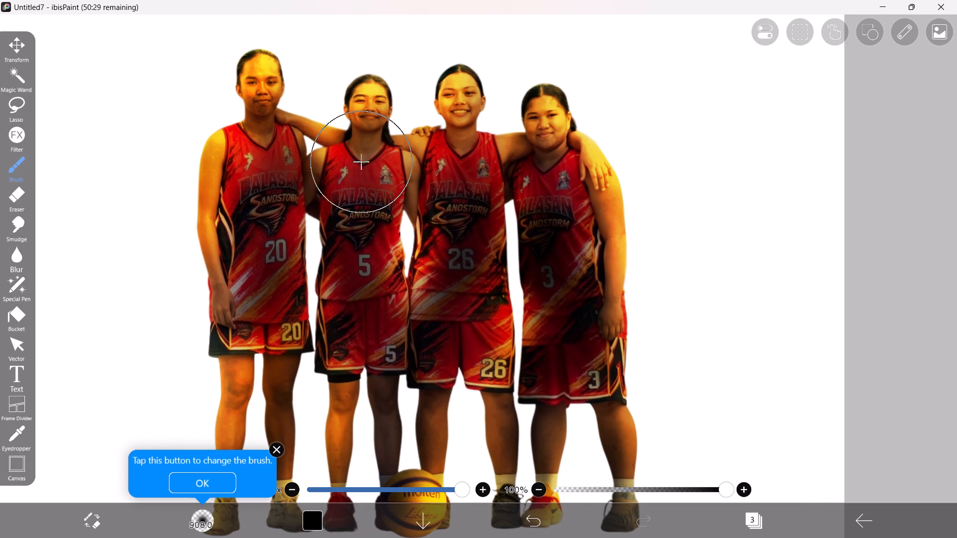
{"action": "left_click_drag", "start_coordinate": [366, 158], "coordinate": [396, 213]}
{"action": "left_click_drag", "start_coordinate": [368, 289], "coordinate": [340, 340]}
Airbrush black shading down player 20's jersey to the shorts and back up to the chest.
{"action": "key", "text": "space"}
{"action": "left_click_drag", "start_coordinate": [270, 243], "coordinate": [218, 347]}
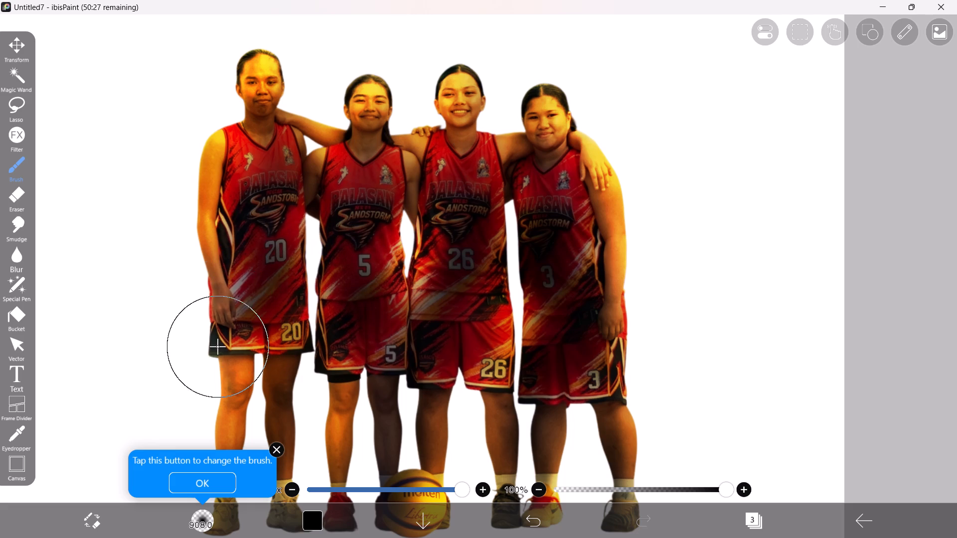
{"action": "left_click_drag", "start_coordinate": [218, 347], "coordinate": [261, 140]}
Airbrush more black shading over player 20's face up to the forehead.
{"action": "key", "text": "space"}
{"action": "key", "text": "space"}
{"action": "key", "text": "space"}
{"action": "scroll", "coordinate": [276, 144], "scroll_direction": "down", "scroll_amount": 3}
{"action": "key", "text": "space"}
{"action": "scroll", "coordinate": [277, 141], "scroll_direction": "up", "scroll_amount": 3}
{"action": "left_click_drag", "start_coordinate": [258, 108], "coordinate": [248, 69]}
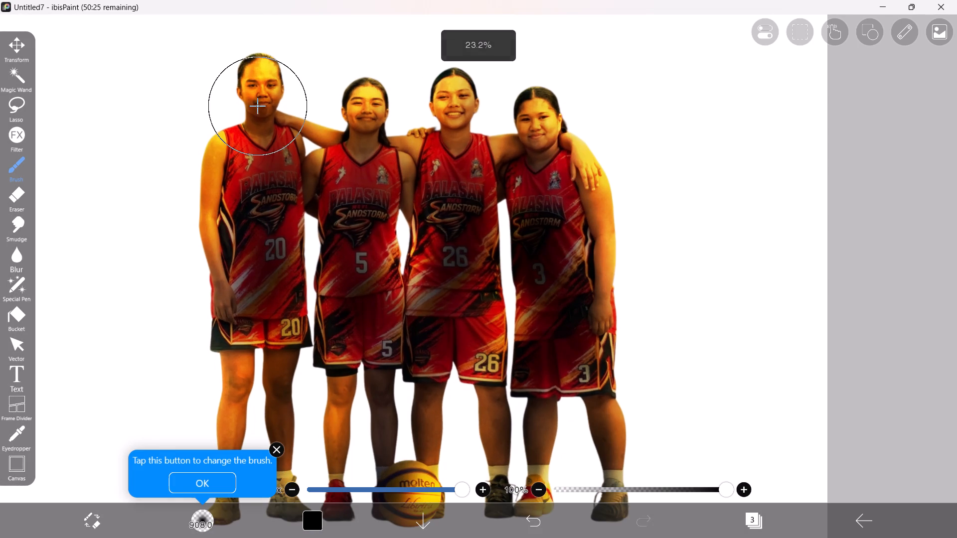
{"action": "left_click_drag", "start_coordinate": [248, 69], "coordinate": [246, 65]}
Deepen the black shading on the faces of players 5, 20 and 26.
{"action": "key", "text": "space"}
{"action": "scroll", "coordinate": [248, 65], "scroll_direction": "down", "scroll_amount": 7}
{"action": "key", "text": "space"}
{"action": "key", "text": "space"}
{"action": "key", "text": "space"}
{"action": "key", "text": "space"}
{"action": "key", "text": "space"}
{"action": "key", "text": "space"}
{"action": "key", "text": "space"}
{"action": "key", "text": "space"}
{"action": "key", "text": "space"}
{"action": "key", "text": "space"}
{"action": "key", "text": "space"}
{"action": "key", "text": "space"}
{"action": "key", "text": "space"}
{"action": "key", "text": "space"}
{"action": "key", "text": "space"}
{"action": "left_click_drag", "start_coordinate": [272, 79], "coordinate": [332, 173]}
{"action": "scroll", "coordinate": [358, 211], "scroll_direction": "up", "scroll_amount": 5}
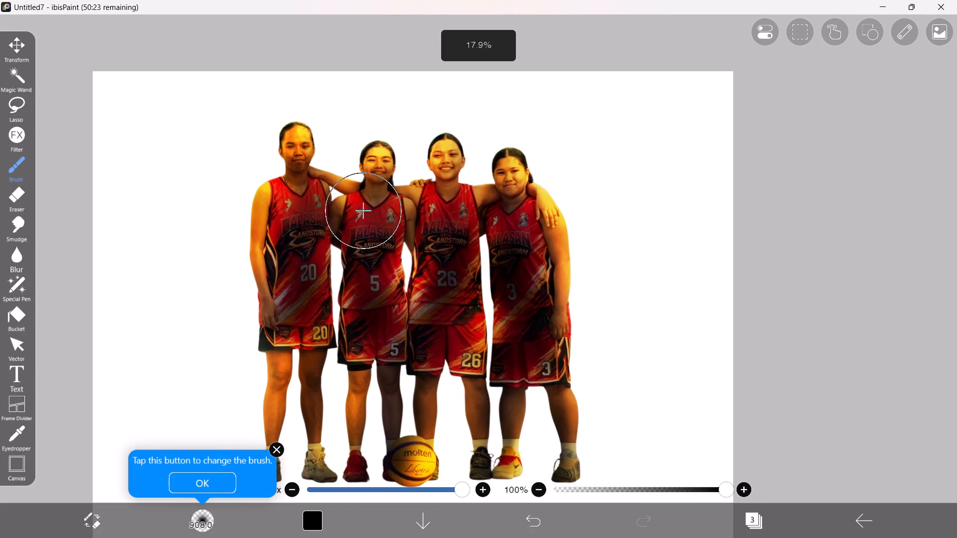
{"action": "key", "text": "space"}
{"action": "key", "text": "space"}
{"action": "key", "text": "space"}
{"action": "scroll", "coordinate": [384, 148], "scroll_direction": "up", "scroll_amount": 7}
{"action": "left_click_drag", "start_coordinate": [395, 162], "coordinate": [388, 175]}
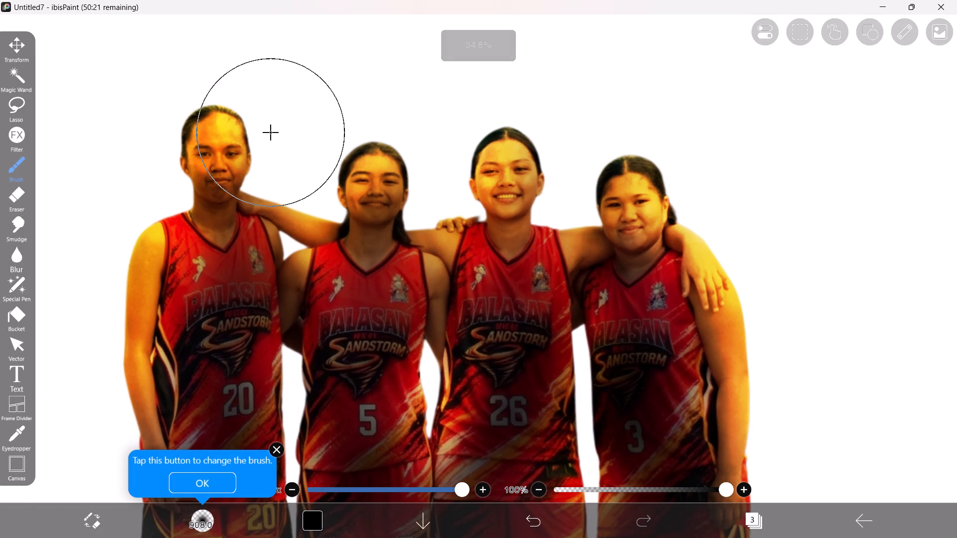
{"action": "left_click_drag", "start_coordinate": [249, 115], "coordinate": [239, 126]}
{"action": "left_click_drag", "start_coordinate": [483, 150], "coordinate": [482, 185]}
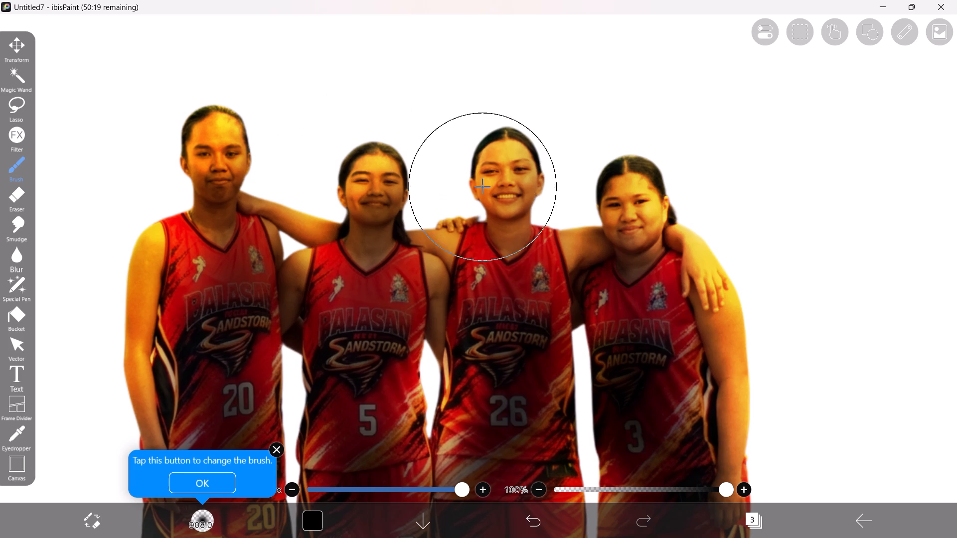
{"action": "left_click_drag", "start_coordinate": [482, 185], "coordinate": [483, 179]}
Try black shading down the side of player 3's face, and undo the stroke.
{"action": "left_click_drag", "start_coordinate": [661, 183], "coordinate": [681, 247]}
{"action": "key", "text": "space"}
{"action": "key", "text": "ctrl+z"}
Airbrush black shading from player 3's chin down over the neckline.
{"action": "left_click_drag", "start_coordinate": [639, 231], "coordinate": [656, 255]}
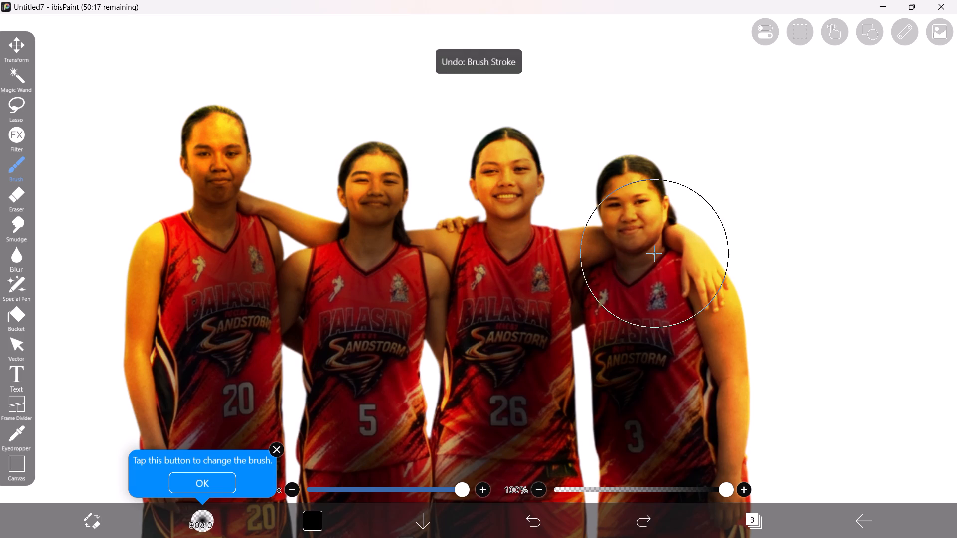
Airbrush black shading down player 20's legs from the shorts toward the shoes.
{"action": "key", "text": "space"}
{"action": "scroll", "coordinate": [675, 251], "scroll_direction": "down", "scroll_amount": 8}
{"action": "key", "text": "space"}
{"action": "key", "text": "space"}
{"action": "key", "text": "space"}
{"action": "key", "text": "space"}
{"action": "key", "text": "space"}
{"action": "key", "text": "space"}
{"action": "key", "text": "space"}
{"action": "key", "text": "space"}
{"action": "left_click_drag", "start_coordinate": [660, 315], "coordinate": [652, 275]}
{"action": "scroll", "coordinate": [460, 348], "scroll_direction": "up", "scroll_amount": 8}
{"action": "left_click_drag", "start_coordinate": [469, 322], "coordinate": [459, 391]}
{"action": "left_click_drag", "start_coordinate": [459, 388], "coordinate": [421, 499]}
{"action": "left_click_drag", "start_coordinate": [440, 365], "coordinate": [439, 492]}
Airbrush black shading down player 20's outer arm and back up to the shoulder.
{"action": "key", "text": "space"}
{"action": "scroll", "coordinate": [482, 392], "scroll_direction": "down", "scroll_amount": 4}
{"action": "key", "text": "space"}
{"action": "left_click_drag", "start_coordinate": [492, 305], "coordinate": [428, 325]}
{"action": "left_click_drag", "start_coordinate": [380, 232], "coordinate": [376, 288]}
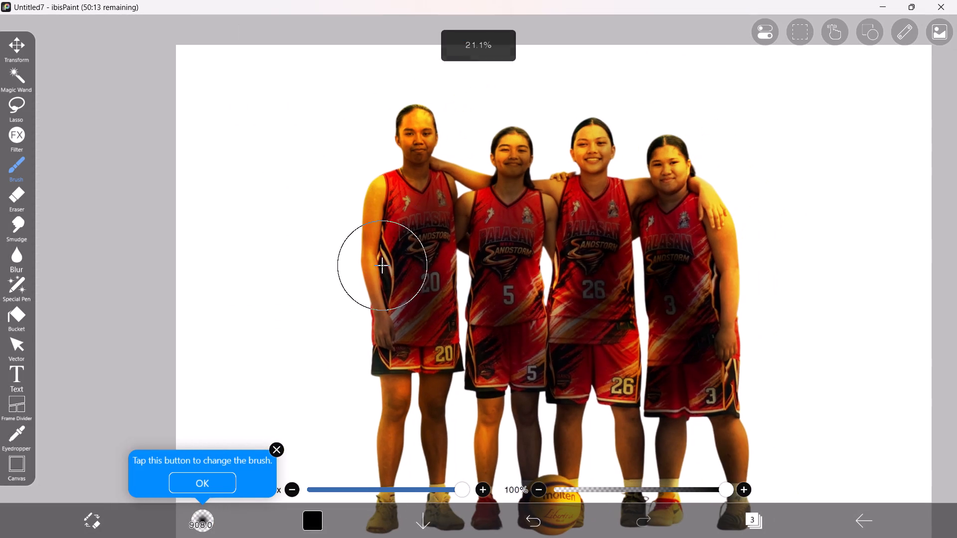
{"action": "left_click_drag", "start_coordinate": [376, 288], "coordinate": [389, 198]}
Airbrush black shading across the waists of players 5 and 20 and over the side of player 5's jersey.
{"action": "key", "text": "space"}
{"action": "key", "text": "space"}
{"action": "left_click_drag", "start_coordinate": [536, 315], "coordinate": [551, 315]}
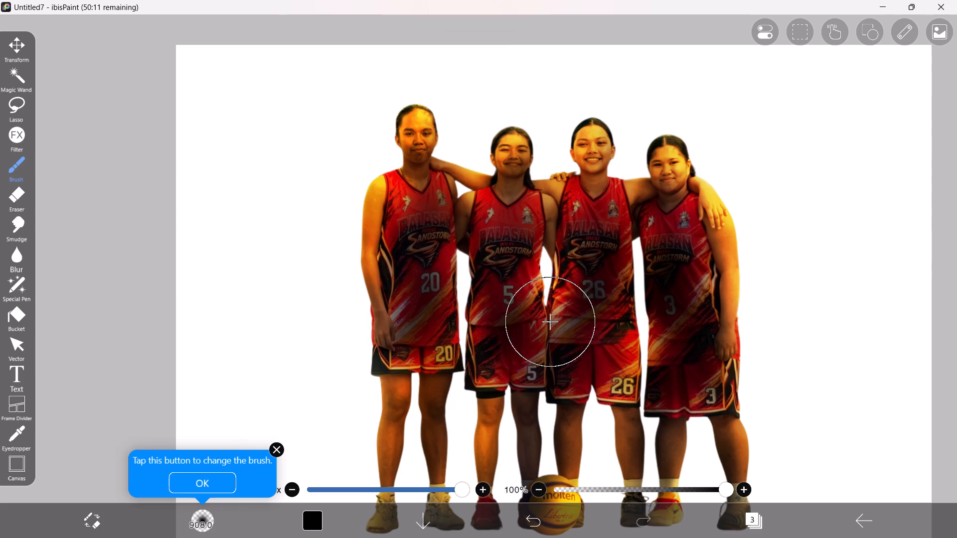
{"action": "left_click_drag", "start_coordinate": [551, 315], "coordinate": [421, 340]}
{"action": "key", "text": "space"}
{"action": "left_click_drag", "start_coordinate": [536, 284], "coordinate": [519, 303]}
Airbrush black shading over player 26's shorts, around the number and toward player 3.
{"action": "key", "text": "space"}
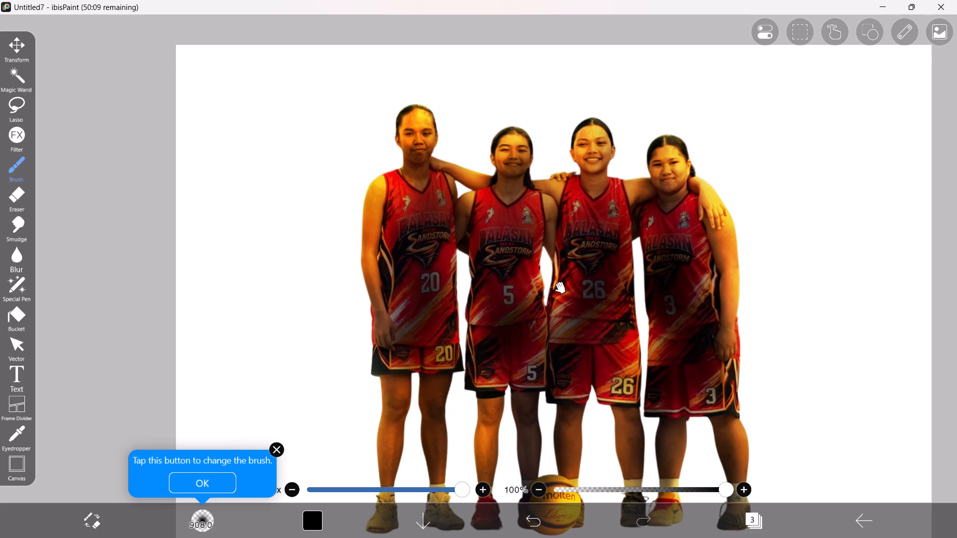
{"action": "left_click_drag", "start_coordinate": [569, 282], "coordinate": [553, 303]}
{"action": "key", "text": "space"}
{"action": "key", "text": "space"}
{"action": "key", "text": "space"}
{"action": "key", "text": "space"}
{"action": "key", "text": "space"}
{"action": "left_click_drag", "start_coordinate": [599, 383], "coordinate": [618, 405]}
{"action": "left_click_drag", "start_coordinate": [638, 393], "coordinate": [619, 415]}
{"action": "left_click_drag", "start_coordinate": [613, 414], "coordinate": [602, 432]}
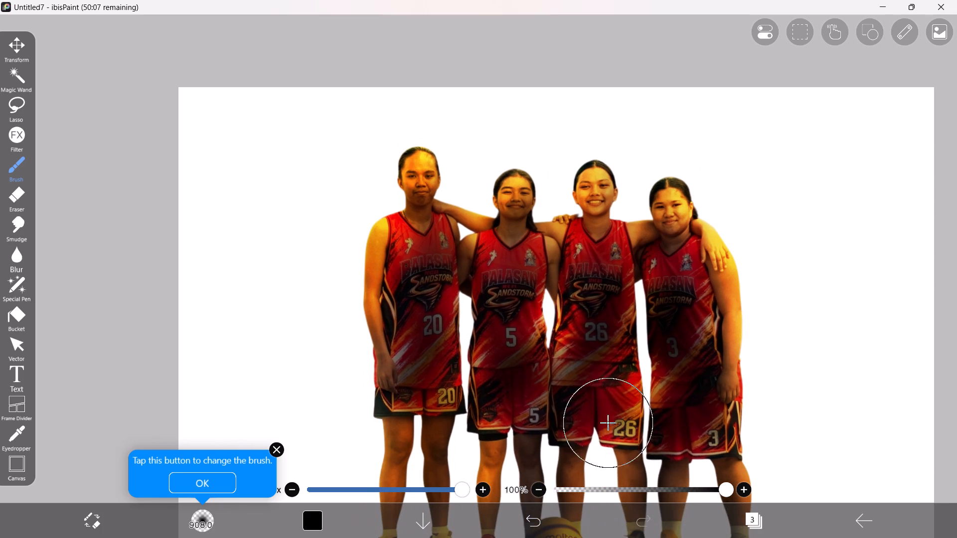
{"action": "left_click_drag", "start_coordinate": [602, 432], "coordinate": [603, 431]}
{"action": "left_click_drag", "start_coordinate": [652, 405], "coordinate": [638, 431]}
Airbrush black shading down player 3's jersey from the number to the shorts.
{"action": "key", "text": "space"}
{"action": "key", "text": "space"}
{"action": "key", "text": "space"}
{"action": "key", "text": "space"}
{"action": "key", "text": "space"}
{"action": "key", "text": "space"}
{"action": "key", "text": "space"}
{"action": "key", "text": "space"}
{"action": "key", "text": "space"}
{"action": "left_click_drag", "start_coordinate": [726, 394], "coordinate": [646, 329]}
{"action": "left_click_drag", "start_coordinate": [590, 296], "coordinate": [570, 360]}
Examine the overall black shading across the whole team photo.
{"action": "key", "text": "space"}
{"action": "key", "text": "space"}
{"action": "key", "text": "space"}
{"action": "key", "text": "space"}
{"action": "scroll", "coordinate": [588, 329], "scroll_direction": "down", "scroll_amount": 4}
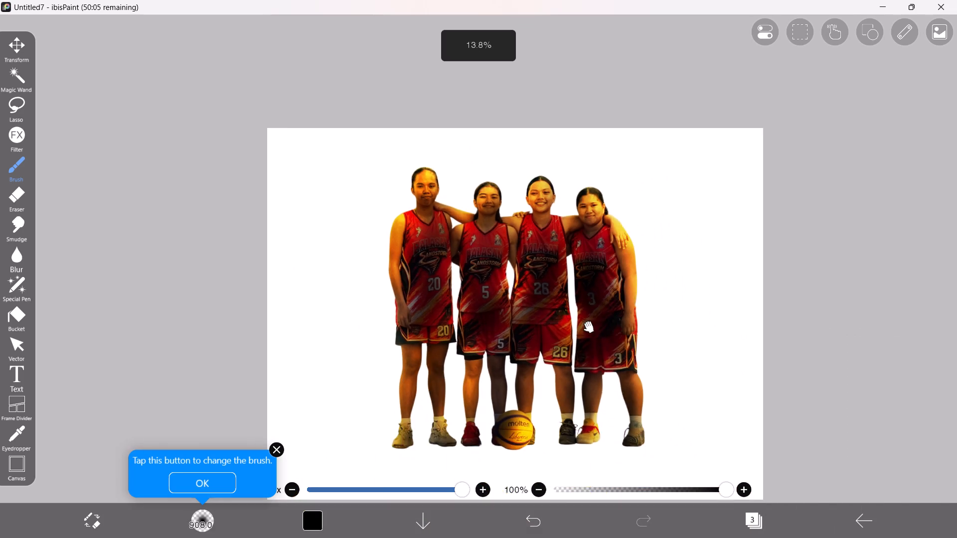
{"action": "scroll", "coordinate": [589, 327], "scroll_direction": "down", "scroll_amount": 2}
{"action": "key", "text": "space"}
{"action": "key", "text": "space"}
{"action": "key", "text": "space"}
{"action": "key", "text": "space"}
{"action": "key", "text": "space"}
{"action": "key", "text": "space"}
{"action": "key", "text": "space"}
{"action": "key", "text": "space"}
{"action": "key", "text": "space"}
{"action": "key", "text": "space"}
{"action": "key", "text": "space"}
{"action": "key", "text": "space"}
{"action": "key", "text": "space"}
{"action": "key", "text": "space"}
{"action": "key", "text": "space"}
{"action": "key", "text": "space"}
{"action": "key", "text": "space"}
{"action": "key", "text": "space"}
{"action": "key", "text": "space"}
{"action": "key", "text": "space"}
{"action": "scroll", "coordinate": [619, 342], "scroll_direction": "up", "scroll_amount": 4}
{"action": "scroll", "coordinate": [619, 341], "scroll_direction": "down", "scroll_amount": 3}
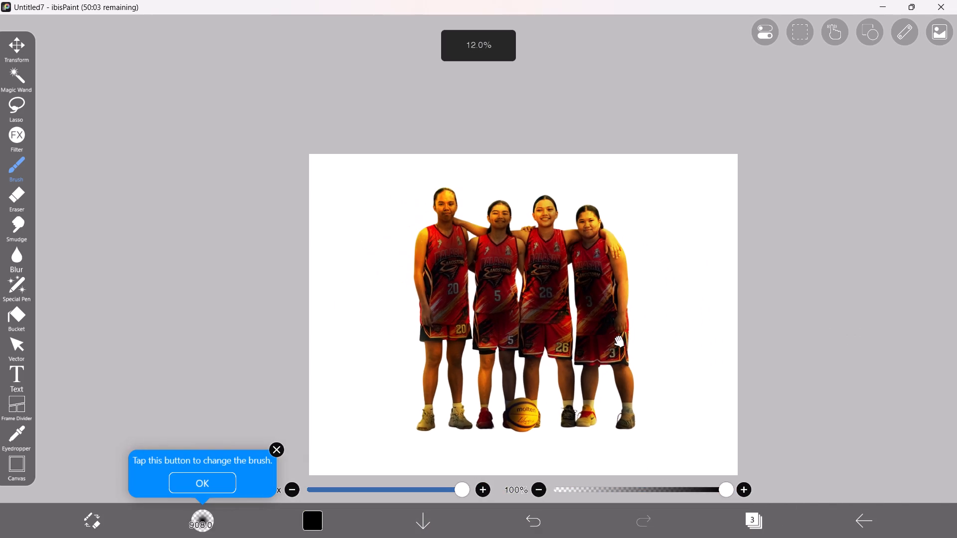
{"action": "key", "text": "space"}
{"action": "key", "text": "space"}
{"action": "key", "text": "space"}
{"action": "key", "text": "space"}
{"action": "key", "text": "space"}
{"action": "key", "text": "space"}
{"action": "key", "text": "space"}
{"action": "key", "text": "space"}
{"action": "key", "text": "space"}
{"action": "key", "text": "space"}
{"action": "key", "text": "space"}
{"action": "key", "text": "space"}
{"action": "key", "text": "space"}
{"action": "key", "text": "space"}
{"action": "key", "text": "space"}
{"action": "key", "text": "space"}
{"action": "key", "text": "space"}
{"action": "key", "text": "space"}
{"action": "key", "text": "space"}
{"action": "key", "text": "space"}
Airbrush black shading down player 26's face to the neck.
{"action": "left_click_drag", "start_coordinate": [563, 266], "coordinate": [551, 286]}
{"action": "scroll", "coordinate": [538, 285], "scroll_direction": "up", "scroll_amount": 6}
{"action": "left_click_drag", "start_coordinate": [526, 188], "coordinate": [535, 222]}
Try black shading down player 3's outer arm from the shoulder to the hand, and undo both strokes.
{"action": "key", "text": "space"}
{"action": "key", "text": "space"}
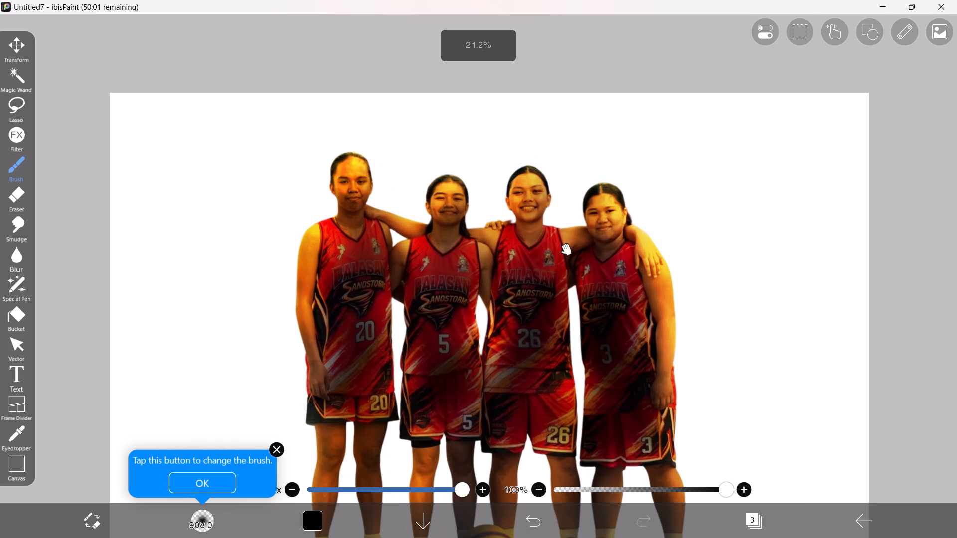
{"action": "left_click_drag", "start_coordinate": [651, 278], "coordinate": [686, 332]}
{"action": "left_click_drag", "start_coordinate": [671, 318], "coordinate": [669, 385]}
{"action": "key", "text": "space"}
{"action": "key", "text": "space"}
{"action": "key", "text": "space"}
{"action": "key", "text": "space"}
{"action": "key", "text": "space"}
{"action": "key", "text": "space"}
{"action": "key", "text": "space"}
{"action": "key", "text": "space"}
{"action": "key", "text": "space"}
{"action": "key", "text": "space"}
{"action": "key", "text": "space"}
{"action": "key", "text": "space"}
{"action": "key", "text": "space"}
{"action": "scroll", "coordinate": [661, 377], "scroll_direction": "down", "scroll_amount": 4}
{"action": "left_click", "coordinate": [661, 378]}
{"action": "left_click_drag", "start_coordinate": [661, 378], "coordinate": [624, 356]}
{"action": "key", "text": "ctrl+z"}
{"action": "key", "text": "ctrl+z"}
Airbrush black shading in short strokes down player 3's shoulder and upper arm.
{"action": "key", "text": "space"}
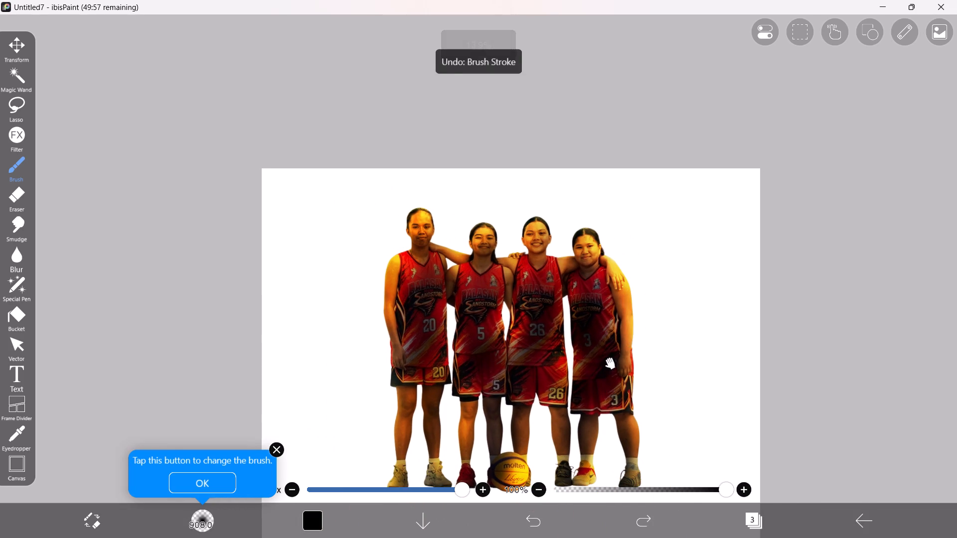
{"action": "scroll", "coordinate": [610, 363], "scroll_direction": "up", "scroll_amount": 1}
{"action": "left_click_drag", "start_coordinate": [609, 261], "coordinate": [623, 281]}
{"action": "left_click_drag", "start_coordinate": [629, 299], "coordinate": [637, 325]}
Airbrush black shading down player 20's outer shoulder and upper arm with two strokes.
{"action": "key", "text": "space"}
{"action": "scroll", "coordinate": [604, 338], "scroll_direction": "down", "scroll_amount": 2}
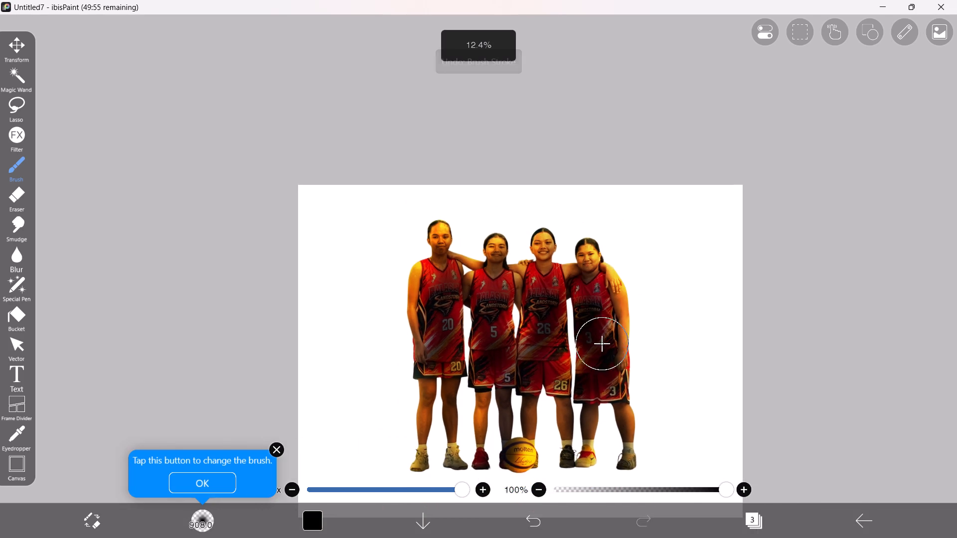
{"action": "key", "text": "space"}
{"action": "key", "text": "space"}
{"action": "key", "text": "space"}
{"action": "key", "text": "space"}
{"action": "key", "text": "space"}
{"action": "key", "text": "space"}
{"action": "key", "text": "space"}
{"action": "key", "text": "space"}
{"action": "key", "text": "space"}
{"action": "key", "text": "space"}
{"action": "key", "text": "space"}
{"action": "key", "text": "space"}
{"action": "key", "text": "space"}
{"action": "left_click_drag", "start_coordinate": [573, 349], "coordinate": [473, 301]}
{"action": "scroll", "coordinate": [316, 237], "scroll_direction": "up", "scroll_amount": 6}
{"action": "left_click_drag", "start_coordinate": [340, 216], "coordinate": [329, 264]}
{"action": "left_click_drag", "start_coordinate": [332, 215], "coordinate": [322, 249]}
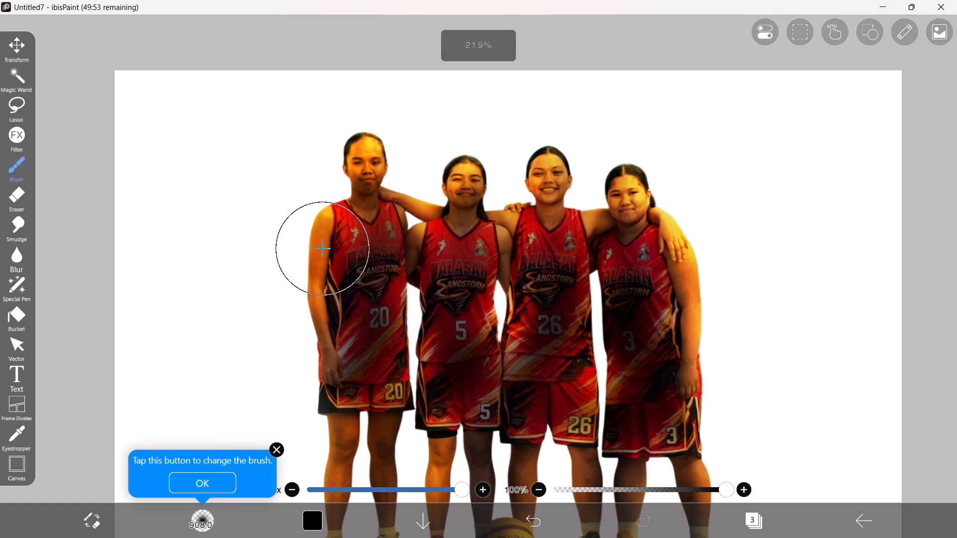
Airbrush black shading down player 5's brightly lit leg from the knee to the shoe with repeated strokes.
{"action": "key", "text": "space"}
{"action": "scroll", "coordinate": [382, 243], "scroll_direction": "down", "scroll_amount": 3}
{"action": "key", "text": "space"}
{"action": "left_click_drag", "start_coordinate": [525, 354], "coordinate": [498, 328]}
{"action": "scroll", "coordinate": [441, 372], "scroll_direction": "up", "scroll_amount": 2}
{"action": "key", "text": "space"}
{"action": "scroll", "coordinate": [410, 390], "scroll_direction": "up", "scroll_amount": 4}
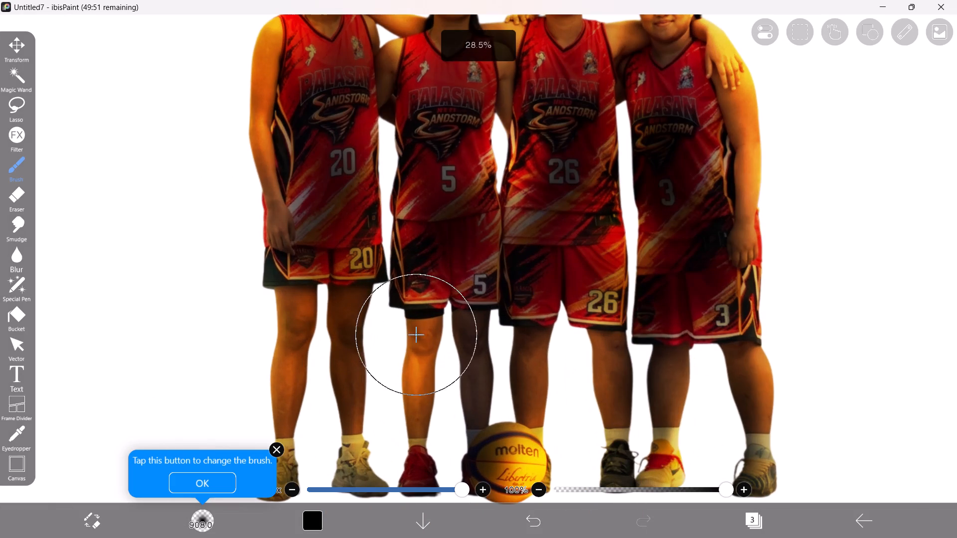
{"action": "left_click_drag", "start_coordinate": [416, 332], "coordinate": [404, 401]}
{"action": "key", "text": "space"}
{"action": "scroll", "coordinate": [450, 372], "scroll_direction": "down", "scroll_amount": 3}
{"action": "key", "text": "space"}
{"action": "key", "text": "space"}
{"action": "key", "text": "space"}
{"action": "key", "text": "space"}
{"action": "key", "text": "space"}
{"action": "key", "text": "space"}
{"action": "key", "text": "space"}
{"action": "key", "text": "space"}
{"action": "key", "text": "space"}
{"action": "key", "text": "space"}
{"action": "left_click_drag", "start_coordinate": [569, 373], "coordinate": [504, 365]}
{"action": "scroll", "coordinate": [406, 393], "scroll_direction": "up", "scroll_amount": 3}
{"action": "left_click_drag", "start_coordinate": [360, 357], "coordinate": [350, 392]}
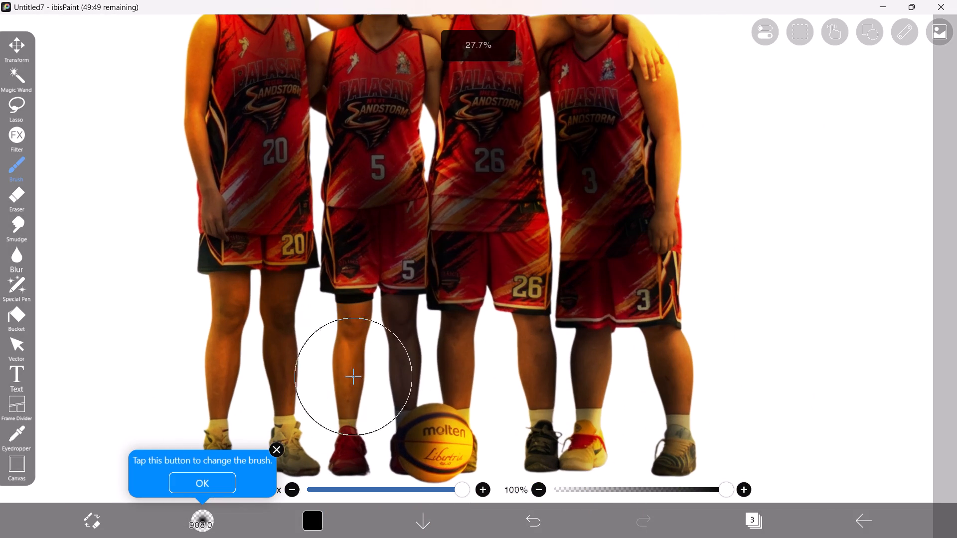
{"action": "left_click_drag", "start_coordinate": [350, 392], "coordinate": [349, 399]}
{"action": "left_click_drag", "start_coordinate": [353, 362], "coordinate": [362, 439]}
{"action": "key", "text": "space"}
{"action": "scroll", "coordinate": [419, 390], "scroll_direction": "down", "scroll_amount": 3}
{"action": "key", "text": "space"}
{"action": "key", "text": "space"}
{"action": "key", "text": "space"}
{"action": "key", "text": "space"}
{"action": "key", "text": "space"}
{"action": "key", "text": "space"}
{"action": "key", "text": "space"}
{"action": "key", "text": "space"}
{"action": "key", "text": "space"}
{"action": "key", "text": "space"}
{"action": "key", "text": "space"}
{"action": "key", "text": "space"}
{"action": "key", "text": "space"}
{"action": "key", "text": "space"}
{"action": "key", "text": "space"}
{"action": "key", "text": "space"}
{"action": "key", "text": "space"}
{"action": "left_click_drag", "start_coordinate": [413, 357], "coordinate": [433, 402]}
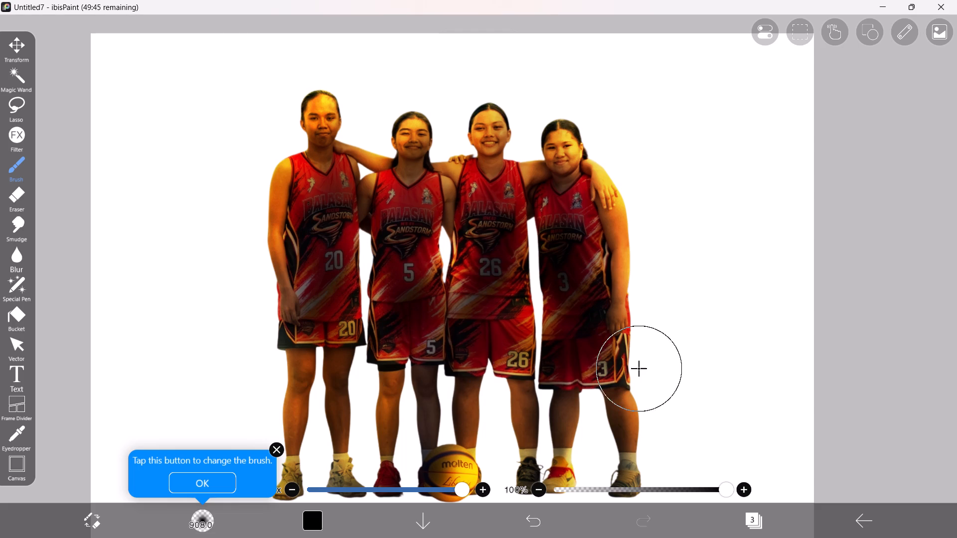
Save the image as a transparent PSD named isportsz in the Downloads folder.
{"action": "left_click", "coordinate": [854, 516]}
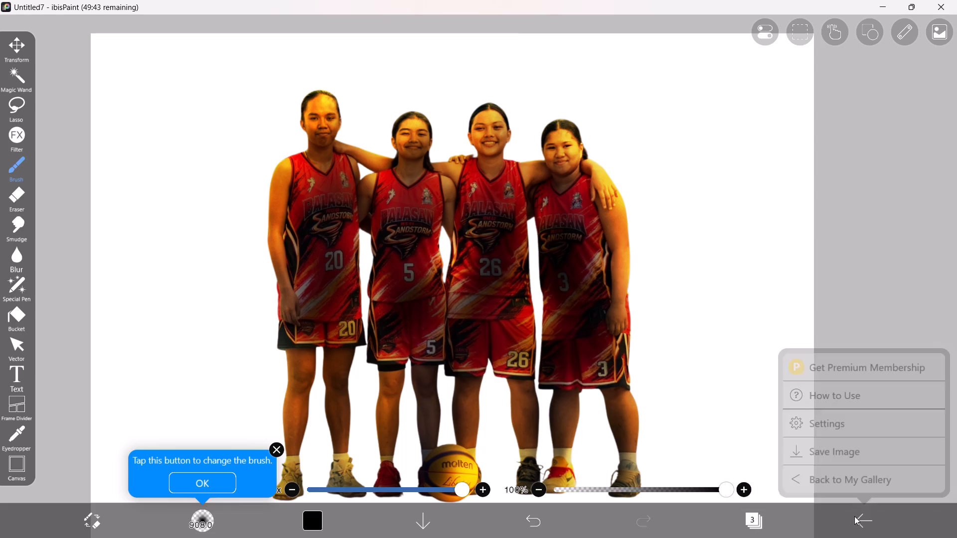
{"action": "left_click", "coordinate": [865, 456]}
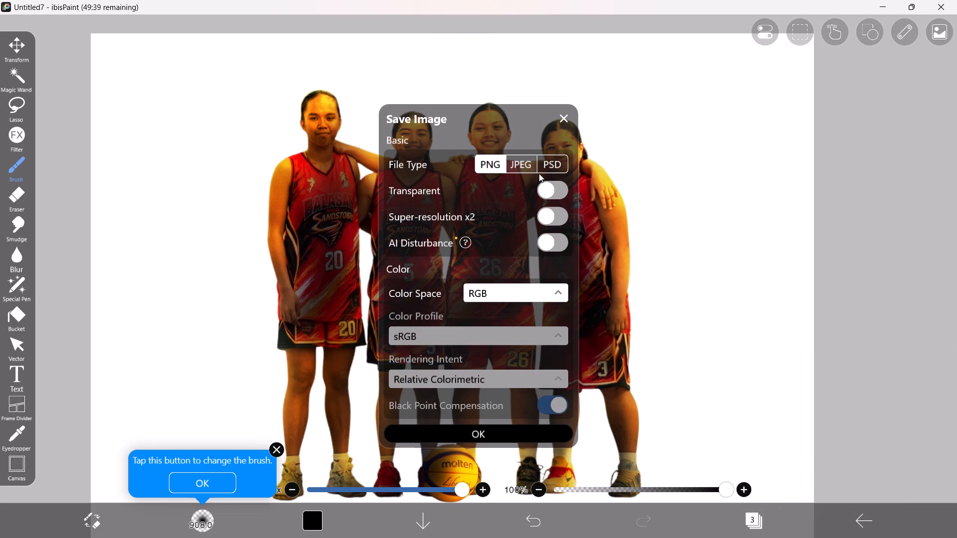
{"action": "left_click", "coordinate": [550, 168]}
{"action": "left_click", "coordinate": [556, 192]}
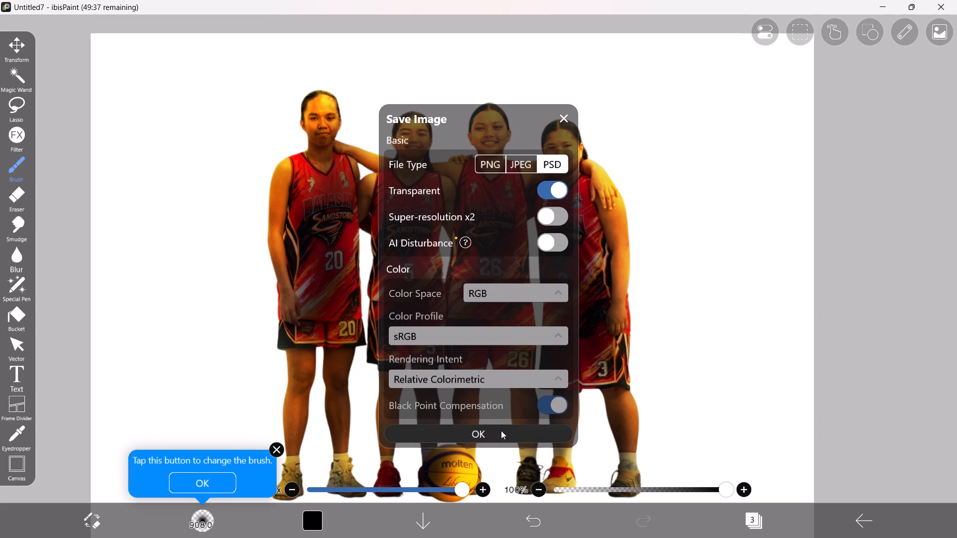
{"action": "left_click", "coordinate": [501, 430]}
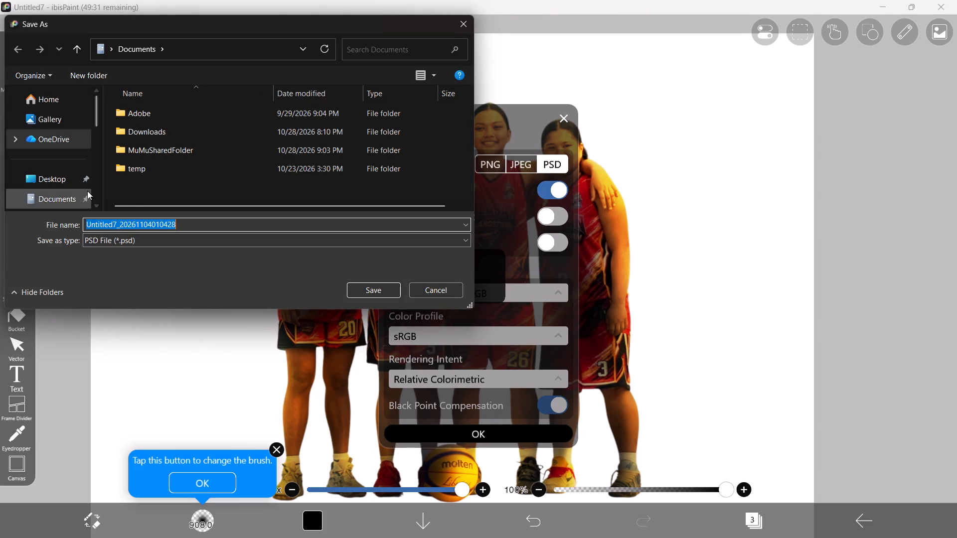
{"action": "scroll", "coordinate": [83, 189], "scroll_direction": "down", "scroll_amount": 1}
{"action": "left_click", "coordinate": [57, 152]}
{"action": "left_click", "coordinate": [180, 227]}
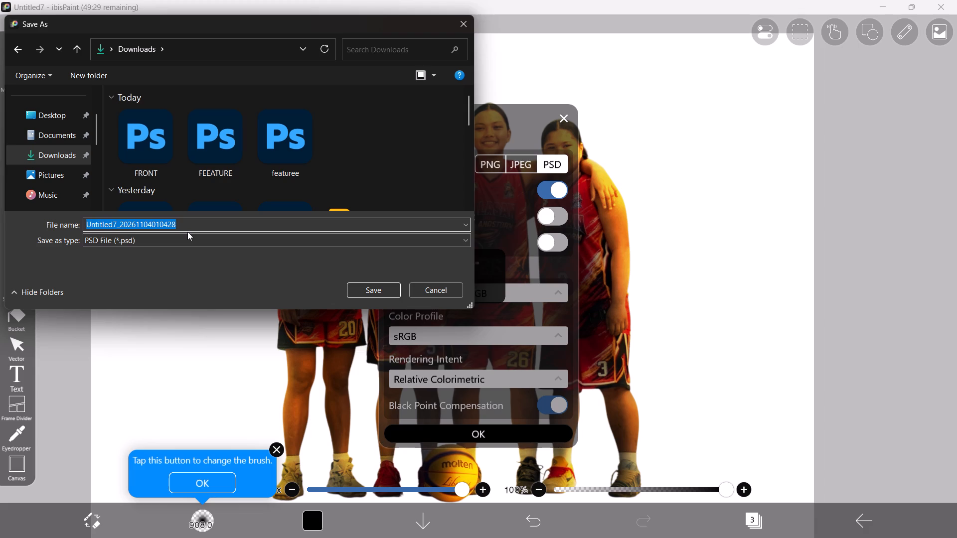
{"action": "type", "text": "is"}
{"action": "type", "text": "ports"}
{"action": "key", "text": "z"}
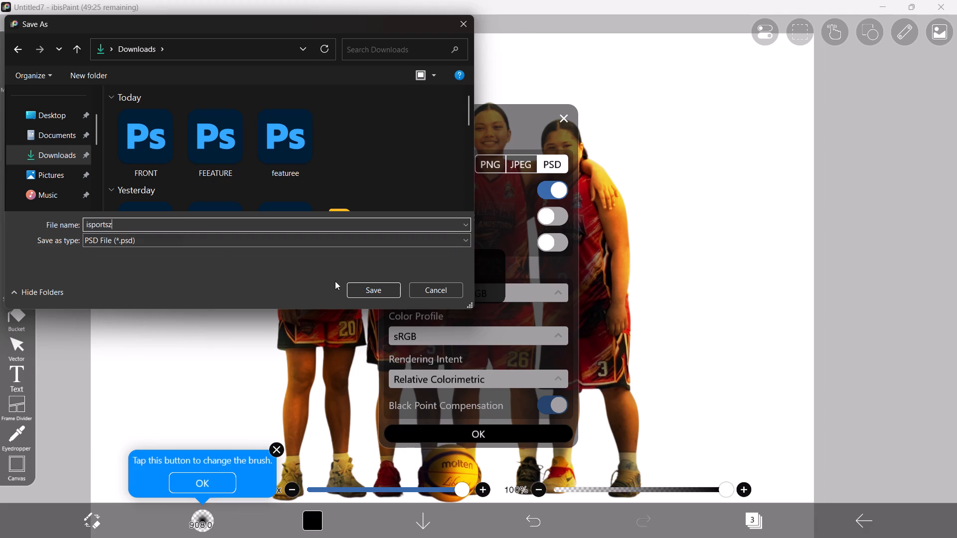
{"action": "left_click", "coordinate": [368, 286]}
Open the saved isportsz.psd from File Explorer in Photoshop.
{"action": "left_click", "coordinate": [509, 527]}
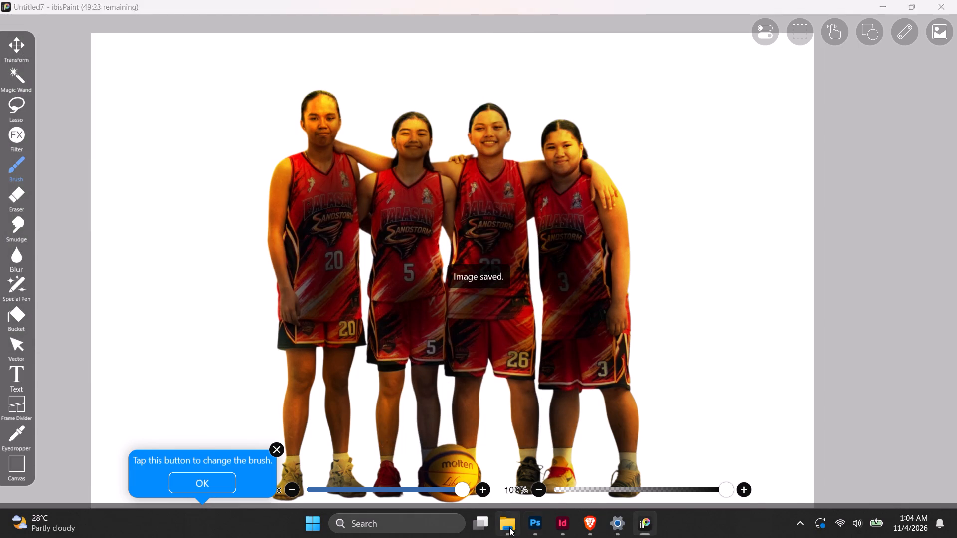
{"action": "double_click", "coordinate": [449, 229]}
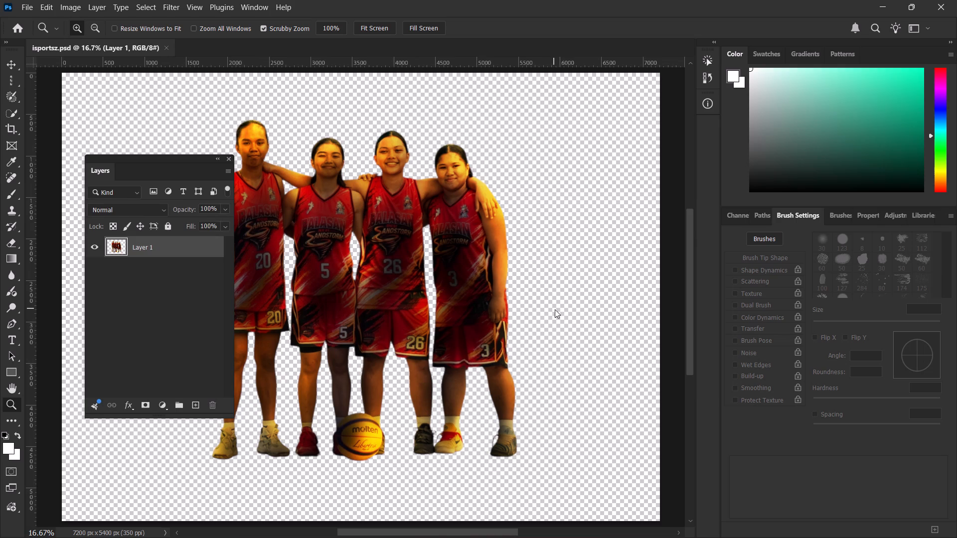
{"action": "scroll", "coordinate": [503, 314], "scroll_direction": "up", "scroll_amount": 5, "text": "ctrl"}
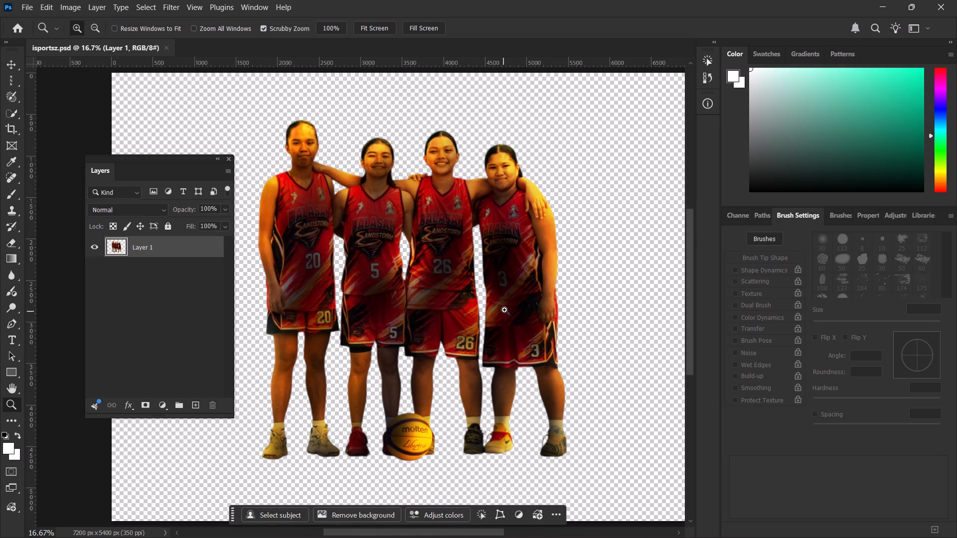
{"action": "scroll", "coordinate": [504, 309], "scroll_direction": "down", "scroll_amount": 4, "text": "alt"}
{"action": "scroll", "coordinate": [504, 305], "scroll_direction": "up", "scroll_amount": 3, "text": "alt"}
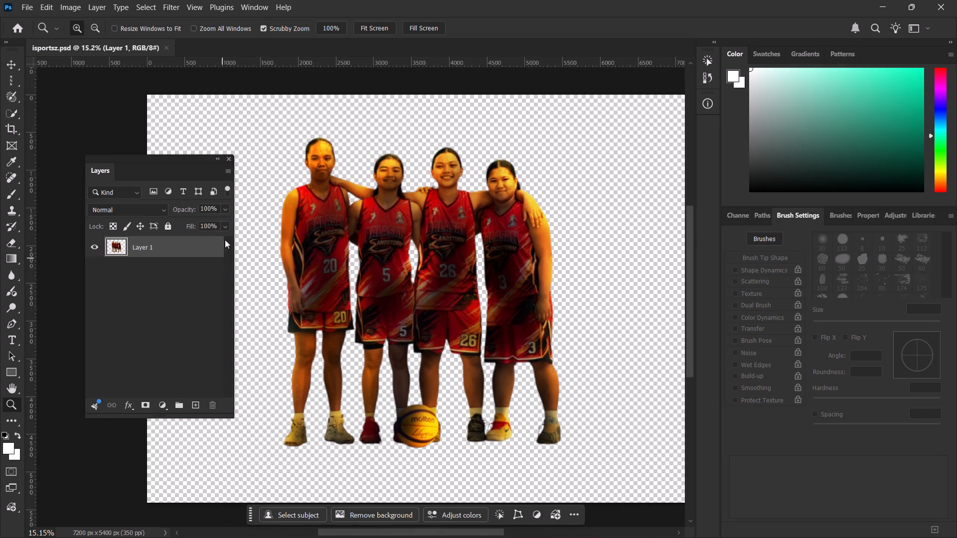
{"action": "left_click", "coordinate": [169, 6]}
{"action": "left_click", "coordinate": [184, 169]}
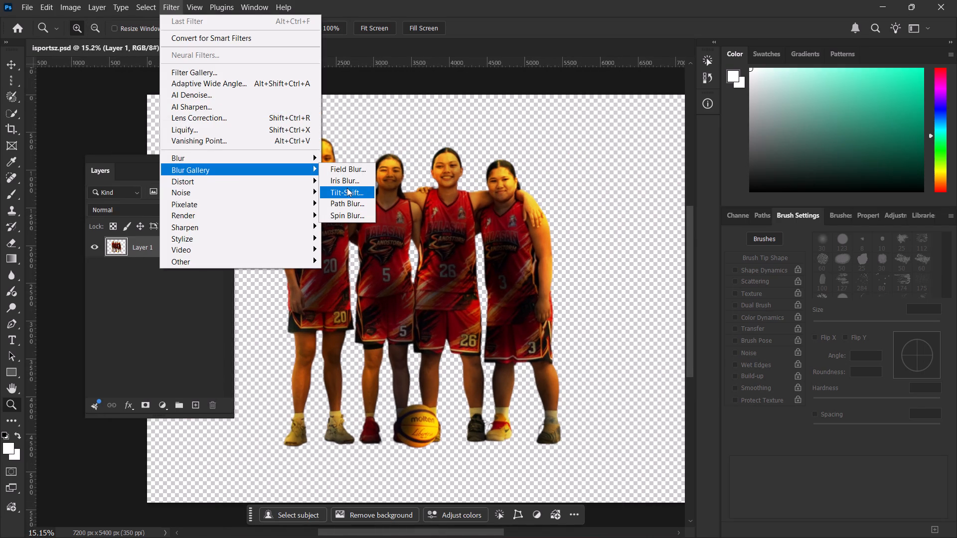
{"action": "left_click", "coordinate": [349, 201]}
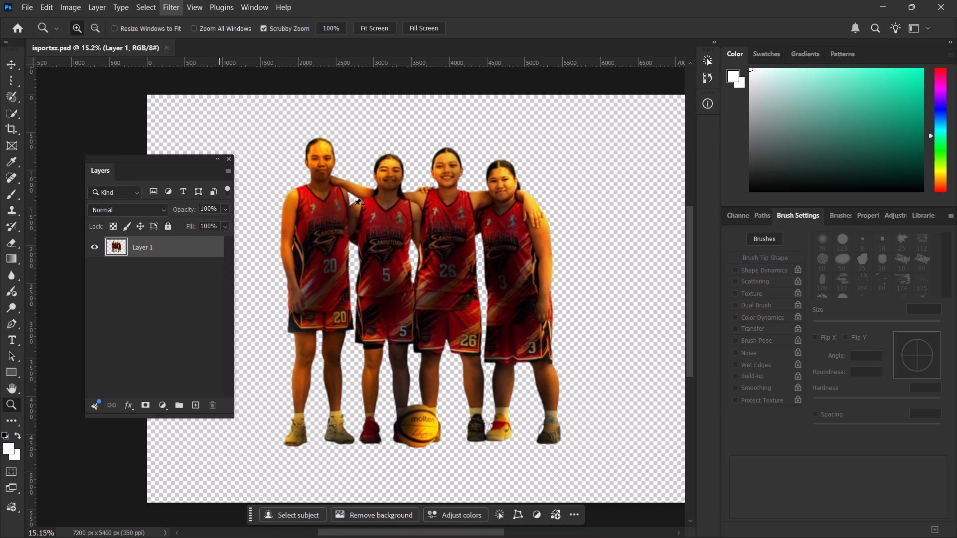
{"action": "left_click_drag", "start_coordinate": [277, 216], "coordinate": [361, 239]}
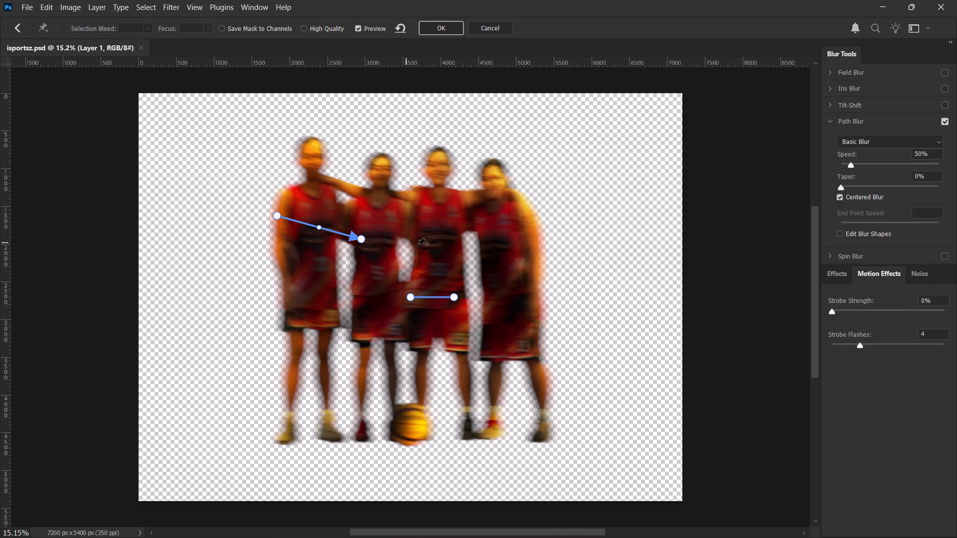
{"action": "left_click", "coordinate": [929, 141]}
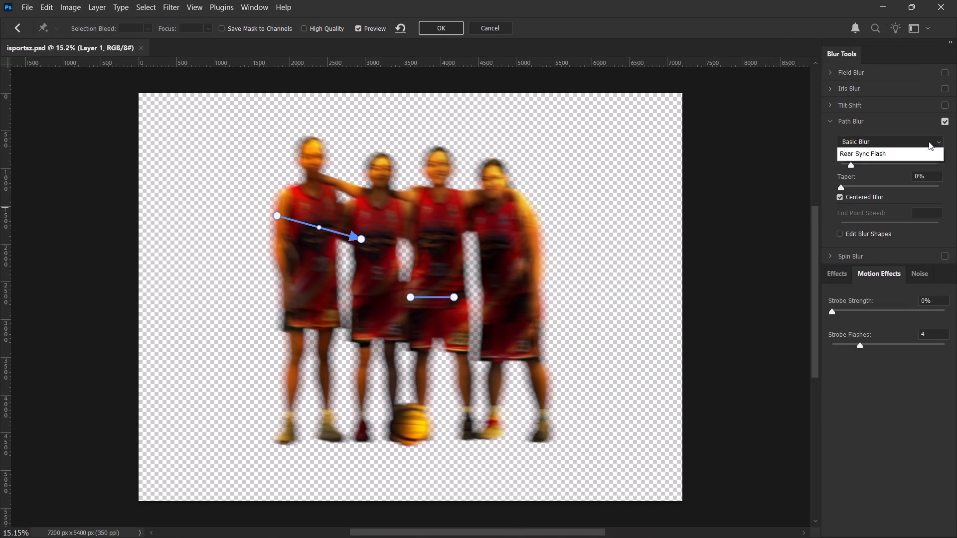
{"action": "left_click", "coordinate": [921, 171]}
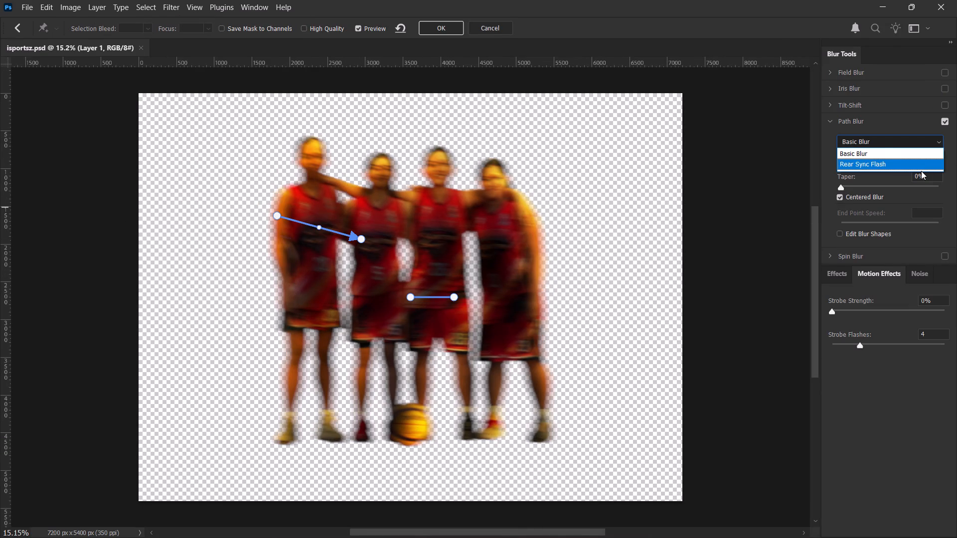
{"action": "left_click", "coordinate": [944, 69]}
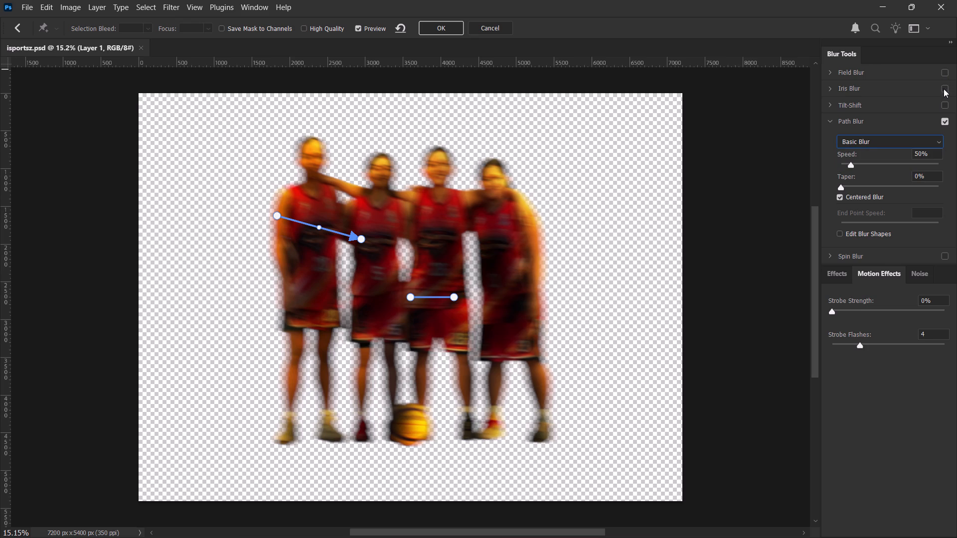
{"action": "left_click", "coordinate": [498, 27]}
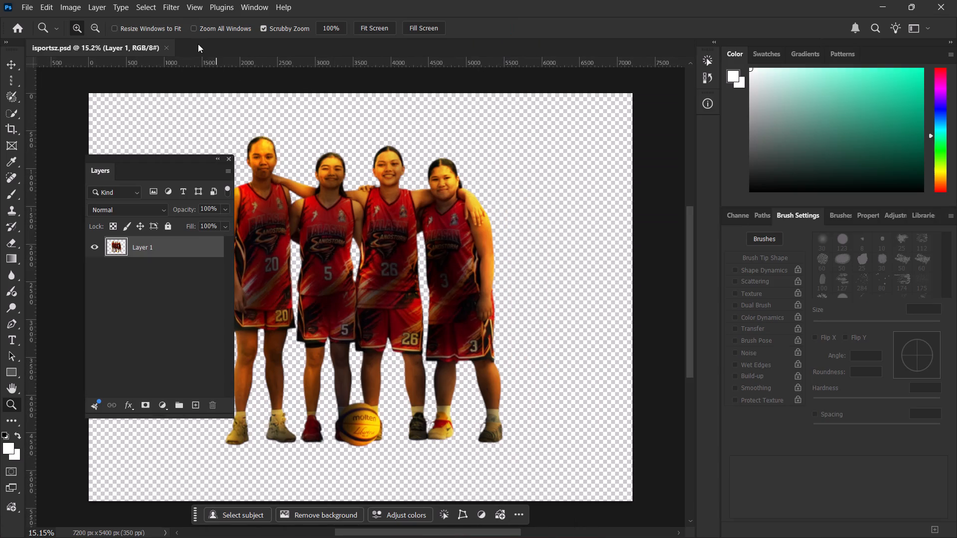
Apply a light Field Blur to the team photo layer, with the blur pin placed over player 3's shorts.
{"action": "left_click", "coordinate": [172, 6]}
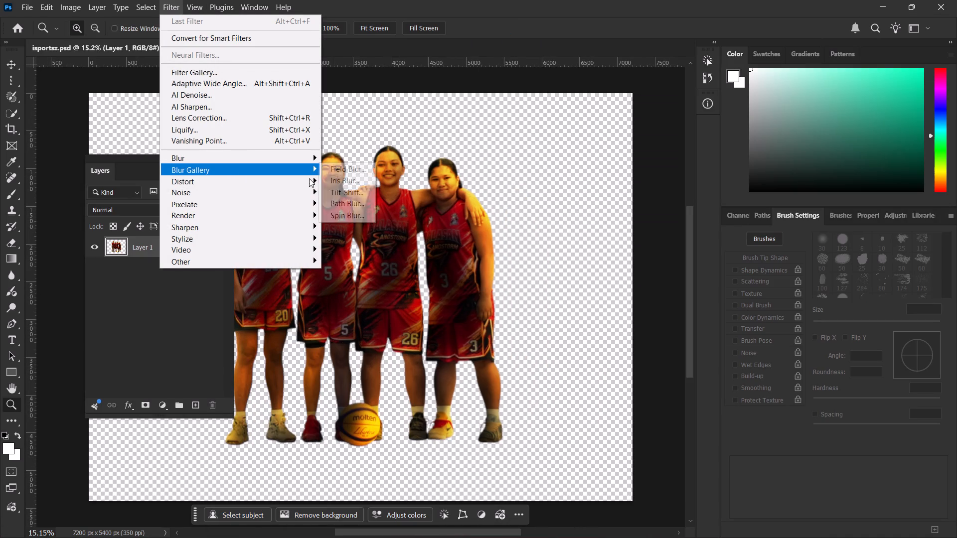
{"action": "left_click", "coordinate": [351, 170]}
{"action": "left_click_drag", "start_coordinate": [242, 217], "coordinate": [352, 241]}
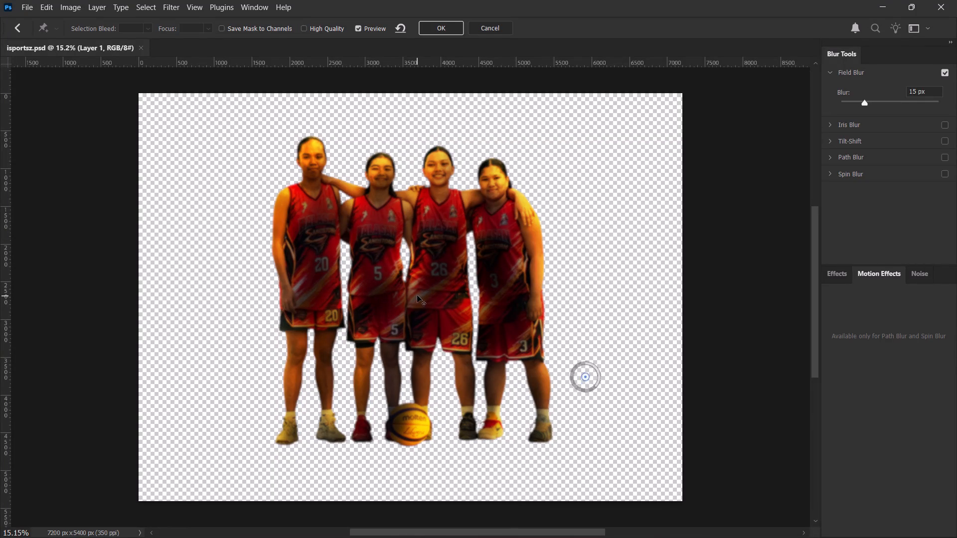
{"action": "left_click", "coordinate": [337, 278]}
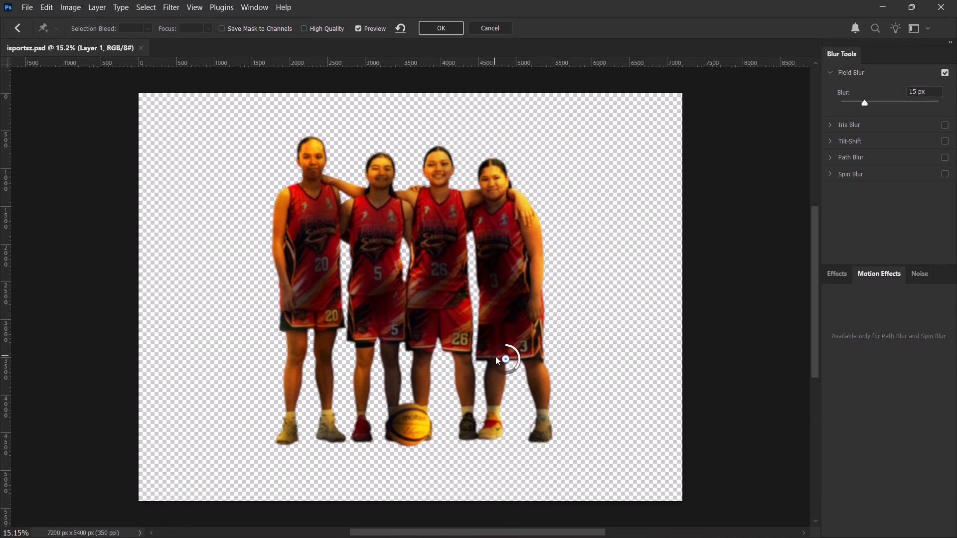
{"action": "left_click_drag", "start_coordinate": [516, 362], "coordinate": [528, 343]}
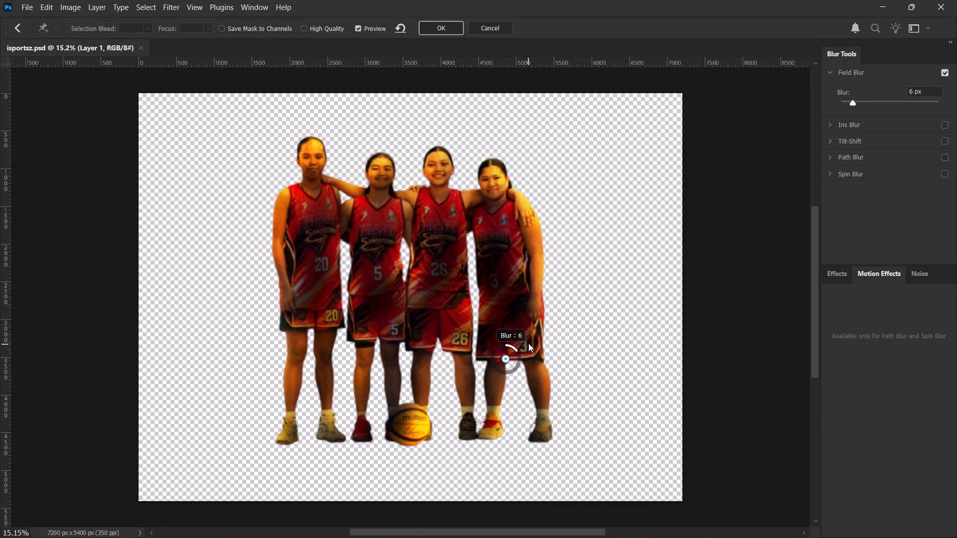
{"action": "left_click_drag", "start_coordinate": [528, 343], "coordinate": [527, 317]}
{"action": "left_click_drag", "start_coordinate": [515, 345], "coordinate": [519, 350]}
{"action": "left_click", "coordinate": [449, 25]}
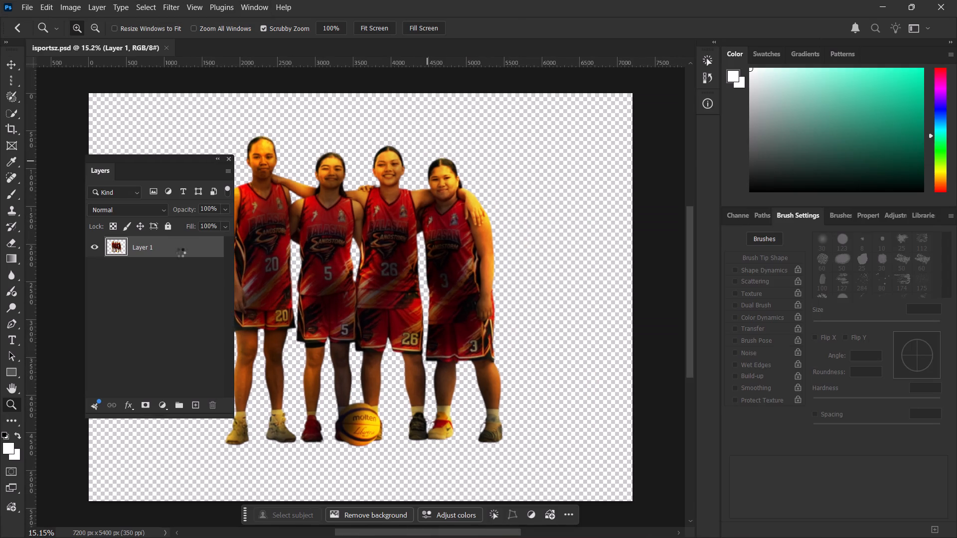
Duplicate the team photo layer, Layer 1.
{"action": "key", "text": "ctrl+j"}
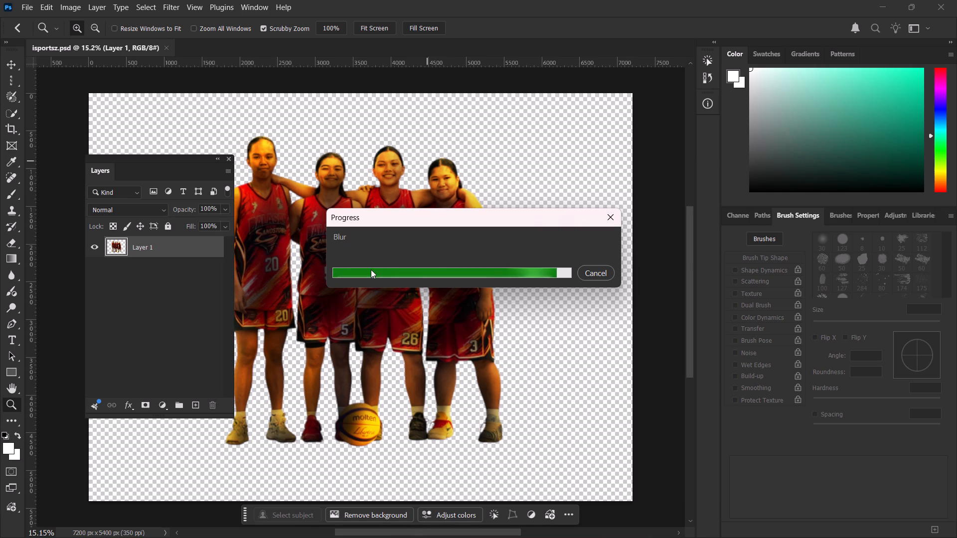
{"action": "scroll", "coordinate": [373, 271], "scroll_direction": "up", "scroll_amount": 2}
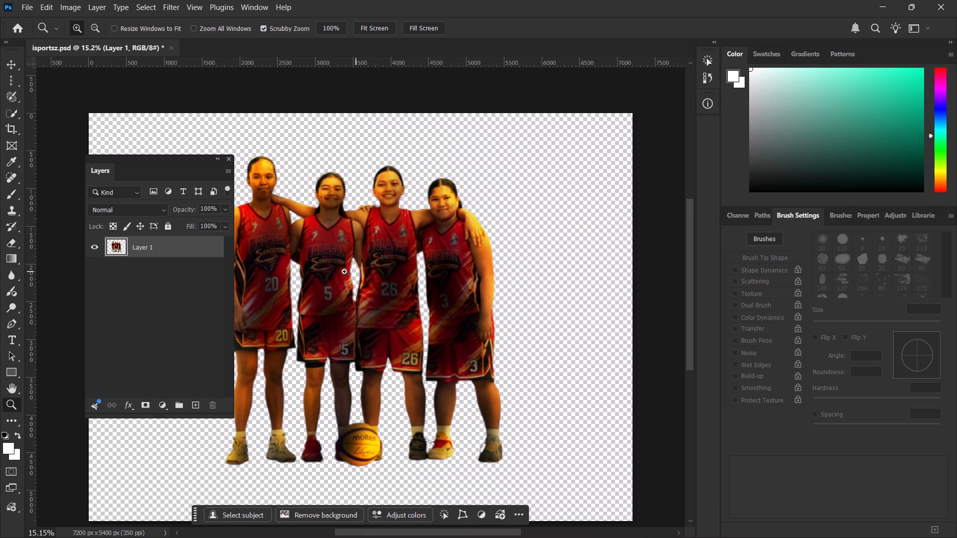
{"action": "left_click", "coordinate": [202, 253]}
{"action": "key", "text": "ctrl+j"}
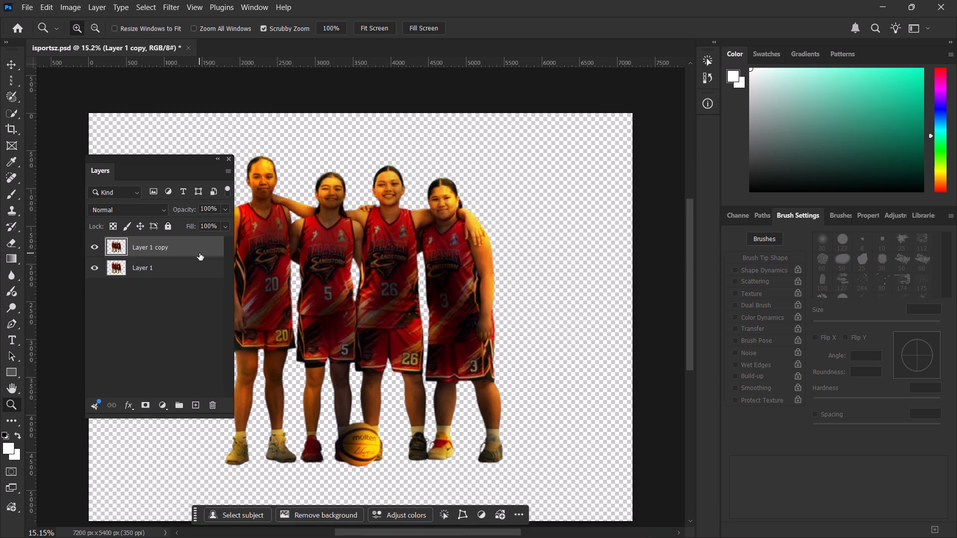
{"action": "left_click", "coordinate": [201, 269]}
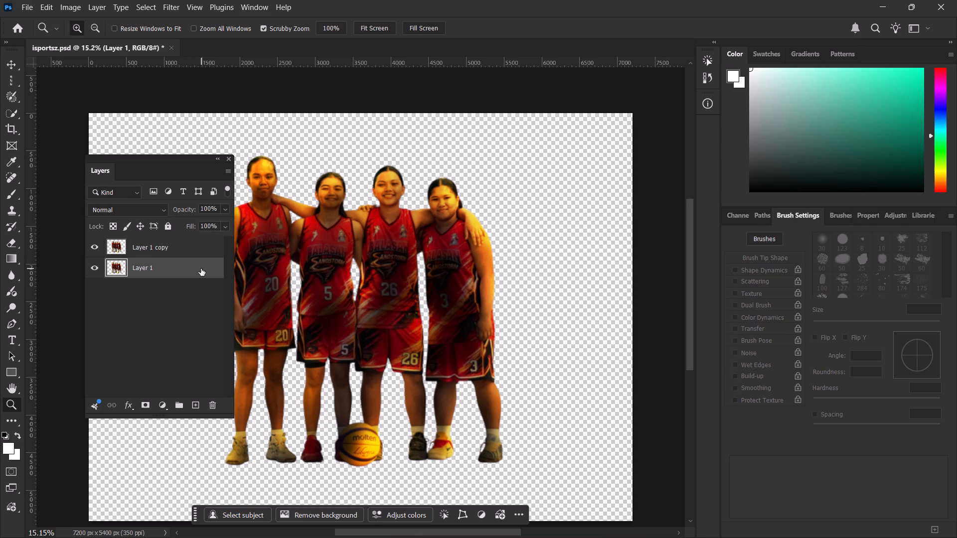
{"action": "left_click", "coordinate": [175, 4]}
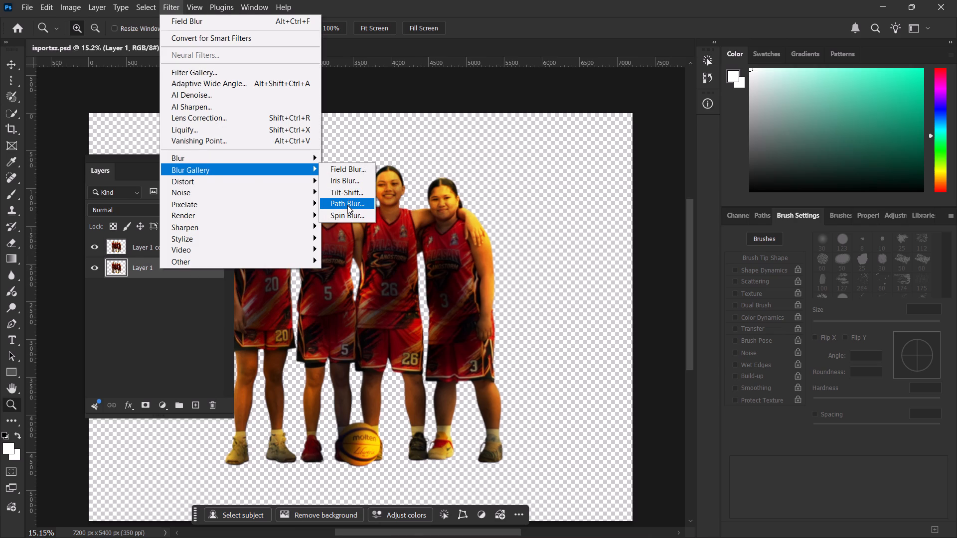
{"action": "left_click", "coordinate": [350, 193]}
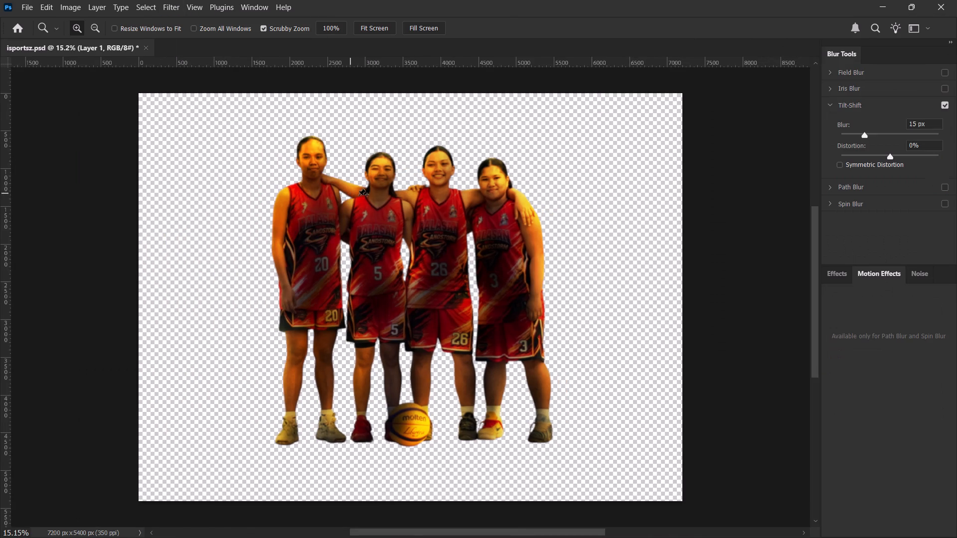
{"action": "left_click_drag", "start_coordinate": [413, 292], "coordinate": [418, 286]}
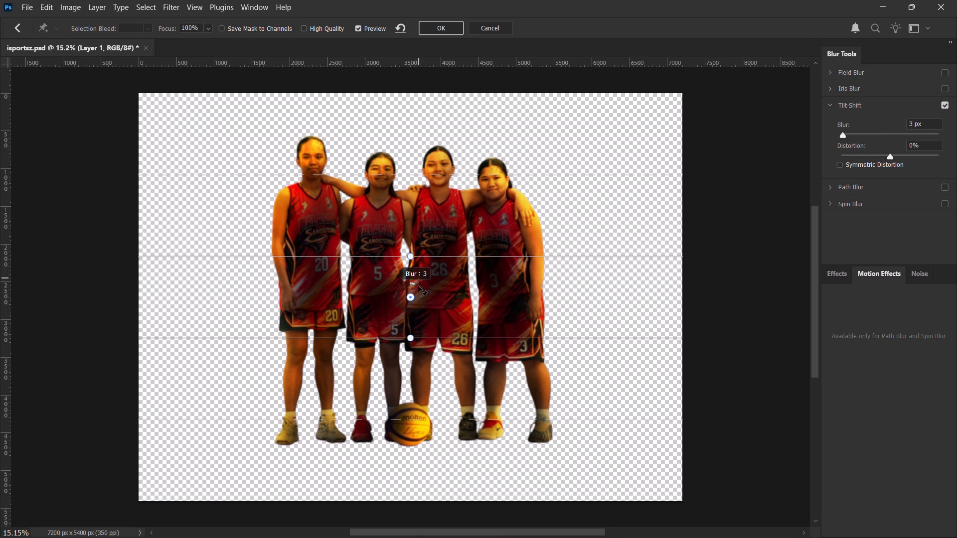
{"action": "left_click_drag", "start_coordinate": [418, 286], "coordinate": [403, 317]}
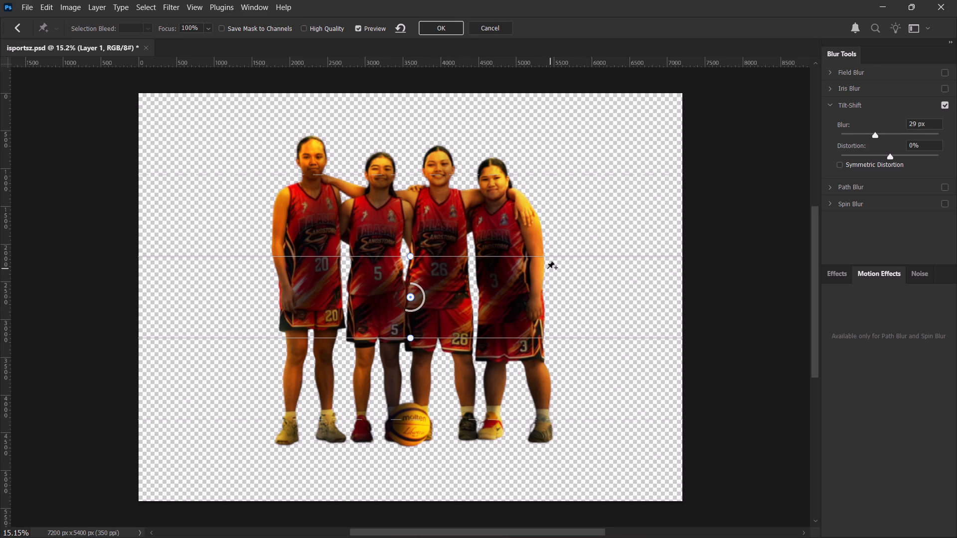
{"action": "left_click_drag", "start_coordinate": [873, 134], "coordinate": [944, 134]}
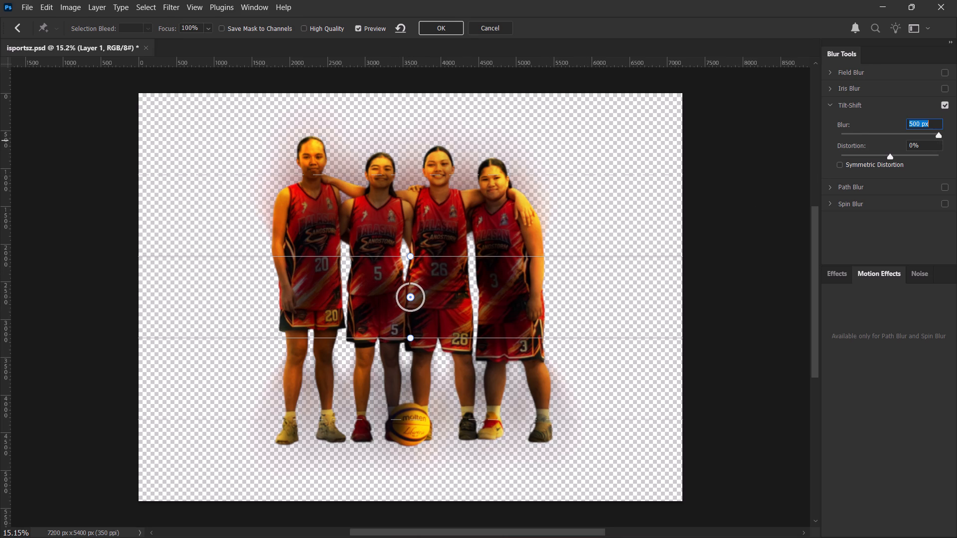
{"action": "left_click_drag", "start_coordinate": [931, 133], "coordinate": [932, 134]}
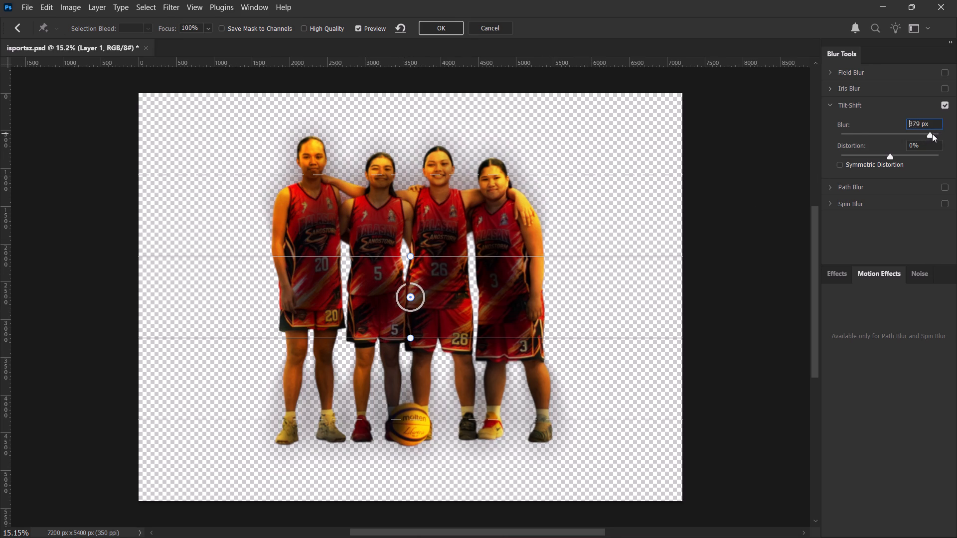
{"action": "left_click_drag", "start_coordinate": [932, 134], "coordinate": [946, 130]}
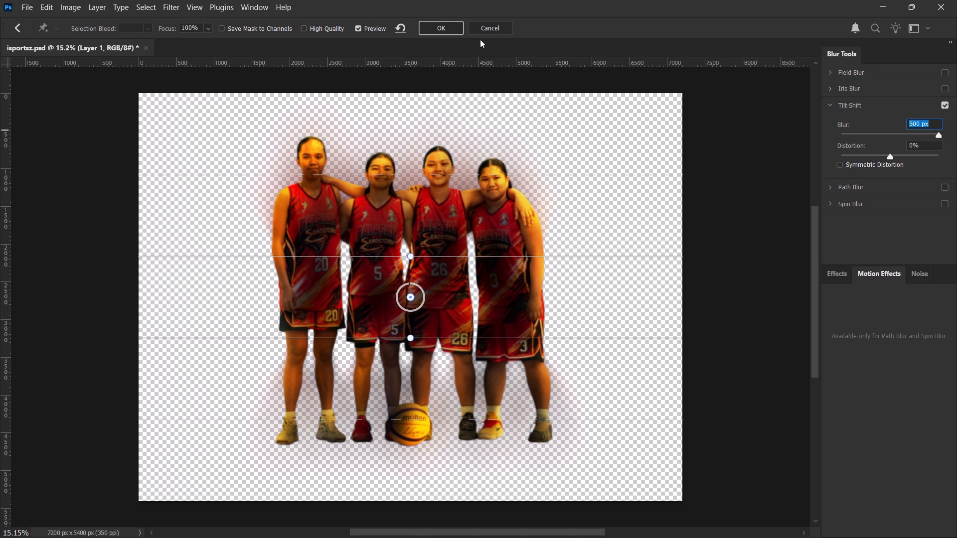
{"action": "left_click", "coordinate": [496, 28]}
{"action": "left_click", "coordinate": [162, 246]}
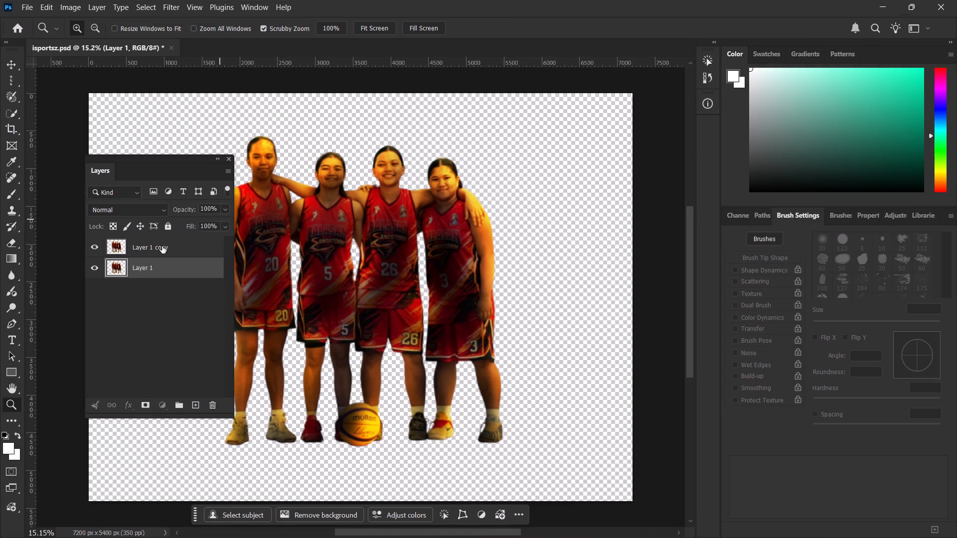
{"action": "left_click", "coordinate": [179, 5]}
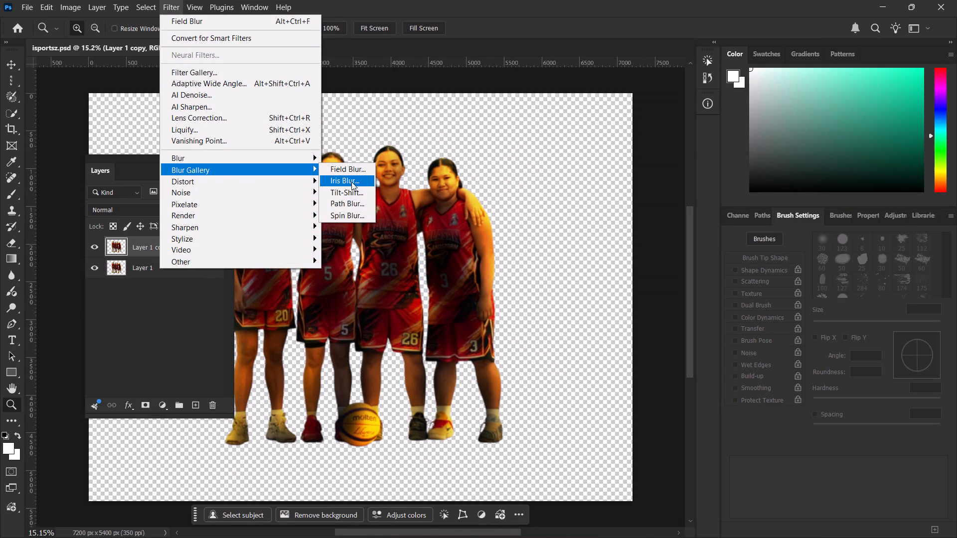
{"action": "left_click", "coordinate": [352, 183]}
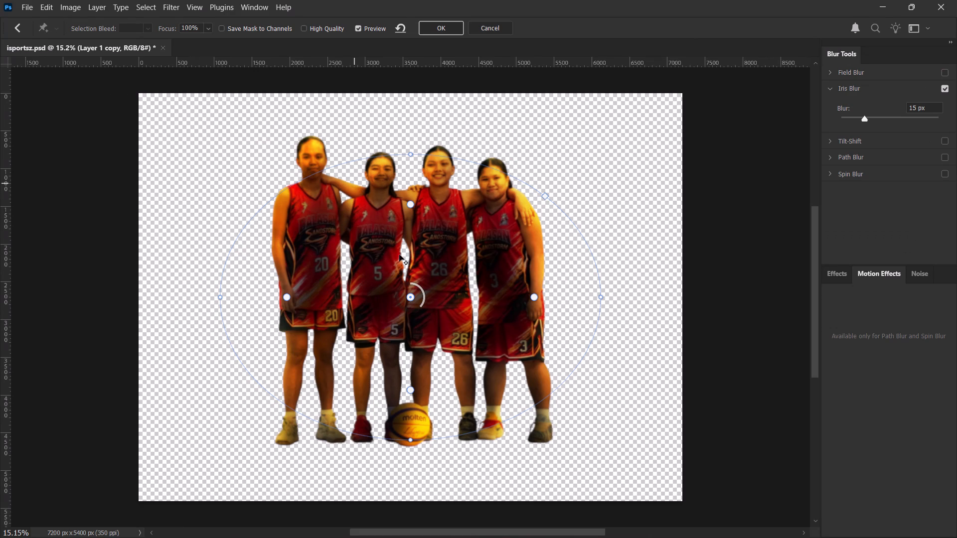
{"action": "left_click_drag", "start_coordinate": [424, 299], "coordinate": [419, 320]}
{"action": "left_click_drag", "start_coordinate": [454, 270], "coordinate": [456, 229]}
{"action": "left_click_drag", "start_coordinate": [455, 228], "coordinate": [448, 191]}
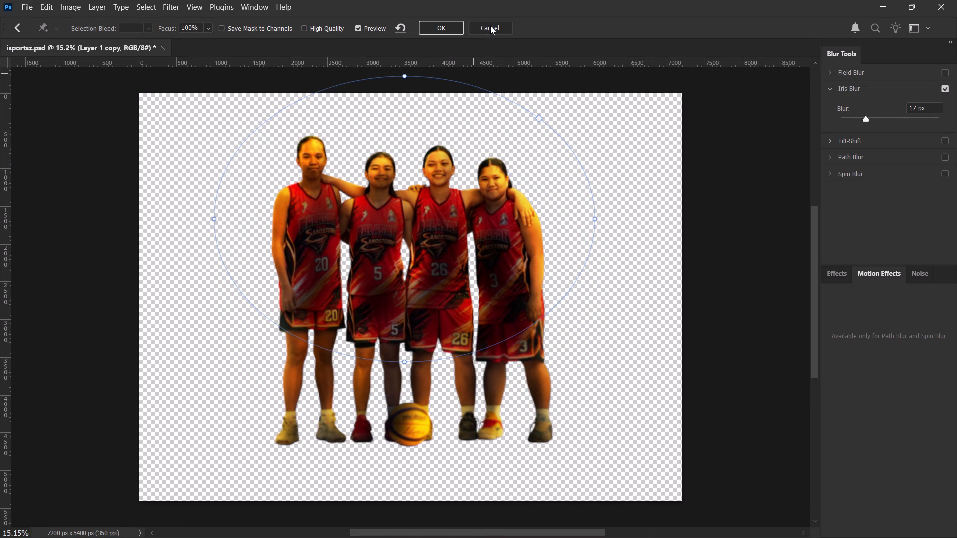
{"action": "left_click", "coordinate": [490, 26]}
Start a Path Blur on Layer 1 and aim its path straight up between players 5 and 26, ending at shoulder height.
{"action": "left_click", "coordinate": [181, 268]}
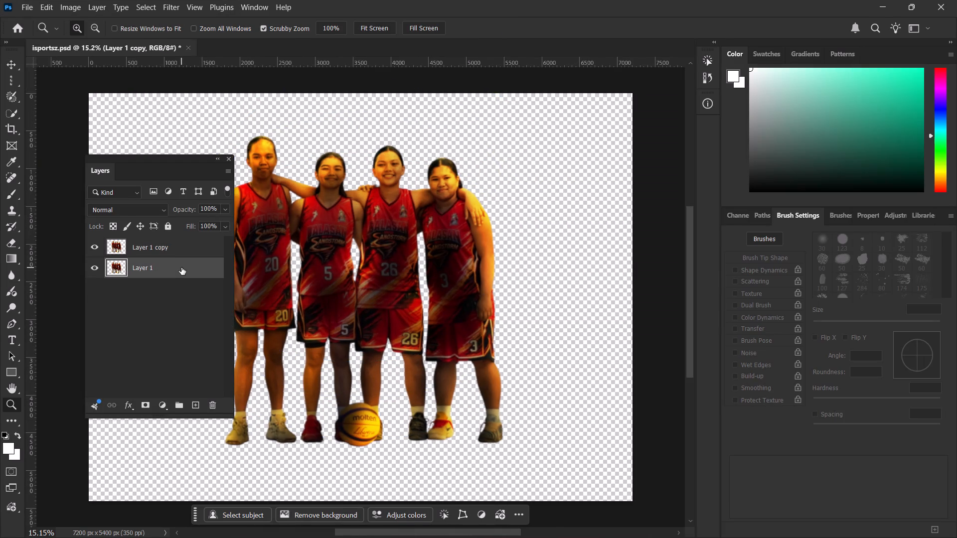
{"action": "left_click", "coordinate": [206, 0]}
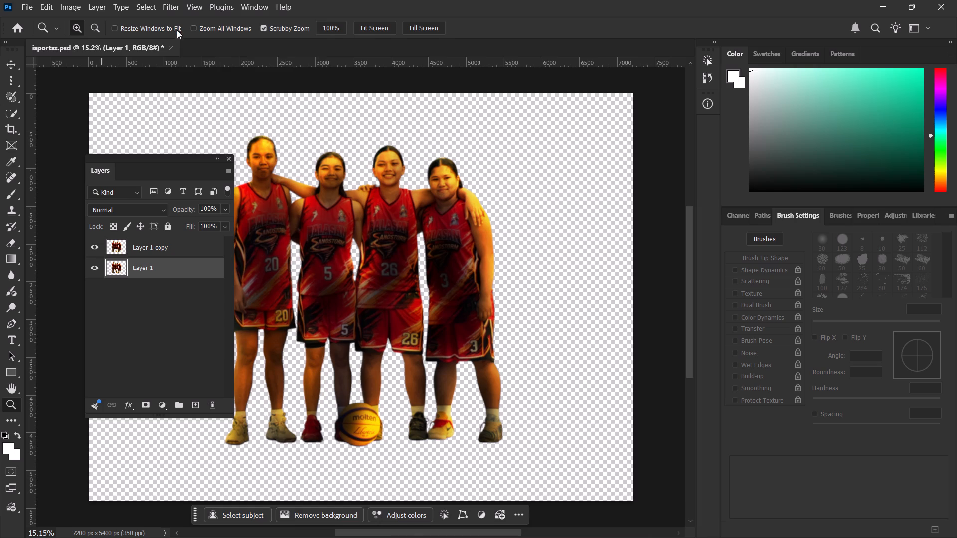
{"action": "left_click", "coordinate": [166, 0]}
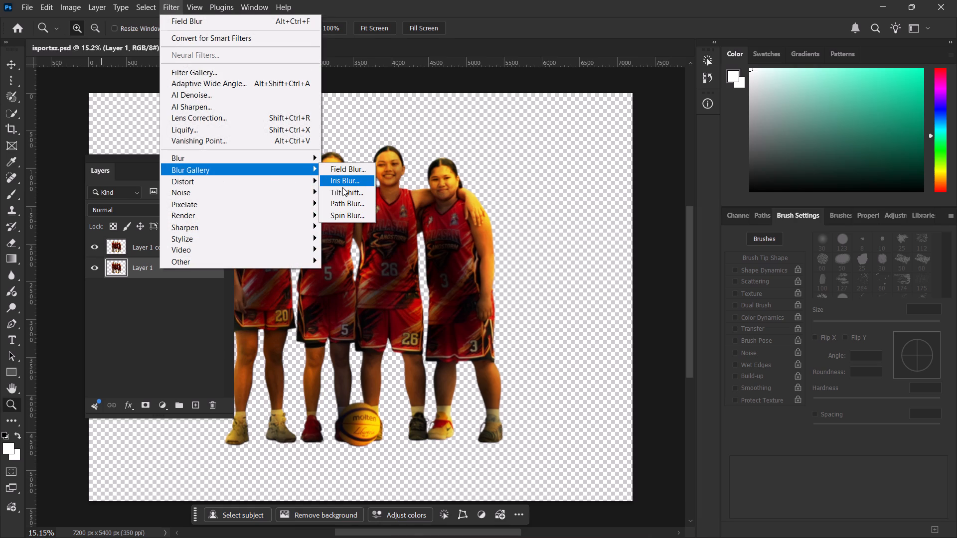
{"action": "left_click", "coordinate": [354, 206]}
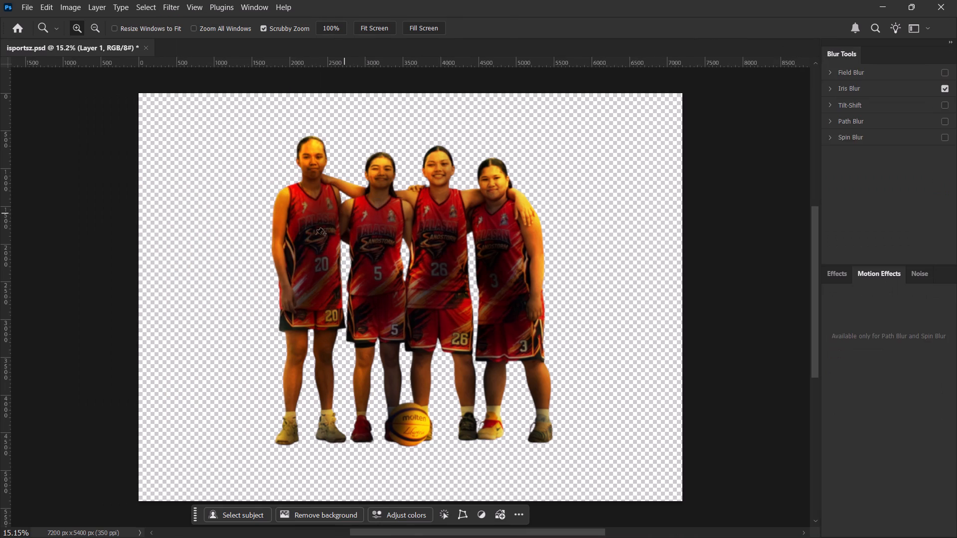
{"action": "left_click_drag", "start_coordinate": [460, 296], "coordinate": [525, 245]}
{"action": "key", "text": "ctrl+z"}
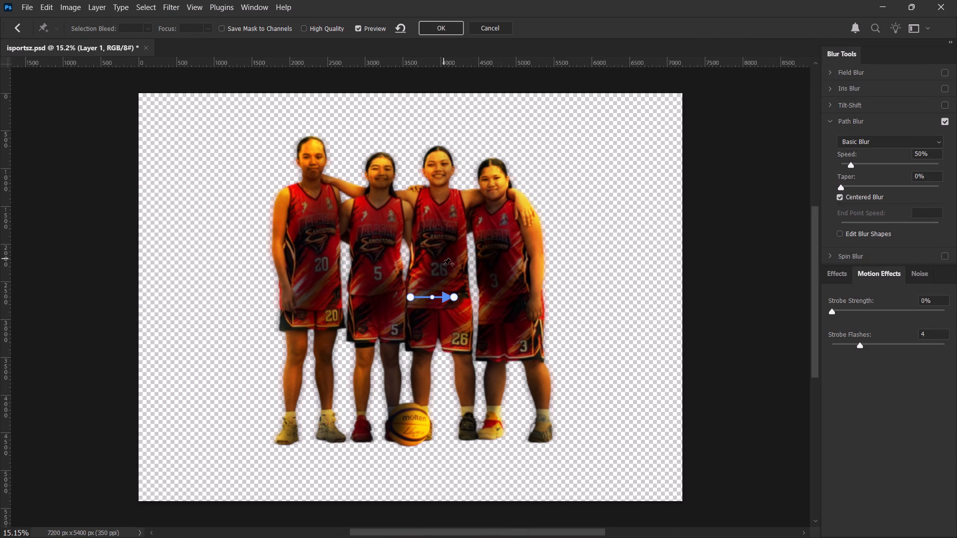
{"action": "left_click_drag", "start_coordinate": [453, 297], "coordinate": [408, 203]}
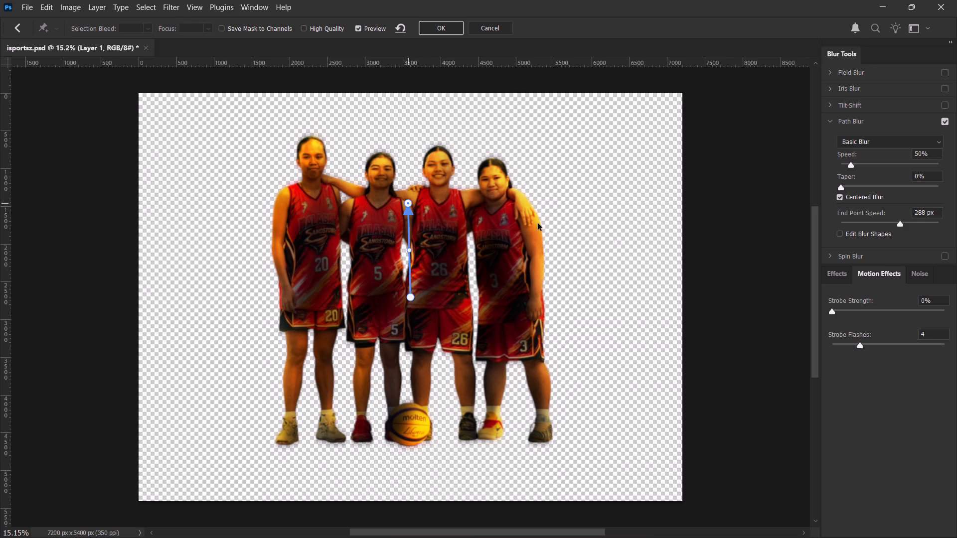
Switch the Path Blur to Rear Sync Flash and raise its speed to 213%.
{"action": "left_click_drag", "start_coordinate": [851, 162], "coordinate": [891, 158]}
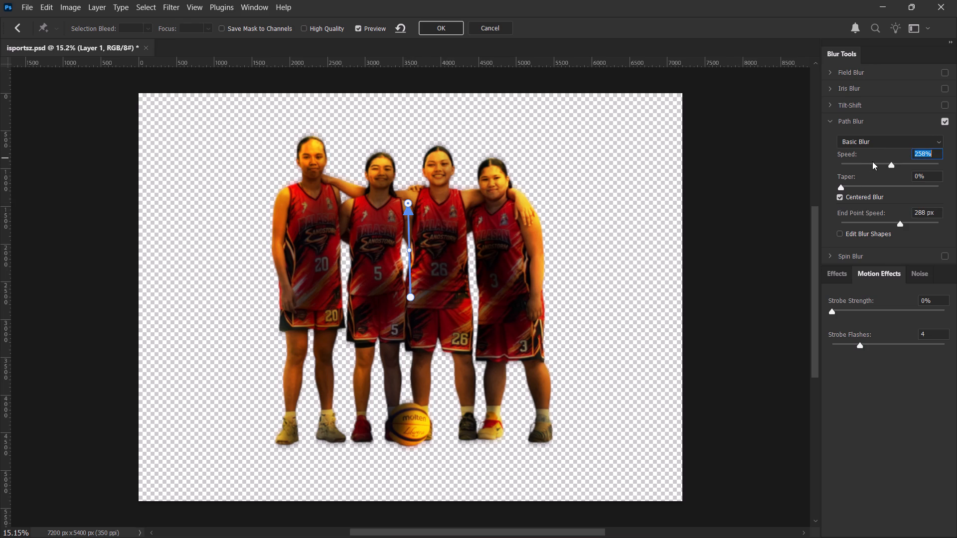
{"action": "left_click", "coordinate": [891, 140]}
{"action": "left_click", "coordinate": [888, 161]}
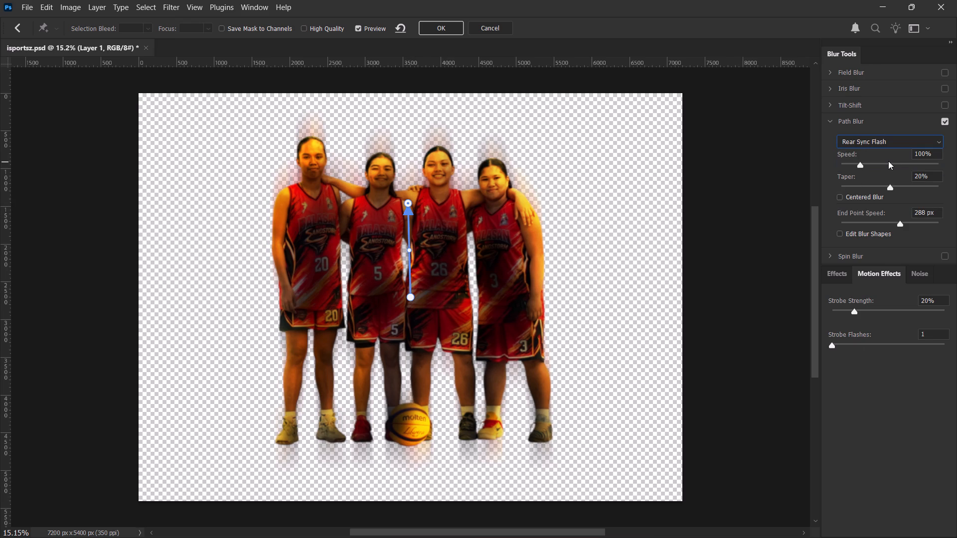
{"action": "left_click_drag", "start_coordinate": [862, 164], "coordinate": [883, 164]}
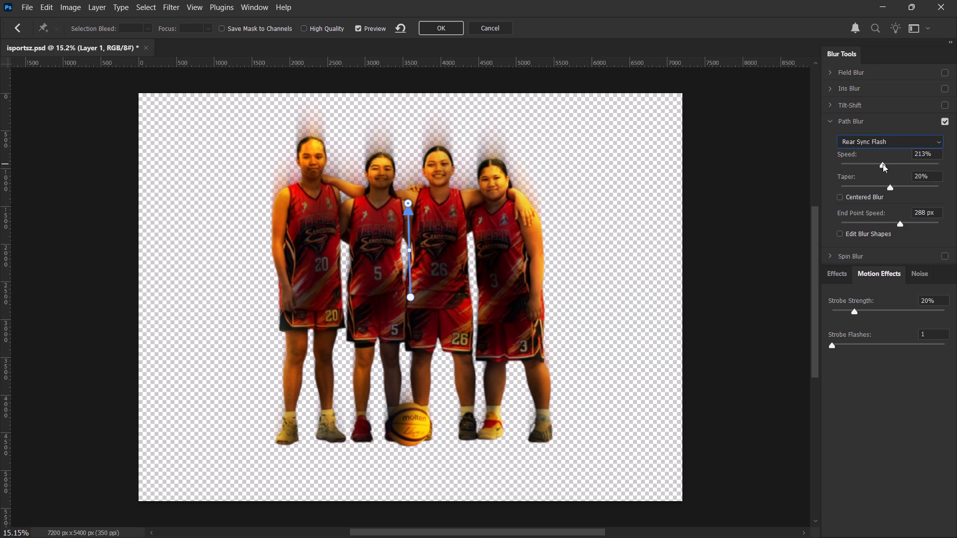
Reshape the blur path into a short arrow over player 5's jersey, pointing up and slightly right.
{"action": "left_click_drag", "start_coordinate": [407, 204], "coordinate": [447, 209]}
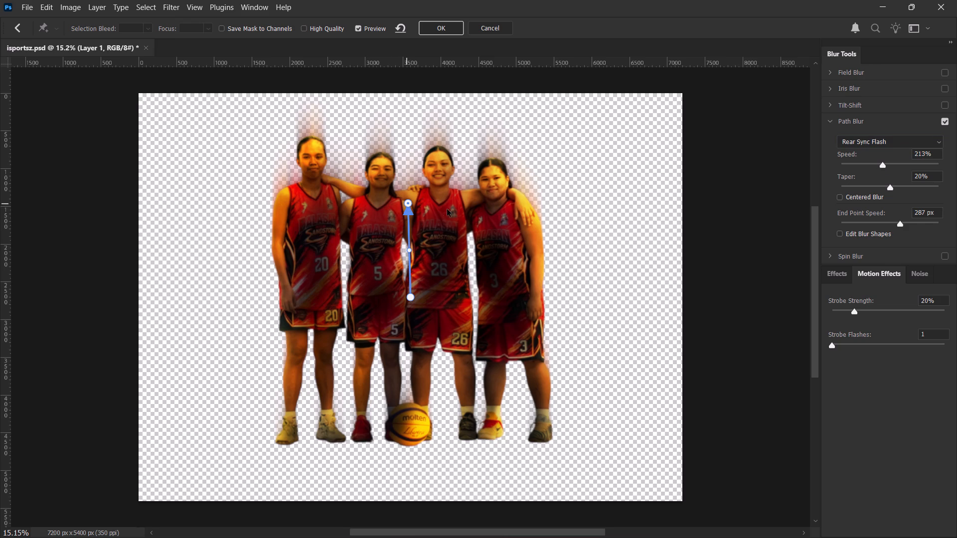
{"action": "left_click_drag", "start_coordinate": [447, 209], "coordinate": [451, 210]}
{"action": "left_click_drag", "start_coordinate": [408, 300], "coordinate": [376, 290]}
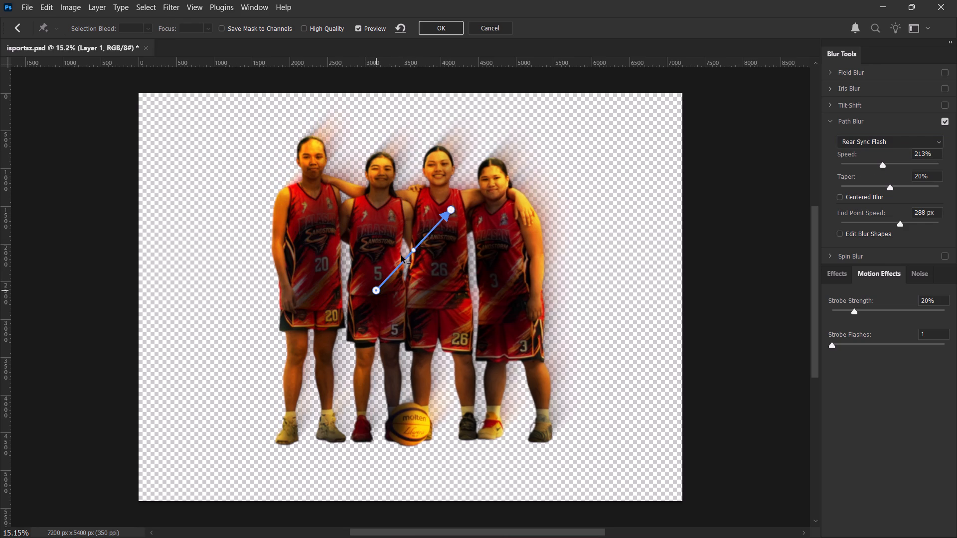
{"action": "left_click_drag", "start_coordinate": [448, 211], "coordinate": [391, 238]}
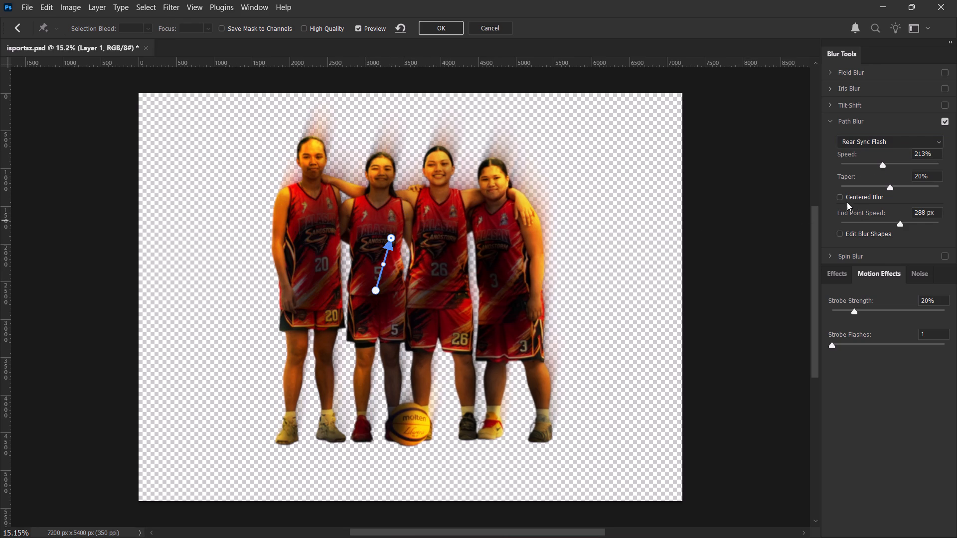
Set the Path Blur speed to 347% and taper to 63%, keeping Centered Blur and Edit Blur Shapes off.
{"action": "left_click", "coordinate": [842, 200]}
{"action": "left_click_drag", "start_coordinate": [884, 163], "coordinate": [909, 163]}
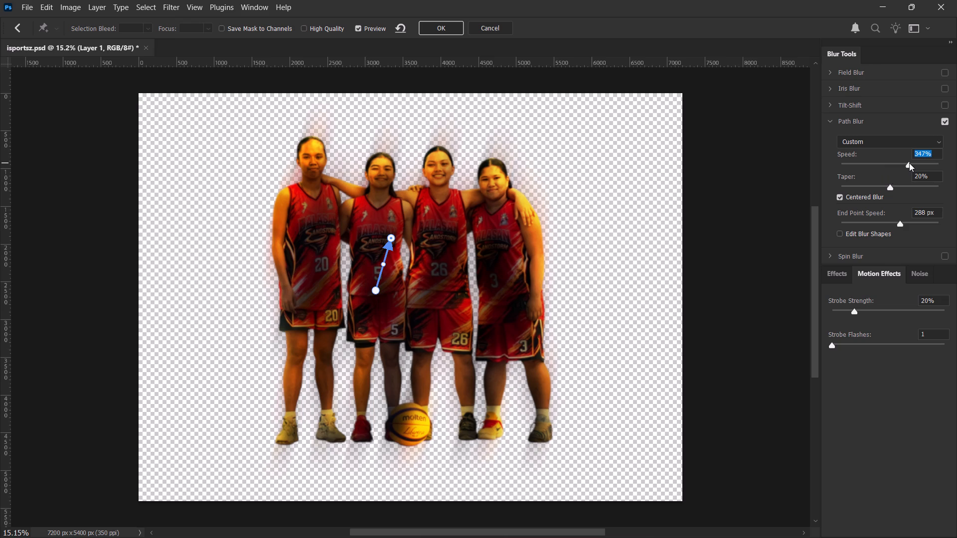
{"action": "left_click", "coordinate": [843, 198]}
{"action": "left_click", "coordinate": [840, 235]}
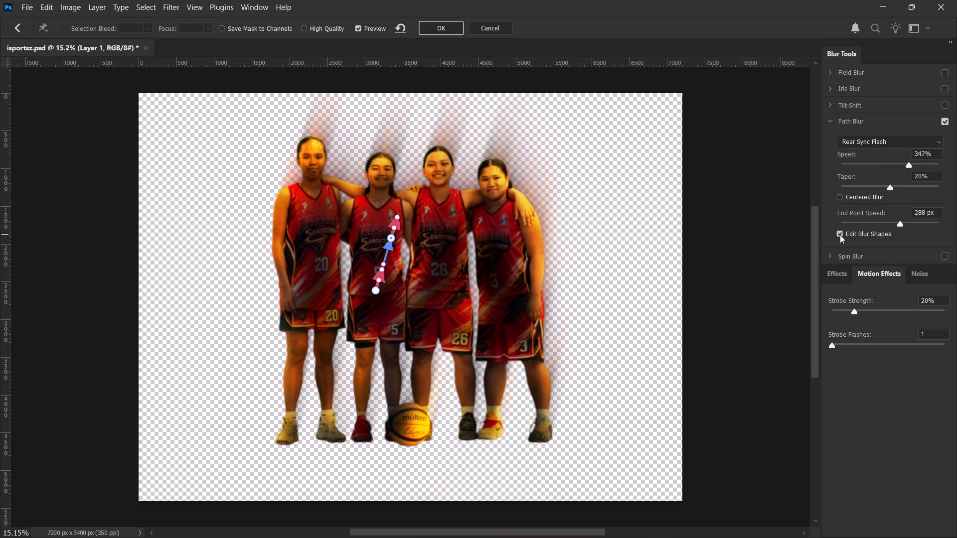
{"action": "left_click", "coordinate": [840, 235]}
{"action": "left_click_drag", "start_coordinate": [889, 187], "coordinate": [925, 181]}
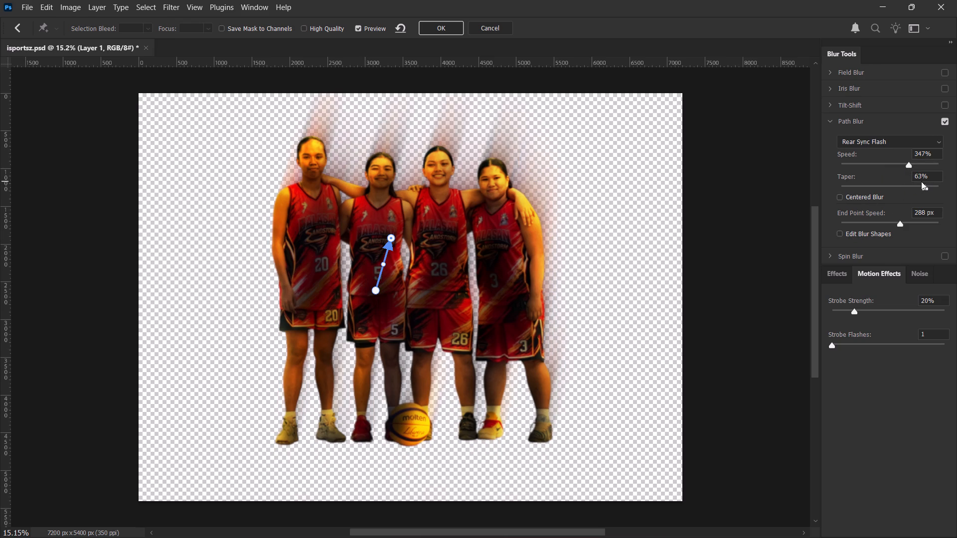
Set the blur path's end point speed to 62 px and the Path Blur speed to 500%.
{"action": "left_click_drag", "start_coordinate": [900, 224], "coordinate": [849, 230]}
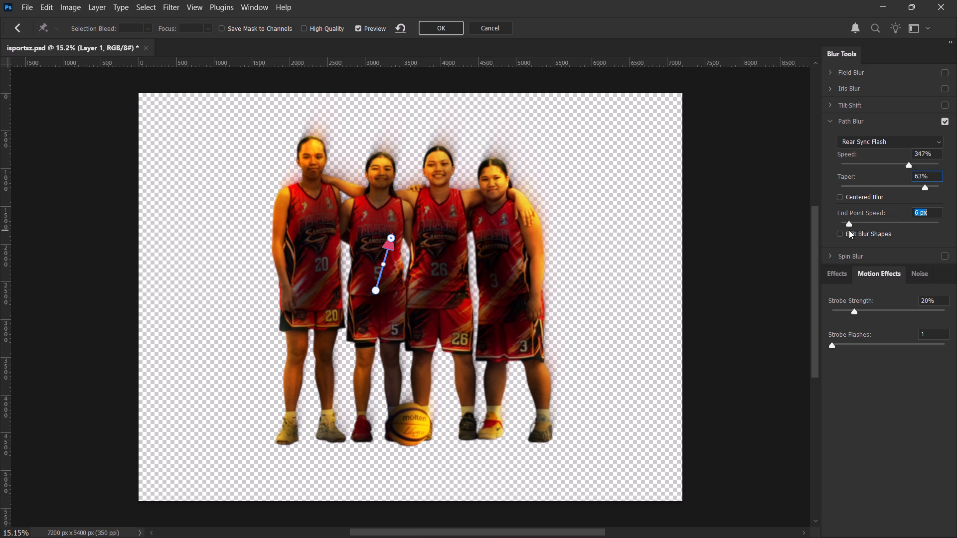
{"action": "left_click_drag", "start_coordinate": [909, 165], "coordinate": [885, 168]}
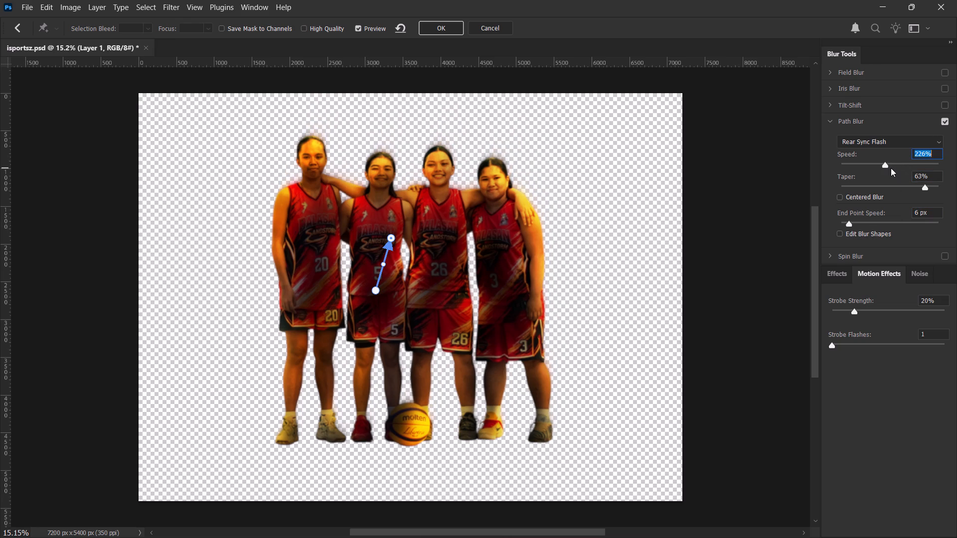
{"action": "left_click_drag", "start_coordinate": [887, 163], "coordinate": [925, 161]}
{"action": "left_click_drag", "start_coordinate": [850, 223], "coordinate": [858, 222]}
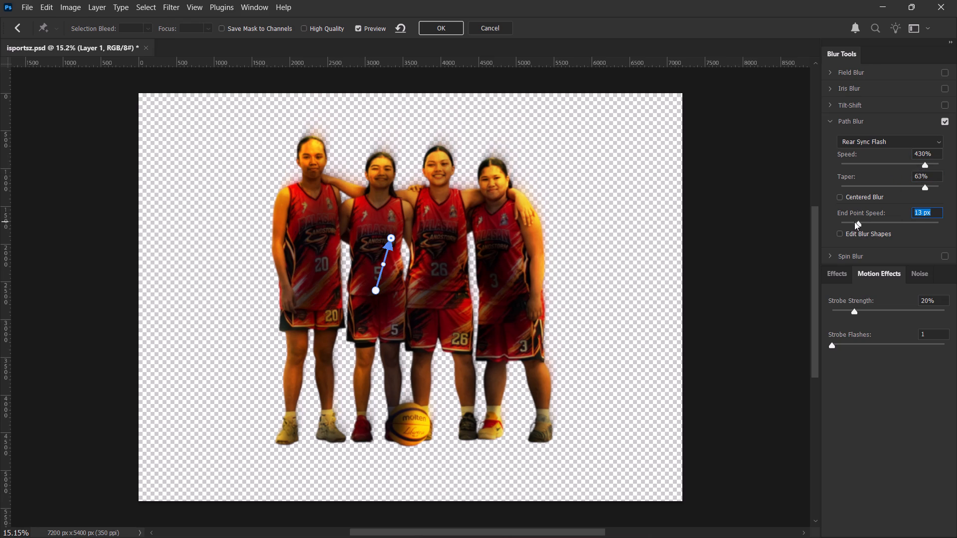
{"action": "left_click_drag", "start_coordinate": [854, 222], "coordinate": [871, 221]}
{"action": "left_click_drag", "start_coordinate": [924, 167], "coordinate": [947, 164]}
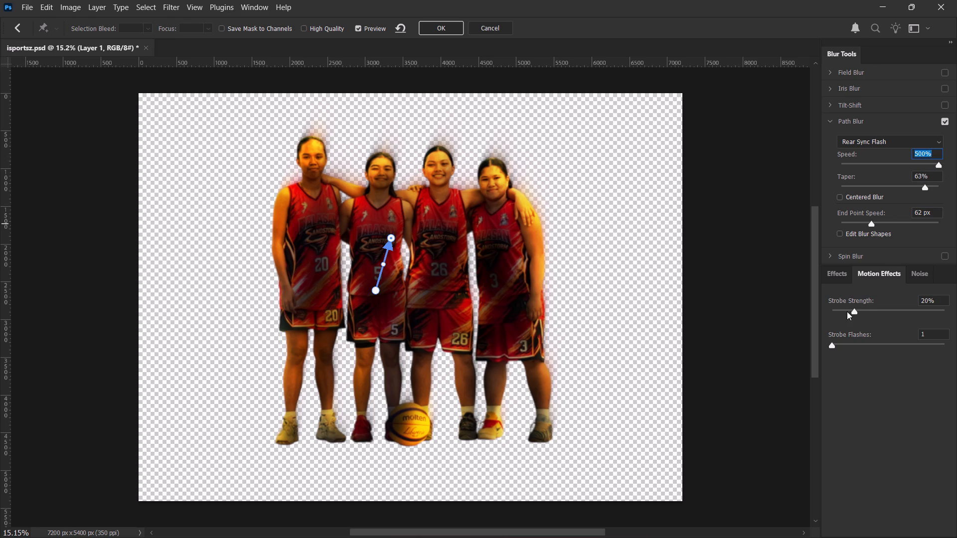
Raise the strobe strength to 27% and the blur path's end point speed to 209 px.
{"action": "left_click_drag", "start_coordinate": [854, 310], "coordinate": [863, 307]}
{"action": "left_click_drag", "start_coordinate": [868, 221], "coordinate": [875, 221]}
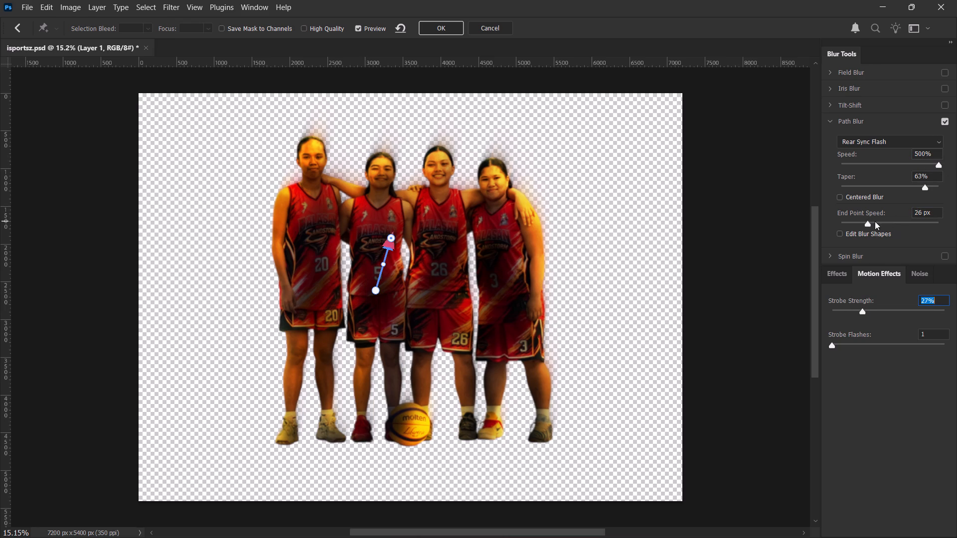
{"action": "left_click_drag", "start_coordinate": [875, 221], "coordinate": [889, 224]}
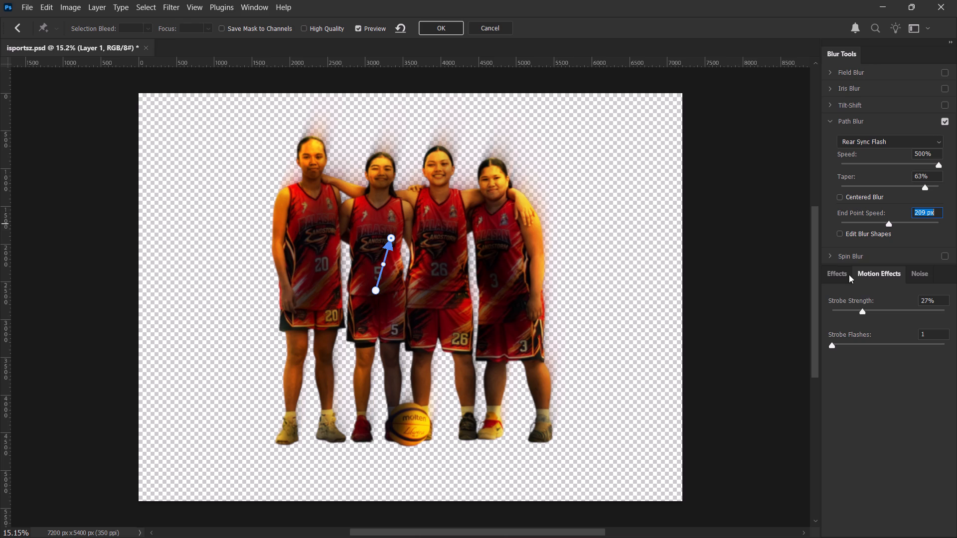
Set the Path Blur's strobe strength to 0% and its strobe flashes to 100.
{"action": "left_click_drag", "start_coordinate": [861, 310], "coordinate": [924, 313]}
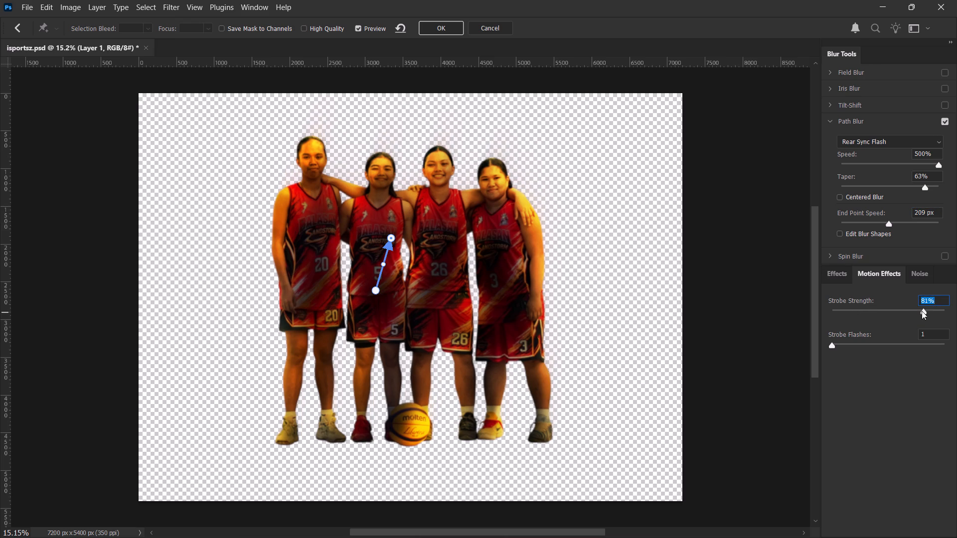
{"action": "left_click_drag", "start_coordinate": [922, 311], "coordinate": [825, 311]}
{"action": "left_click_drag", "start_coordinate": [832, 308], "coordinate": [840, 308]}
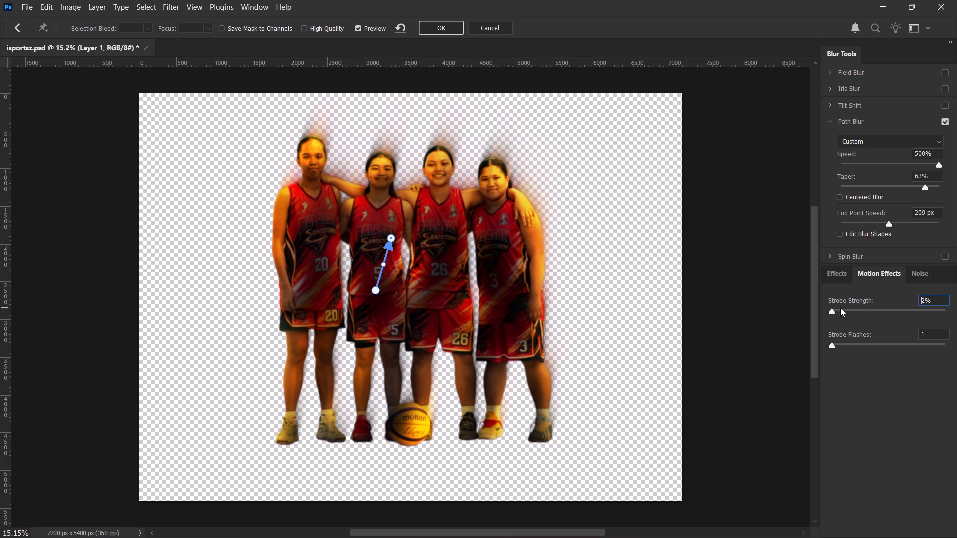
{"action": "left_click_drag", "start_coordinate": [840, 308], "coordinate": [853, 309]}
{"action": "left_click_drag", "start_coordinate": [855, 309], "coordinate": [804, 311]}
{"action": "left_click_drag", "start_coordinate": [832, 342], "coordinate": [860, 343]}
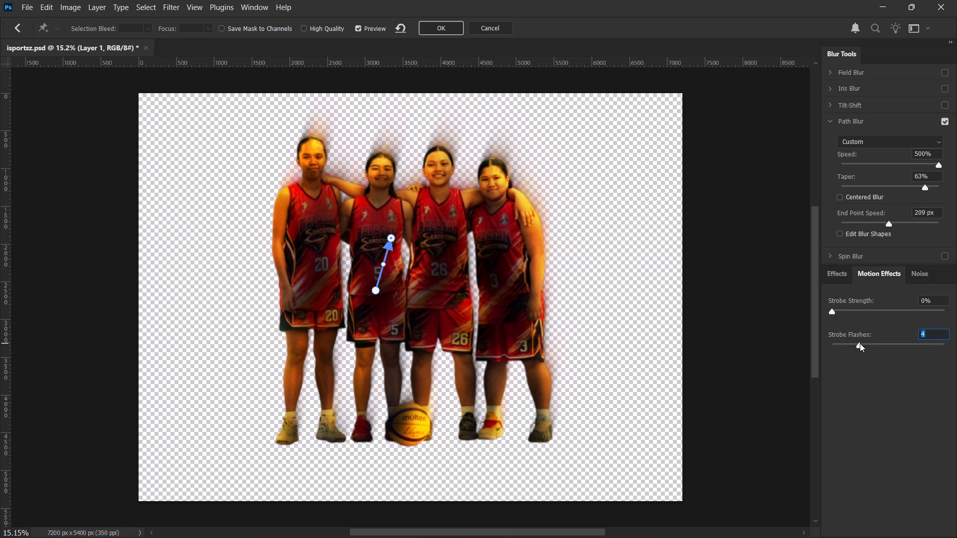
{"action": "left_click_drag", "start_coordinate": [859, 343], "coordinate": [946, 352]}
Set the blur path's end point speed to 257 px and apply the Path Blur to Layer 1.
{"action": "left_click_drag", "start_coordinate": [887, 222], "coordinate": [881, 222]}
{"action": "left_click_drag", "start_coordinate": [881, 222], "coordinate": [888, 223]}
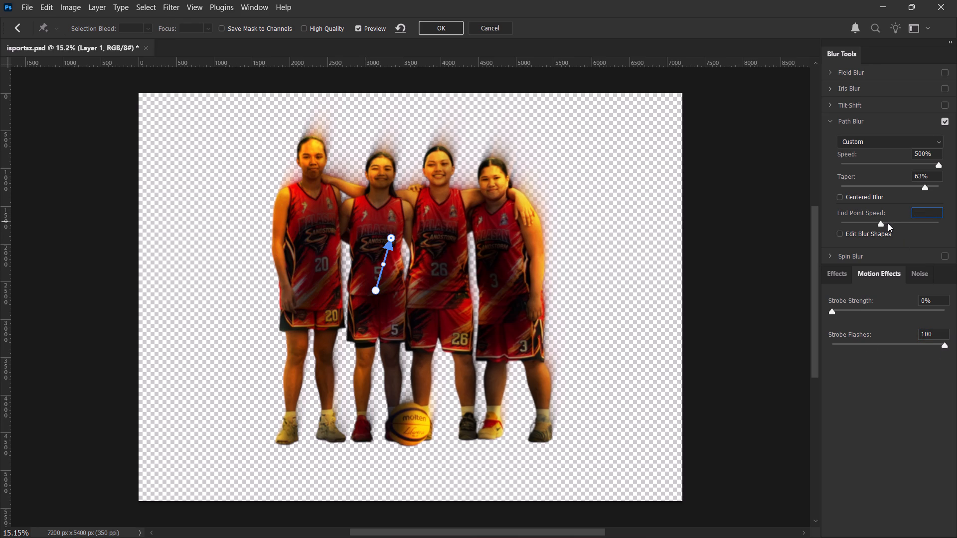
{"action": "left_click_drag", "start_coordinate": [888, 223], "coordinate": [892, 224]}
{"action": "left_click_drag", "start_coordinate": [893, 223], "coordinate": [906, 223]}
{"action": "left_click_drag", "start_coordinate": [903, 223], "coordinate": [896, 224]}
{"action": "left_click", "coordinate": [443, 31]}
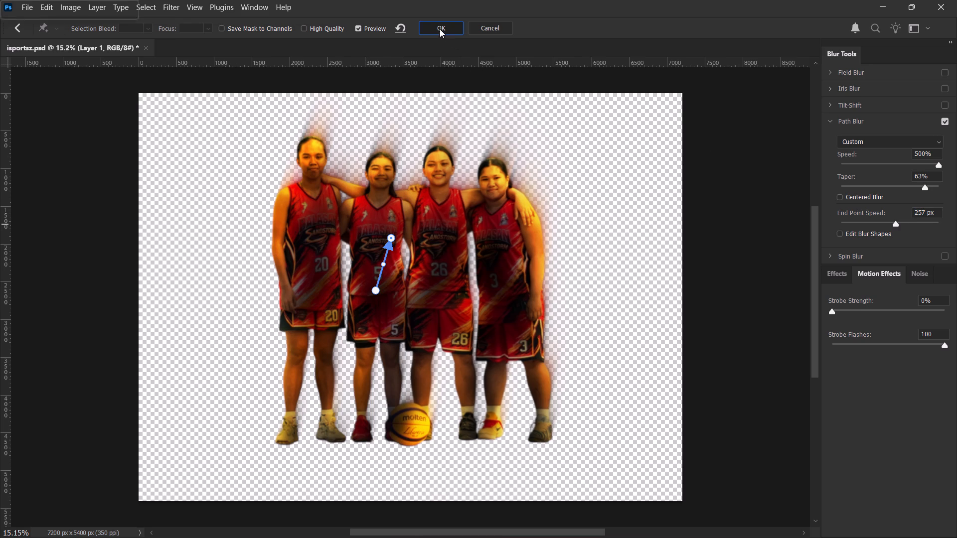
{"action": "scroll", "coordinate": [423, 219], "scroll_direction": "up", "scroll_amount": 3, "text": "ctrl"}
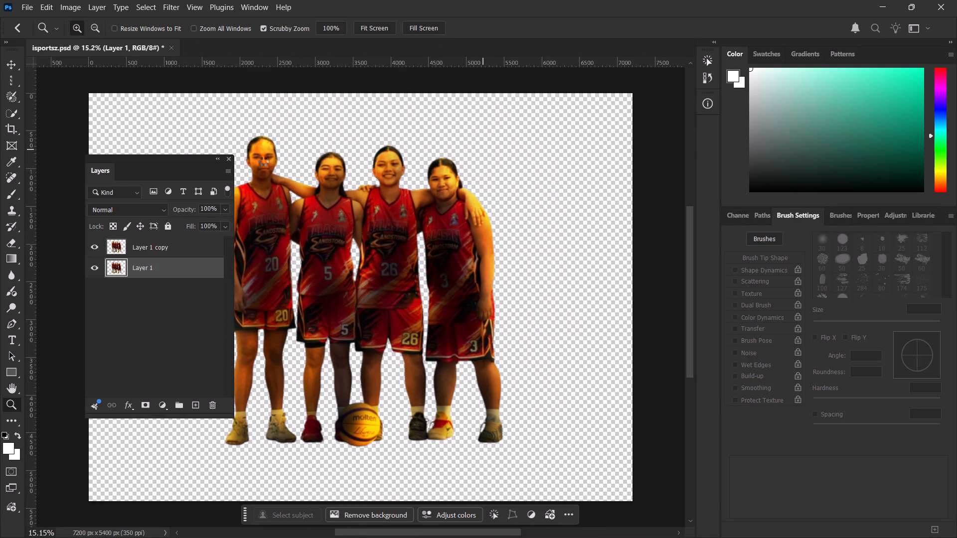
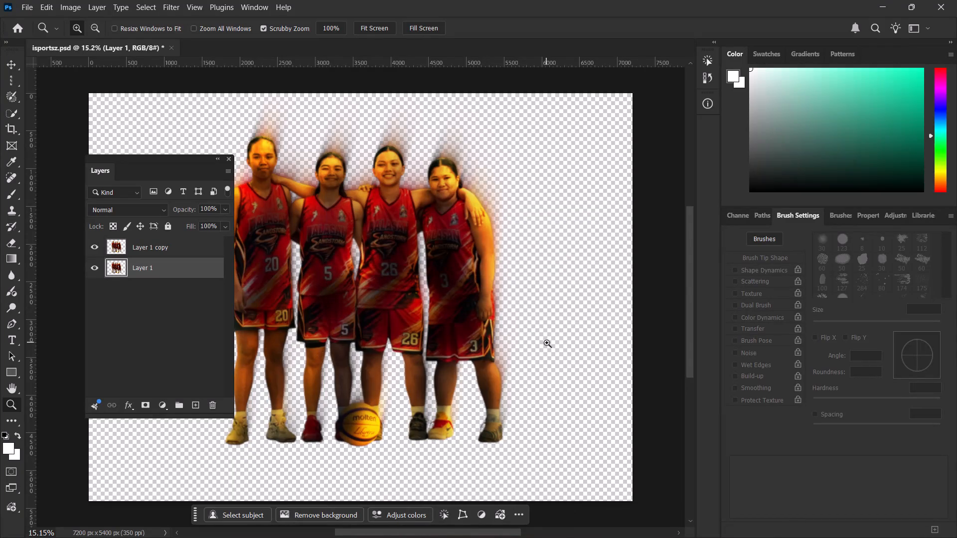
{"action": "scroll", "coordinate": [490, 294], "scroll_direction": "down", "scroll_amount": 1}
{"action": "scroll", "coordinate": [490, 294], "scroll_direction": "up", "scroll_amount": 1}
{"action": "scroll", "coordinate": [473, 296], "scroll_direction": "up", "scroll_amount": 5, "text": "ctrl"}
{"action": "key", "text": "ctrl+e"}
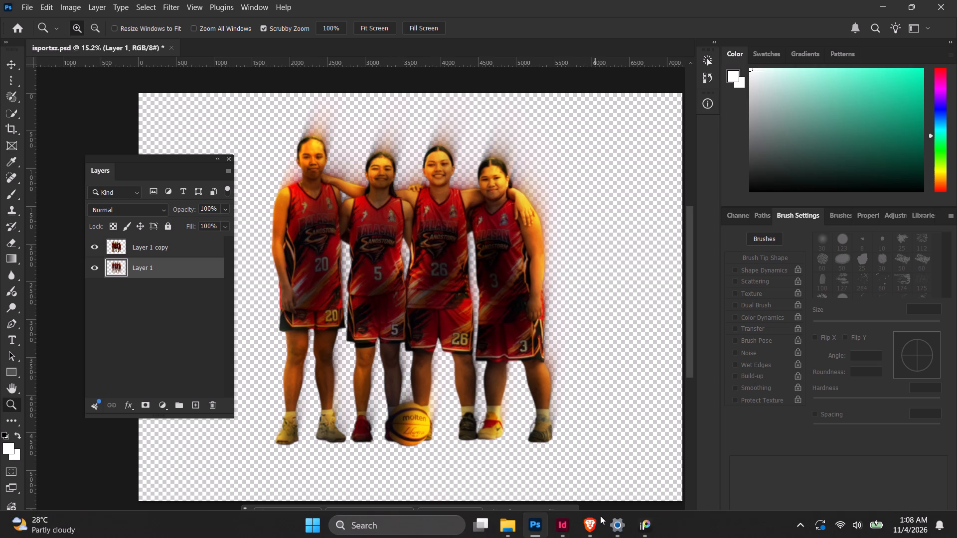
Switch to ibisPaint, add a layer above layer 5, clip it to the layers below and set its blending mode to Add.
{"action": "left_click", "coordinate": [647, 530]}
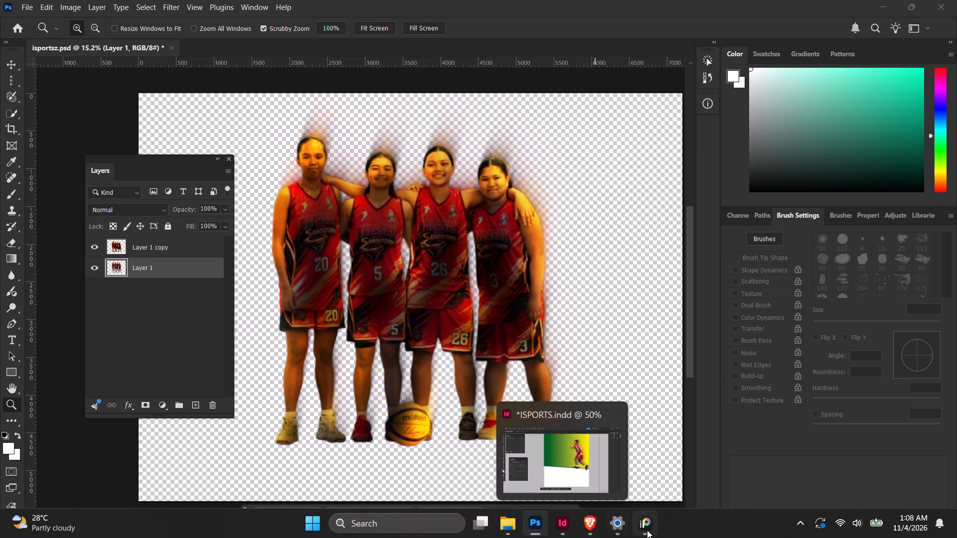
{"action": "left_click", "coordinate": [745, 523]}
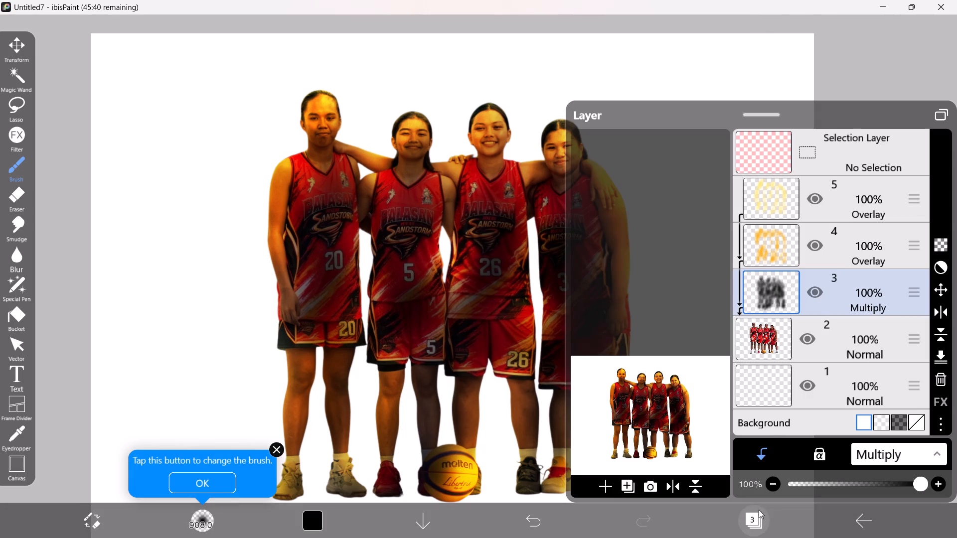
{"action": "left_click", "coordinate": [776, 218]}
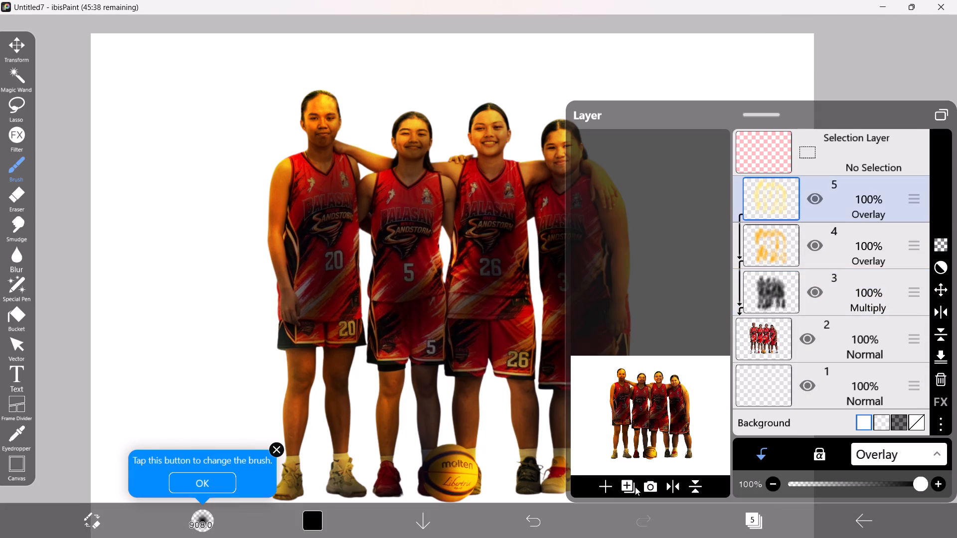
{"action": "left_click", "coordinate": [604, 493]}
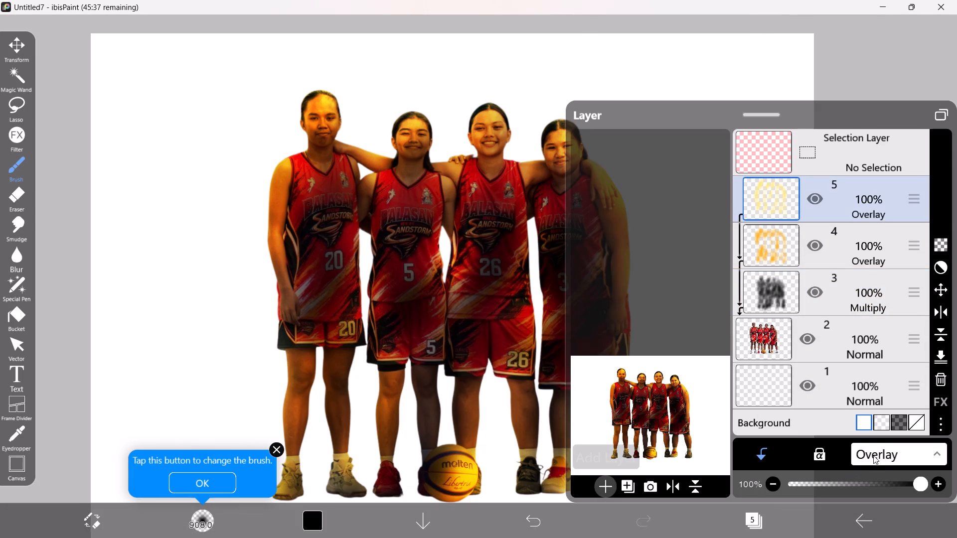
{"action": "left_click", "coordinate": [760, 446]}
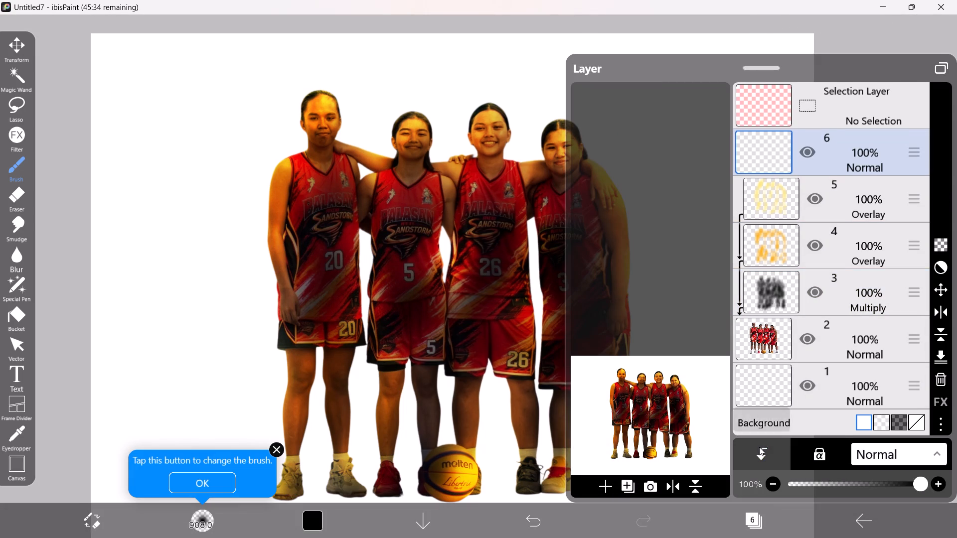
{"action": "left_click", "coordinate": [896, 451]}
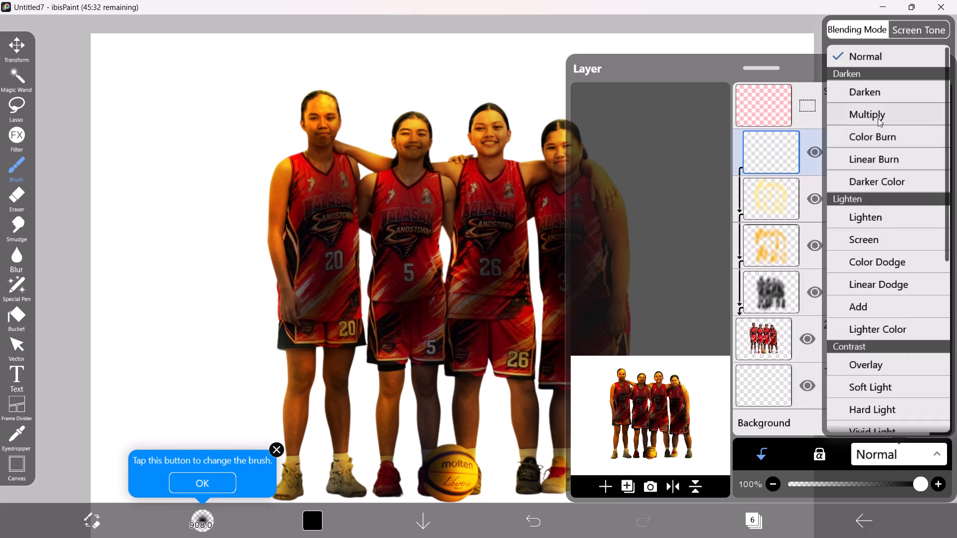
{"action": "left_click", "coordinate": [921, 367]}
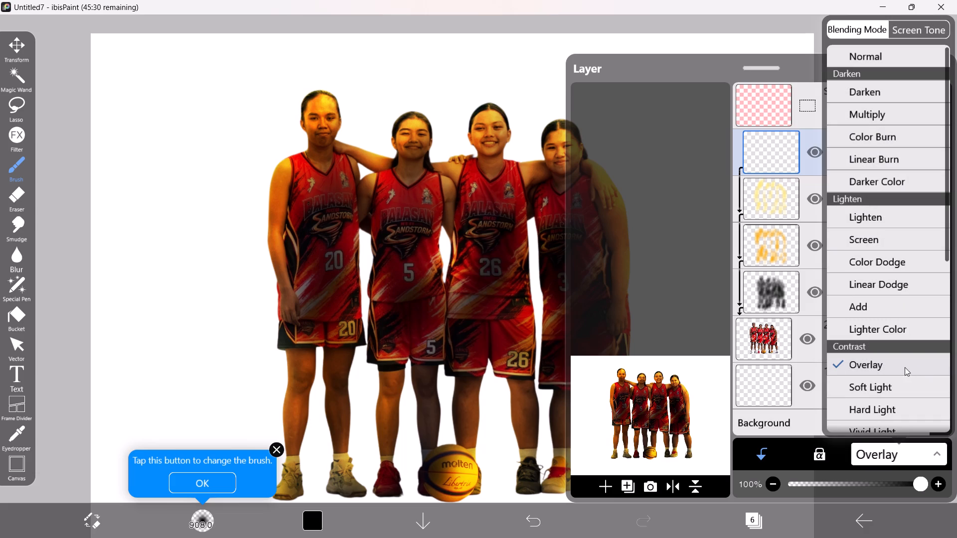
{"action": "left_click", "coordinate": [901, 333]}
{"action": "left_click", "coordinate": [899, 304]}
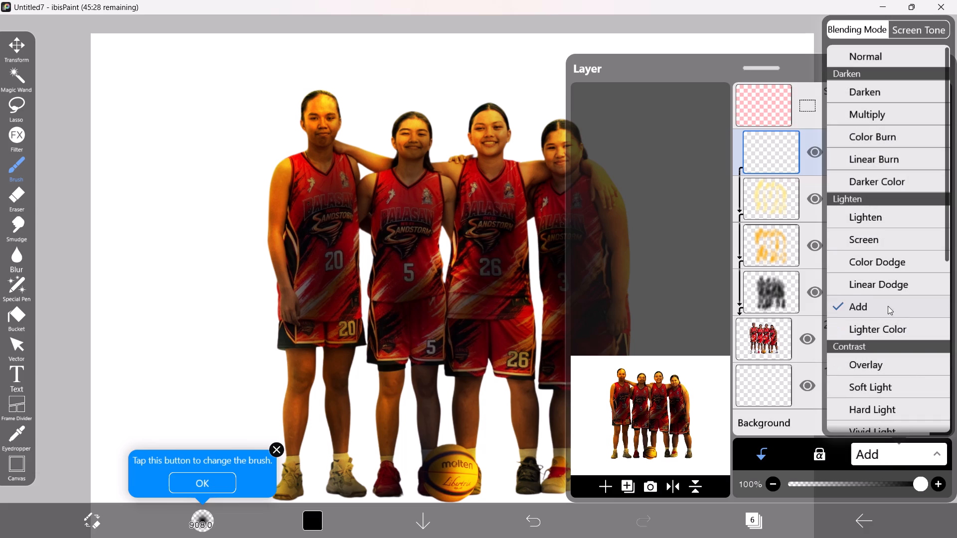
{"action": "left_click", "coordinate": [319, 324]}
{"action": "left_click", "coordinate": [275, 400]}
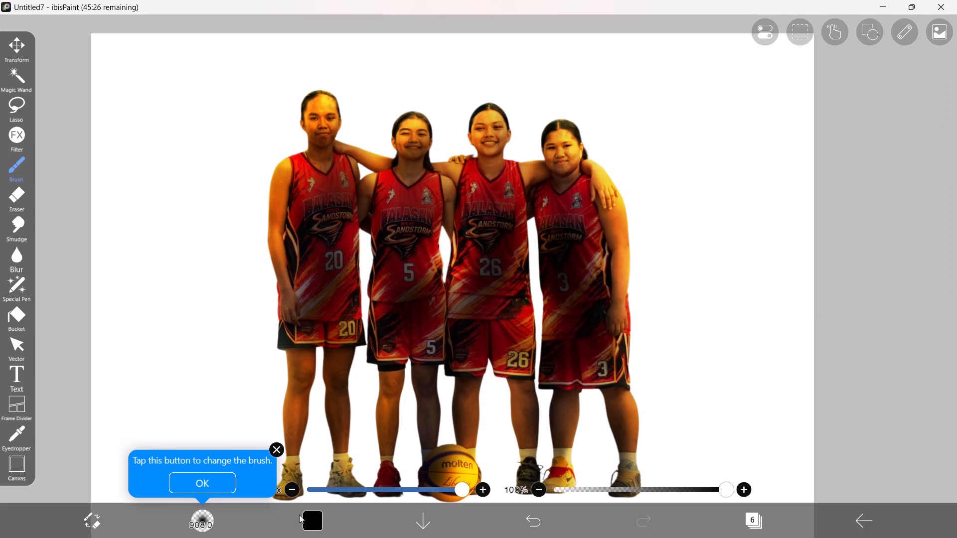
Choose a pale cream yellow brush color, about #FFF4C0, starting from the palette's light yellow.
{"action": "left_click", "coordinate": [310, 517]}
{"action": "left_click", "coordinate": [96, 486]}
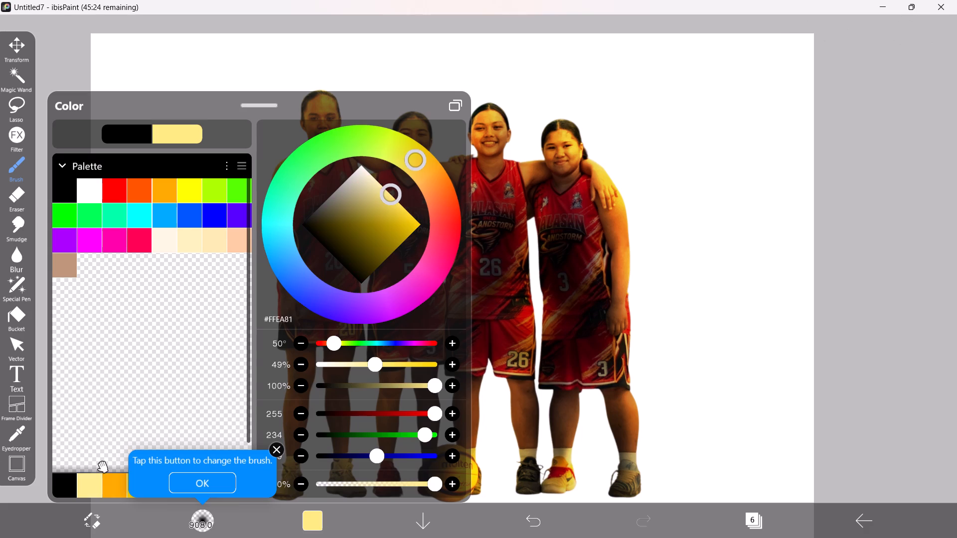
{"action": "left_click_drag", "start_coordinate": [385, 195], "coordinate": [387, 163]}
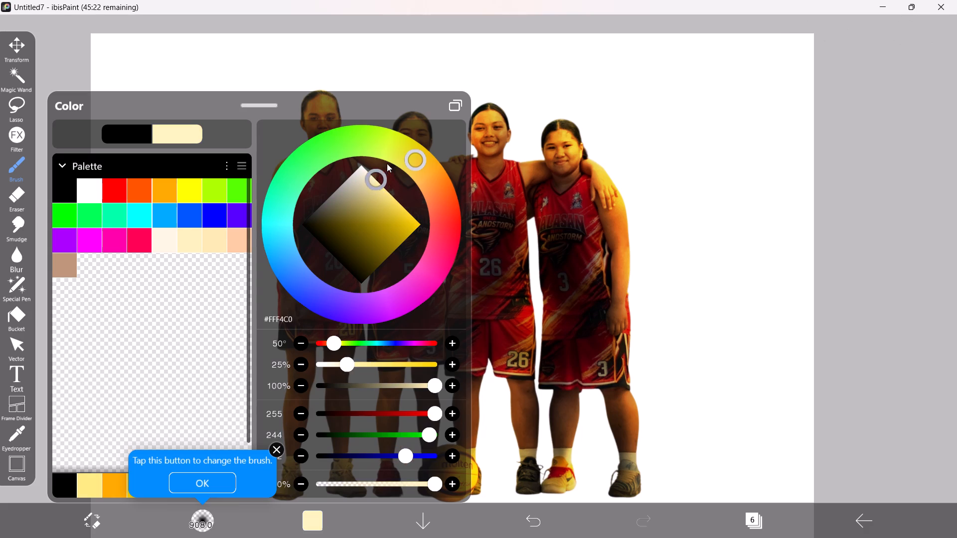
{"action": "left_click_drag", "start_coordinate": [387, 163], "coordinate": [386, 161]}
{"action": "left_click", "coordinate": [505, 145]}
Paint soft highlights on the number 20 player's forehead and outer arm, undoing strokes that brighten her face too much.
{"action": "left_click_drag", "start_coordinate": [311, 89], "coordinate": [297, 114]}
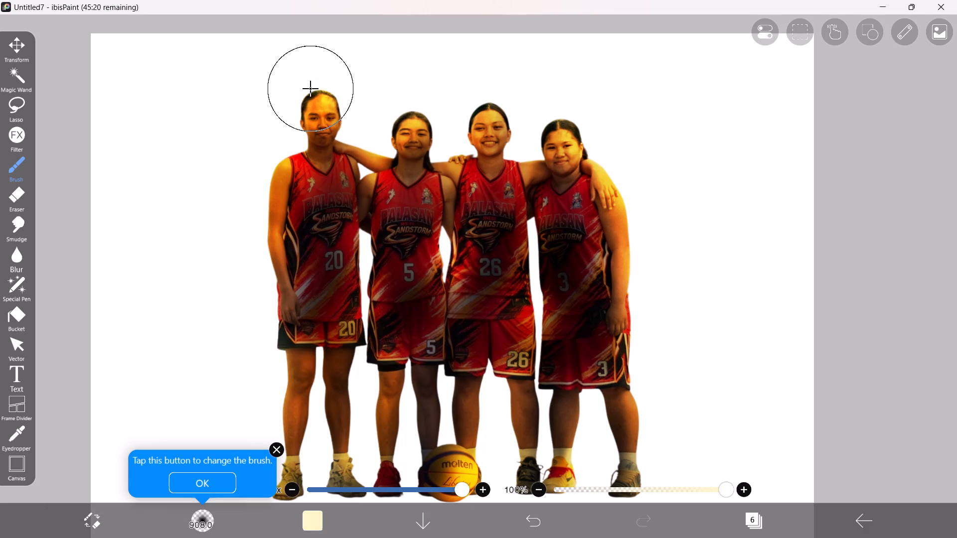
{"action": "left_click_drag", "start_coordinate": [329, 93], "coordinate": [282, 125]}
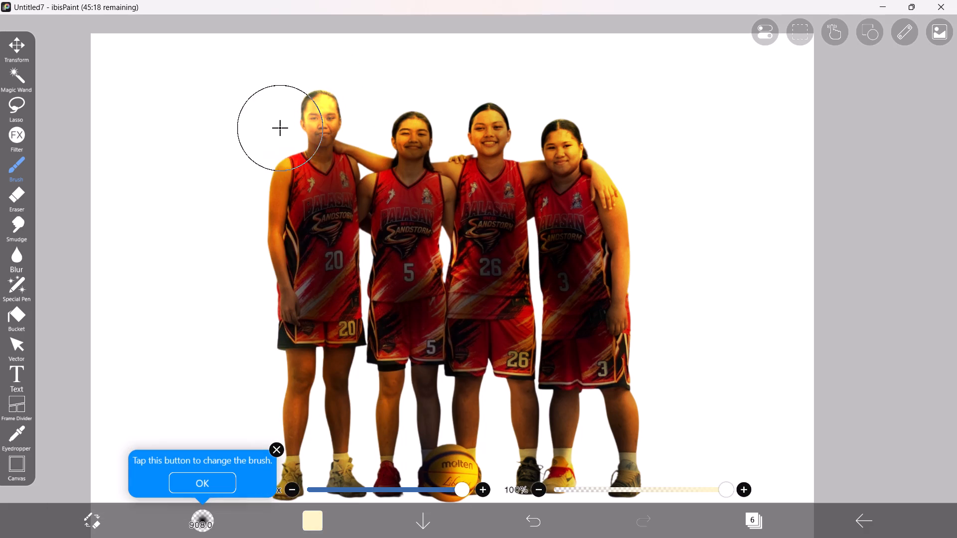
{"action": "left_click_drag", "start_coordinate": [282, 125], "coordinate": [293, 110]}
{"action": "key", "text": "ctrl+z"}
{"action": "left_click_drag", "start_coordinate": [304, 108], "coordinate": [302, 114]}
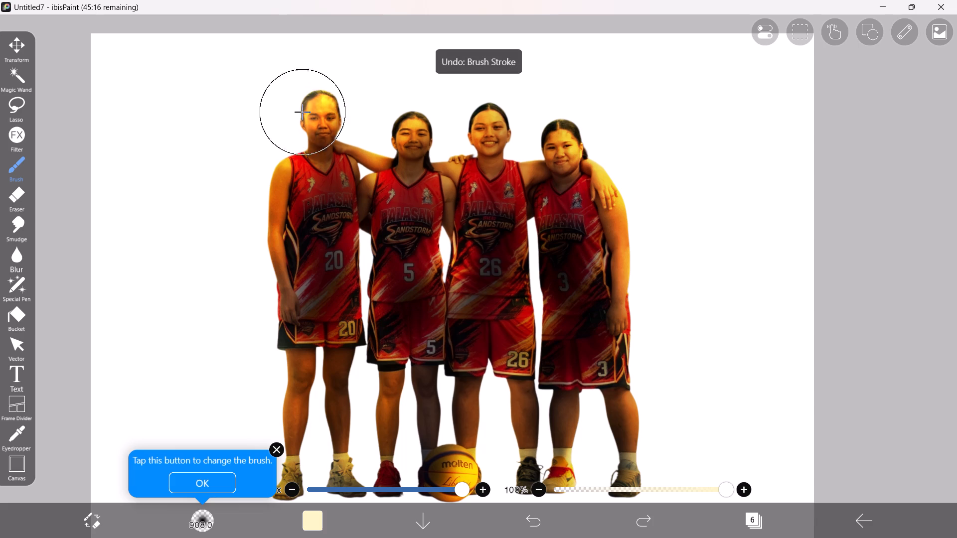
{"action": "left_click_drag", "start_coordinate": [302, 114], "coordinate": [311, 115]}
{"action": "scroll", "coordinate": [324, 148], "scroll_direction": "up", "scroll_amount": 3, "text": "alt"}
{"action": "left_click_drag", "start_coordinate": [330, 127], "coordinate": [320, 147]}
{"action": "key", "text": "ctrl+z"}
{"action": "left_click_drag", "start_coordinate": [267, 164], "coordinate": [221, 282]}
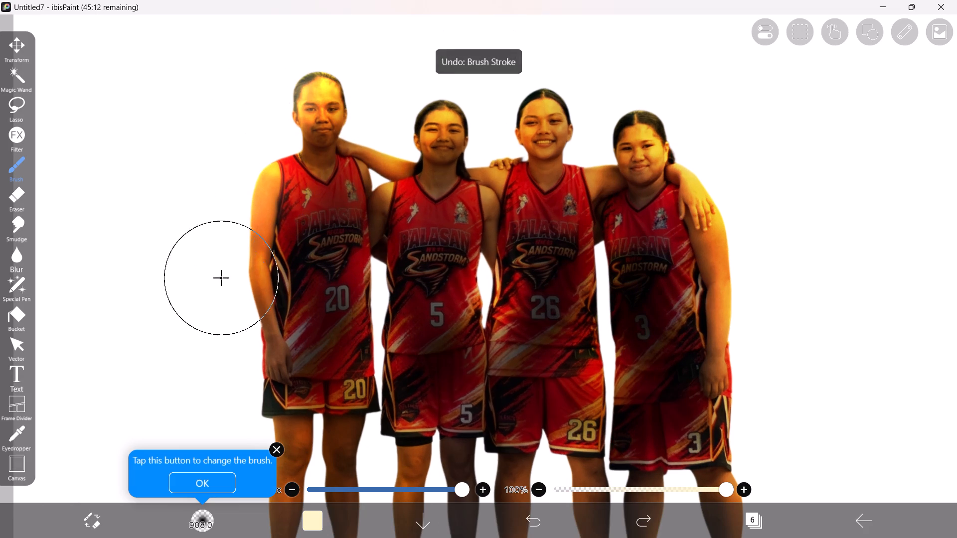
{"action": "left_click_drag", "start_coordinate": [221, 282], "coordinate": [254, 286]}
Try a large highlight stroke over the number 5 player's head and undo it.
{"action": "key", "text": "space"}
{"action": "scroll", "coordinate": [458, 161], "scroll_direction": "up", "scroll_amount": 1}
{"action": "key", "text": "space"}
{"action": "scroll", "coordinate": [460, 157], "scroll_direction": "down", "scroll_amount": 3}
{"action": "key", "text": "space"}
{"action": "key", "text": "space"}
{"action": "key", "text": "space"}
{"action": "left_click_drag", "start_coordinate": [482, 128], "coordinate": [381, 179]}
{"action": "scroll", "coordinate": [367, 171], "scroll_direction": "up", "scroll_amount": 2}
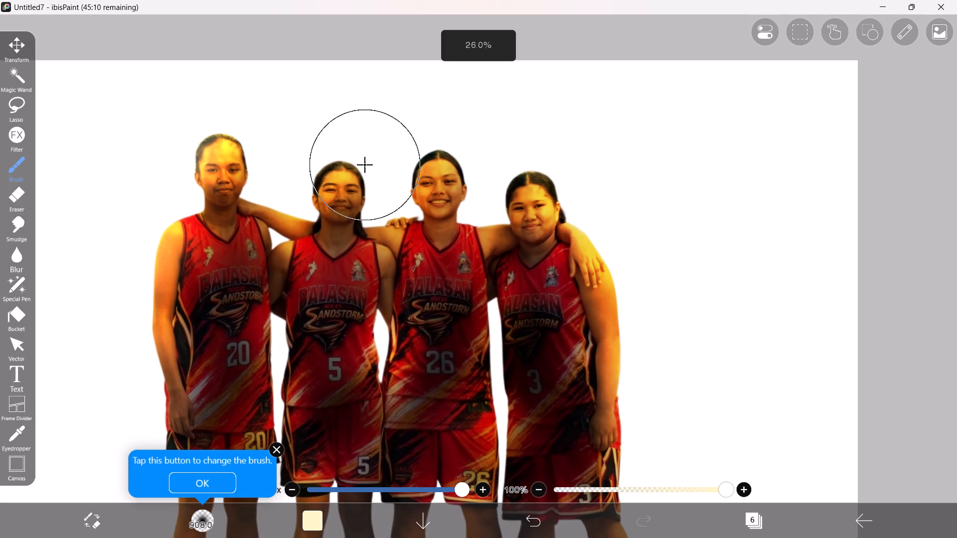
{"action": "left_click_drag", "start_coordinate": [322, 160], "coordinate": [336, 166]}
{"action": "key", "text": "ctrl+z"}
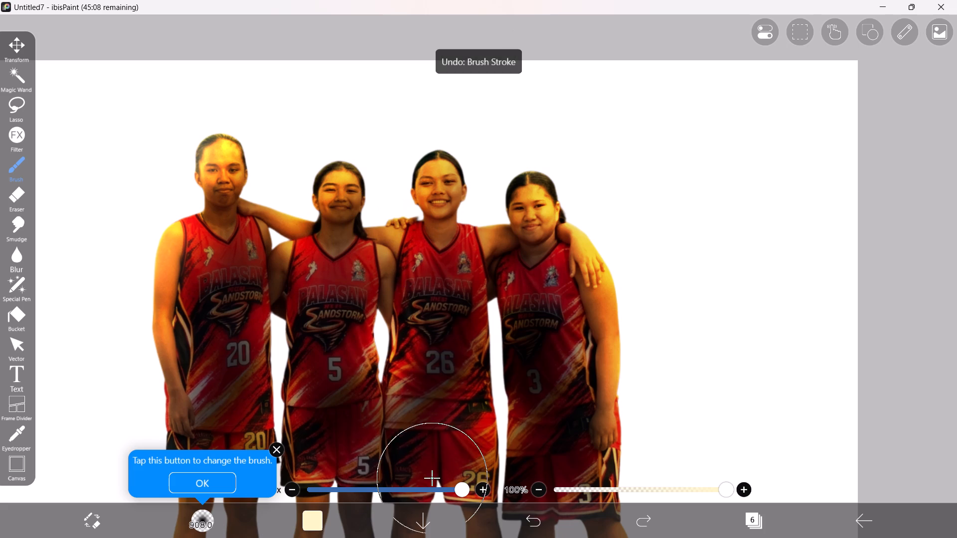
Reduce the brush size and highlight the number 5 player's face and the arm resting on the number 20 player's shoulder.
{"action": "left_click_drag", "start_coordinate": [439, 484], "coordinate": [395, 454]}
{"action": "left_click_drag", "start_coordinate": [403, 486], "coordinate": [447, 478]}
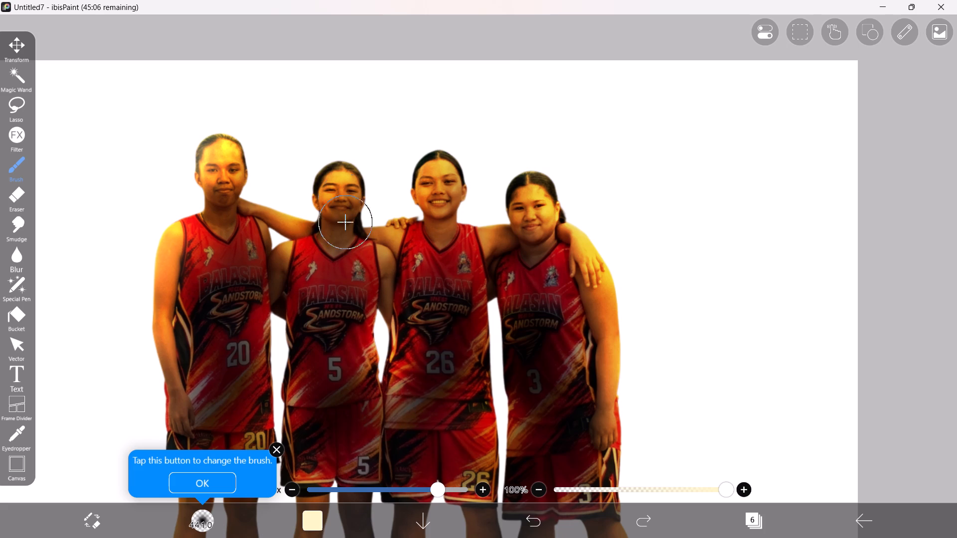
{"action": "left_click_drag", "start_coordinate": [347, 154], "coordinate": [298, 228]}
{"action": "key", "text": "ctrl+z"}
{"action": "left_click_drag", "start_coordinate": [340, 173], "coordinate": [304, 200]}
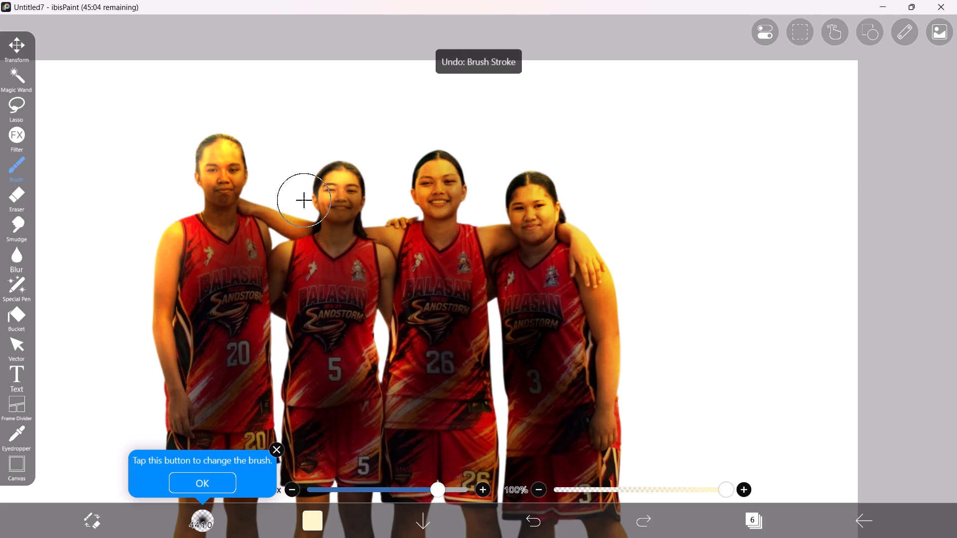
{"action": "left_click_drag", "start_coordinate": [304, 200], "coordinate": [294, 222]}
{"action": "scroll", "coordinate": [298, 219], "scroll_direction": "up", "scroll_amount": 3, "text": "ctrl"}
{"action": "key", "text": "ctrl+space"}
{"action": "left_click_drag", "start_coordinate": [296, 221], "coordinate": [230, 199]}
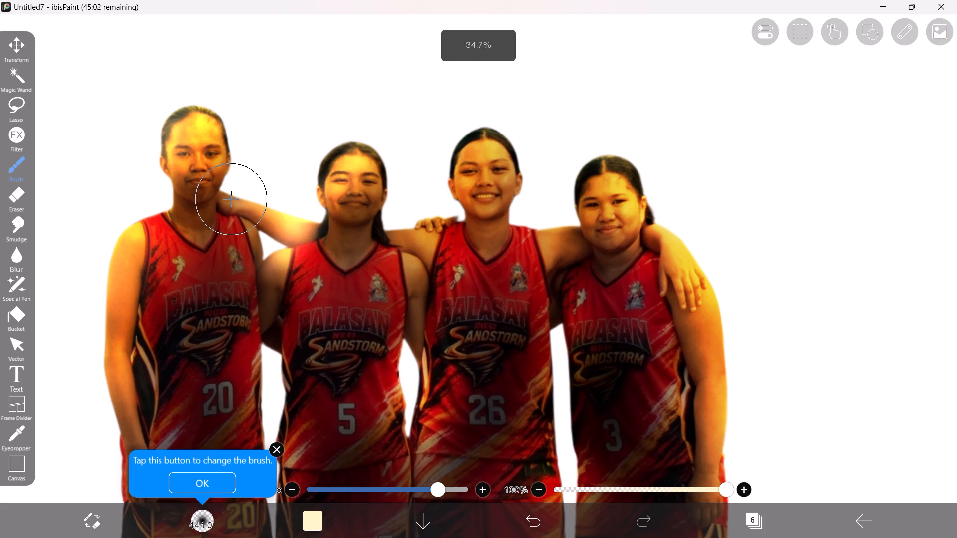
{"action": "left_click_drag", "start_coordinate": [230, 199], "coordinate": [229, 199]}
Paint highlights on the hand at the number 26 player's shoulder and along her forehead, hairline and cheek.
{"action": "key", "text": "space"}
{"action": "scroll", "coordinate": [333, 209], "scroll_direction": "down", "scroll_amount": 3}
{"action": "key", "text": "space"}
{"action": "key", "text": "space"}
{"action": "key", "text": "space"}
{"action": "key", "text": "space"}
{"action": "key", "text": "space"}
{"action": "key", "text": "space"}
{"action": "key", "text": "space"}
{"action": "key", "text": "space"}
{"action": "key", "text": "space"}
{"action": "key", "text": "space"}
{"action": "left_click_drag", "start_coordinate": [415, 231], "coordinate": [349, 234]}
{"action": "scroll", "coordinate": [346, 233], "scroll_direction": "up", "scroll_amount": 3}
{"action": "left_click_drag", "start_coordinate": [335, 232], "coordinate": [329, 223]}
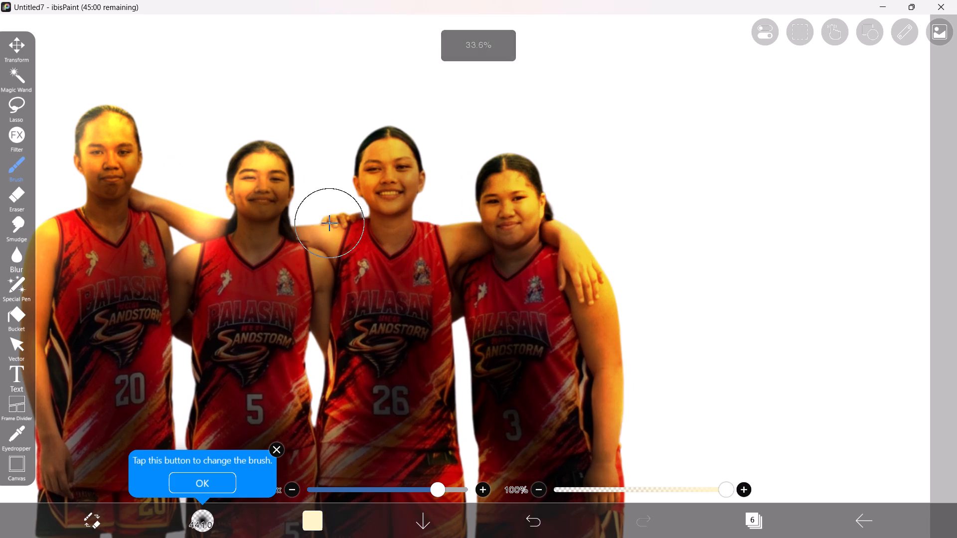
{"action": "left_click_drag", "start_coordinate": [329, 223], "coordinate": [328, 219]}
{"action": "left_click_drag", "start_coordinate": [371, 153], "coordinate": [390, 112]}
{"action": "key", "text": "space"}
{"action": "scroll", "coordinate": [405, 133], "scroll_direction": "up", "scroll_amount": 2}
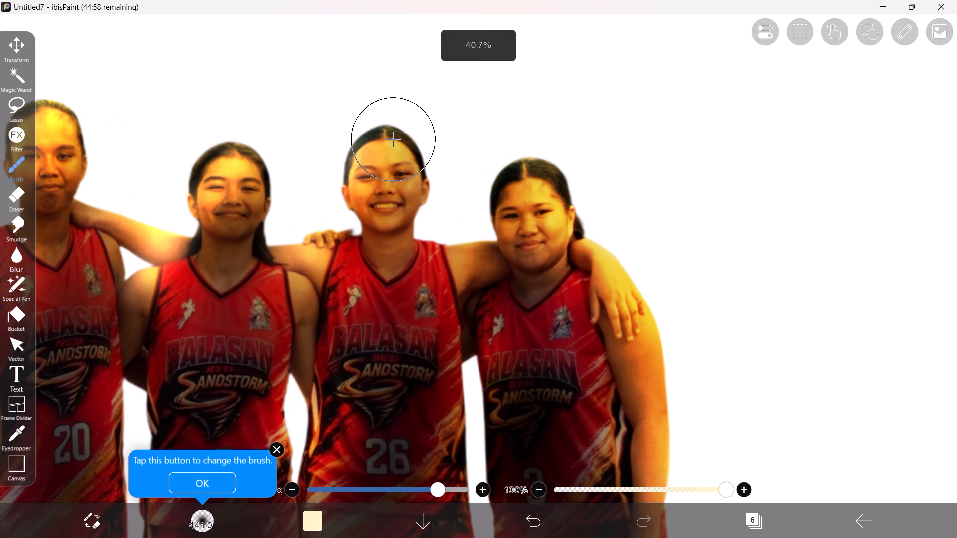
{"action": "left_click_drag", "start_coordinate": [389, 140], "coordinate": [341, 161]}
{"action": "left_click_drag", "start_coordinate": [360, 169], "coordinate": [341, 216]}
Paint highlights over the number 3 player's hair, forehead and the side of her face.
{"action": "key", "text": "space"}
{"action": "scroll", "coordinate": [512, 199], "scroll_direction": "up", "scroll_amount": 2}
{"action": "left_click_drag", "start_coordinate": [530, 180], "coordinate": [606, 248]}
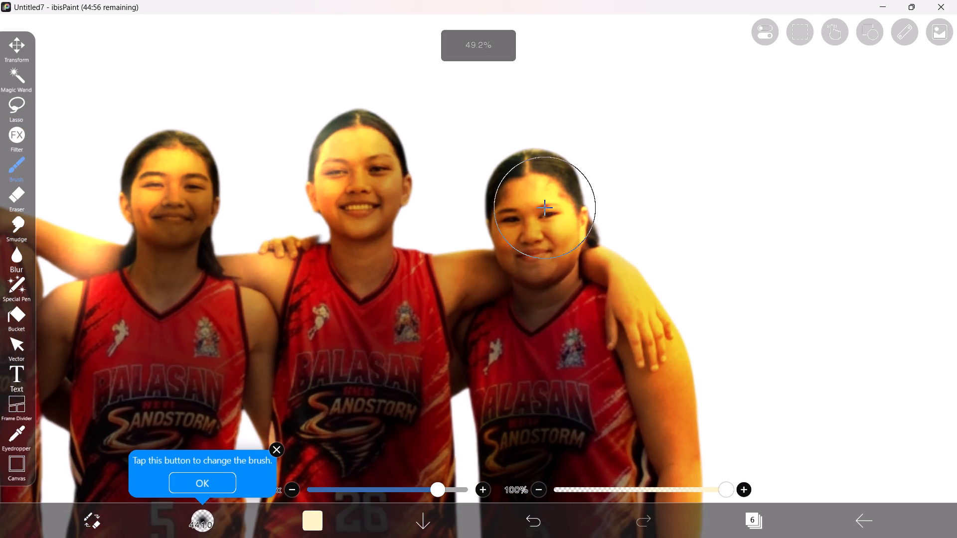
{"action": "left_click_drag", "start_coordinate": [542, 208], "coordinate": [583, 265]}
Add more highlight strokes across the number 26 player's forehead, nose and cheek.
{"action": "key", "text": "space"}
{"action": "key", "text": "space"}
{"action": "key", "text": "space"}
{"action": "key", "text": "space"}
{"action": "key", "text": "space"}
{"action": "key", "text": "space"}
{"action": "key", "text": "space"}
{"action": "key", "text": "space"}
{"action": "key", "text": "space"}
{"action": "scroll", "coordinate": [581, 211], "scroll_direction": "down", "scroll_amount": 4}
{"action": "scroll", "coordinate": [429, 205], "scroll_direction": "up", "scroll_amount": 3}
{"action": "left_click_drag", "start_coordinate": [437, 175], "coordinate": [467, 162]}
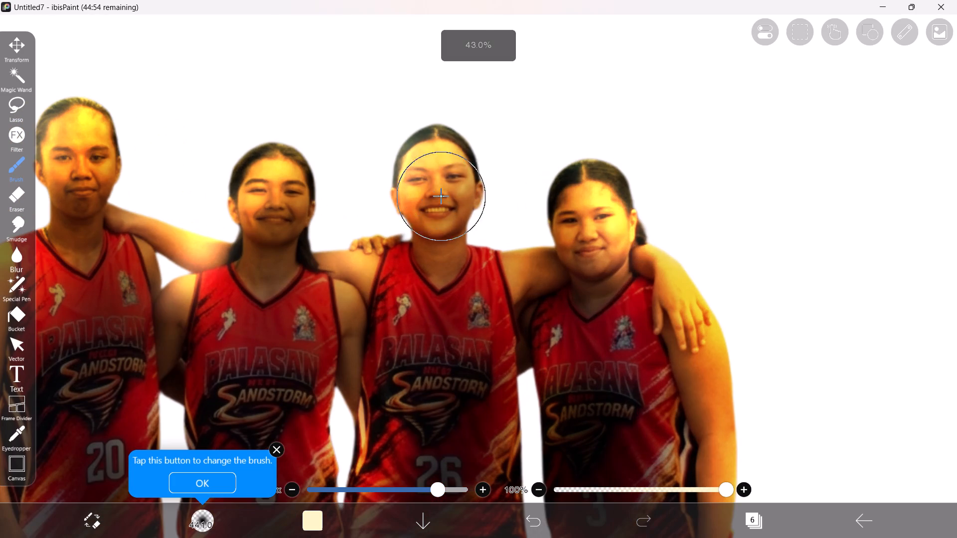
{"action": "left_click", "coordinate": [437, 201]}
{"action": "left_click_drag", "start_coordinate": [424, 208], "coordinate": [406, 224]}
Brighten the number 5 player's nose, cheeks and chin with short highlight strokes.
{"action": "key", "text": "space"}
{"action": "key", "text": "space"}
{"action": "key", "text": "space"}
{"action": "key", "text": "space"}
{"action": "key", "text": "space"}
{"action": "key", "text": "space"}
{"action": "key", "text": "space"}
{"action": "key", "text": "space"}
{"action": "key", "text": "space"}
{"action": "key", "text": "space"}
{"action": "key", "text": "space"}
{"action": "key", "text": "space"}
{"action": "key", "text": "space"}
{"action": "key", "text": "space"}
{"action": "key", "text": "space"}
{"action": "key", "text": "space"}
{"action": "key", "text": "space"}
{"action": "key", "text": "space"}
{"action": "key", "text": "space"}
{"action": "key", "text": "space"}
{"action": "scroll", "coordinate": [404, 223], "scroll_direction": "down", "scroll_amount": 9}
{"action": "scroll", "coordinate": [370, 229], "scroll_direction": "up", "scroll_amount": 8}
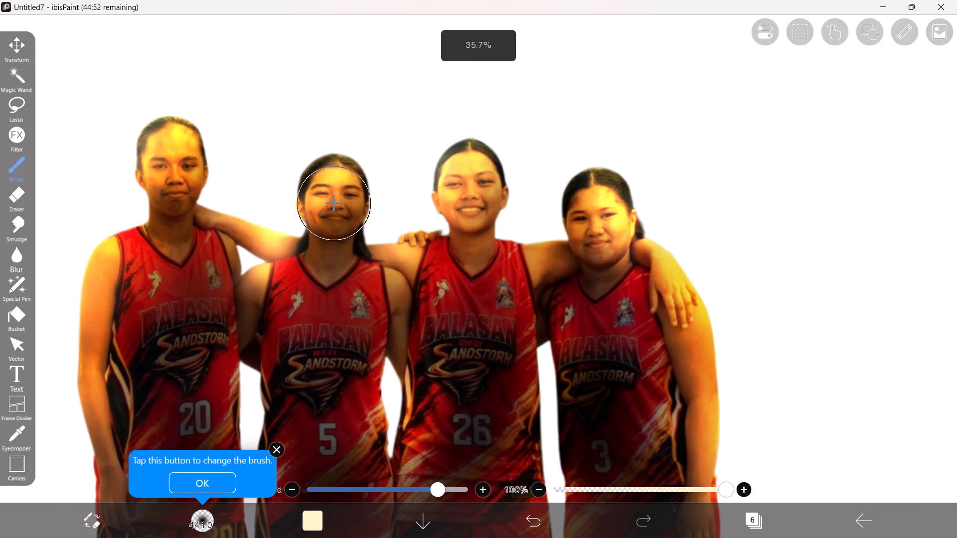
{"action": "left_click_drag", "start_coordinate": [333, 203], "coordinate": [317, 218]}
{"action": "left_click_drag", "start_coordinate": [345, 210], "coordinate": [328, 216]}
Add another highlight stroke across the number 20 player's face.
{"action": "key", "text": "space"}
{"action": "key", "text": "space"}
{"action": "key", "text": "space"}
{"action": "key", "text": "space"}
{"action": "key", "text": "space"}
{"action": "key", "text": "space"}
{"action": "key", "text": "space"}
{"action": "key", "text": "space"}
{"action": "key", "text": "space"}
{"action": "key", "text": "space"}
{"action": "key", "text": "space"}
{"action": "key", "text": "space"}
{"action": "key", "text": "space"}
{"action": "key", "text": "space"}
{"action": "key", "text": "space"}
{"action": "key", "text": "space"}
{"action": "key", "text": "space"}
{"action": "key", "text": "space"}
{"action": "key", "text": "space"}
{"action": "key", "text": "space"}
{"action": "scroll", "coordinate": [331, 216], "scroll_direction": "down", "scroll_amount": 3}
{"action": "left_click_drag", "start_coordinate": [330, 264], "coordinate": [337, 251]}
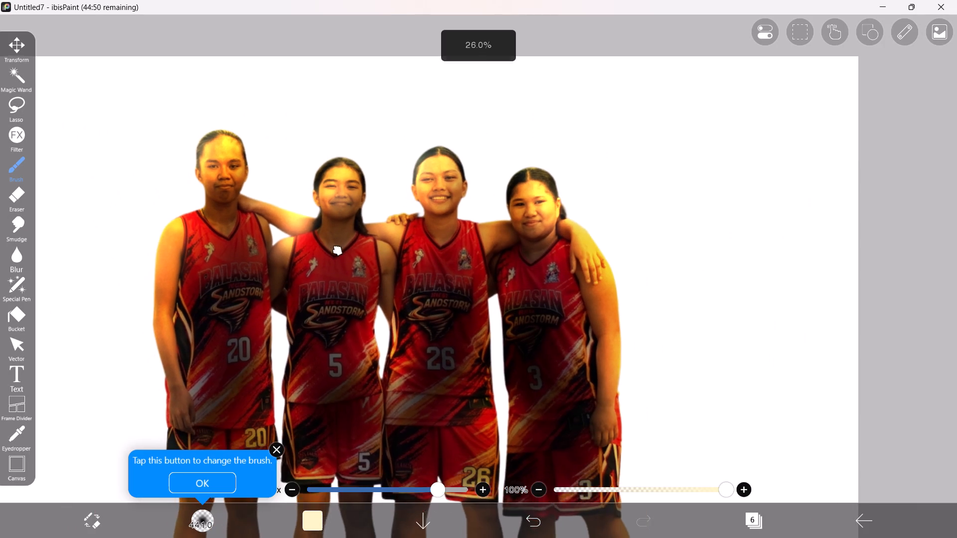
{"action": "left_click_drag", "start_coordinate": [337, 251], "coordinate": [330, 240]}
{"action": "left_click_drag", "start_coordinate": [221, 159], "coordinate": [185, 182]}
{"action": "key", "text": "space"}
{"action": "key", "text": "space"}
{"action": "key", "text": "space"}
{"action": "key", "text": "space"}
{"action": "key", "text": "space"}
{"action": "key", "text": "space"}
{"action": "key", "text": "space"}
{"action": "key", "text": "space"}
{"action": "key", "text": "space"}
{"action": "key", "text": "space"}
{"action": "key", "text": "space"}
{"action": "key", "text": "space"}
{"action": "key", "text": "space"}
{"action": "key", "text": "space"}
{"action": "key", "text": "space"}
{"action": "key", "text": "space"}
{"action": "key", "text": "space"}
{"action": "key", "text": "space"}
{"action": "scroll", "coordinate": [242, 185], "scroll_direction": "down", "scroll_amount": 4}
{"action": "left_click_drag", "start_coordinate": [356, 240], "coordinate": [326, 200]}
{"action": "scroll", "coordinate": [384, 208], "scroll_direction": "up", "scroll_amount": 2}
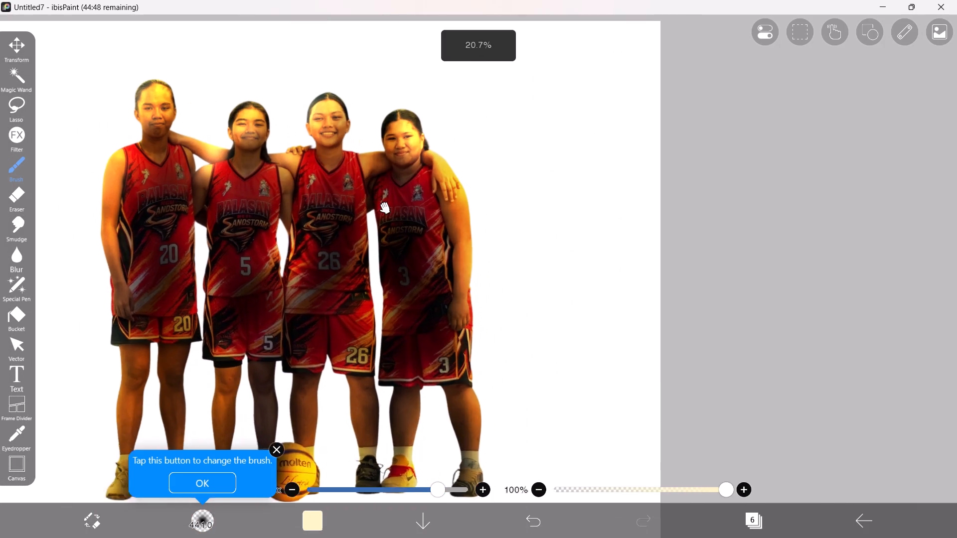
Enlarge the brush and paint broad highlights along the number 3 player's outer arm and the gaps beside the number 26 player.
{"action": "scroll", "coordinate": [385, 208], "scroll_direction": "up", "scroll_amount": 1}
{"action": "left_click_drag", "start_coordinate": [438, 486], "coordinate": [457, 477]}
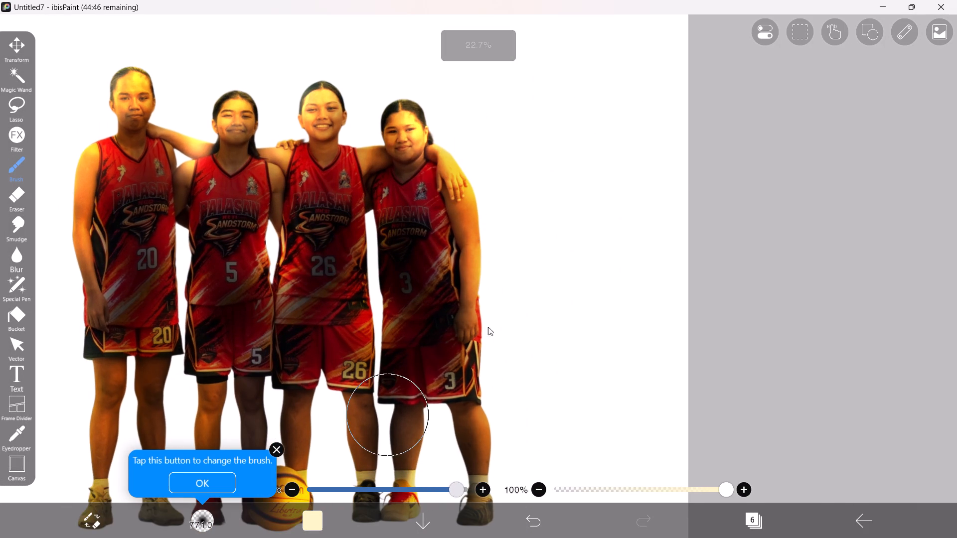
{"action": "left_click_drag", "start_coordinate": [478, 305], "coordinate": [447, 162]}
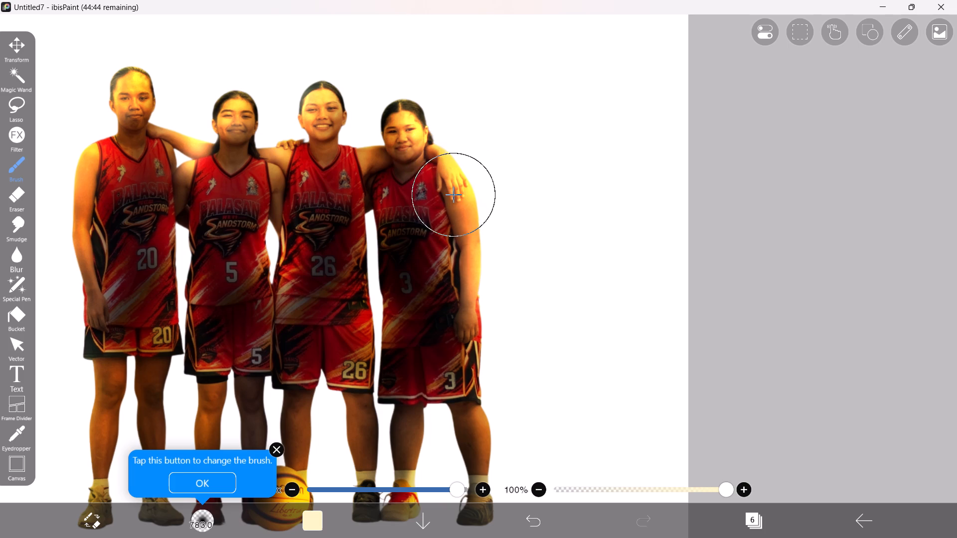
{"action": "left_click_drag", "start_coordinate": [389, 320], "coordinate": [370, 336]}
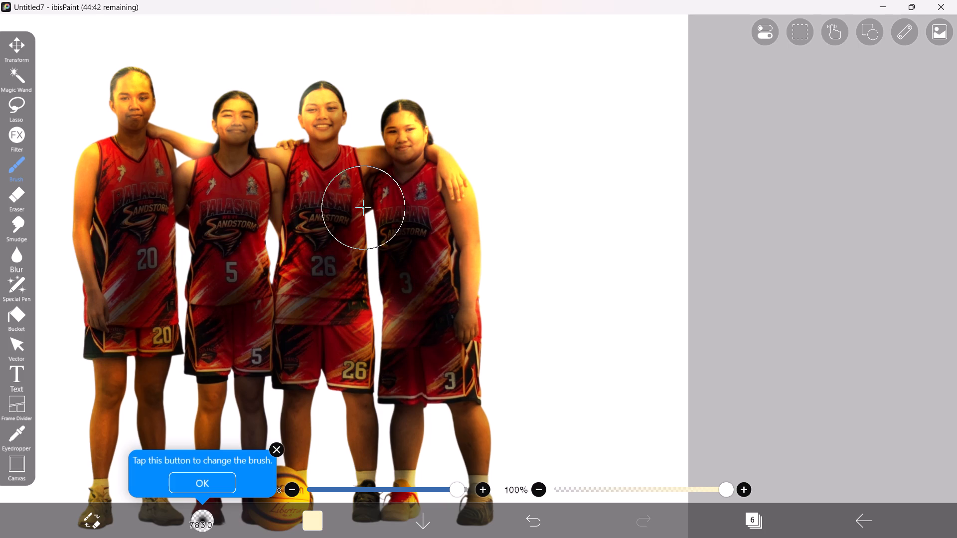
{"action": "left_click_drag", "start_coordinate": [277, 234], "coordinate": [278, 267]}
{"action": "key", "text": "space"}
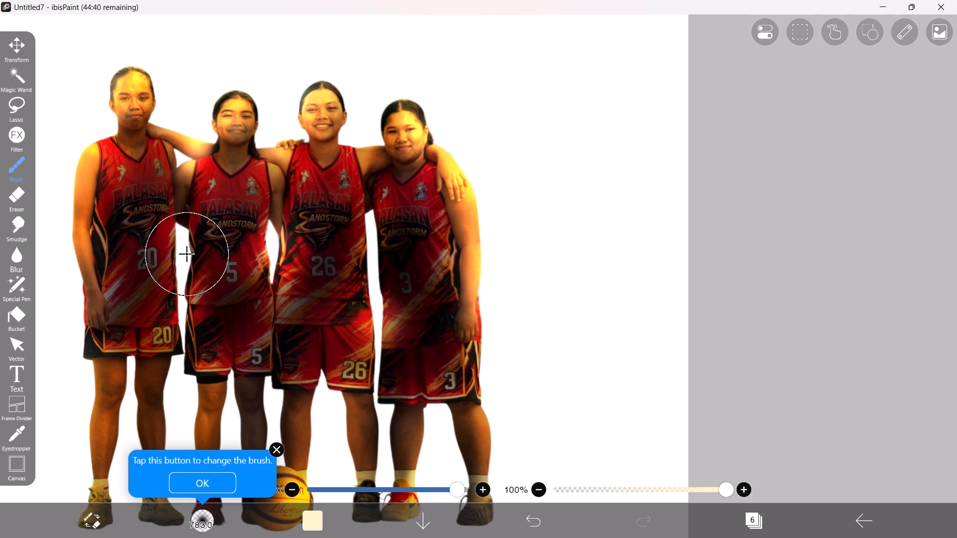
Brush highlights down the number 3 player's outer leg and along the number 26 player's legs.
{"action": "key", "text": "space"}
{"action": "scroll", "coordinate": [188, 324], "scroll_direction": "down", "scroll_amount": 4}
{"action": "key", "text": "space"}
{"action": "key", "text": "space"}
{"action": "key", "text": "space"}
{"action": "key", "text": "space"}
{"action": "key", "text": "space"}
{"action": "key", "text": "space"}
{"action": "key", "text": "space"}
{"action": "key", "text": "space"}
{"action": "key", "text": "space"}
{"action": "key", "text": "space"}
{"action": "key", "text": "space"}
{"action": "key", "text": "space"}
{"action": "key", "text": "space"}
{"action": "key", "text": "space"}
{"action": "left_click_drag", "start_coordinate": [203, 389], "coordinate": [261, 360]}
{"action": "key", "text": "space"}
{"action": "scroll", "coordinate": [454, 377], "scroll_direction": "up", "scroll_amount": 3}
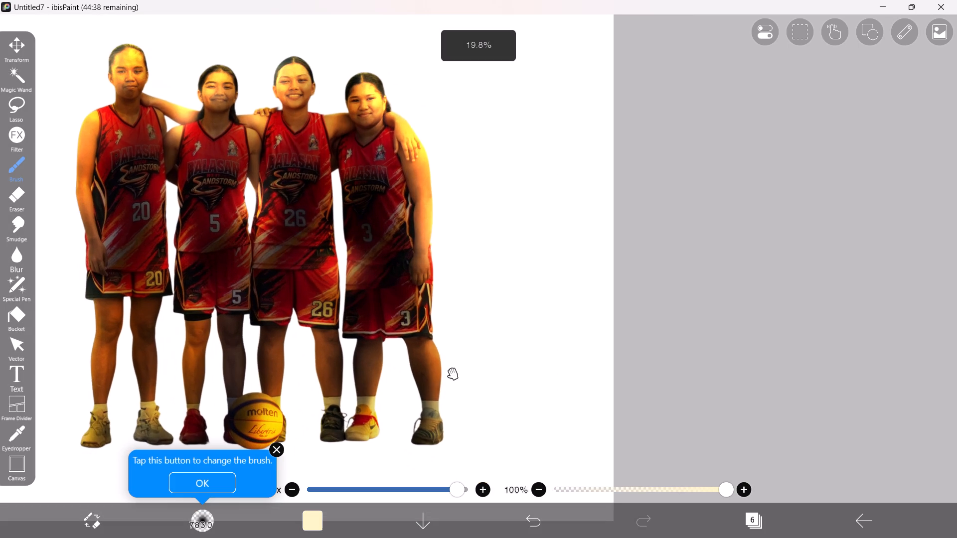
{"action": "left_click_drag", "start_coordinate": [429, 340], "coordinate": [443, 387]}
{"action": "key", "text": "space"}
{"action": "scroll", "coordinate": [326, 385], "scroll_direction": "up", "scroll_amount": 2}
{"action": "left_click_drag", "start_coordinate": [303, 320], "coordinate": [317, 390]}
{"action": "left_click_drag", "start_coordinate": [283, 331], "coordinate": [275, 404]}
{"action": "scroll", "coordinate": [281, 389], "scroll_direction": "down", "scroll_amount": 3}
Paint highlights down the number 5 and number 20 players' legs, over the number 20 player's shoes and across the ball.
{"action": "key", "text": "space"}
{"action": "key", "text": "space"}
{"action": "key", "text": "space"}
{"action": "key", "text": "space"}
{"action": "key", "text": "space"}
{"action": "key", "text": "space"}
{"action": "key", "text": "space"}
{"action": "key", "text": "space"}
{"action": "key", "text": "space"}
{"action": "key", "text": "space"}
{"action": "key", "text": "space"}
{"action": "key", "text": "space"}
{"action": "key", "text": "space"}
{"action": "key", "text": "space"}
{"action": "key", "text": "space"}
{"action": "key", "text": "space"}
{"action": "key", "text": "space"}
{"action": "key", "text": "space"}
{"action": "key", "text": "space"}
{"action": "left_click_drag", "start_coordinate": [271, 365], "coordinate": [342, 343]}
{"action": "scroll", "coordinate": [285, 361], "scroll_direction": "up", "scroll_amount": 3}
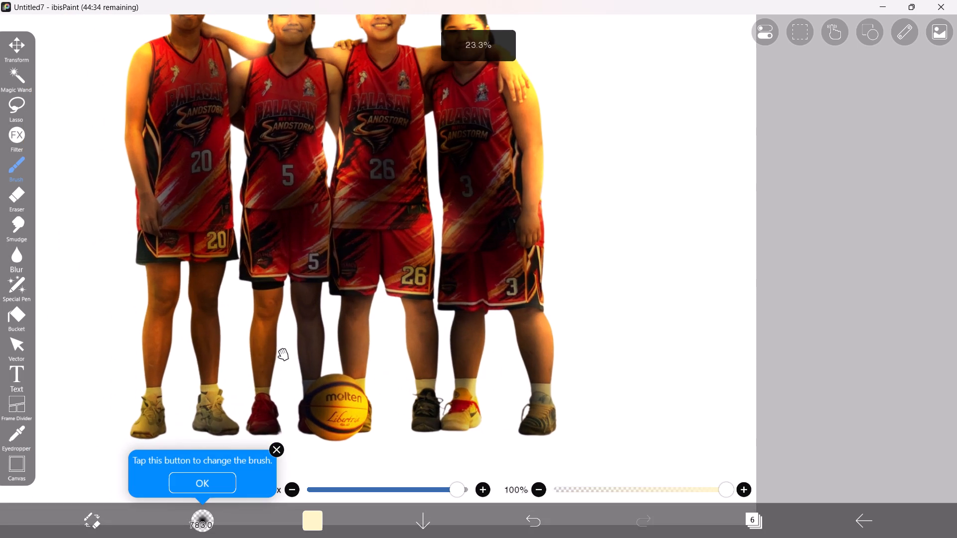
{"action": "left_click_drag", "start_coordinate": [256, 307], "coordinate": [249, 357]}
{"action": "left_click_drag", "start_coordinate": [149, 281], "coordinate": [143, 320]}
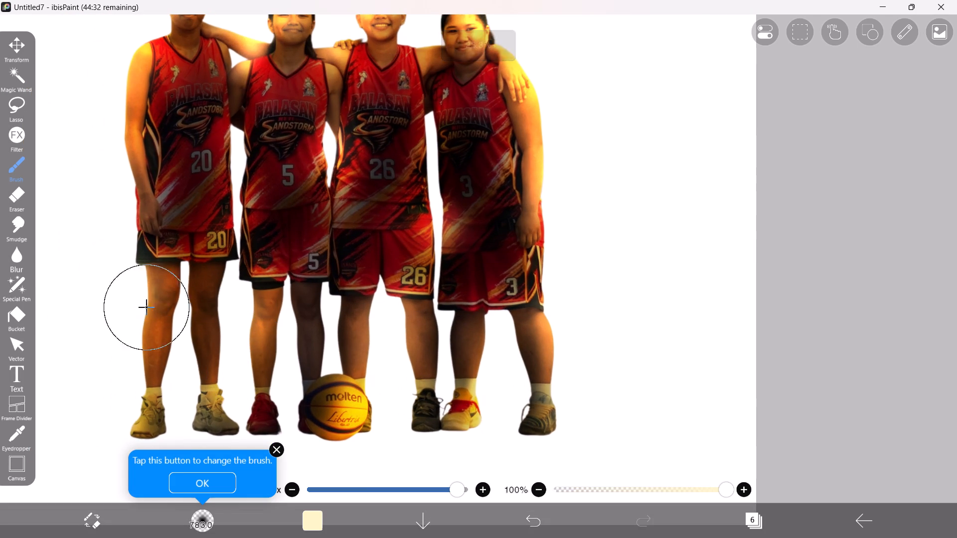
{"action": "left_click_drag", "start_coordinate": [143, 320], "coordinate": [119, 429]}
{"action": "left_click_drag", "start_coordinate": [216, 396], "coordinate": [240, 417]}
{"action": "left_click_drag", "start_coordinate": [374, 403], "coordinate": [319, 436]}
Add a highlight stroke along the number 20 player's hanging hand and forearm.
{"action": "key", "text": "space"}
{"action": "key", "text": "space"}
{"action": "key", "text": "space"}
{"action": "key", "text": "space"}
{"action": "key", "text": "space"}
{"action": "key", "text": "space"}
{"action": "key", "text": "space"}
{"action": "key", "text": "space"}
{"action": "key", "text": "space"}
{"action": "key", "text": "space"}
{"action": "key", "text": "space"}
{"action": "key", "text": "space"}
{"action": "key", "text": "space"}
{"action": "key", "text": "space"}
{"action": "key", "text": "space"}
{"action": "key", "text": "space"}
{"action": "key", "text": "space"}
{"action": "key", "text": "space"}
{"action": "key", "text": "space"}
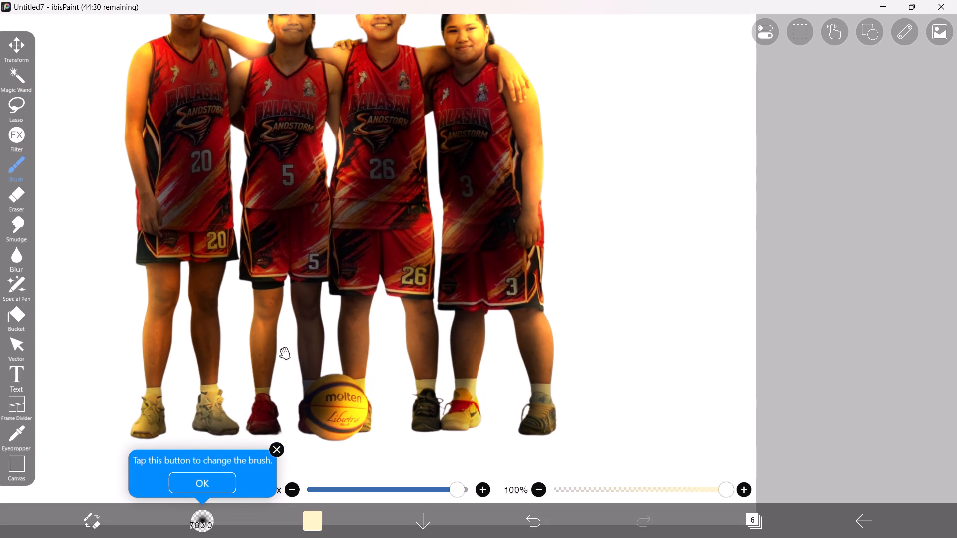
{"action": "scroll", "coordinate": [280, 339], "scroll_direction": "down", "scroll_amount": 2}
{"action": "scroll", "coordinate": [217, 301], "scroll_direction": "up", "scroll_amount": 4}
{"action": "key", "text": "space"}
{"action": "key", "text": "space"}
{"action": "key", "text": "space"}
{"action": "key", "text": "space"}
{"action": "left_click_drag", "start_coordinate": [182, 240], "coordinate": [254, 312]}
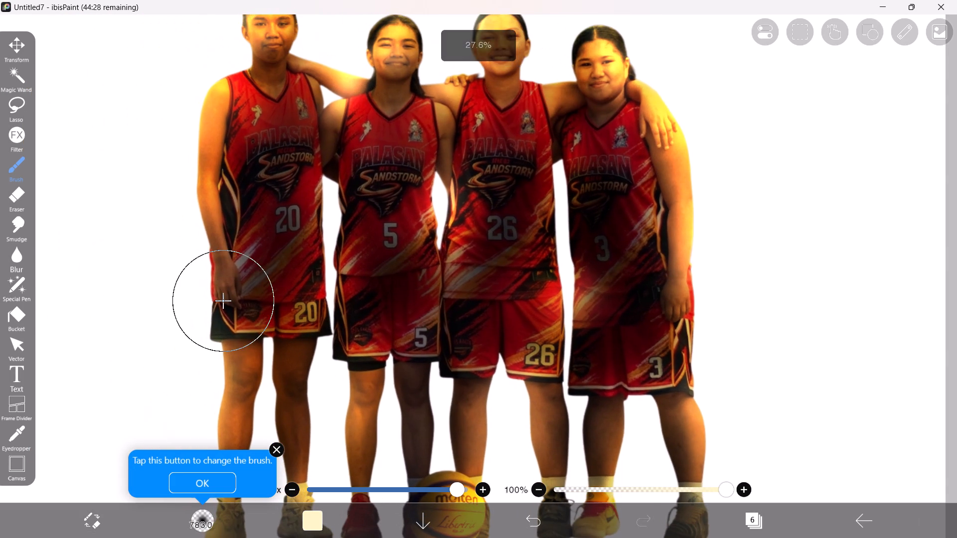
{"action": "left_click_drag", "start_coordinate": [202, 309], "coordinate": [212, 259]}
Add a broad highlight stroke over the number 20 player's head.
{"action": "key", "text": "space"}
{"action": "scroll", "coordinate": [212, 256], "scroll_direction": "down", "scroll_amount": 3}
{"action": "key", "text": "space"}
{"action": "key", "text": "space"}
{"action": "key", "text": "space"}
{"action": "key", "text": "space"}
{"action": "key", "text": "space"}
{"action": "key", "text": "space"}
{"action": "key", "text": "space"}
{"action": "key", "text": "space"}
{"action": "key", "text": "space"}
{"action": "left_click_drag", "start_coordinate": [210, 218], "coordinate": [219, 278]}
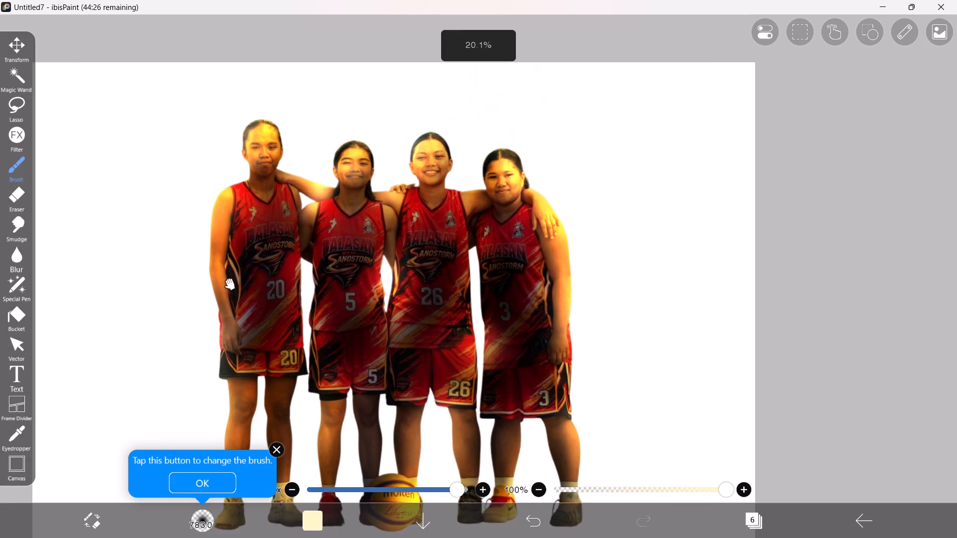
{"action": "scroll", "coordinate": [235, 283], "scroll_direction": "up", "scroll_amount": 2}
{"action": "left_click_drag", "start_coordinate": [269, 134], "coordinate": [255, 159]}
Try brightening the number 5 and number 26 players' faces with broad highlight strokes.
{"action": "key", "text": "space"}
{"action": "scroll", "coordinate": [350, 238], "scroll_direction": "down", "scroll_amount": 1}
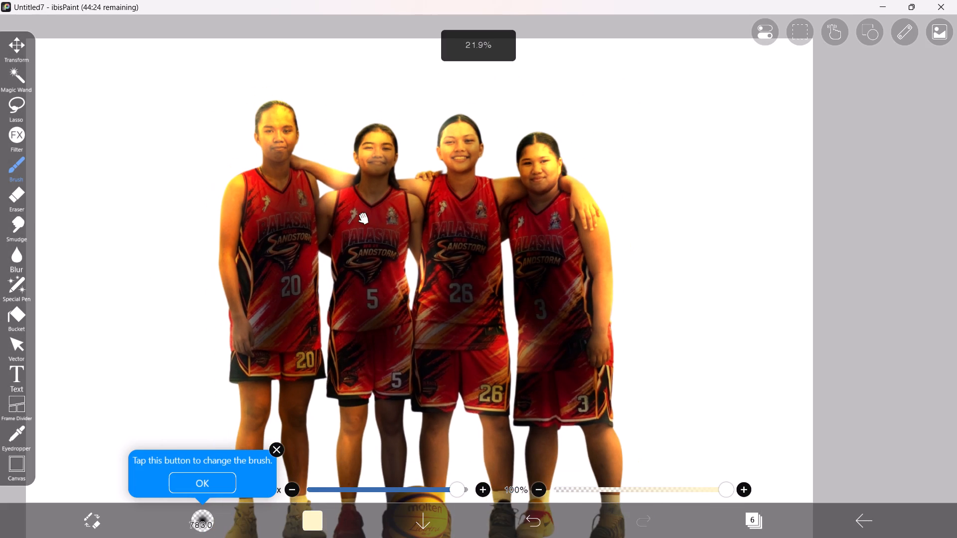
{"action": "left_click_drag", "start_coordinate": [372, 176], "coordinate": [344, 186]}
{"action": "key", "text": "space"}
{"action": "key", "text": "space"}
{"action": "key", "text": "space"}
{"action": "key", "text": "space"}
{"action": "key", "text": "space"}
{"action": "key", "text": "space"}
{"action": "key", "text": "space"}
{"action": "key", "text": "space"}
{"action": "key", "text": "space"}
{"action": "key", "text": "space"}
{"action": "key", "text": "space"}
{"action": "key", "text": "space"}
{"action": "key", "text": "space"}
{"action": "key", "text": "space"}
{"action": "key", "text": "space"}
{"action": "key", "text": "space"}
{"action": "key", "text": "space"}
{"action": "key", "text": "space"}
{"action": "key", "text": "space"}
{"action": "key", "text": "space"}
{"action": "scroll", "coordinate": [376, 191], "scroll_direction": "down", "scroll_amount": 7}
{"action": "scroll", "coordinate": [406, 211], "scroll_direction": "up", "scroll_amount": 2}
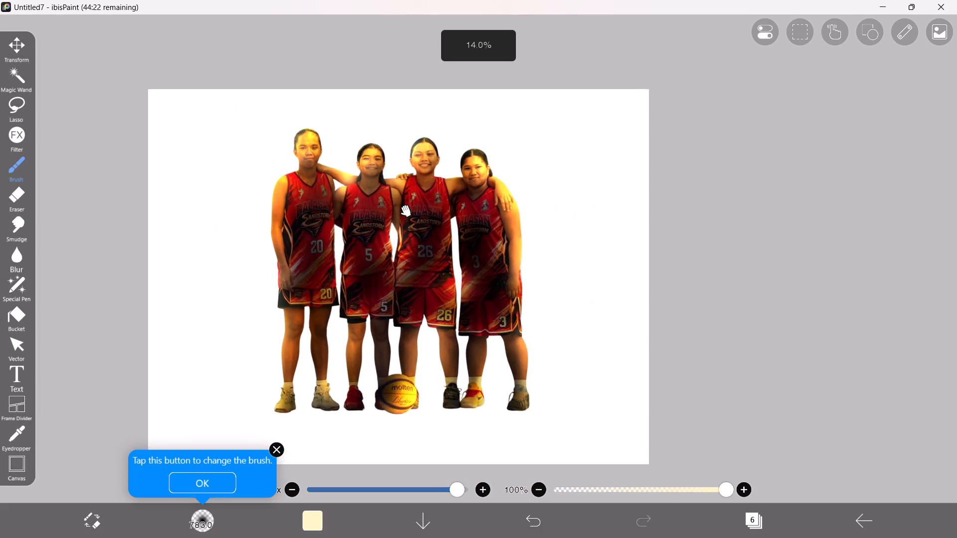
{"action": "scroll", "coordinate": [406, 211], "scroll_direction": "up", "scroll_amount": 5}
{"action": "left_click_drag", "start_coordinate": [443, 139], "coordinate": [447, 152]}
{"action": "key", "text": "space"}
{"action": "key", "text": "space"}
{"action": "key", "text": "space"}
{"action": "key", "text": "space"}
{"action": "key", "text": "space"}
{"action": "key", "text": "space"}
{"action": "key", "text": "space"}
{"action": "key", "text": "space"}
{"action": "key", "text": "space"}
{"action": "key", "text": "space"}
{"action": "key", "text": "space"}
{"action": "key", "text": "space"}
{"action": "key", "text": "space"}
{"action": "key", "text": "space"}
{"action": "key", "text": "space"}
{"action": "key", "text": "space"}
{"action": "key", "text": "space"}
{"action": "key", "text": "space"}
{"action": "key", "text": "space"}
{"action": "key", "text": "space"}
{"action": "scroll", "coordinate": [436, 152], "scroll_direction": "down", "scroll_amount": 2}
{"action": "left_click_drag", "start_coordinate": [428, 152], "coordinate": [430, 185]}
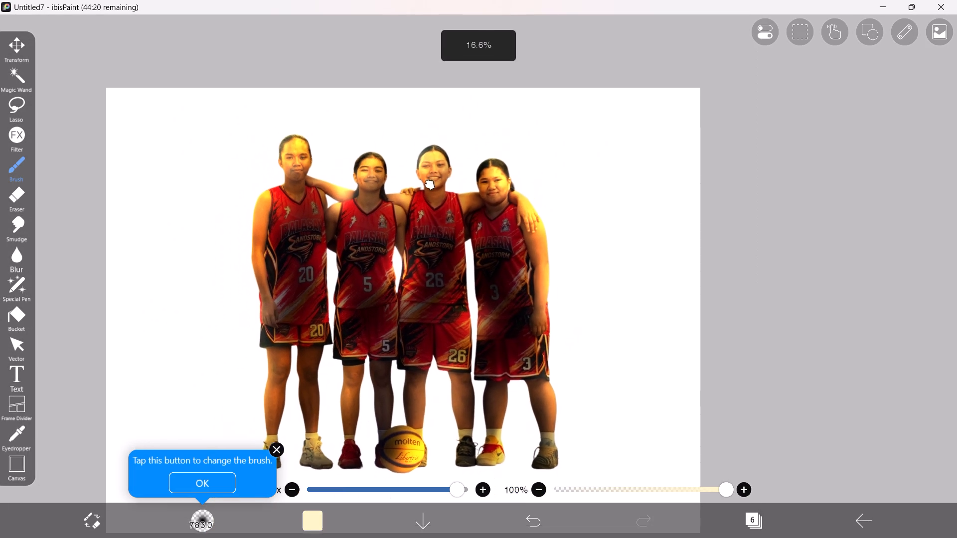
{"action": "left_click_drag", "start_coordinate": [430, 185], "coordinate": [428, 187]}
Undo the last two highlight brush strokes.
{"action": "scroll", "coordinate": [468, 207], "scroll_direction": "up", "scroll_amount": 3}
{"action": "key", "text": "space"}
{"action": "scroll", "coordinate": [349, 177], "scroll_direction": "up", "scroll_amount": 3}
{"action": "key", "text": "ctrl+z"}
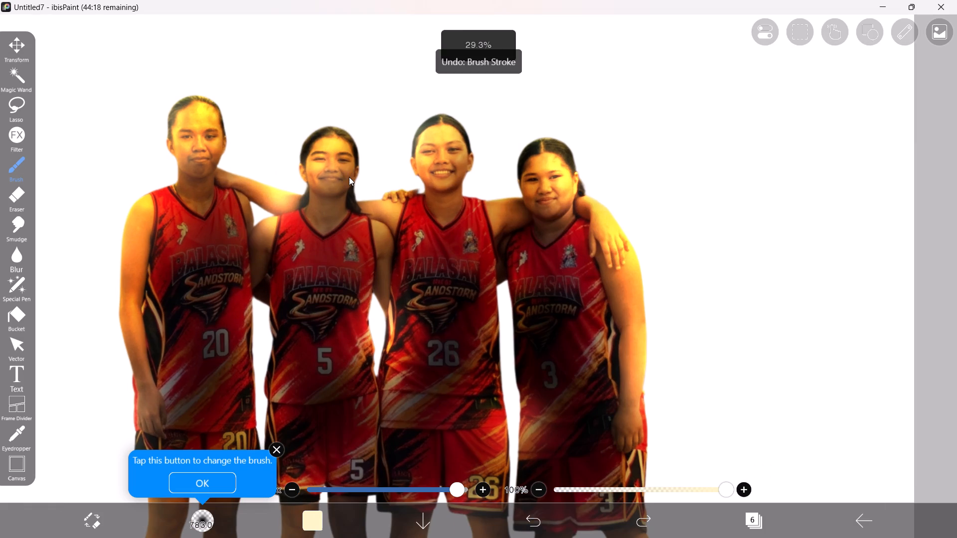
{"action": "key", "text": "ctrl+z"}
Add a short broad highlight stroke across the number 5 player's face.
{"action": "left_click_drag", "start_coordinate": [334, 162], "coordinate": [324, 167]}
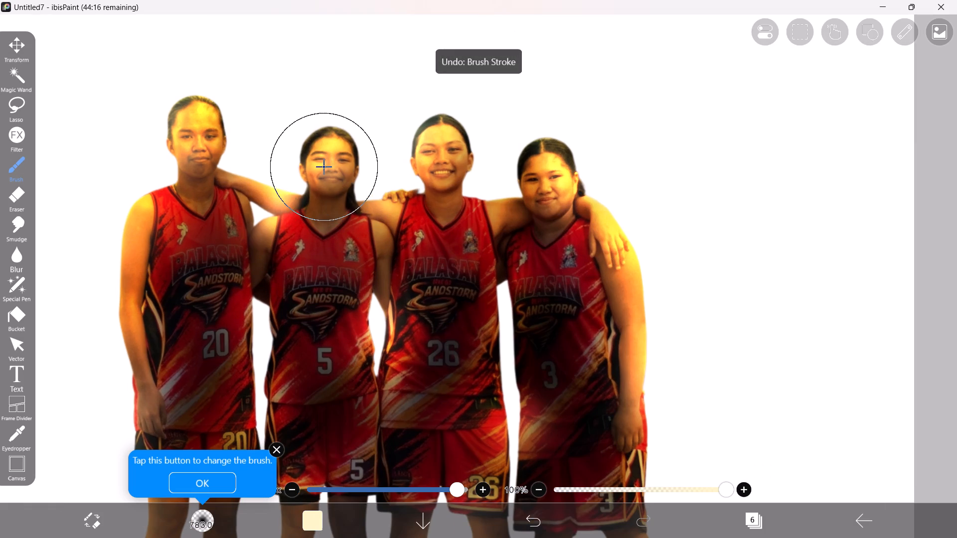
{"action": "key", "text": "space"}
Switch to layer 3, the Multiply shading layer, and set the brush colour to black (#000000).
{"action": "left_click", "coordinate": [749, 519]}
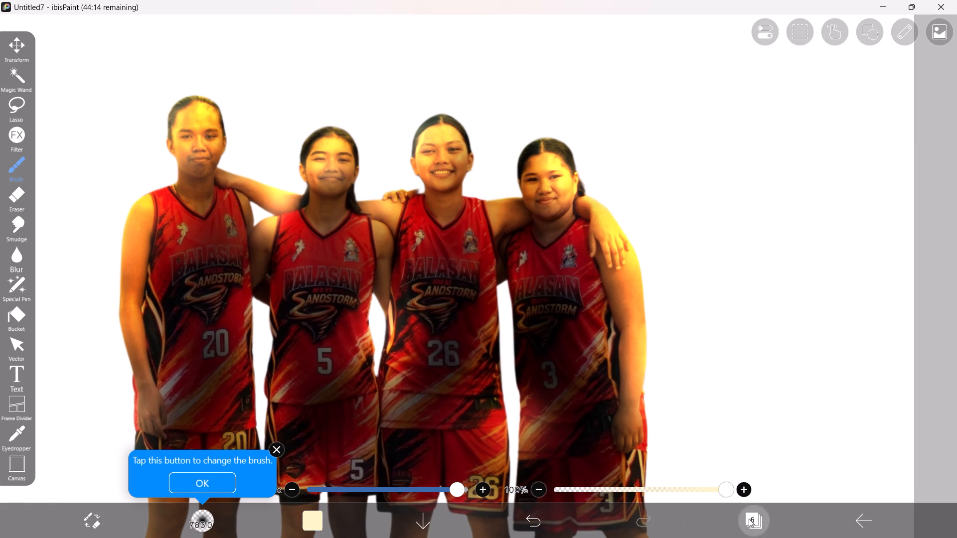
{"action": "left_click", "coordinate": [761, 294]}
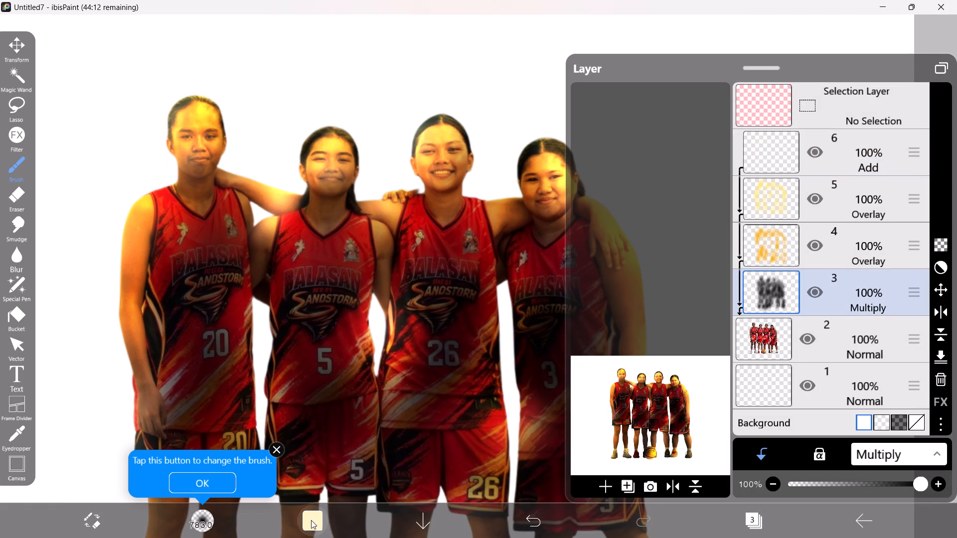
{"action": "left_click", "coordinate": [311, 520]}
{"action": "left_click", "coordinate": [98, 485]}
{"action": "left_click", "coordinate": [613, 313]}
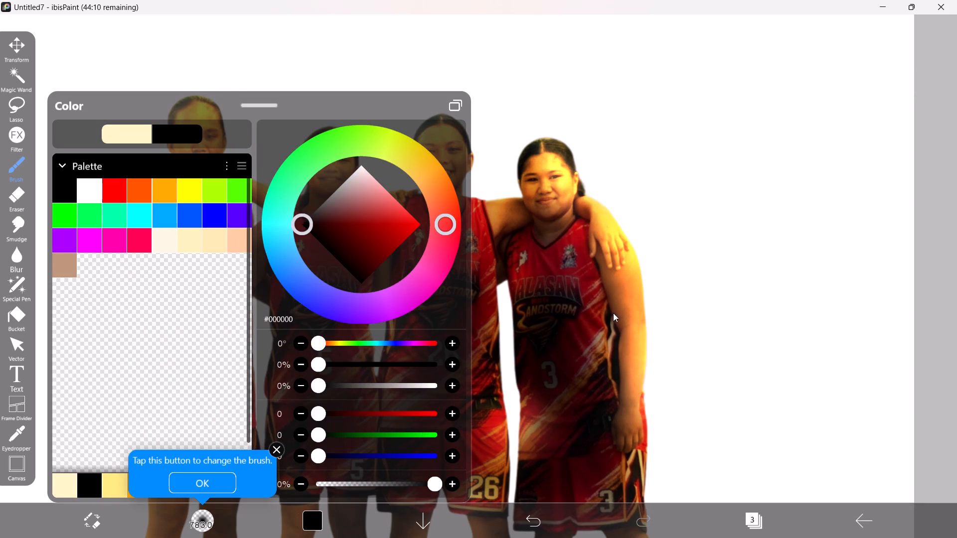
Shade the chins and necks of the number 26, 5 and 20 players with broad black strokes on the Multiply layer.
{"action": "scroll", "coordinate": [500, 243], "scroll_direction": "up", "scroll_amount": 3}
{"action": "key", "text": "space"}
{"action": "left_click_drag", "start_coordinate": [453, 162], "coordinate": [442, 160]}
{"action": "left_click_drag", "start_coordinate": [442, 160], "coordinate": [420, 194]}
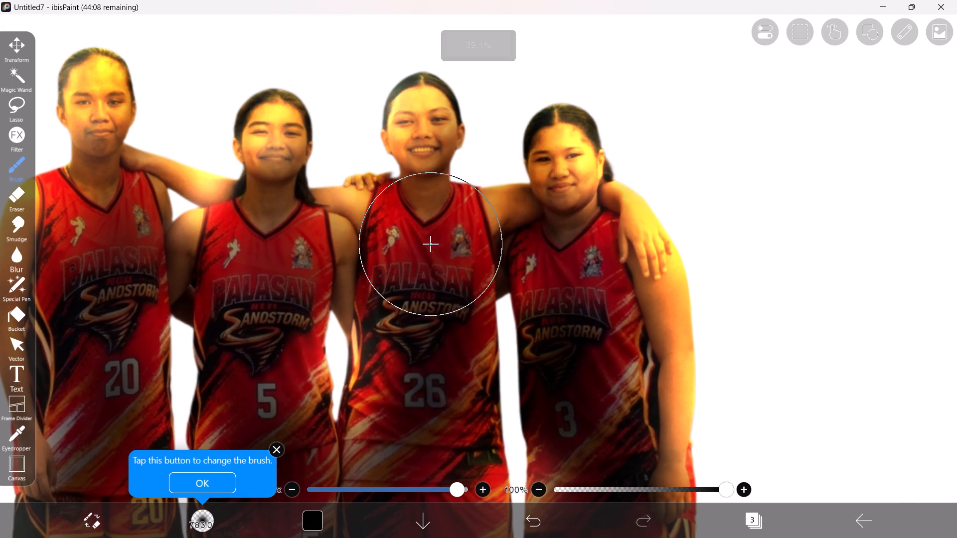
{"action": "left_click_drag", "start_coordinate": [302, 163], "coordinate": [287, 173]}
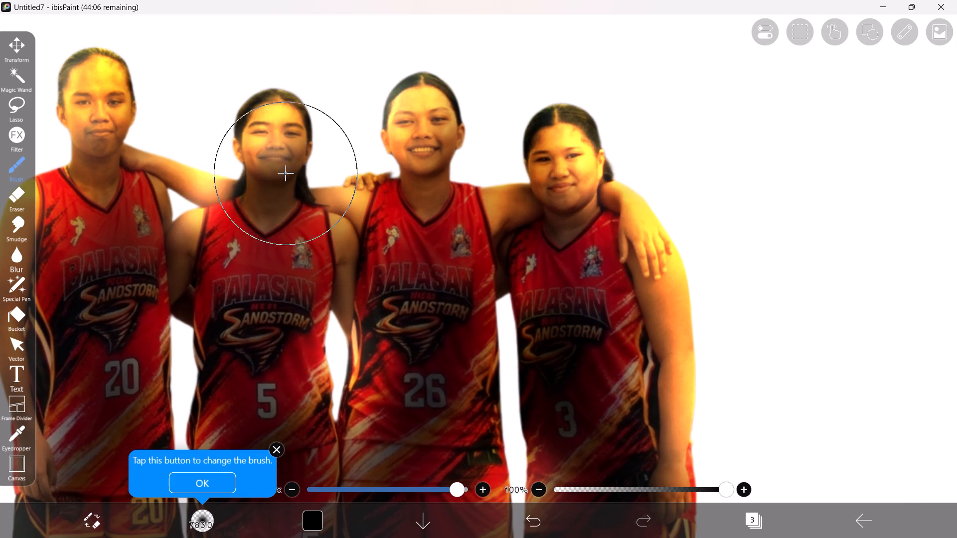
{"action": "left_click_drag", "start_coordinate": [287, 173], "coordinate": [185, 170]}
{"action": "left_click_drag", "start_coordinate": [86, 156], "coordinate": [111, 213]}
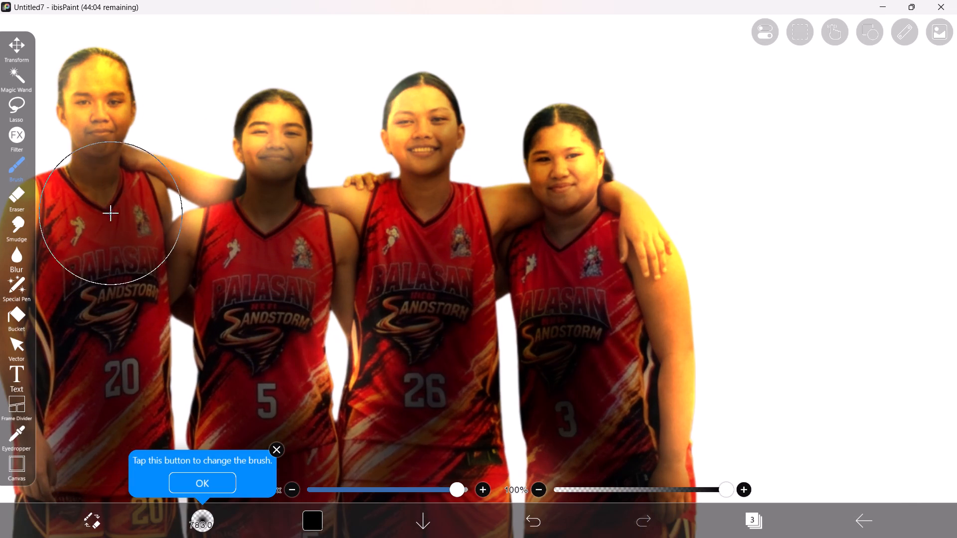
{"action": "left_click_drag", "start_coordinate": [111, 213], "coordinate": [187, 242]}
{"action": "left_click_drag", "start_coordinate": [447, 155], "coordinate": [436, 214]}
{"action": "key", "text": "space"}
{"action": "scroll", "coordinate": [464, 233], "scroll_direction": "down", "scroll_amount": 2}
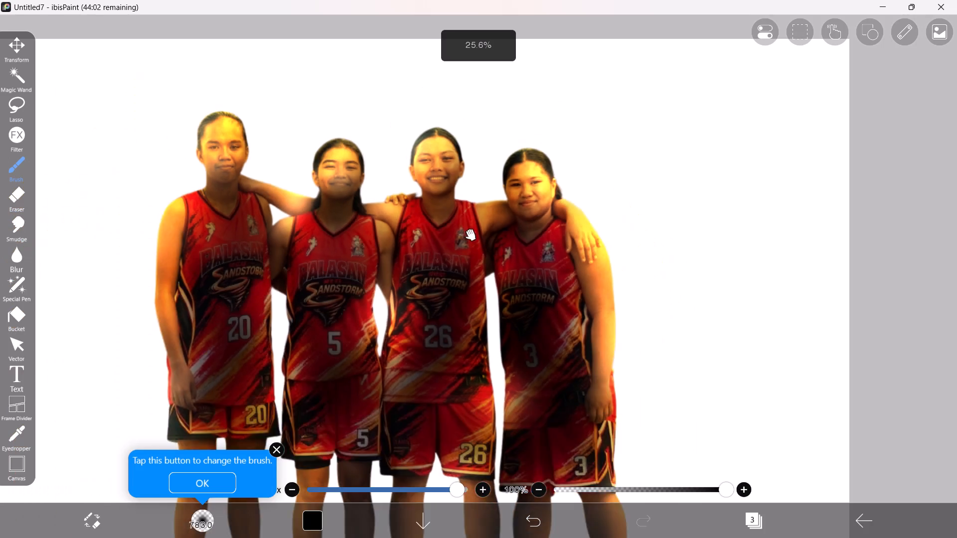
{"action": "scroll", "coordinate": [471, 235], "scroll_direction": "down", "scroll_amount": 6}
{"action": "key", "text": "space"}
{"action": "key", "text": "space"}
{"action": "key", "text": "space"}
{"action": "key", "text": "space"}
{"action": "key", "text": "space"}
{"action": "key", "text": "space"}
{"action": "key", "text": "space"}
{"action": "key", "text": "space"}
{"action": "key", "text": "space"}
{"action": "key", "text": "space"}
{"action": "key", "text": "space"}
{"action": "key", "text": "space"}
{"action": "key", "text": "space"}
{"action": "key", "text": "space"}
{"action": "key", "text": "space"}
{"action": "key", "text": "space"}
{"action": "key", "text": "space"}
{"action": "key", "text": "space"}
{"action": "key", "text": "space"}
{"action": "key", "text": "space"}
{"action": "left_click_drag", "start_coordinate": [447, 302], "coordinate": [492, 280]}
{"action": "scroll", "coordinate": [494, 280], "scroll_direction": "up", "scroll_amount": 1}
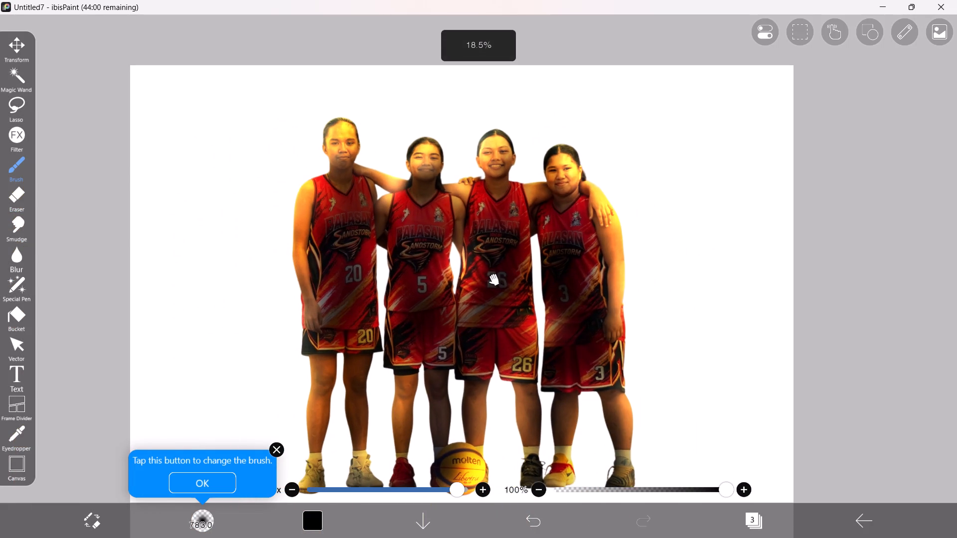
{"action": "scroll", "coordinate": [493, 278], "scroll_direction": "up", "scroll_amount": 2}
Switch to layer 6, the Add highlight layer, and set the brush colour to pale cream (#FFF5C7).
{"action": "left_click", "coordinate": [747, 517]}
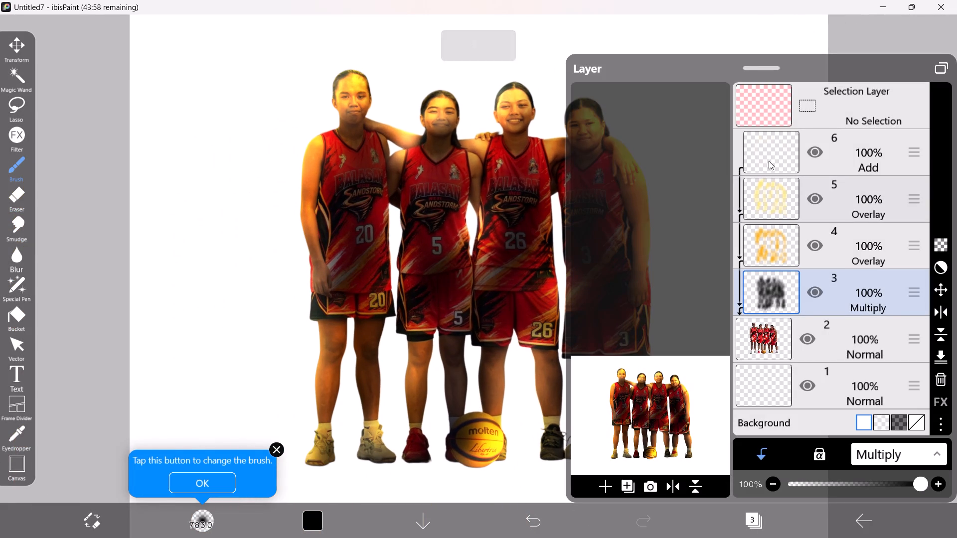
{"action": "left_click", "coordinate": [771, 156]}
{"action": "left_click", "coordinate": [382, 500]}
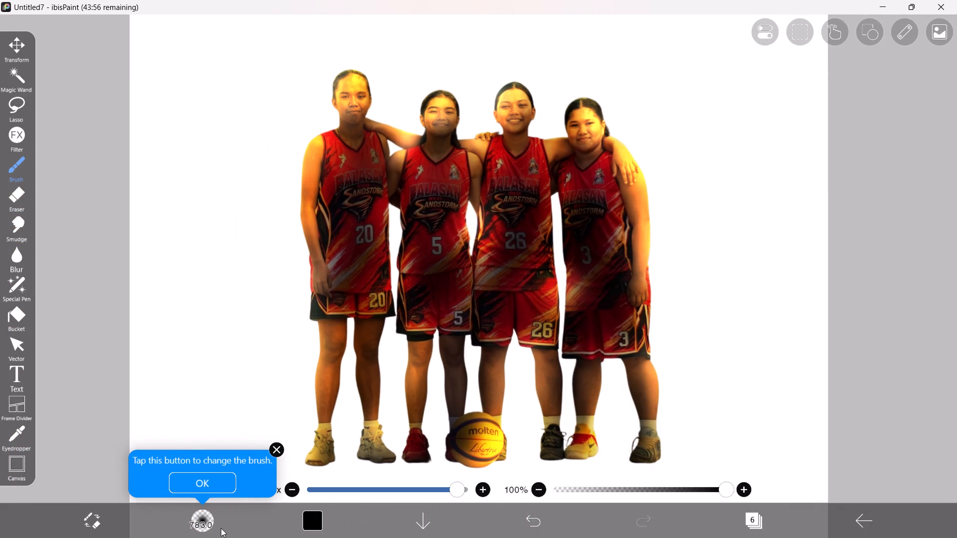
{"action": "left_click", "coordinate": [306, 521]}
{"action": "left_click", "coordinate": [98, 486]}
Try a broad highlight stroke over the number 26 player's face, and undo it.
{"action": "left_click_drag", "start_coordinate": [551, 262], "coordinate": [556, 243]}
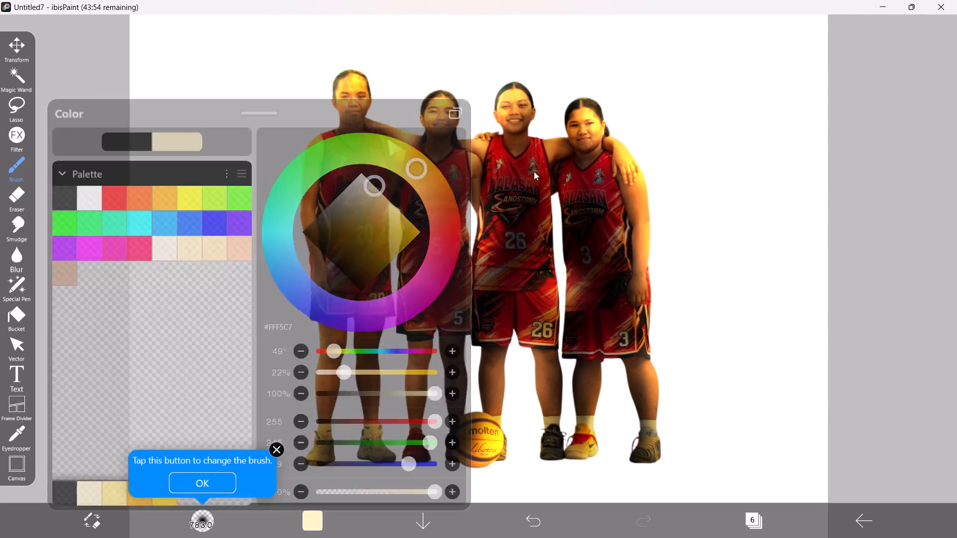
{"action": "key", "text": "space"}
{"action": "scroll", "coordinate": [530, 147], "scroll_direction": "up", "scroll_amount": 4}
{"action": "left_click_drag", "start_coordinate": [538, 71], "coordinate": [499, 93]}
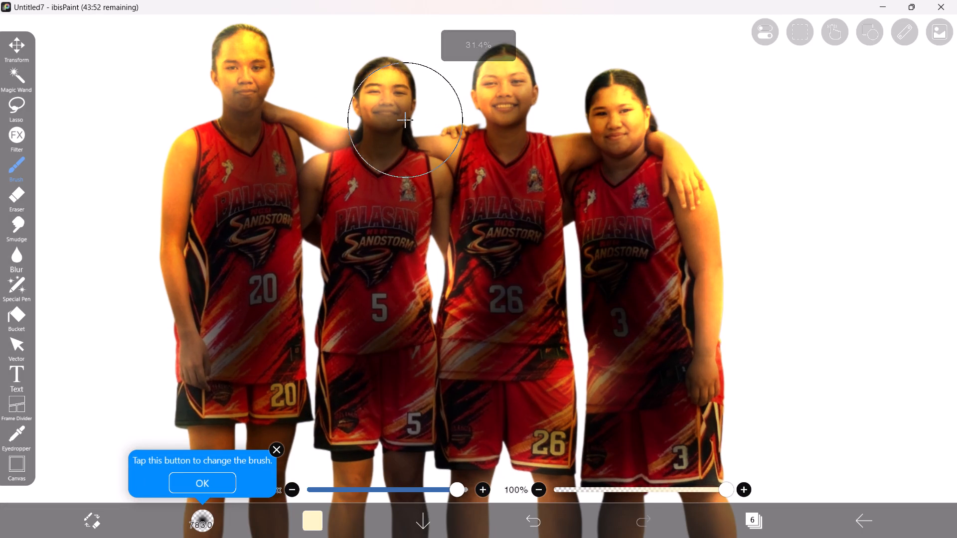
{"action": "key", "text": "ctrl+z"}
Add a short broad highlight stroke across the number 5 player's face.
{"action": "left_click_drag", "start_coordinate": [382, 108], "coordinate": [372, 114]}
{"action": "key", "text": "space"}
{"action": "scroll", "coordinate": [445, 110], "scroll_direction": "down", "scroll_amount": 3}
{"action": "key", "text": "space"}
{"action": "key", "text": "space"}
{"action": "key", "text": "space"}
{"action": "key", "text": "space"}
{"action": "key", "text": "space"}
{"action": "key", "text": "space"}
{"action": "key", "text": "space"}
{"action": "key", "text": "space"}
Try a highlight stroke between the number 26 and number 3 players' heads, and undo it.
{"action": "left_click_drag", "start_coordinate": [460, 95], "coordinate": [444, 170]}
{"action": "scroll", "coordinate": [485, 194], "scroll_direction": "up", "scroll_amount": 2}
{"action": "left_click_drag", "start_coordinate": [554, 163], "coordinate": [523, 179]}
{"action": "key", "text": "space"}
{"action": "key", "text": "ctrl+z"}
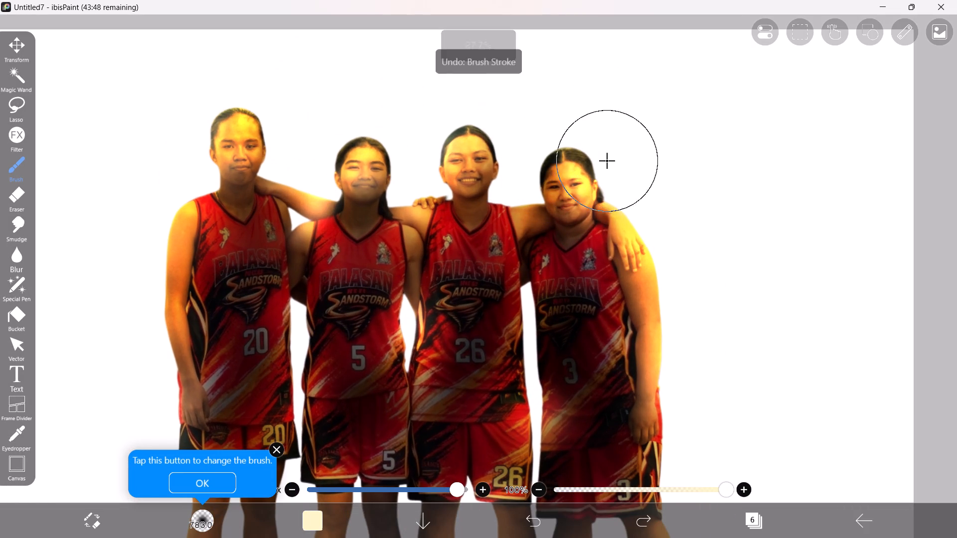
Add a short broad highlight stroke over the number 3 player's forehead.
{"action": "left_click_drag", "start_coordinate": [557, 152], "coordinate": [593, 161]}
{"action": "key", "text": "space"}
{"action": "key", "text": "space"}
{"action": "key", "text": "space"}
{"action": "key", "text": "space"}
{"action": "key", "text": "space"}
{"action": "key", "text": "space"}
{"action": "key", "text": "space"}
{"action": "scroll", "coordinate": [638, 161], "scroll_direction": "down", "scroll_amount": 3}
{"action": "scroll", "coordinate": [498, 132], "scroll_direction": "up", "scroll_amount": 3}
{"action": "key", "text": "space"}
{"action": "scroll", "coordinate": [570, 136], "scroll_direction": "down", "scroll_amount": 2}
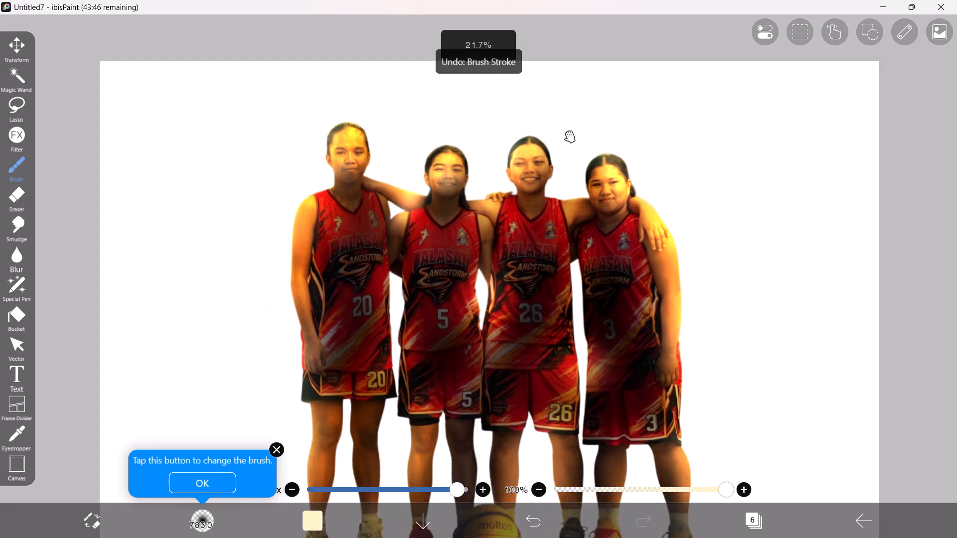
{"action": "scroll", "coordinate": [570, 136], "scroll_direction": "down", "scroll_amount": 1}
{"action": "key", "text": "space"}
{"action": "key", "text": "space"}
{"action": "key", "text": "space"}
{"action": "key", "text": "space"}
{"action": "key", "text": "space"}
{"action": "key", "text": "space"}
{"action": "key", "text": "space"}
{"action": "key", "text": "space"}
{"action": "key", "text": "space"}
{"action": "key", "text": "space"}
{"action": "key", "text": "space"}
{"action": "key", "text": "space"}
{"action": "key", "text": "space"}
{"action": "key", "text": "space"}
{"action": "key", "text": "space"}
{"action": "key", "text": "space"}
{"action": "key", "text": "space"}
{"action": "key", "text": "space"}
{"action": "key", "text": "space"}
{"action": "key", "text": "space"}
Brighten the number 5 player's mouth and chin area with another broad highlight stroke.
{"action": "left_click_drag", "start_coordinate": [575, 143], "coordinate": [502, 148]}
{"action": "scroll", "coordinate": [388, 164], "scroll_direction": "up", "scroll_amount": 10}
{"action": "left_click_drag", "start_coordinate": [395, 195], "coordinate": [378, 218]}
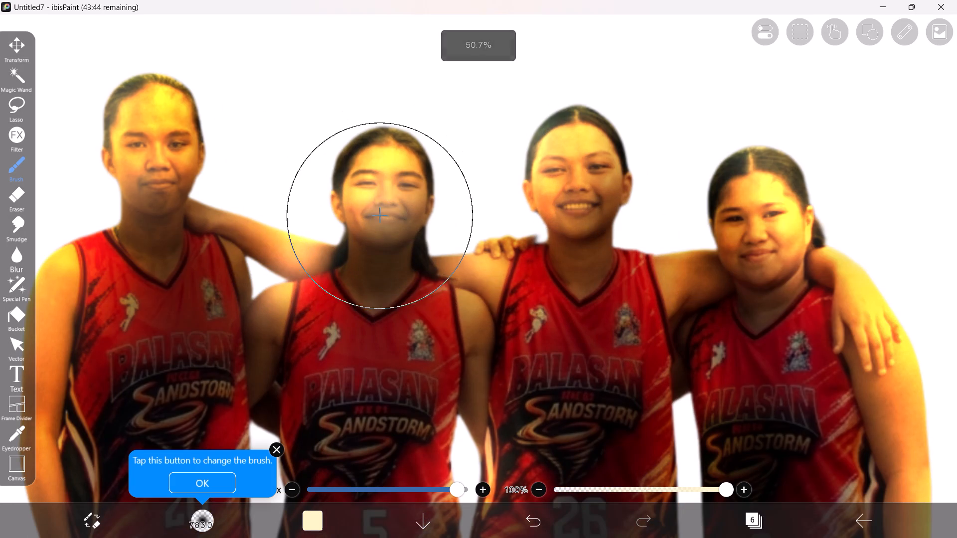
{"action": "left_click_drag", "start_coordinate": [378, 218], "coordinate": [373, 234]}
{"action": "key", "text": "space"}
{"action": "key", "text": "space"}
{"action": "key", "text": "space"}
{"action": "key", "text": "space"}
{"action": "key", "text": "space"}
{"action": "key", "text": "space"}
{"action": "key", "text": "space"}
{"action": "key", "text": "space"}
{"action": "key", "text": "space"}
{"action": "key", "text": "space"}
{"action": "key", "text": "space"}
{"action": "key", "text": "space"}
{"action": "key", "text": "space"}
{"action": "key", "text": "space"}
{"action": "key", "text": "space"}
{"action": "key", "text": "space"}
{"action": "key", "text": "space"}
{"action": "key", "text": "space"}
{"action": "key", "text": "space"}
{"action": "key", "text": "space"}
{"action": "scroll", "coordinate": [429, 191], "scroll_direction": "down", "scroll_amount": 9}
{"action": "left_click_drag", "start_coordinate": [543, 159], "coordinate": [534, 172]}
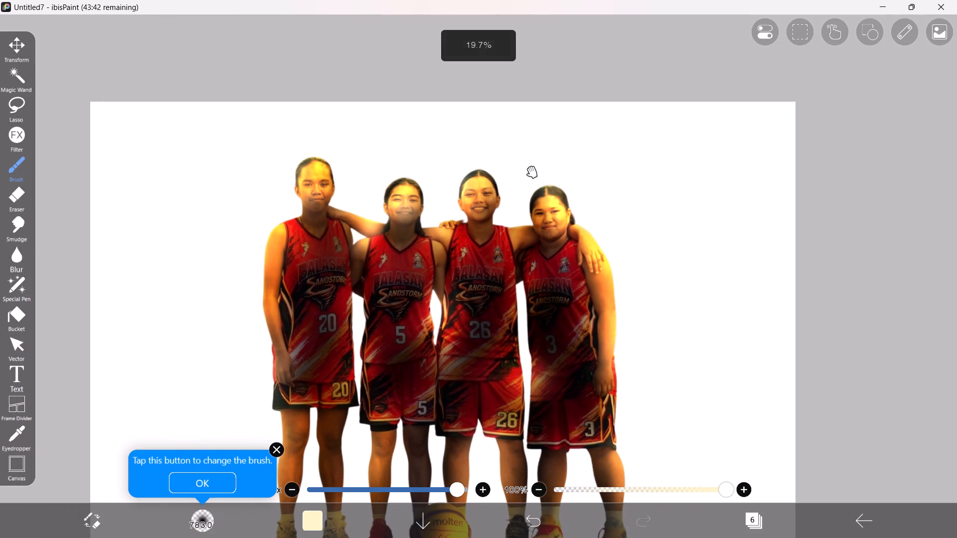
{"action": "key", "text": "space"}
{"action": "scroll", "coordinate": [657, 188], "scroll_direction": "down", "scroll_amount": 5}
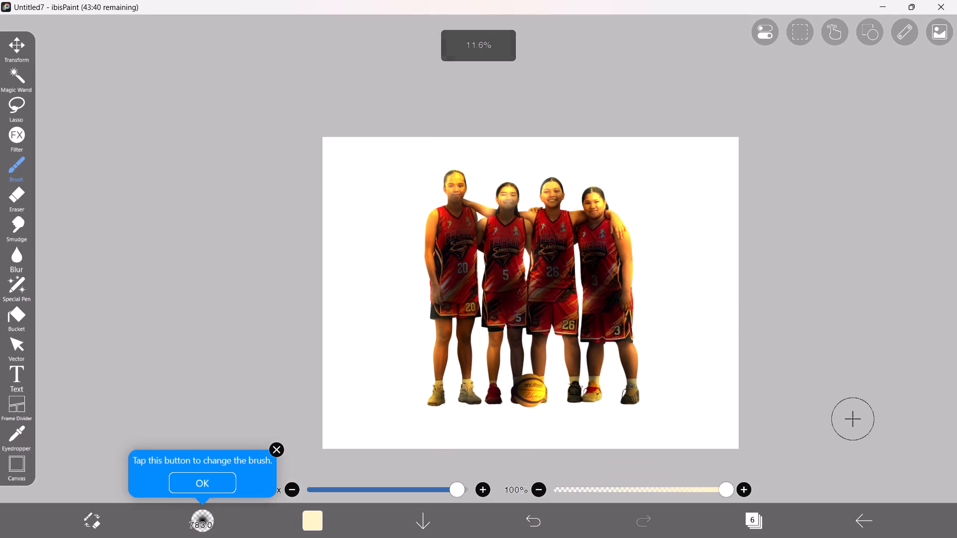
Save the image as the PSD file isportsz in Downloads, replacing the existing file.
{"action": "left_click", "coordinate": [861, 525]}
{"action": "left_click", "coordinate": [861, 453]}
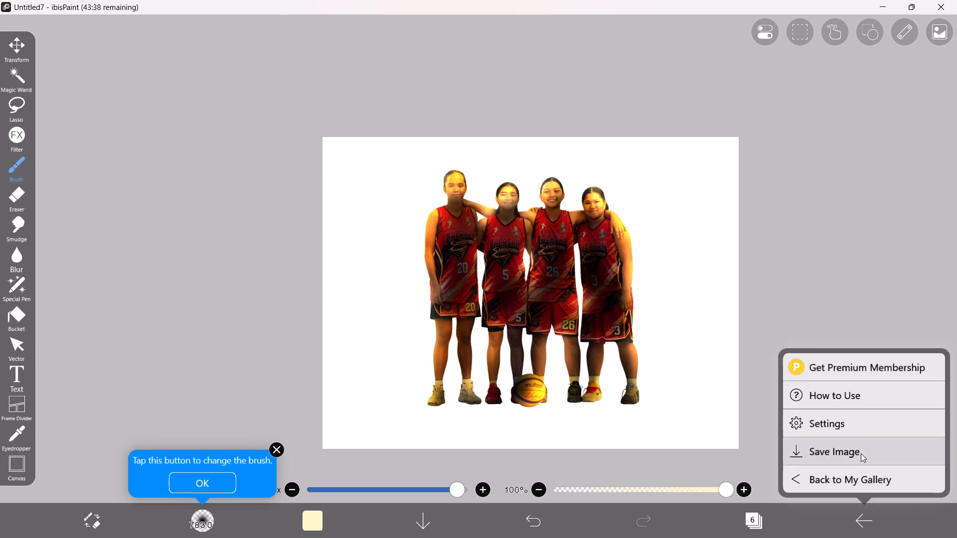
{"action": "left_click", "coordinate": [512, 434]}
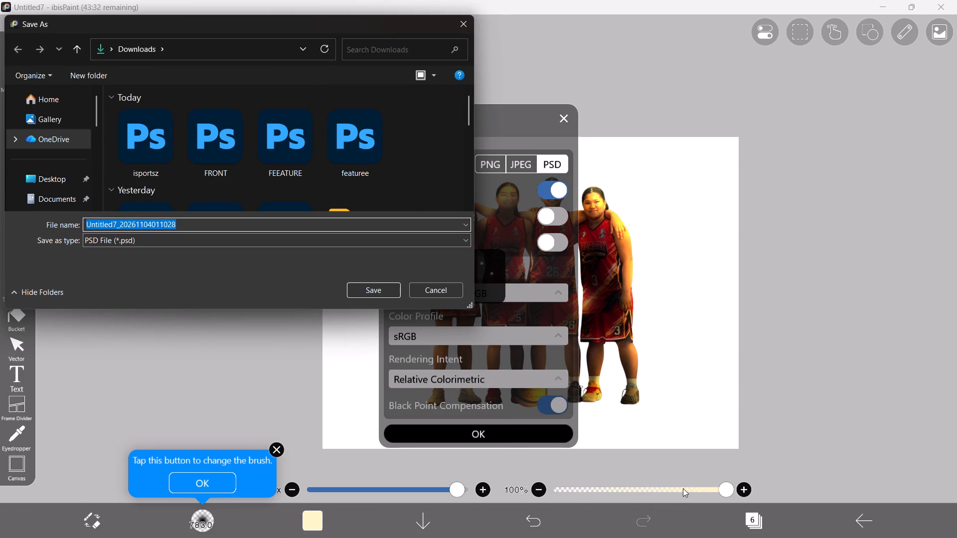
{"action": "scroll", "coordinate": [86, 164], "scroll_direction": "down", "scroll_amount": 1}
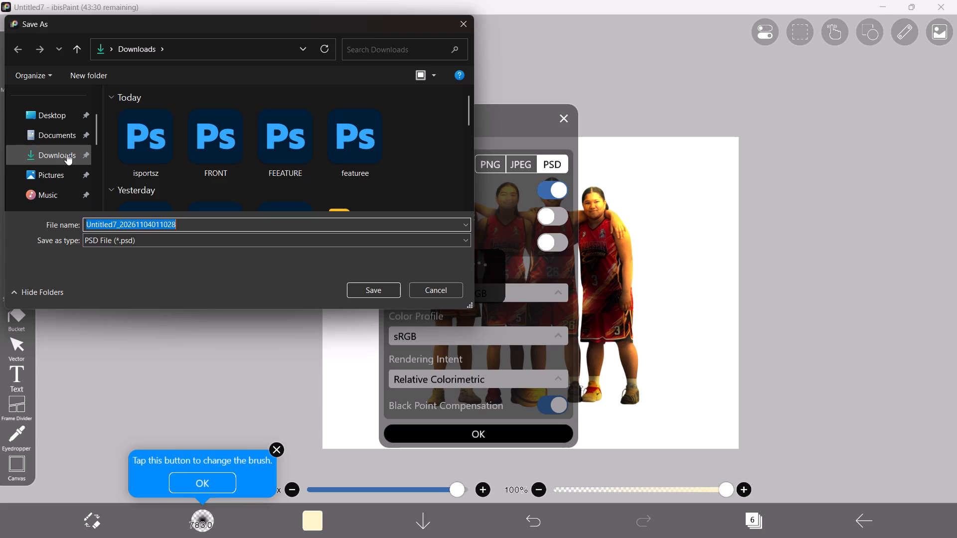
{"action": "left_click", "coordinate": [67, 153]}
{"action": "left_click", "coordinate": [206, 220]}
{"action": "key", "text": "i"}
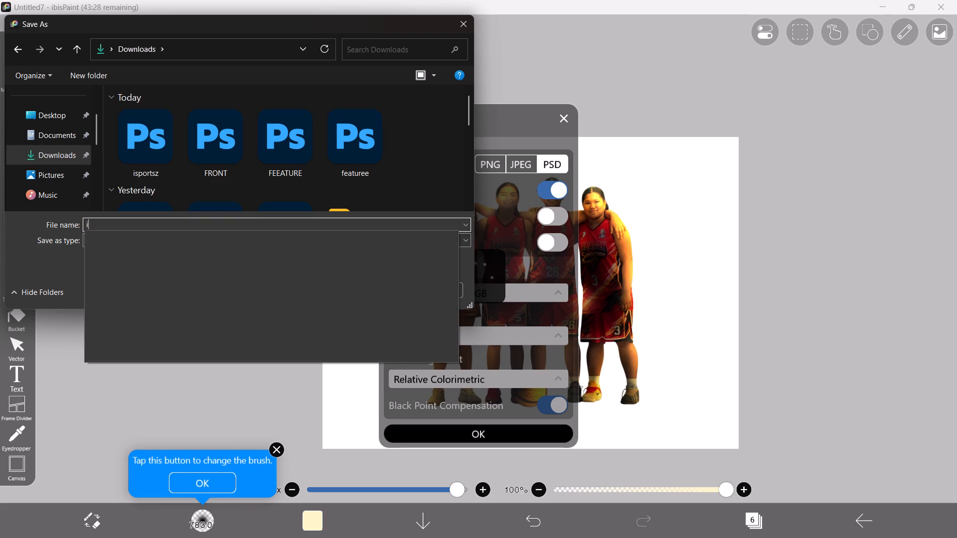
{"action": "key", "text": "s"}
{"action": "type", "text": "po"}
{"action": "type", "text": "rts"}
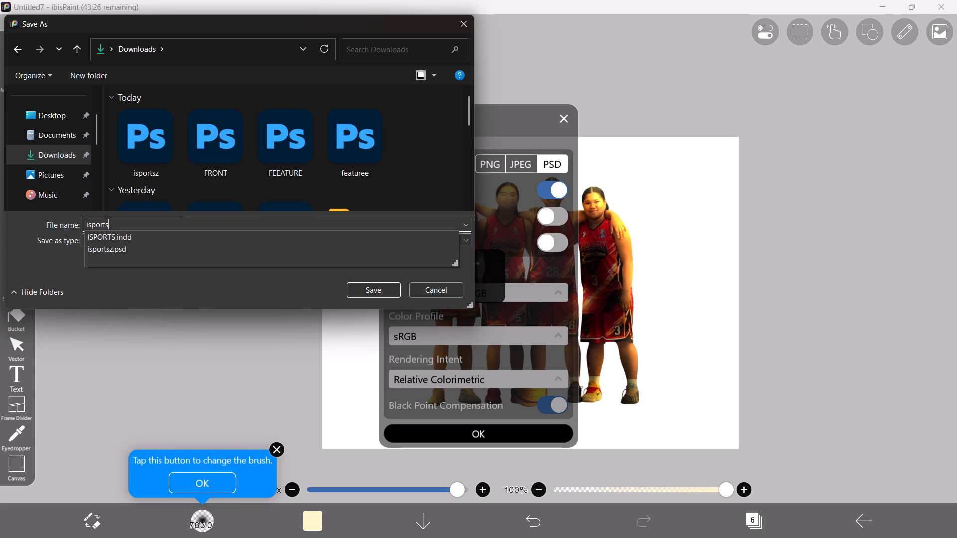
{"action": "key", "text": "z"}
{"action": "left_click", "coordinate": [390, 288]}
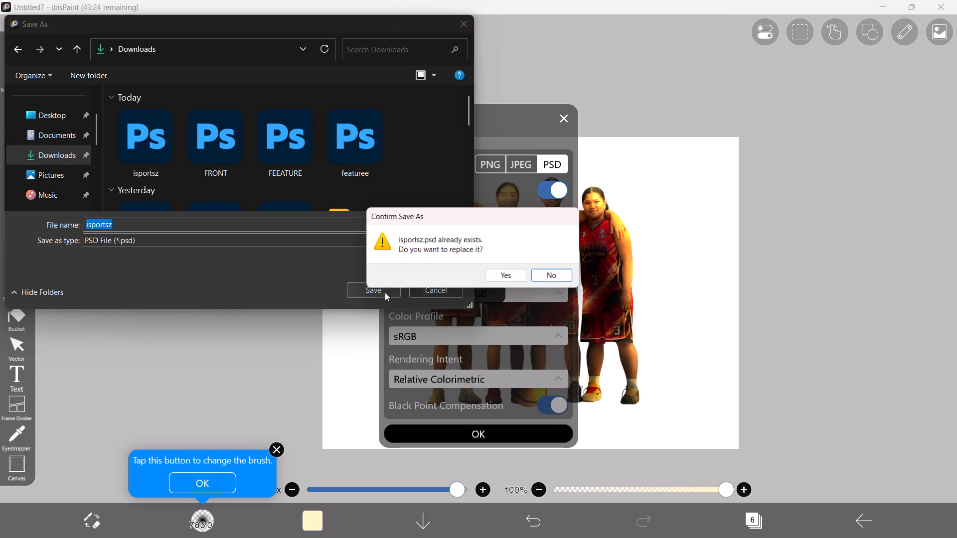
{"action": "left_click", "coordinate": [524, 279]}
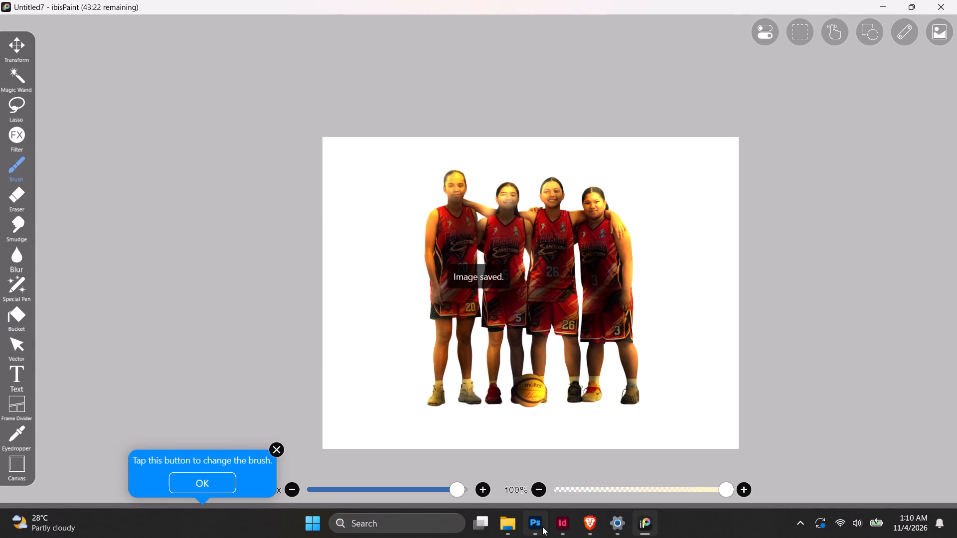
Open the saved isportsz.psd from File Explorer in Photoshop and update the open document from the disk copy.
{"action": "left_click", "coordinate": [542, 527]}
{"action": "left_click", "coordinate": [643, 526]}
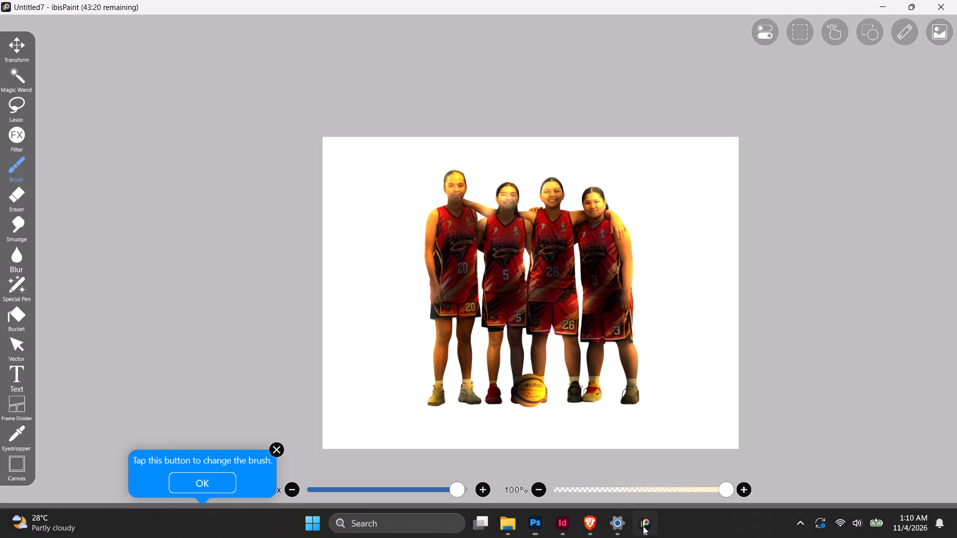
{"action": "left_click", "coordinate": [499, 519]}
{"action": "double_click", "coordinate": [476, 231]}
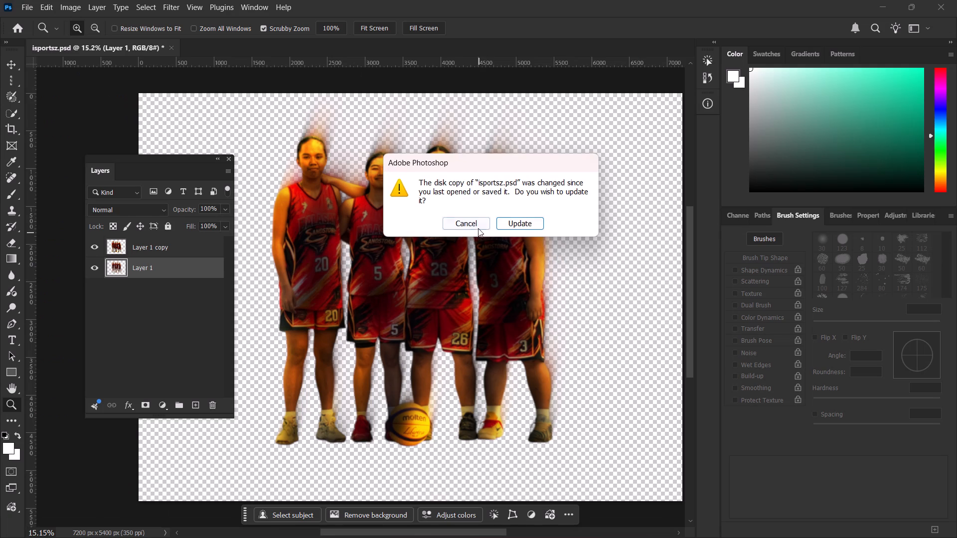
{"action": "left_click", "coordinate": [513, 225]}
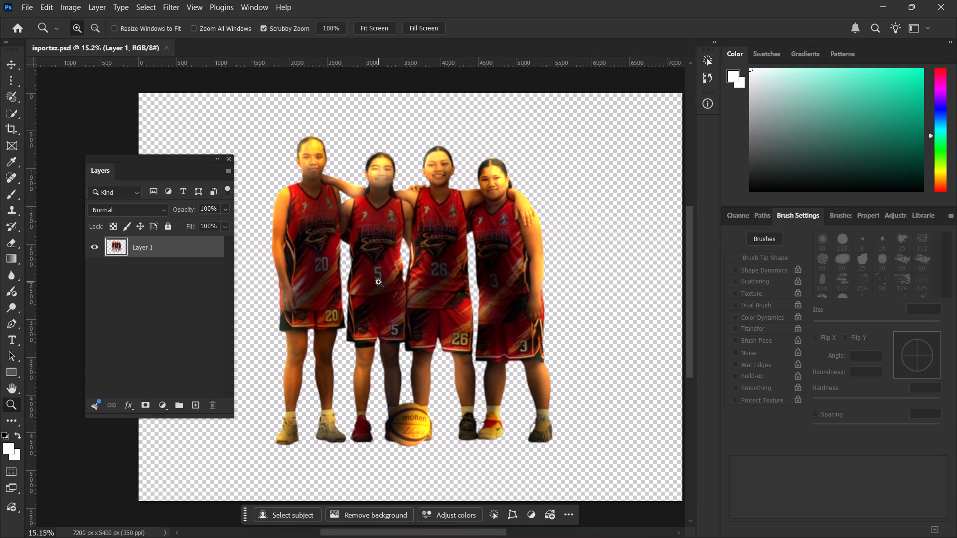
Duplicate the team cutout layer, Layer 1.
{"action": "left_click", "coordinate": [180, 255]}
{"action": "key", "text": "ctrl+j"}
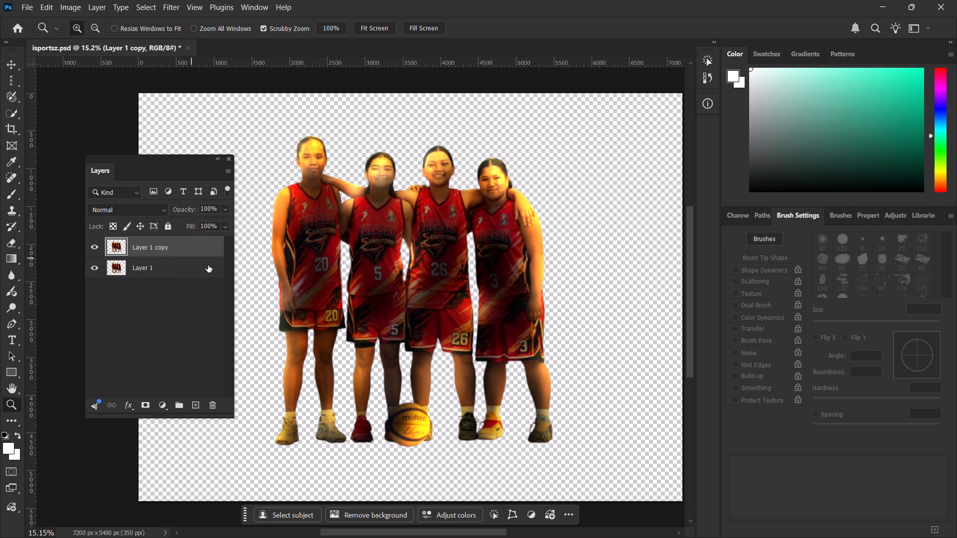
Start a Path Blur on the lower Layer 1 and reshape its path to run upward over the number 26 jersey.
{"action": "left_click", "coordinate": [208, 265]}
{"action": "left_click", "coordinate": [205, 242]}
{"action": "left_click", "coordinate": [202, 266]}
{"action": "left_click", "coordinate": [173, 1]}
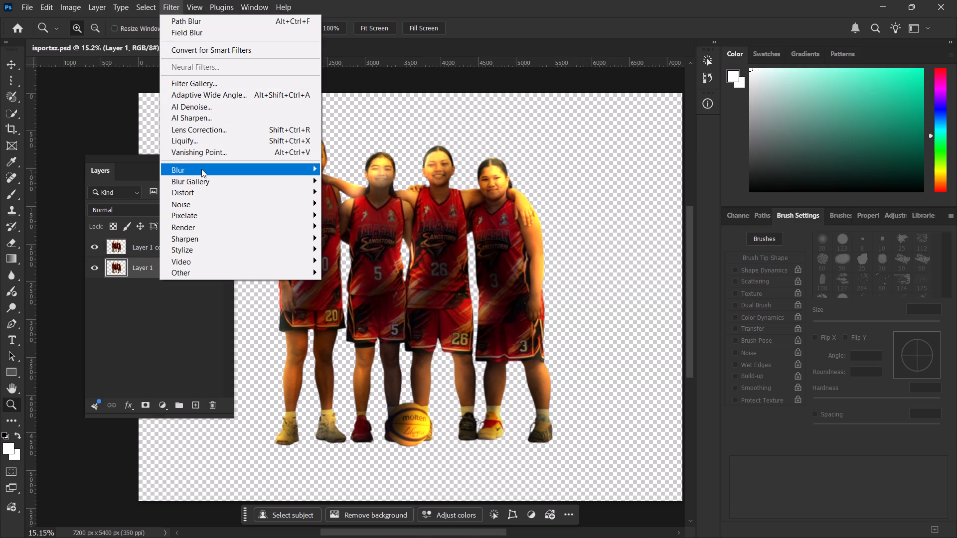
{"action": "left_click", "coordinate": [201, 178]}
{"action": "left_click", "coordinate": [339, 211]}
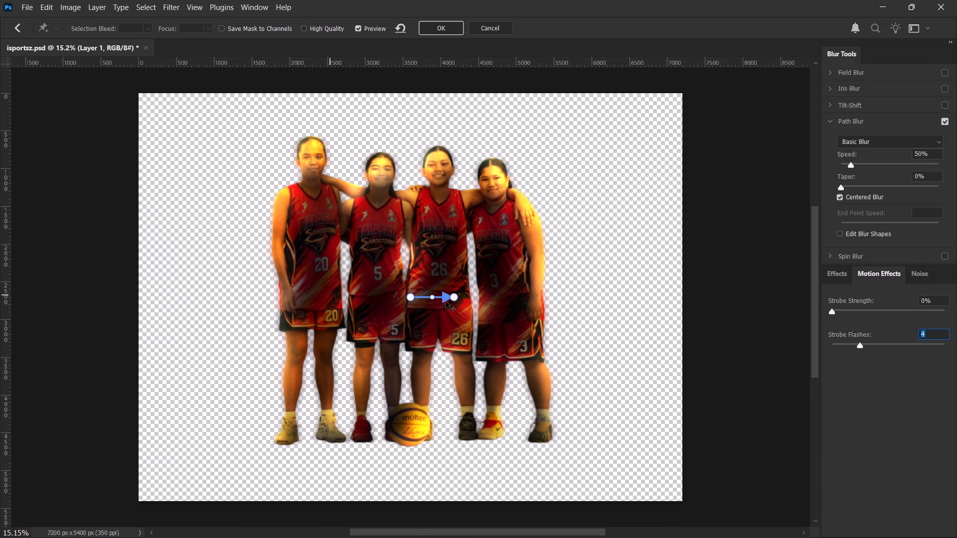
{"action": "left_click_drag", "start_coordinate": [446, 301], "coordinate": [420, 235]}
{"action": "left_click_drag", "start_coordinate": [453, 294], "coordinate": [444, 230]}
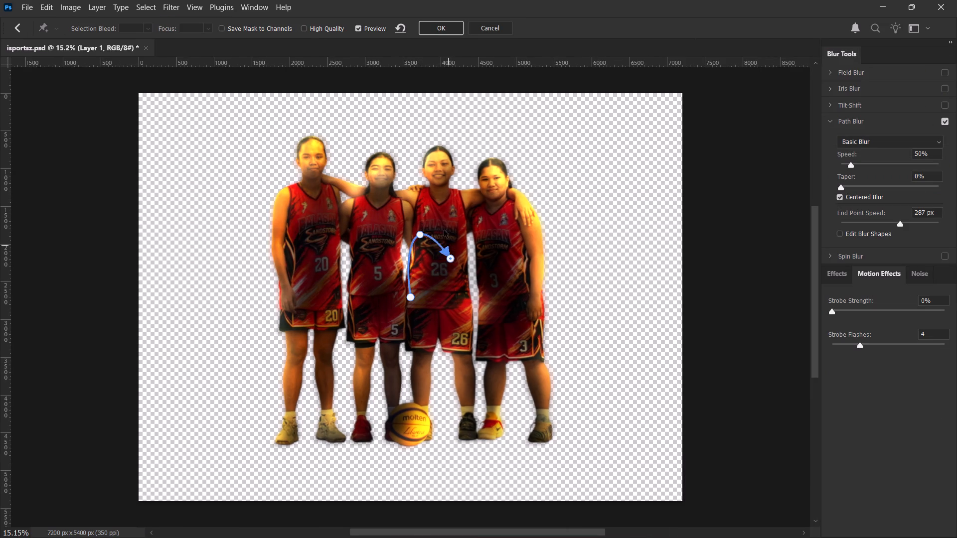
{"action": "left_click_drag", "start_coordinate": [444, 230], "coordinate": [428, 199]}
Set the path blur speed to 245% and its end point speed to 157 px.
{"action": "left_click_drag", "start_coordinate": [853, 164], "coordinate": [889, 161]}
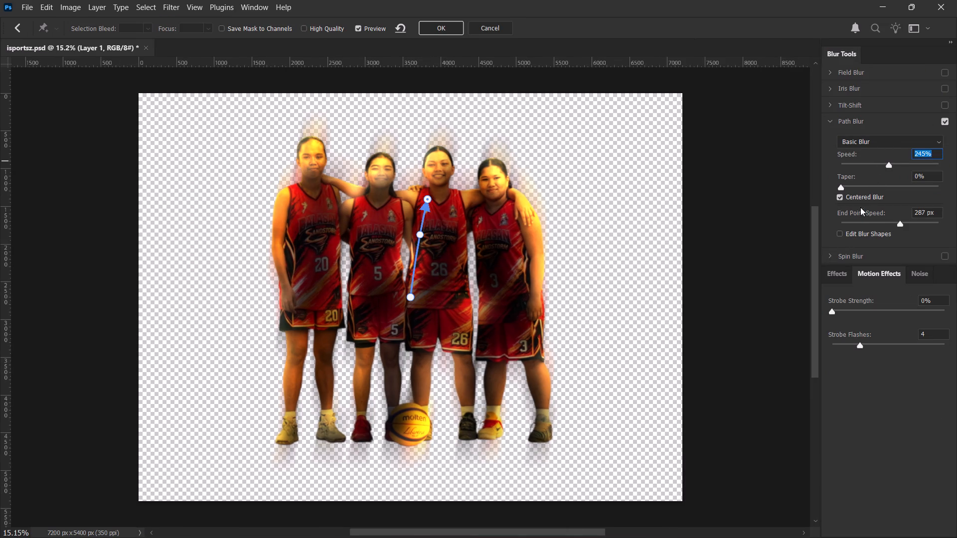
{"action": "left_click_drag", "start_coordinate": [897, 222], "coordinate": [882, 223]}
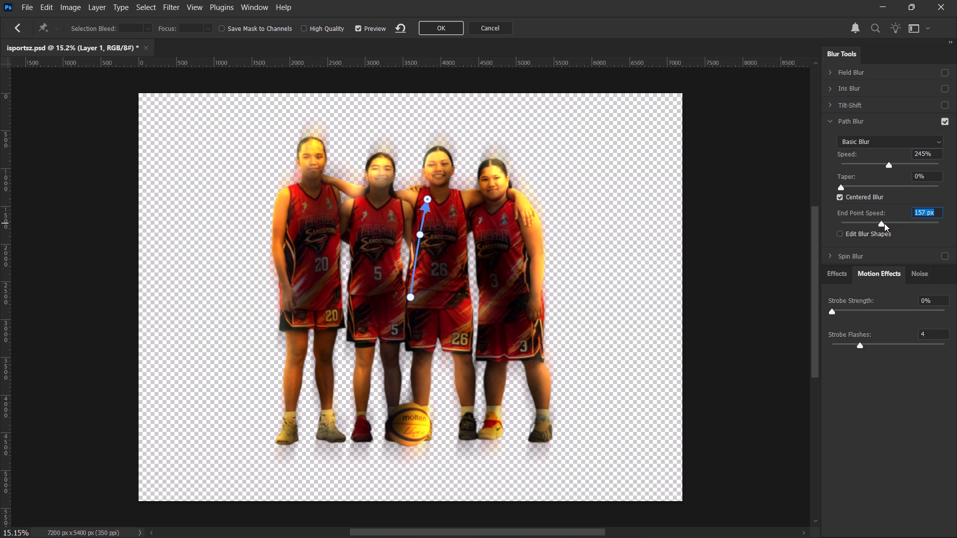
Switch the path blur to the Rear Sync Flash preset and raise its end point speed to 405 px.
{"action": "left_click", "coordinate": [893, 143]}
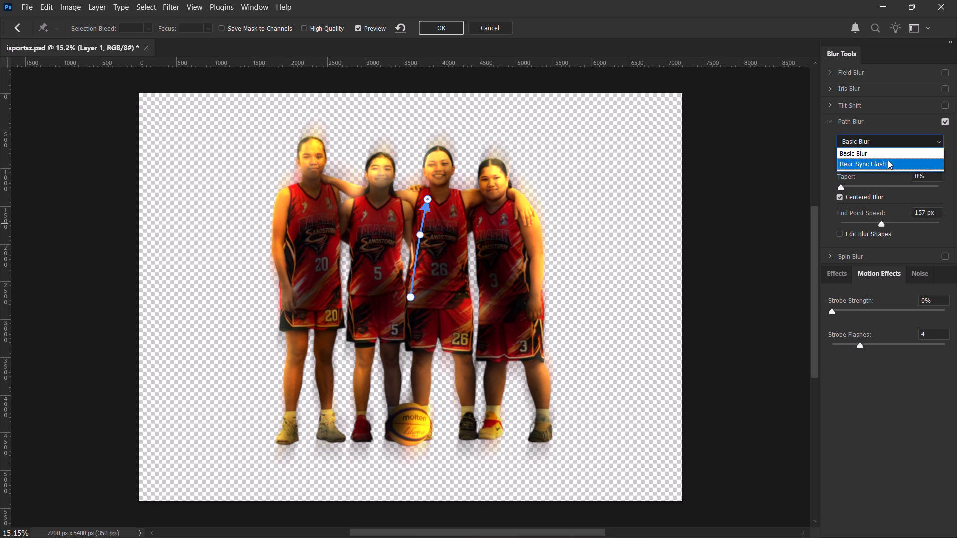
{"action": "left_click", "coordinate": [888, 164]}
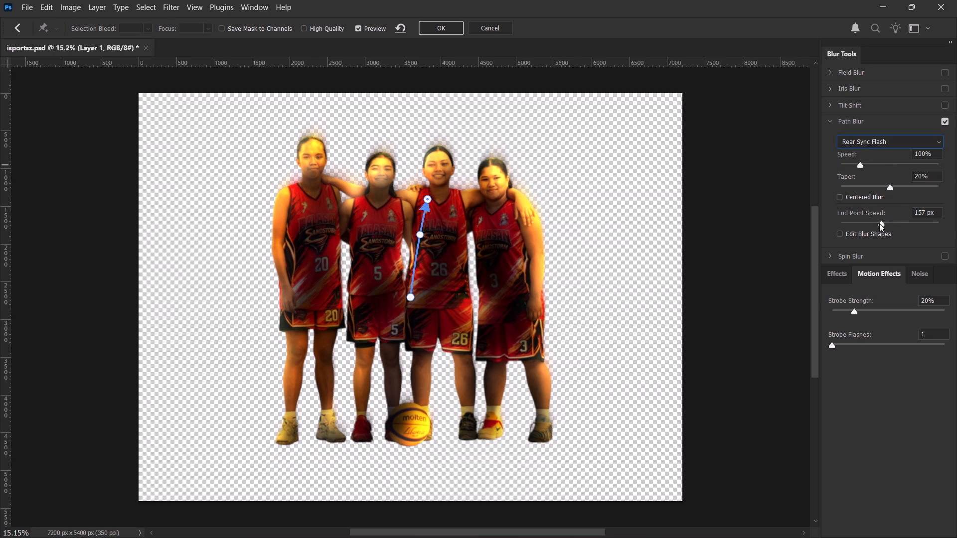
{"action": "left_click_drag", "start_coordinate": [880, 222], "coordinate": [889, 222]}
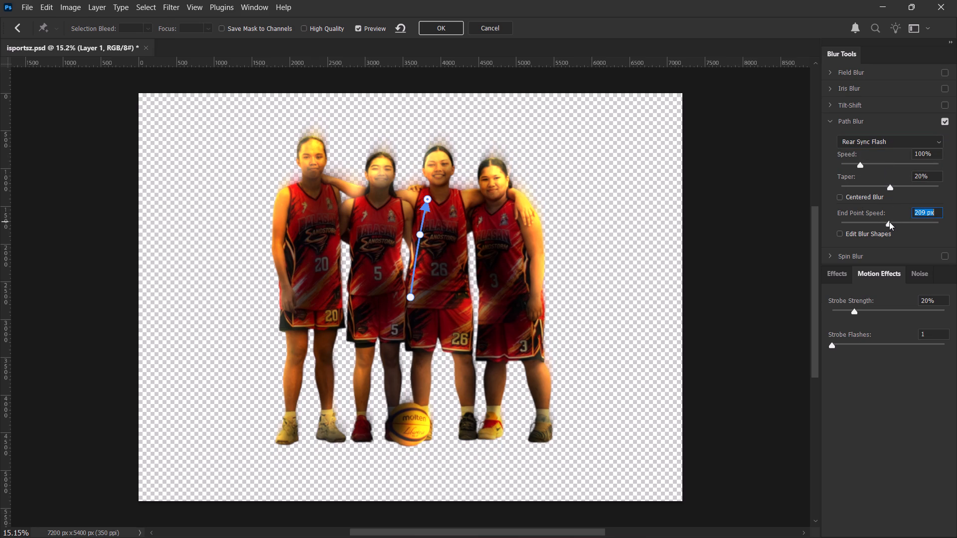
{"action": "left_click_drag", "start_coordinate": [889, 222], "coordinate": [904, 221]}
{"action": "left_click_drag", "start_coordinate": [415, 205], "coordinate": [410, 199]}
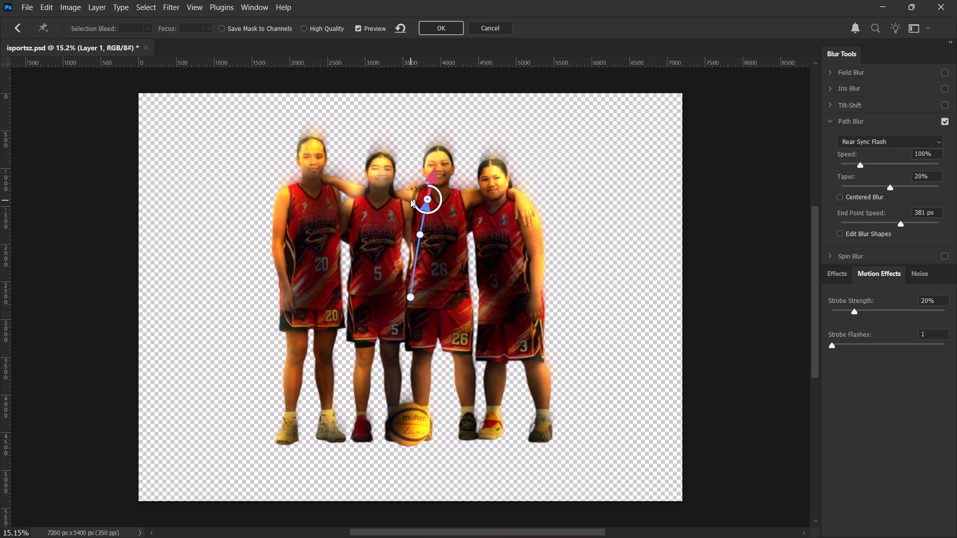
{"action": "left_click_drag", "start_coordinate": [410, 199], "coordinate": [409, 200]}
{"action": "left_click_drag", "start_coordinate": [409, 200], "coordinate": [409, 199]}
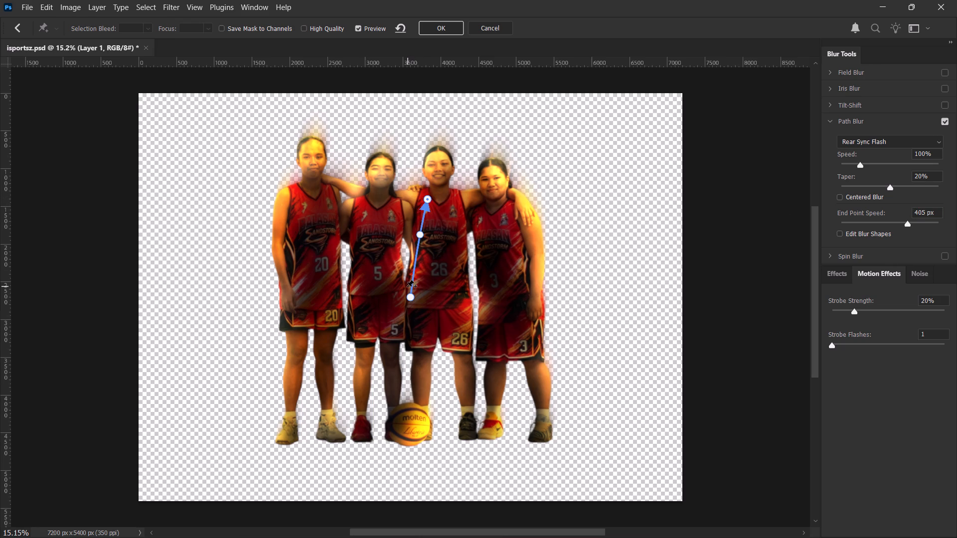
Bend the path's upper end toward the number 5 player, set speed 194%, taper 12% and end point speed 111 px, and apply the blur.
{"action": "left_click_drag", "start_coordinate": [426, 204], "coordinate": [415, 202]}
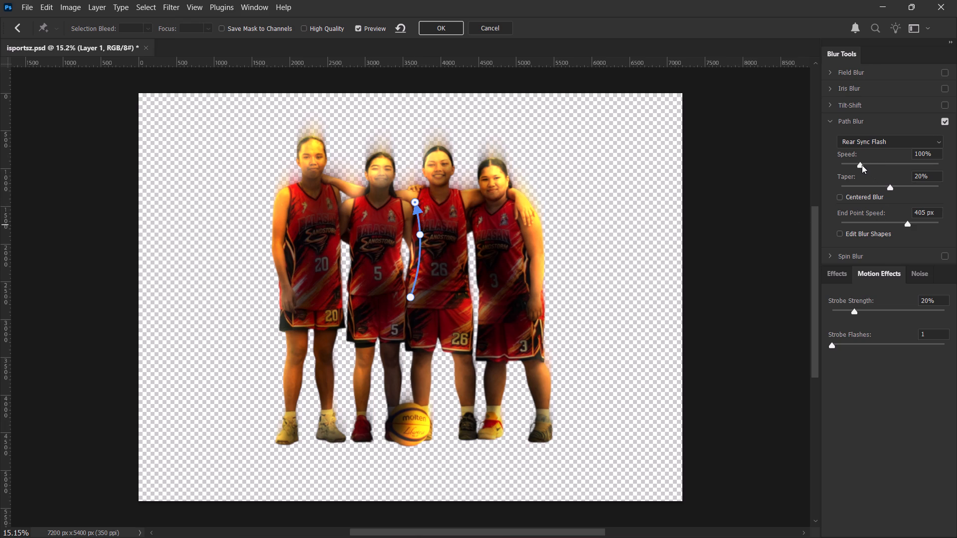
{"action": "left_click_drag", "start_coordinate": [862, 165], "coordinate": [879, 165]}
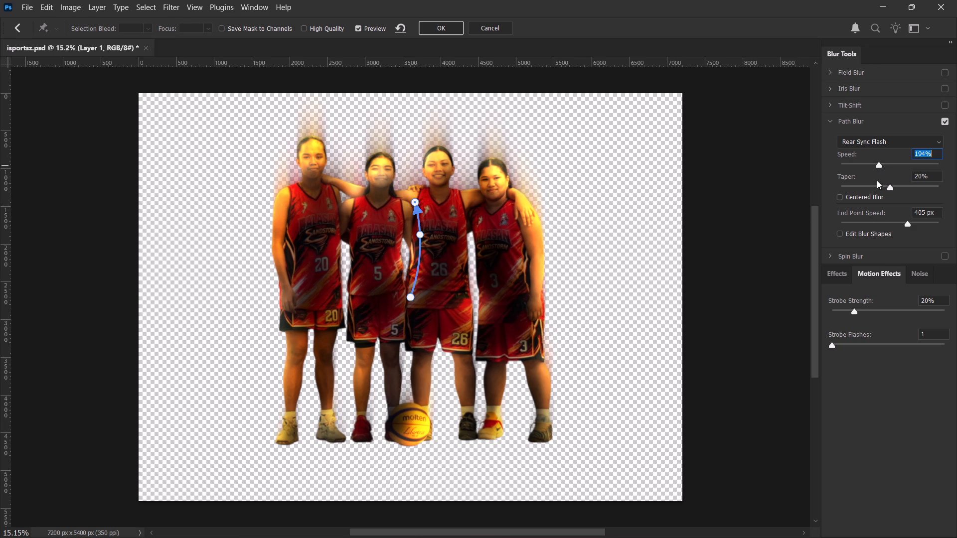
{"action": "left_click_drag", "start_coordinate": [889, 189], "coordinate": [865, 189]}
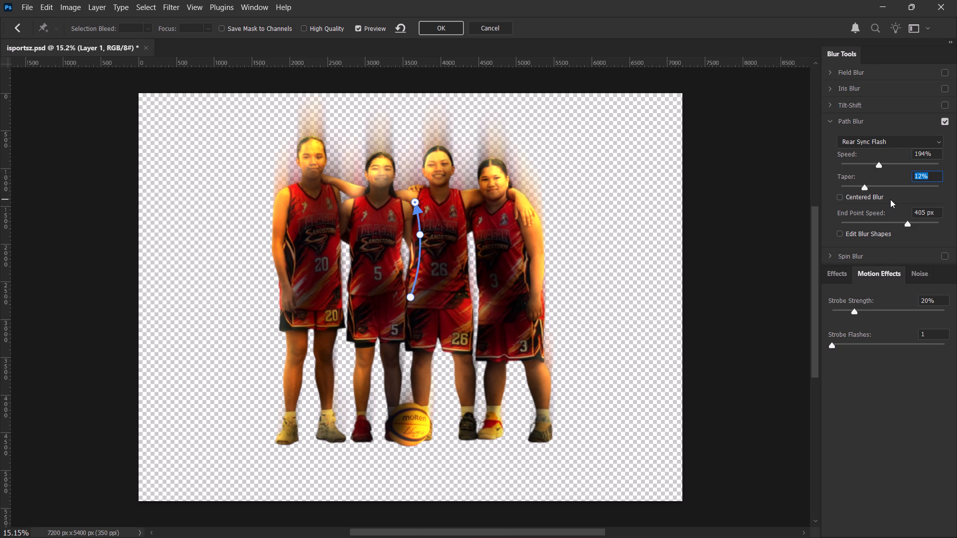
{"action": "left_click_drag", "start_coordinate": [907, 223], "coordinate": [894, 223]}
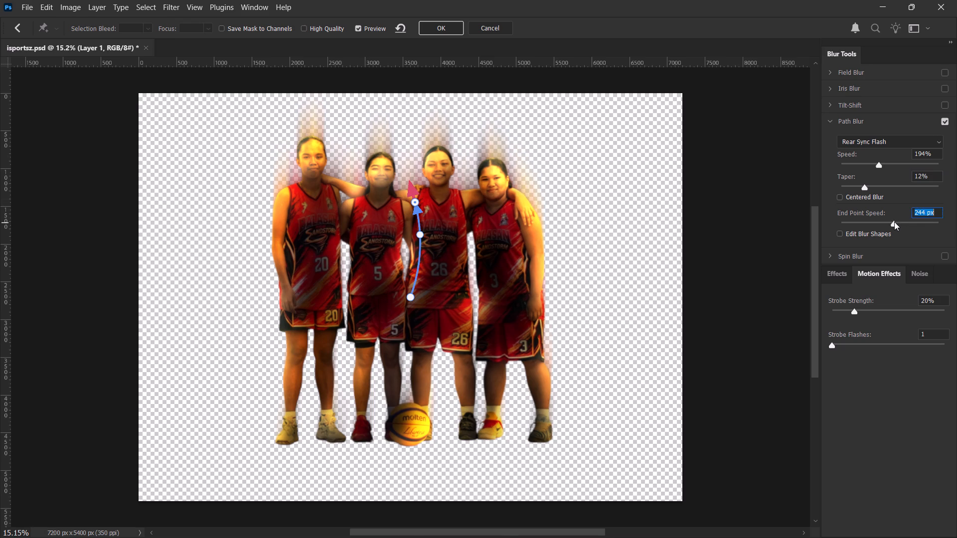
{"action": "left_click_drag", "start_coordinate": [897, 222], "coordinate": [877, 221]}
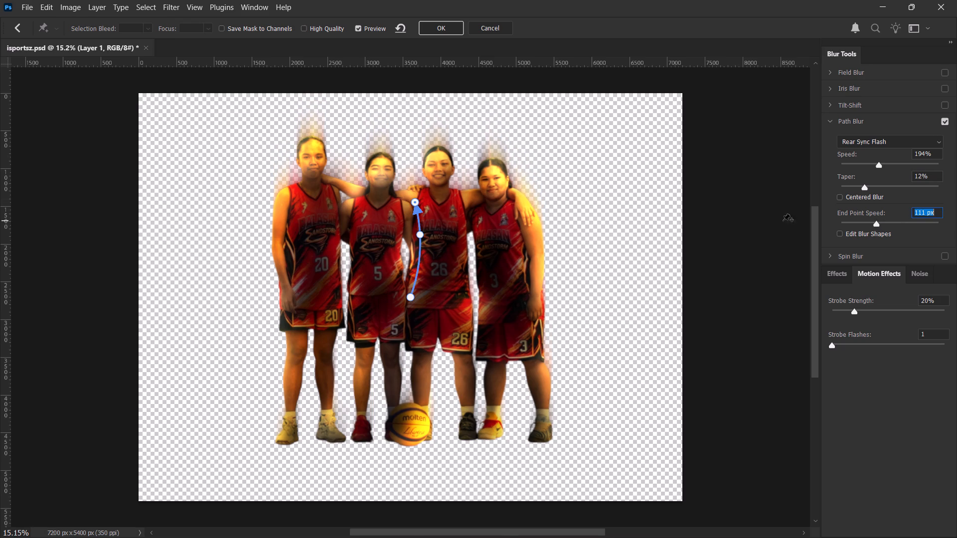
{"action": "left_click", "coordinate": [440, 29]}
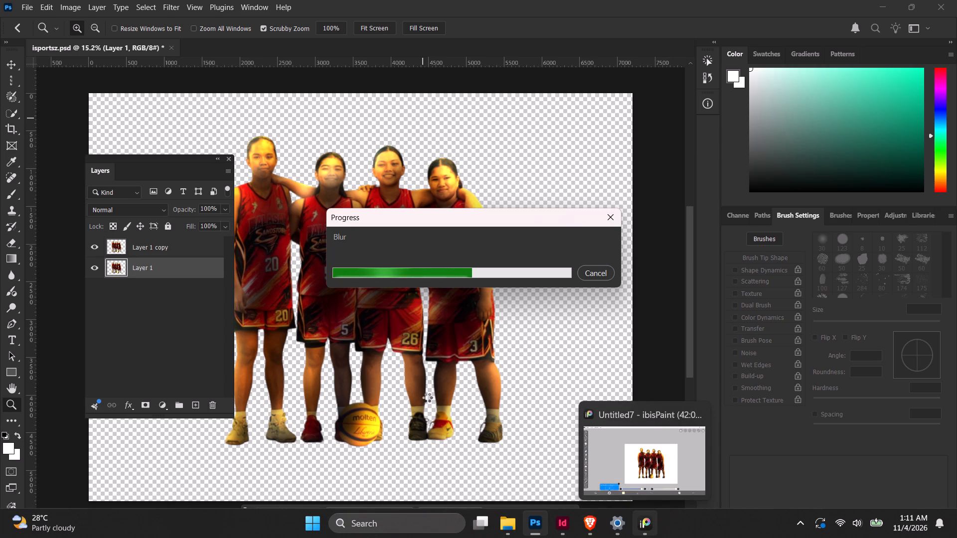
Switch to ibisPaint and close the Untitled7 artwork, returning to the My Gallery thumbnail overview.
{"action": "left_click", "coordinate": [643, 532]}
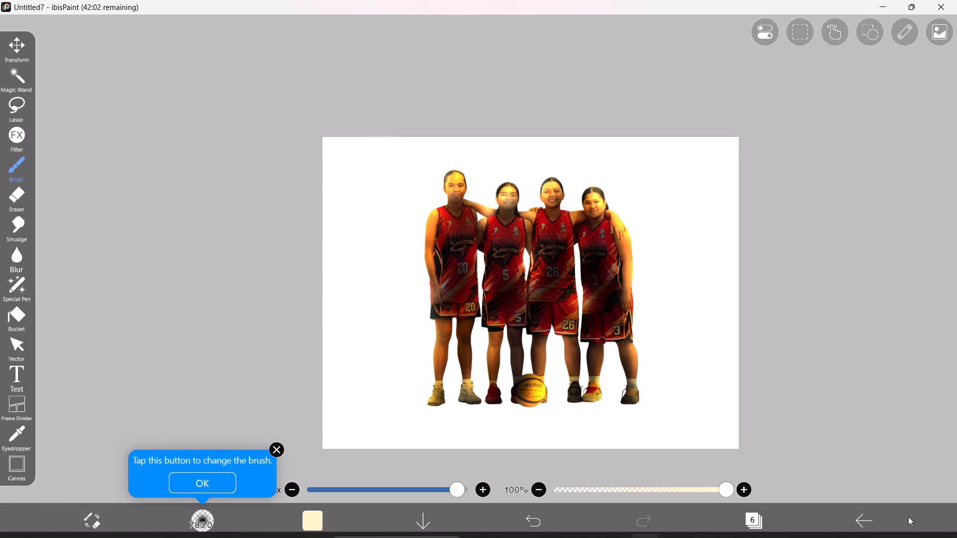
{"action": "left_click", "coordinate": [872, 523]}
{"action": "left_click", "coordinate": [860, 479]}
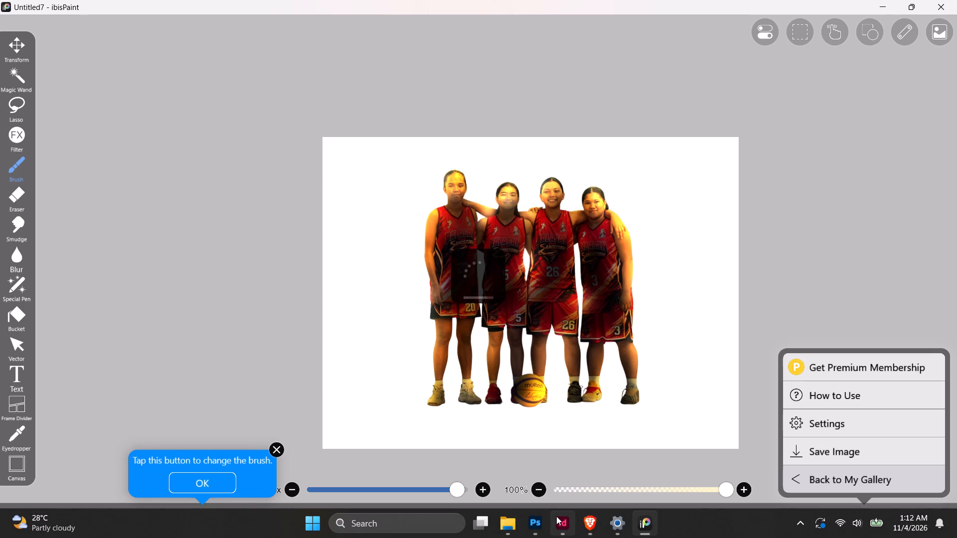
{"action": "left_click", "coordinate": [556, 516]}
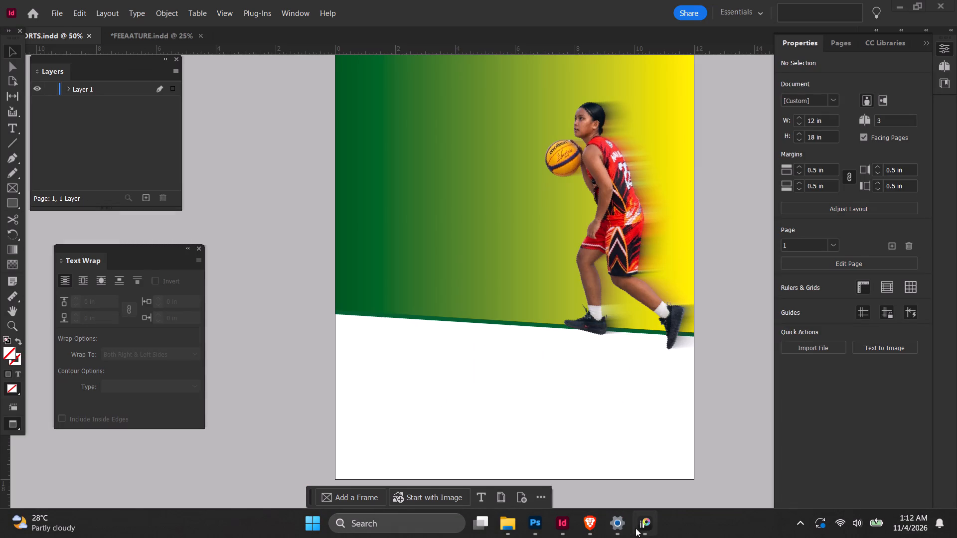
{"action": "left_click", "coordinate": [642, 527]}
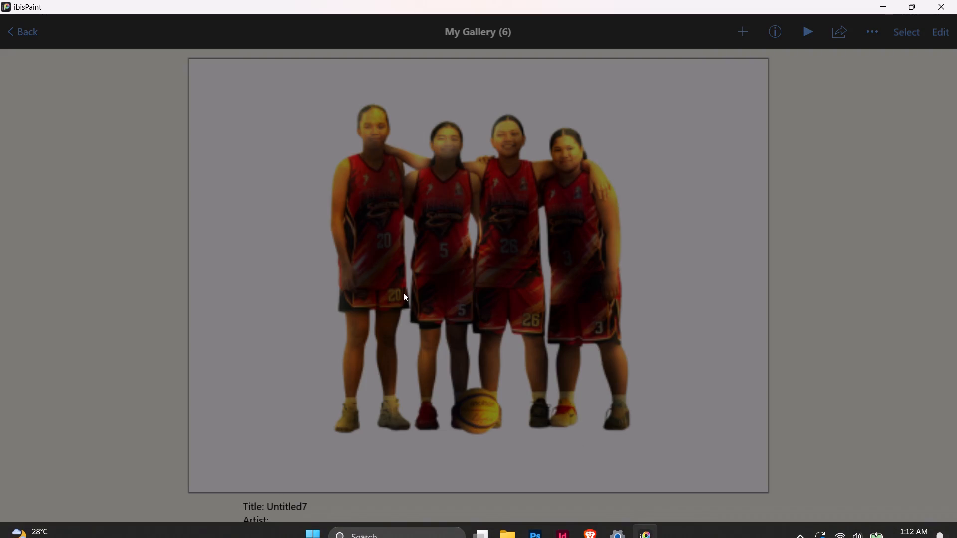
{"action": "left_click", "coordinate": [244, 136]}
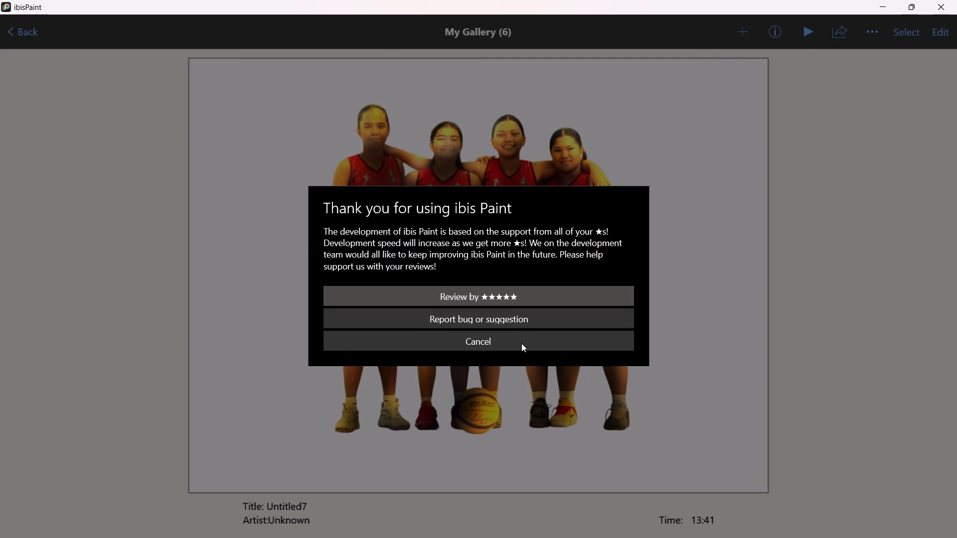
{"action": "left_click", "coordinate": [522, 343]}
{"action": "left_click", "coordinate": [12, 29]}
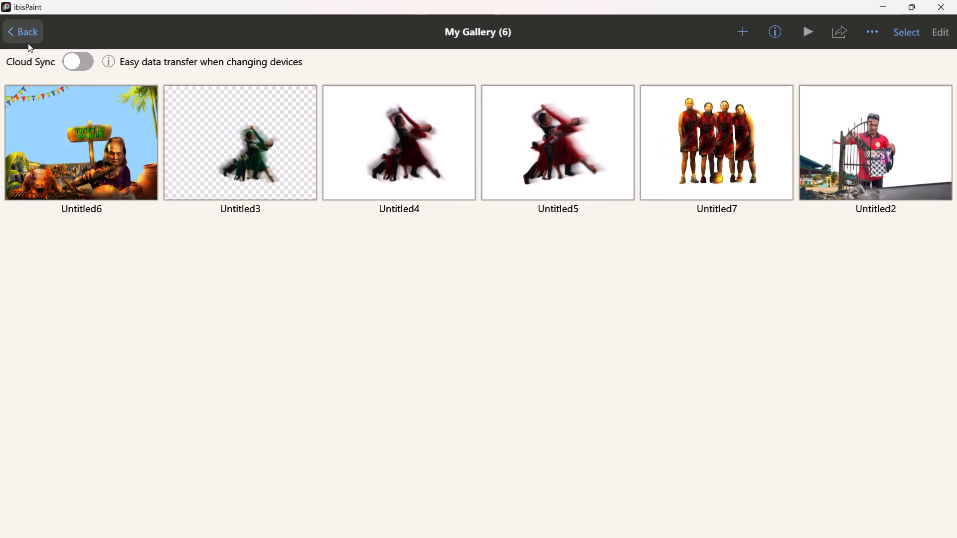
Open the Untitled6 artwork with the Namit Ka Balasan sign for editing.
{"action": "left_click", "coordinate": [79, 124]}
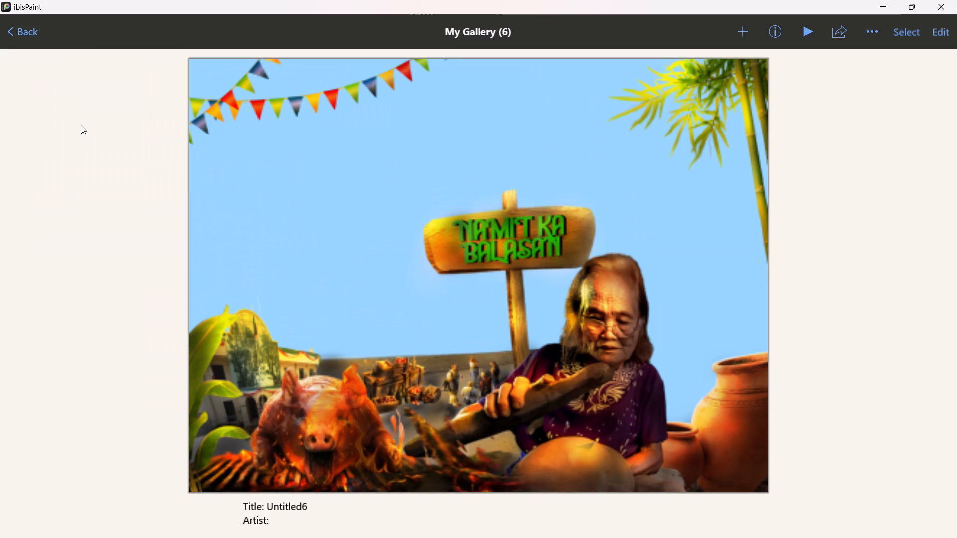
{"action": "left_click", "coordinate": [942, 38]}
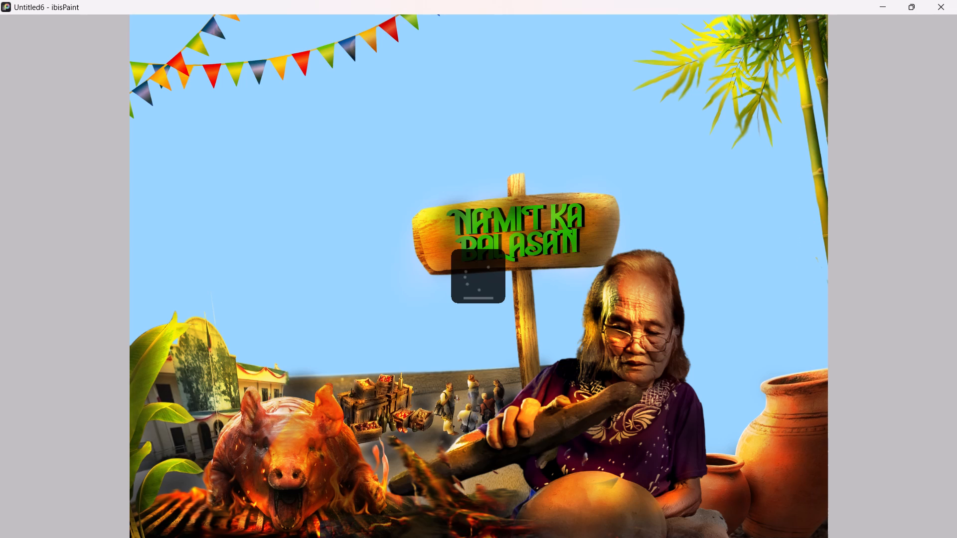
Switch back to Photoshop, make Layer 1 copy the active layer and save isportsz.psd.
{"action": "left_click", "coordinate": [535, 527]}
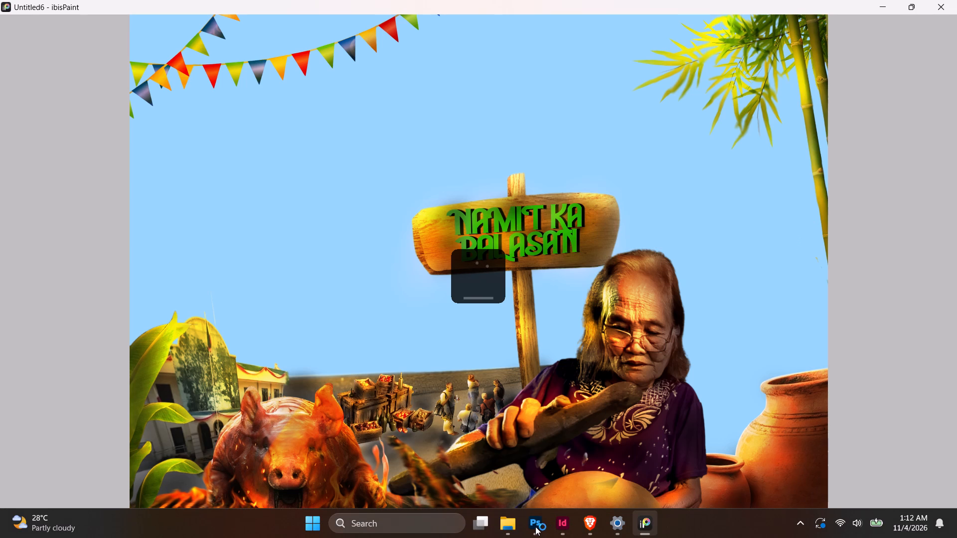
{"action": "left_click", "coordinate": [535, 527]}
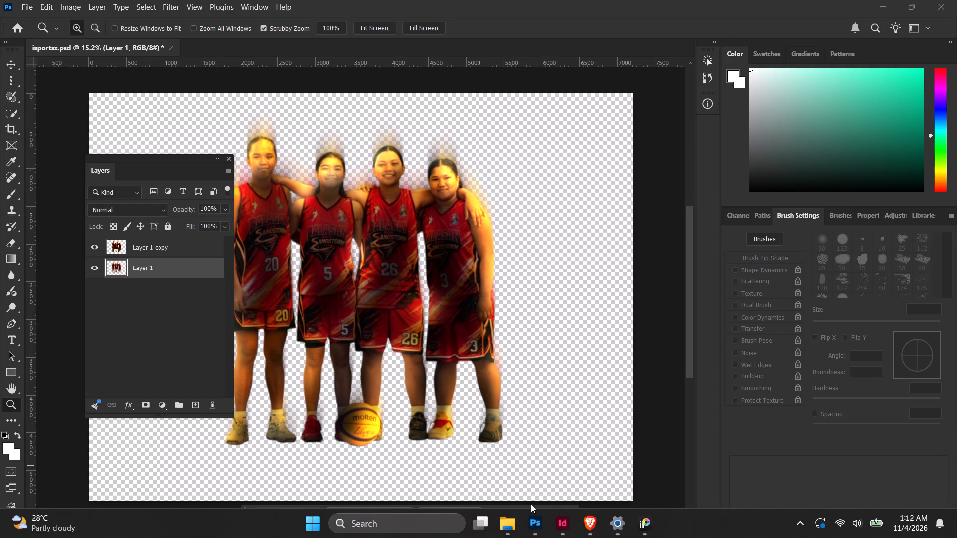
{"action": "left_click", "coordinate": [195, 251]}
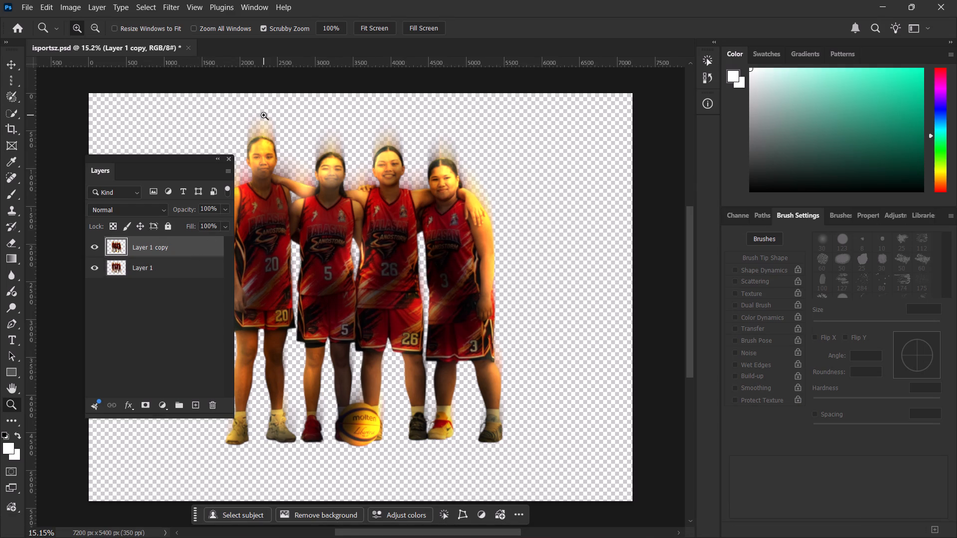
{"action": "key", "text": "ctrl+s"}
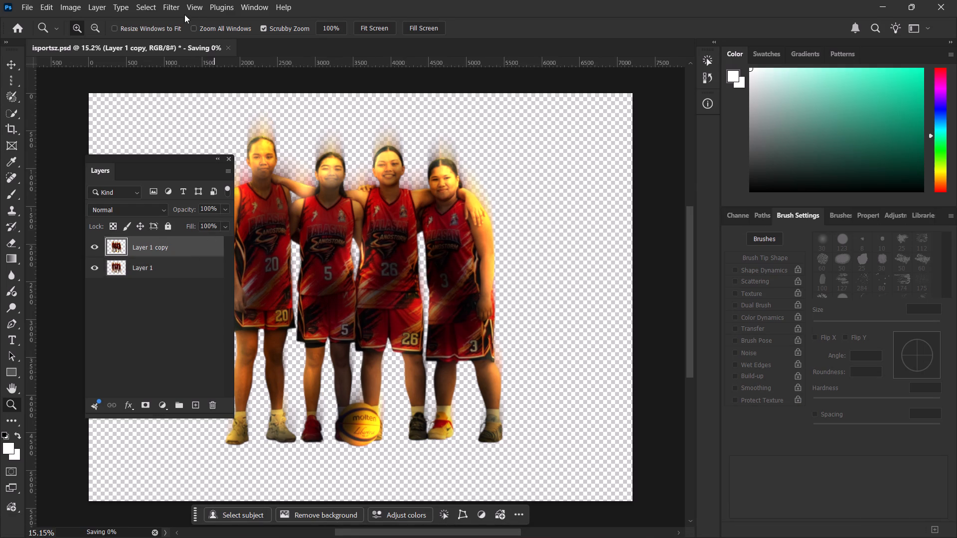
Apply a Field Blur of 8 px to Layer 1 copy.
{"action": "left_click", "coordinate": [179, 5]}
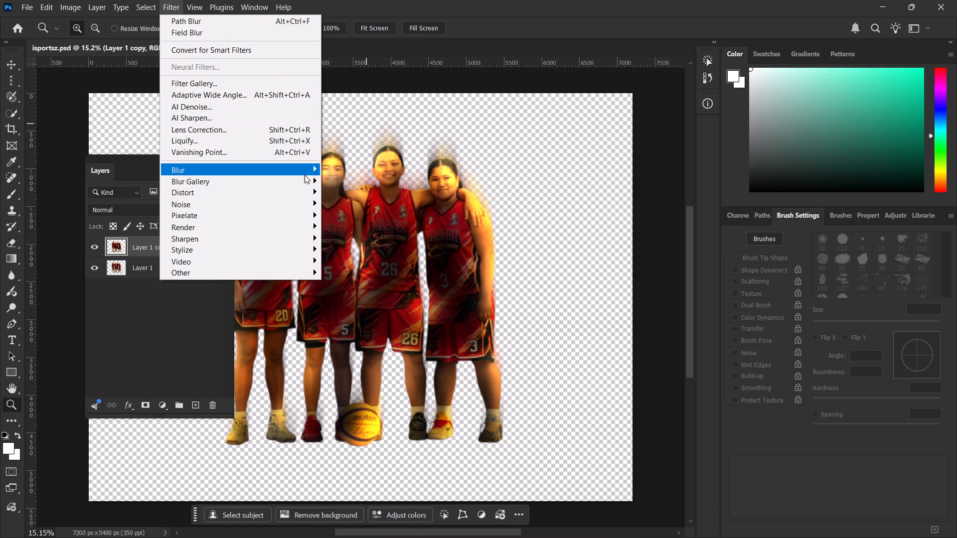
{"action": "left_click", "coordinate": [352, 182]}
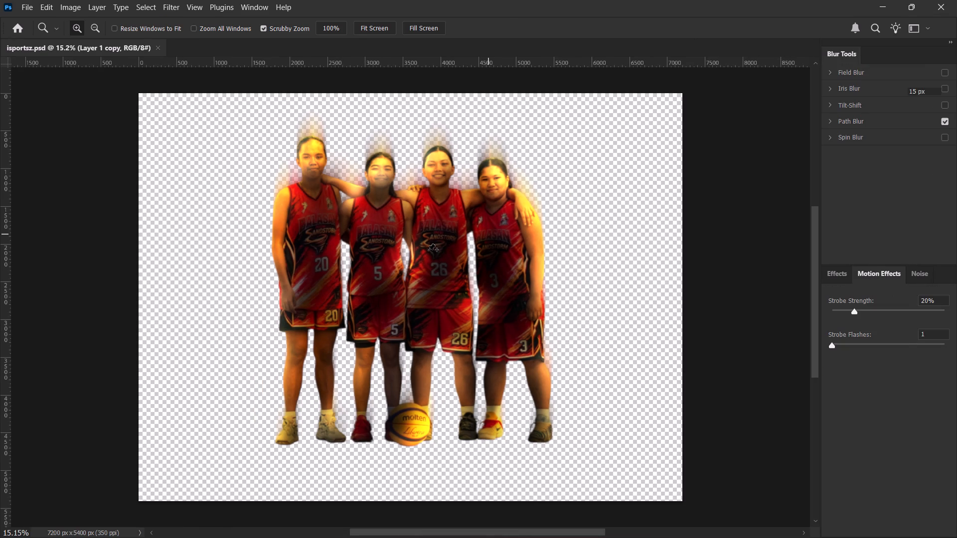
{"action": "left_click_drag", "start_coordinate": [419, 292], "coordinate": [419, 291]}
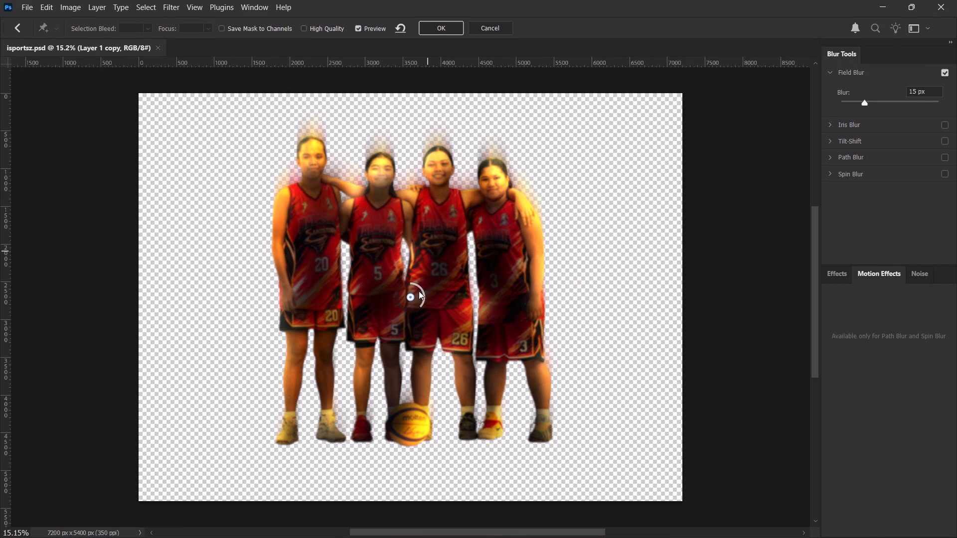
{"action": "left_click_drag", "start_coordinate": [419, 291], "coordinate": [426, 273]}
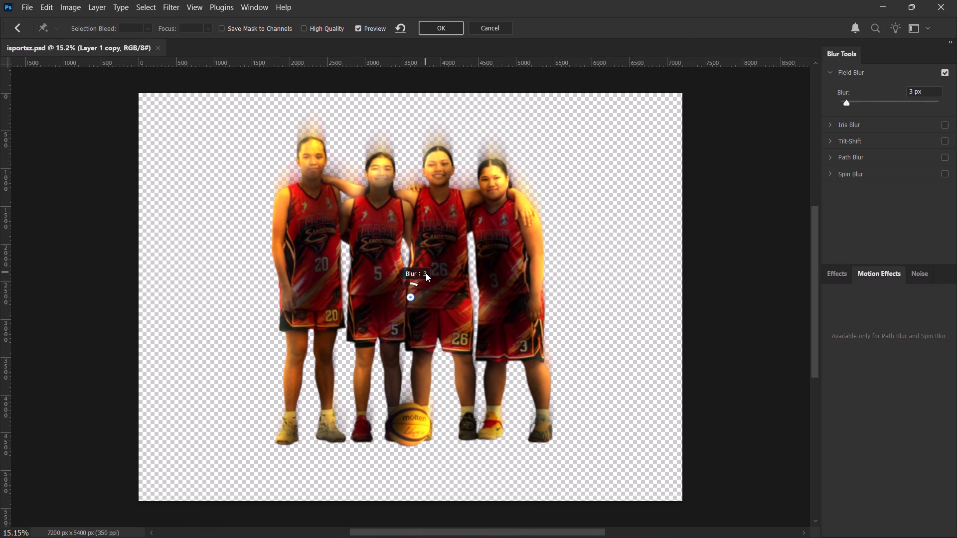
{"action": "left_click_drag", "start_coordinate": [426, 273], "coordinate": [427, 273]}
{"action": "left_click_drag", "start_coordinate": [427, 273], "coordinate": [429, 278]}
{"action": "left_click_drag", "start_coordinate": [416, 285], "coordinate": [420, 290]}
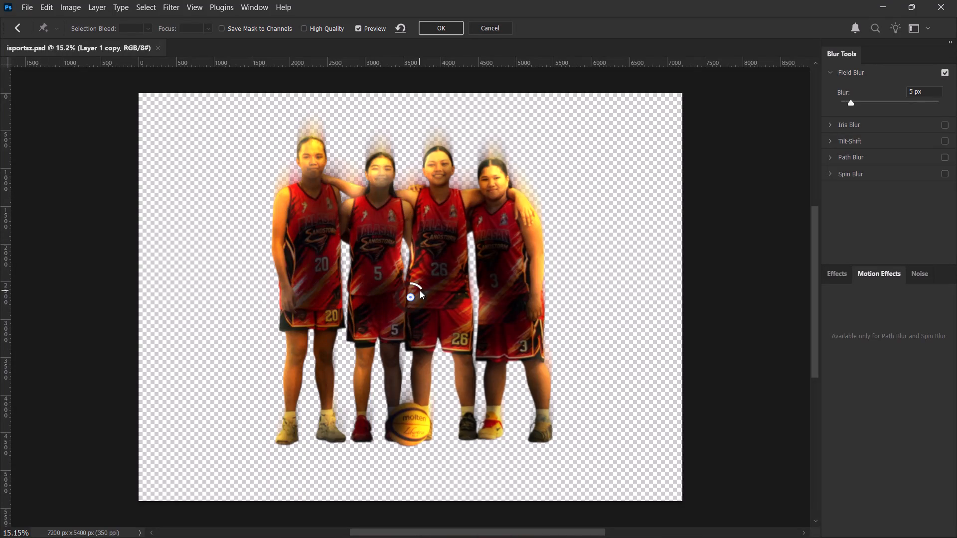
{"action": "left_click", "coordinate": [420, 287]}
{"action": "left_click_drag", "start_coordinate": [421, 287], "coordinate": [424, 294]}
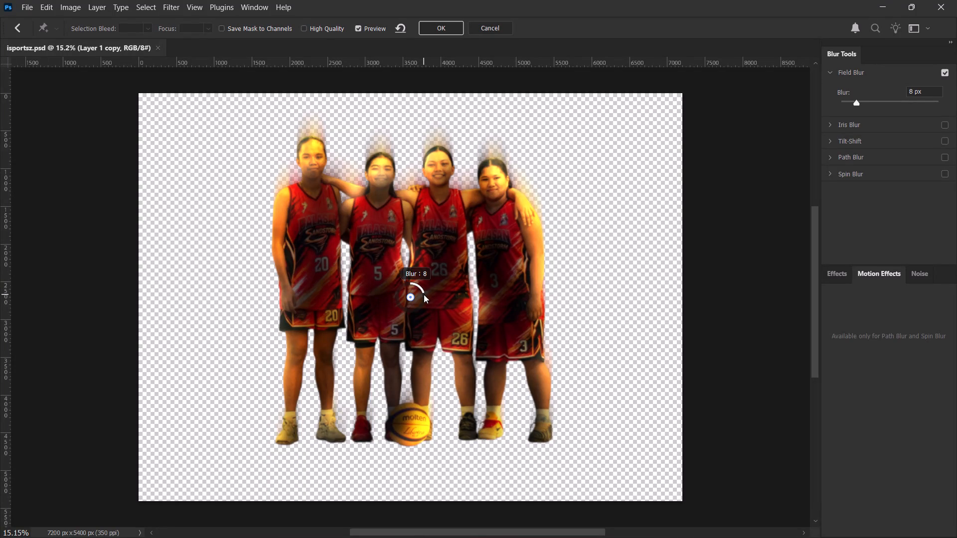
{"action": "left_click", "coordinate": [441, 30]}
{"action": "left_click", "coordinate": [445, 22]}
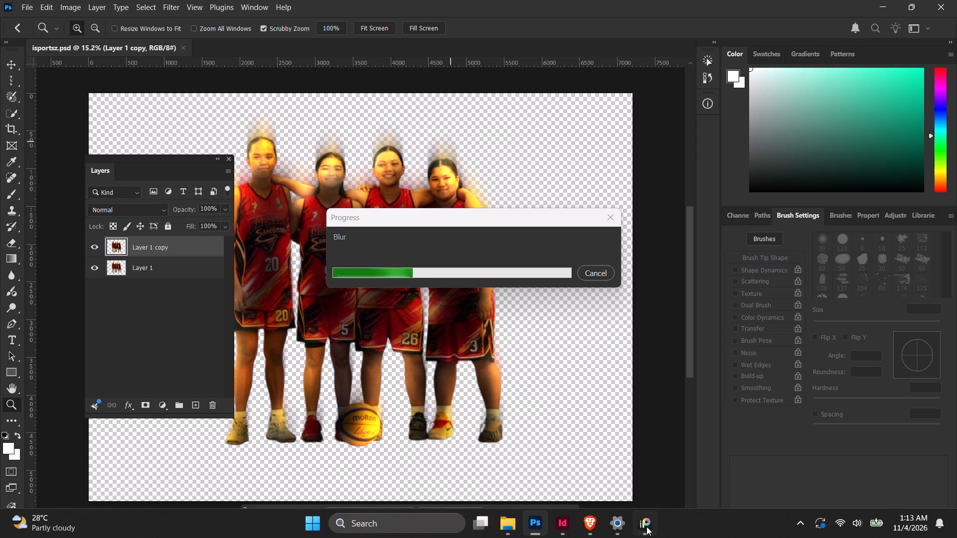
Switch to ibisPaint and continue in trial mode to get back to the Untitled6 artwork.
{"action": "left_click", "coordinate": [647, 525]}
{"action": "left_click", "coordinate": [414, 392]}
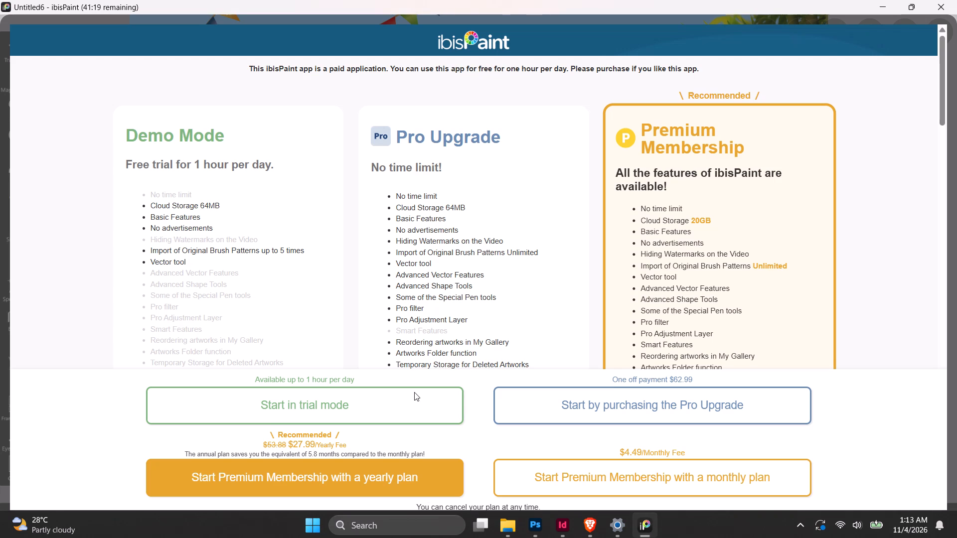
{"action": "left_click", "coordinate": [414, 396]}
{"action": "left_click", "coordinate": [409, 410]}
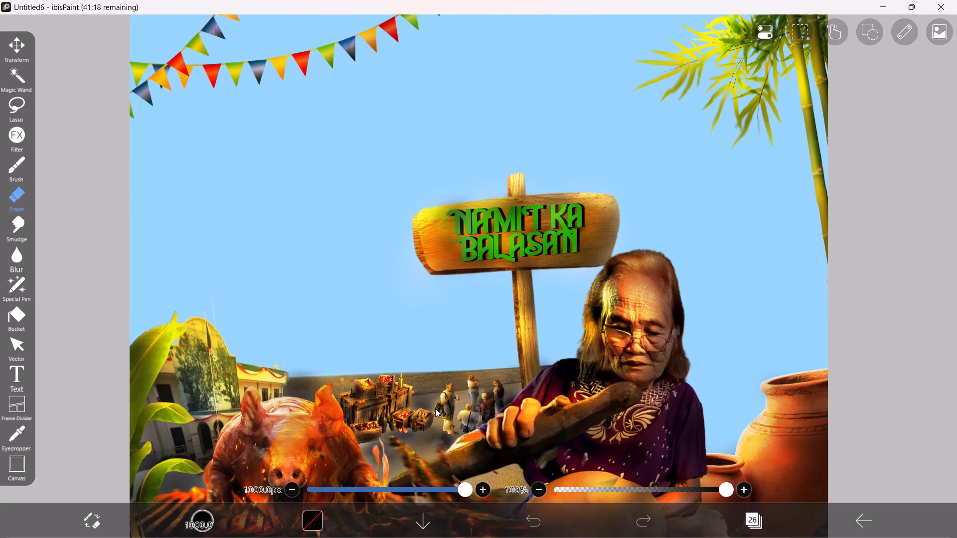
{"action": "scroll", "coordinate": [558, 351], "scroll_direction": "down", "scroll_amount": 4}
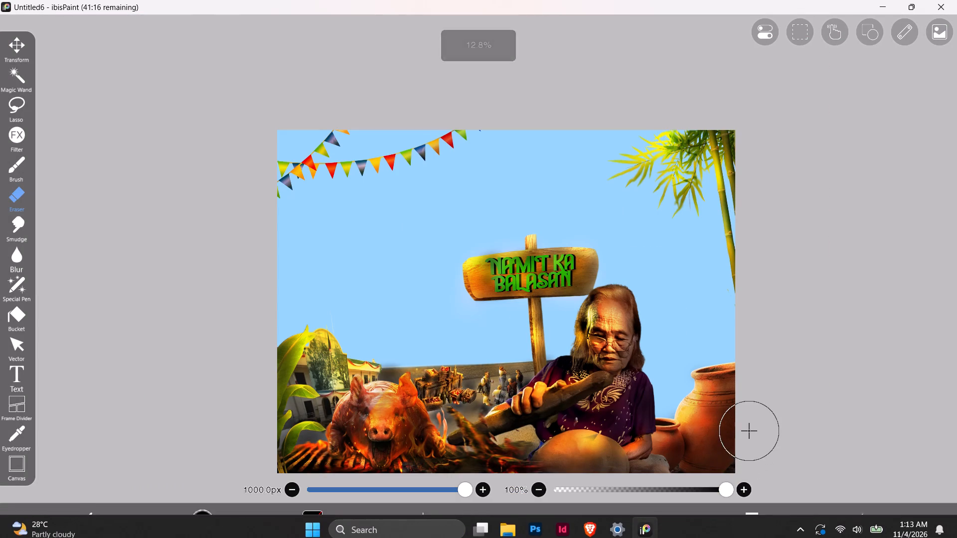
Add a new layer at the top of the layer stack, above layer 54.
{"action": "left_click", "coordinate": [755, 517]}
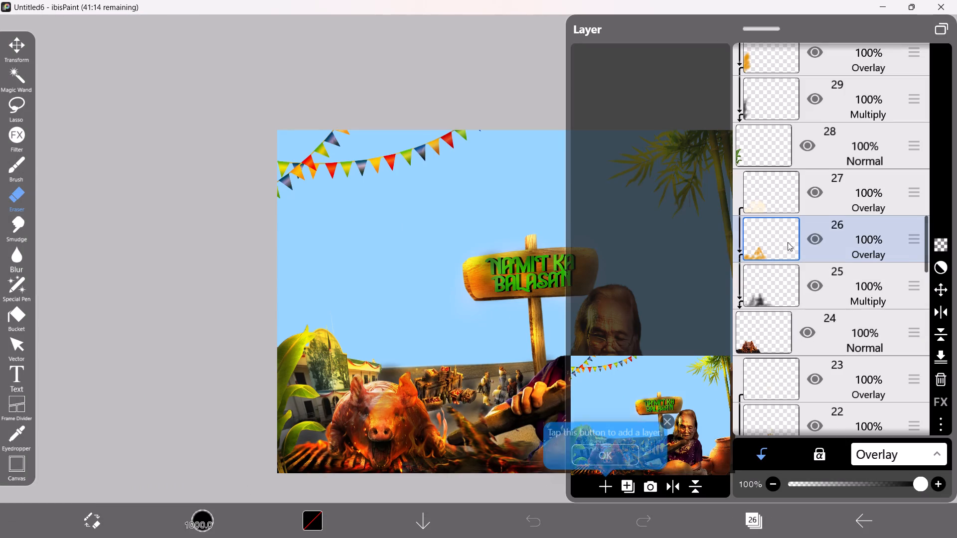
{"action": "scroll", "coordinate": [821, 194], "scroll_direction": "up", "scroll_amount": 13}
{"action": "scroll", "coordinate": [841, 144], "scroll_direction": "up", "scroll_amount": 4}
{"action": "scroll", "coordinate": [872, 206], "scroll_direction": "up", "scroll_amount": 5}
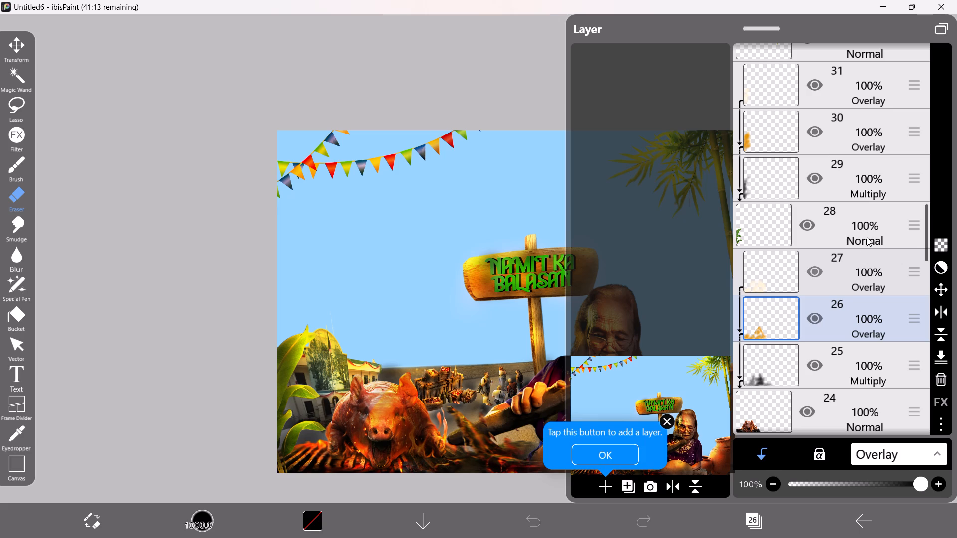
{"action": "left_click", "coordinate": [616, 451]}
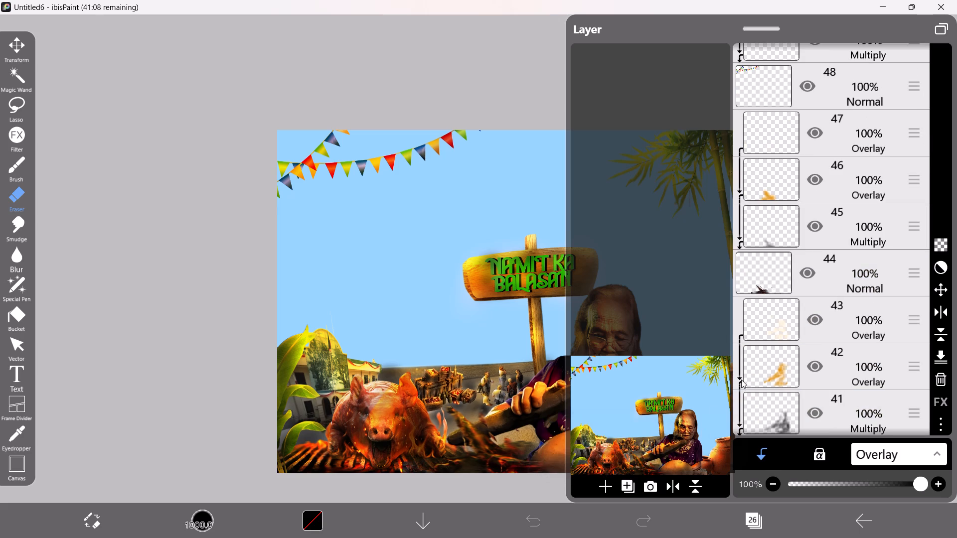
{"action": "scroll", "coordinate": [830, 238], "scroll_direction": "up", "scroll_amount": 15}
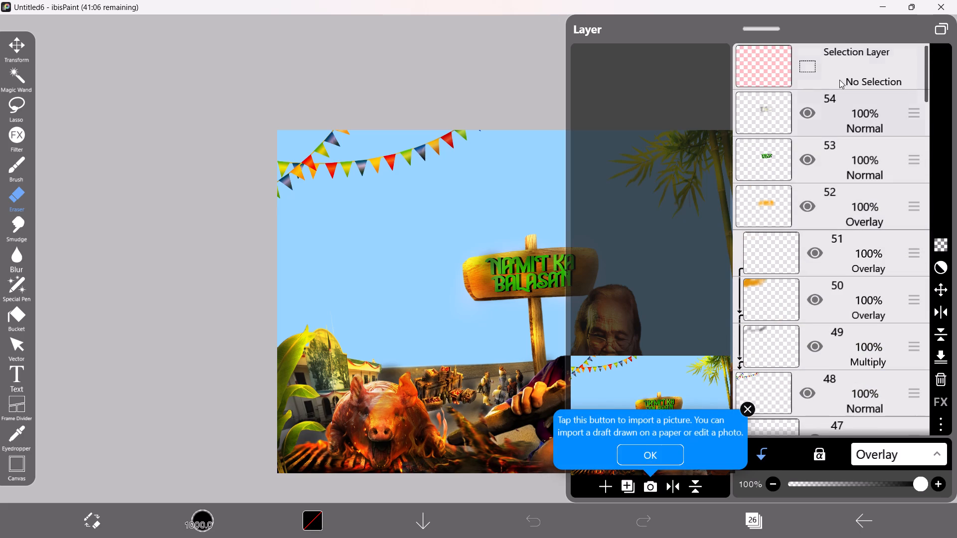
{"action": "left_click", "coordinate": [846, 70]}
{"action": "left_click", "coordinate": [610, 490]}
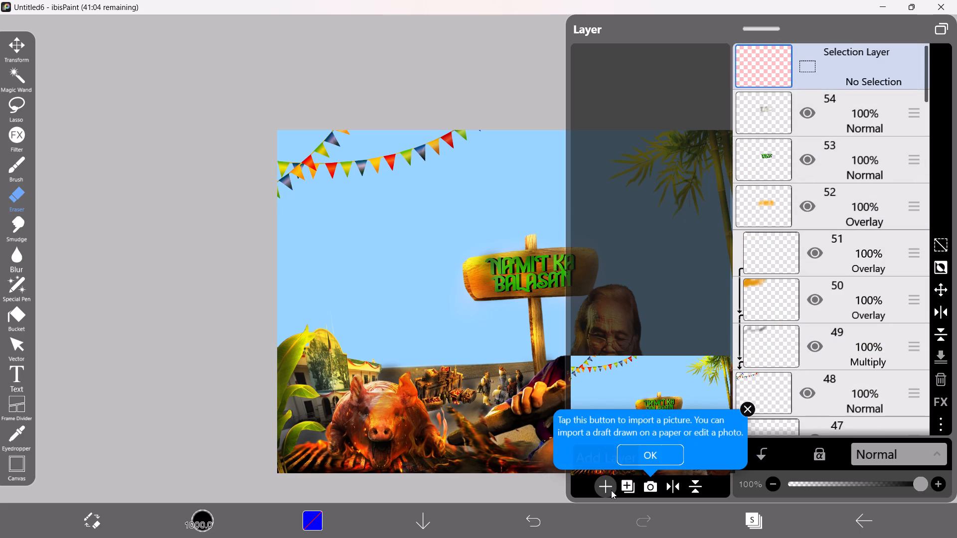
{"action": "left_click", "coordinate": [666, 453]}
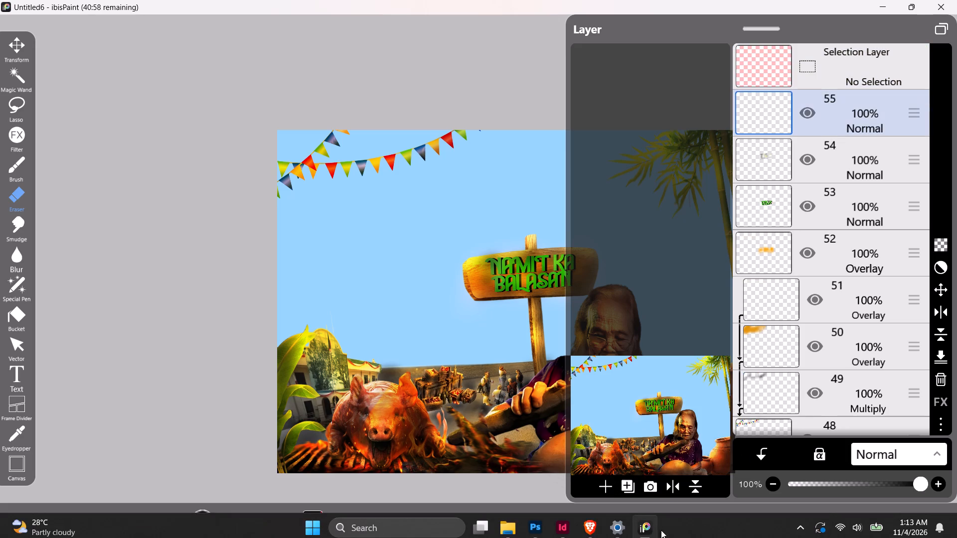
Set the new top layer's blending mode to Add.
{"action": "left_click", "coordinate": [872, 456]}
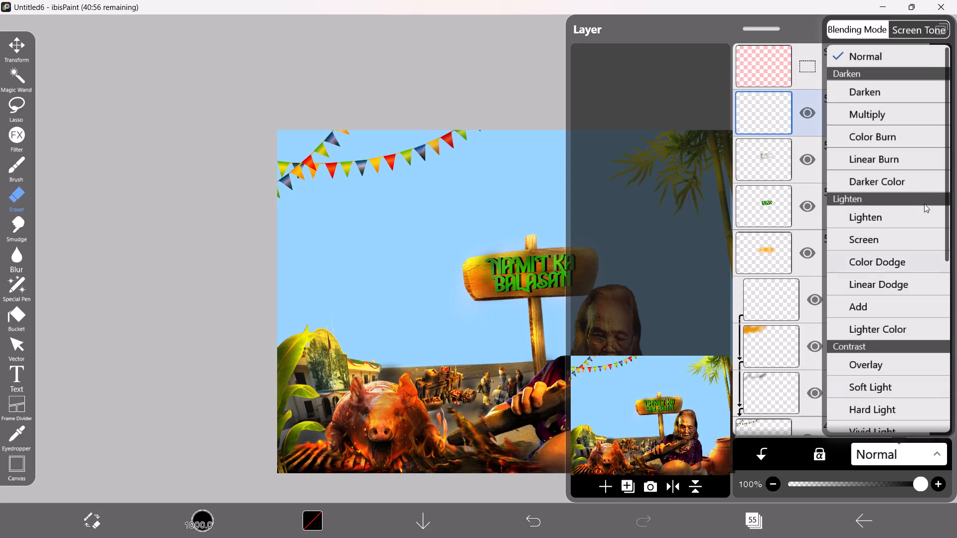
{"action": "left_click", "coordinate": [909, 312]}
{"action": "left_click", "coordinate": [502, 286]}
{"action": "left_click", "coordinate": [478, 300]}
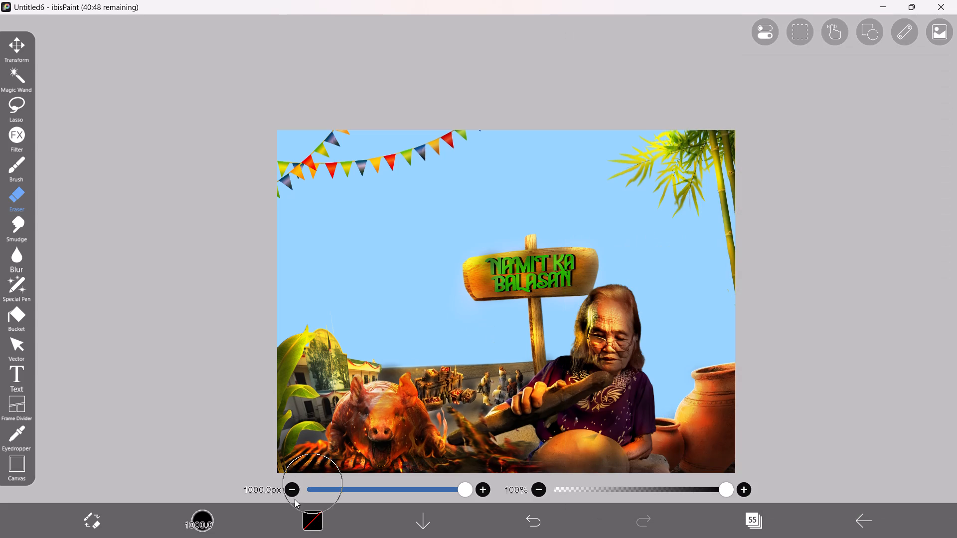
Brush a soft pale-cream glow beside the old woman's hair with the 783 px brush at 100% opacity.
{"action": "left_click", "coordinate": [92, 513]}
{"action": "left_click", "coordinate": [310, 518]}
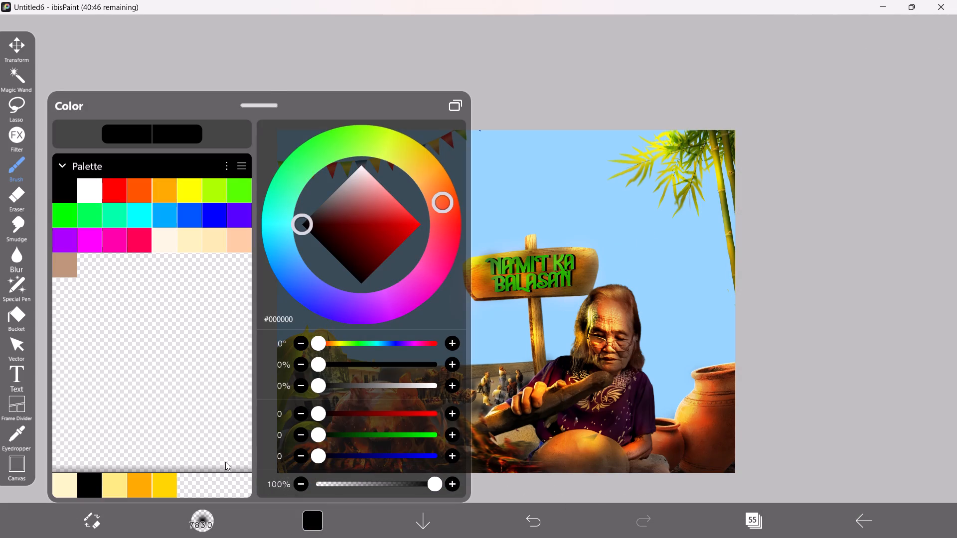
{"action": "left_click", "coordinate": [68, 488]}
{"action": "left_click", "coordinate": [538, 347]}
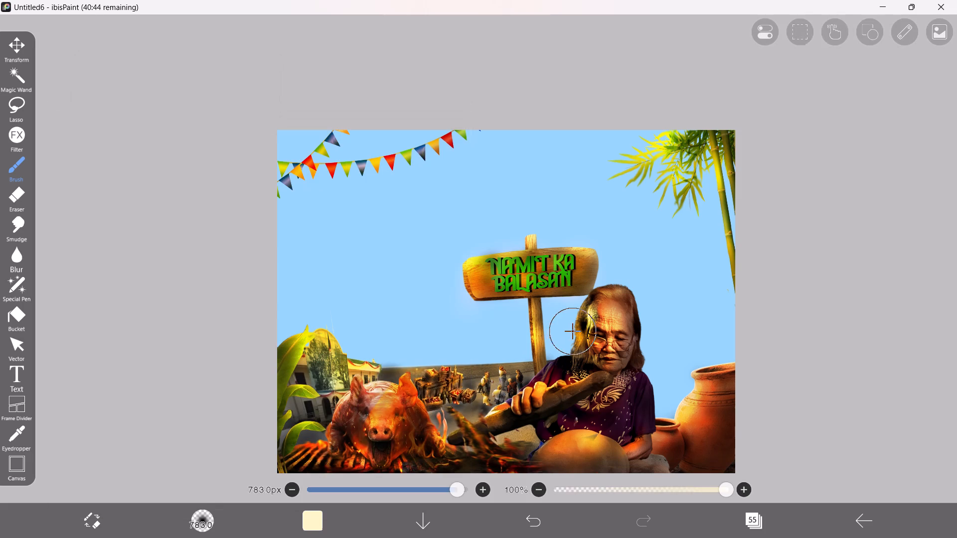
{"action": "left_click", "coordinate": [581, 315]}
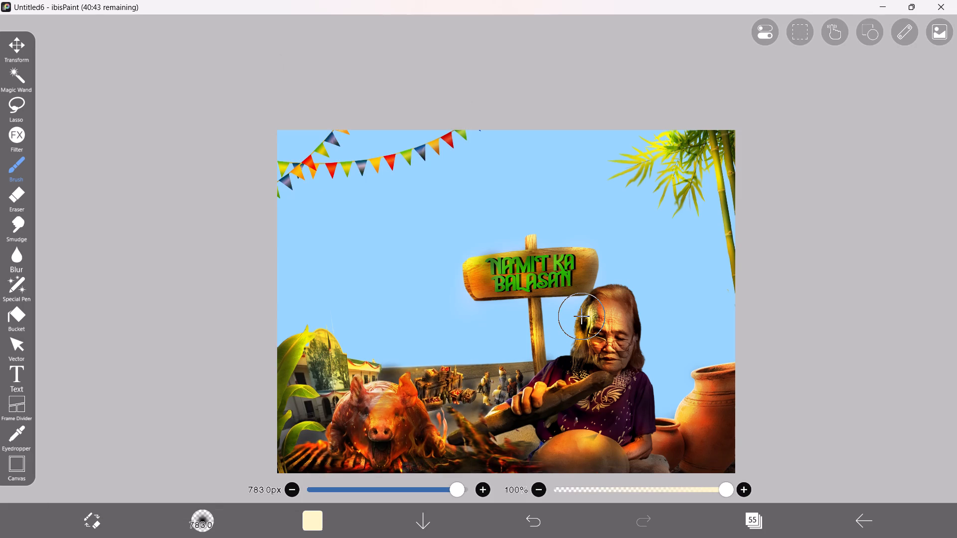
{"action": "scroll", "coordinate": [339, 347], "scroll_direction": "up", "scroll_amount": 4, "text": "ctrl"}
{"action": "left_click_drag", "start_coordinate": [724, 286], "coordinate": [680, 300]}
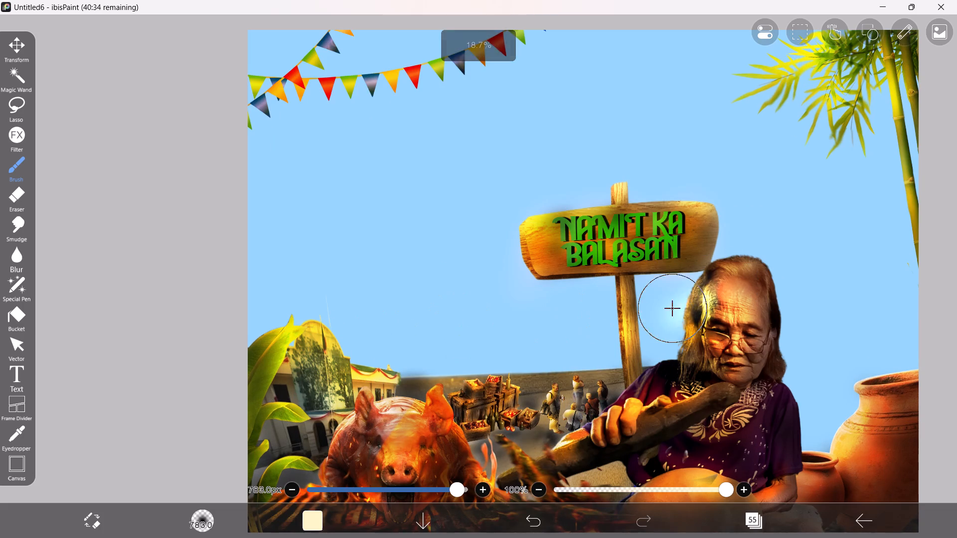
{"action": "left_click_drag", "start_coordinate": [680, 300], "coordinate": [688, 309]}
{"action": "key", "text": "ctrl+z"}
{"action": "left_click_drag", "start_coordinate": [704, 296], "coordinate": [679, 356]}
{"action": "key", "text": "ctrl+z"}
{"action": "left_click_drag", "start_coordinate": [702, 306], "coordinate": [682, 347]}
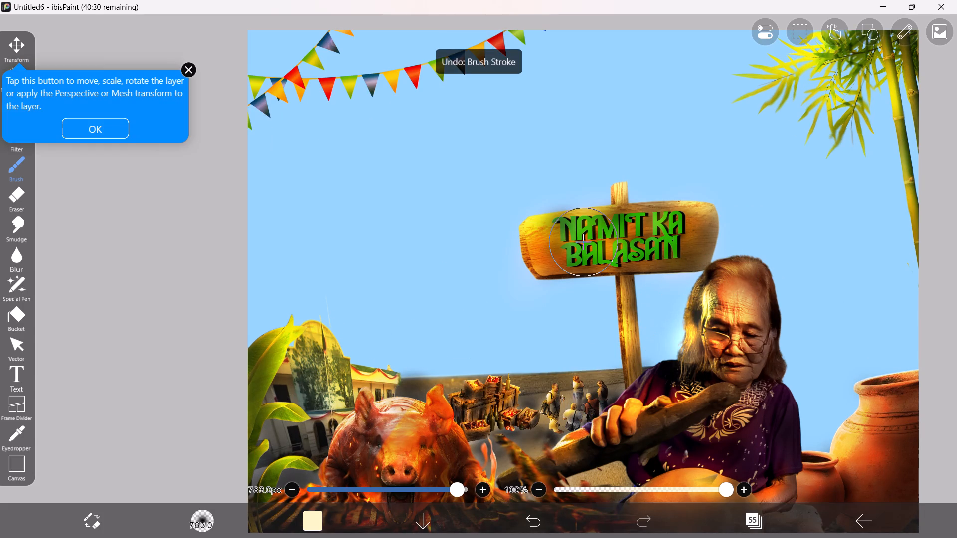
Brush a pale-cream glow around the edges of the Namit Ka Balasan sign, undoing unwanted strokes.
{"action": "left_click_drag", "start_coordinate": [551, 228], "coordinate": [522, 248]}
{"action": "key", "text": "ctrl+z"}
{"action": "left_click_drag", "start_coordinate": [620, 225], "coordinate": [566, 239]}
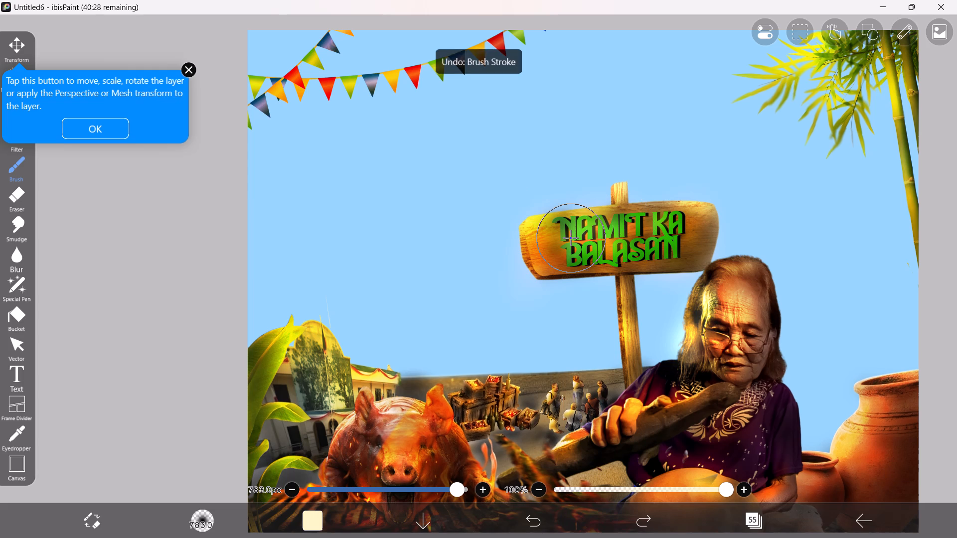
{"action": "left_click_drag", "start_coordinate": [566, 239], "coordinate": [562, 239]}
{"action": "key", "text": "ctrl+z"}
{"action": "left_click_drag", "start_coordinate": [544, 221], "coordinate": [594, 224]}
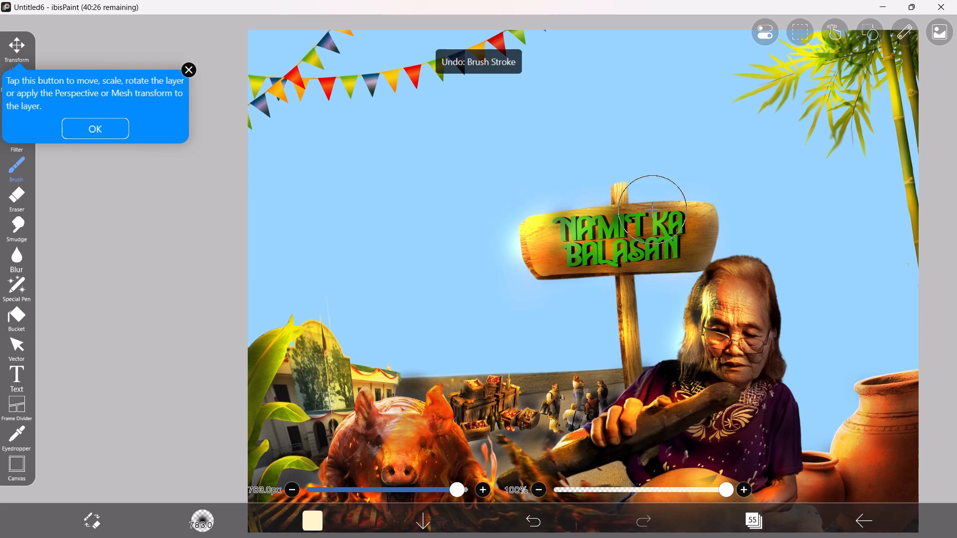
{"action": "left_click_drag", "start_coordinate": [698, 205], "coordinate": [698, 217]}
{"action": "left_click_drag", "start_coordinate": [587, 272], "coordinate": [510, 272]}
{"action": "key", "text": "space"}
{"action": "scroll", "coordinate": [508, 269], "scroll_direction": "down", "scroll_amount": 4}
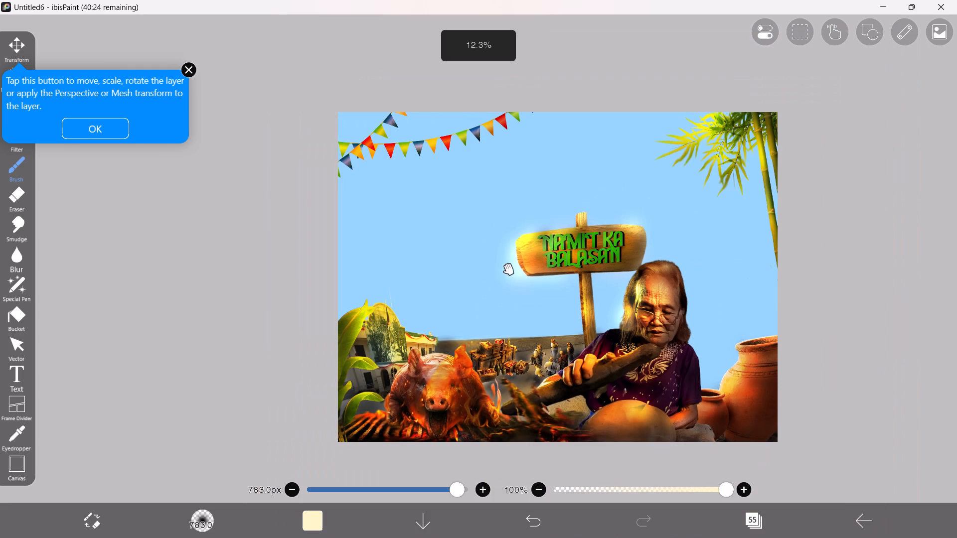
{"action": "key", "text": "ctrl+z"}
Brush the same glow along the building's roofline, the market stalls, the people behind them and the roast pig.
{"action": "key", "text": "space"}
{"action": "scroll", "coordinate": [463, 322], "scroll_direction": "up", "scroll_amount": 4}
{"action": "left_click_drag", "start_coordinate": [472, 346], "coordinate": [425, 382]}
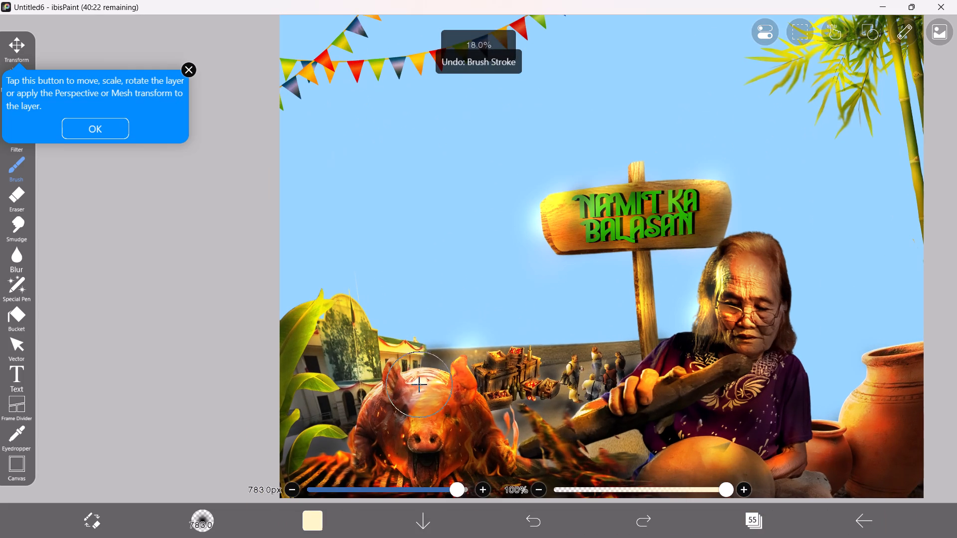
{"action": "left_click_drag", "start_coordinate": [425, 382], "coordinate": [375, 381]}
{"action": "key", "text": "ctrl+z"}
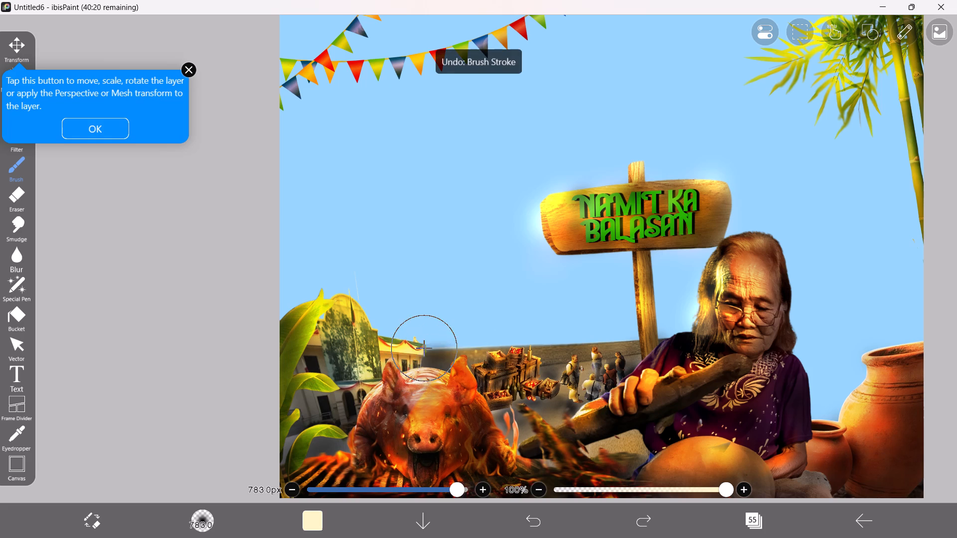
{"action": "left_click_drag", "start_coordinate": [424, 346], "coordinate": [334, 317]}
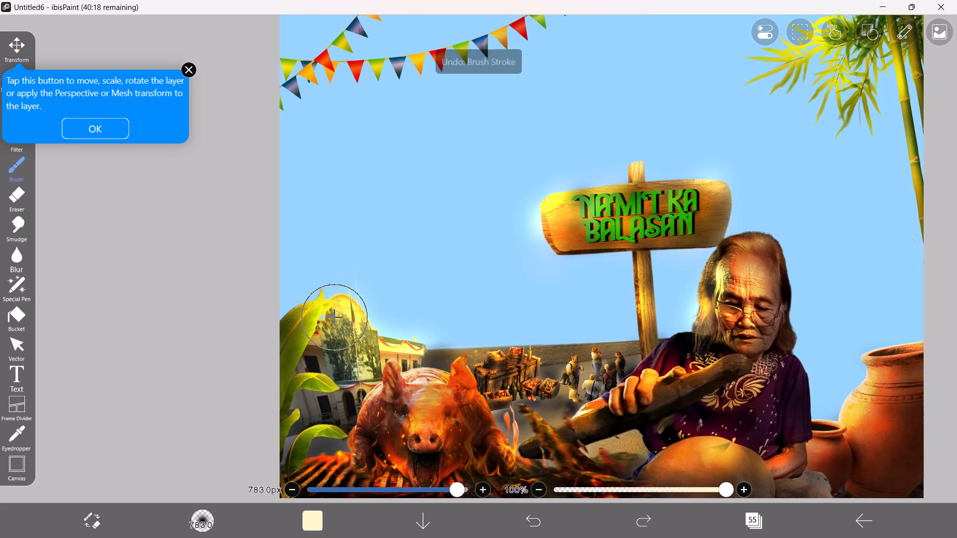
{"action": "left_click_drag", "start_coordinate": [521, 351], "coordinate": [492, 356]}
{"action": "left_click_drag", "start_coordinate": [582, 354], "coordinate": [564, 368]}
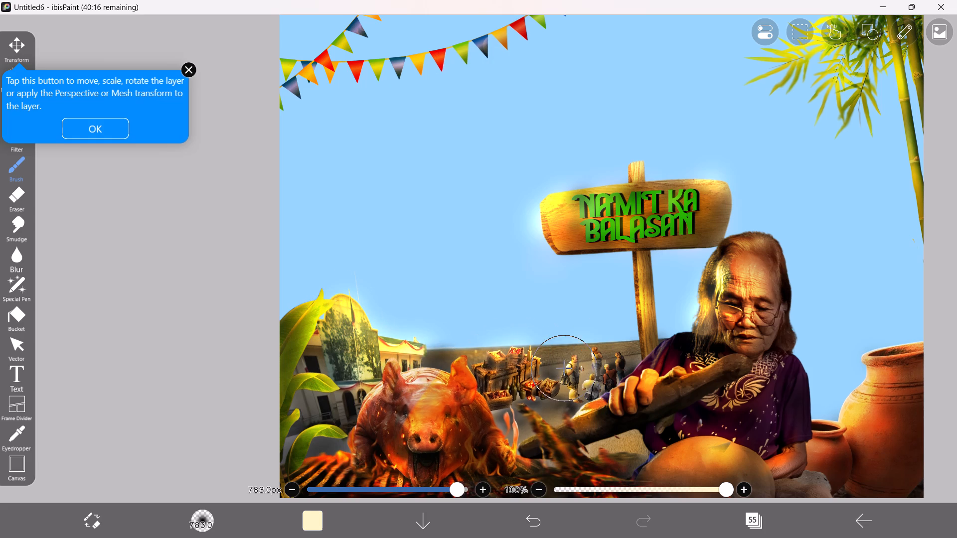
{"action": "left_click_drag", "start_coordinate": [564, 368], "coordinate": [562, 369]}
{"action": "left_click_drag", "start_coordinate": [448, 378], "coordinate": [411, 397]}
Brush glow highlights onto the round pot in front of the woman and the clay jars beside her.
{"action": "key", "text": "space"}
{"action": "scroll", "coordinate": [480, 400], "scroll_direction": "down", "scroll_amount": 5}
{"action": "key", "text": "space"}
{"action": "key", "text": "space"}
{"action": "key", "text": "space"}
{"action": "key", "text": "space"}
{"action": "key", "text": "space"}
{"action": "key", "text": "space"}
{"action": "key", "text": "space"}
{"action": "key", "text": "space"}
{"action": "key", "text": "space"}
{"action": "key", "text": "space"}
{"action": "key", "text": "space"}
{"action": "key", "text": "space"}
{"action": "left_click_drag", "start_coordinate": [614, 397], "coordinate": [518, 377]}
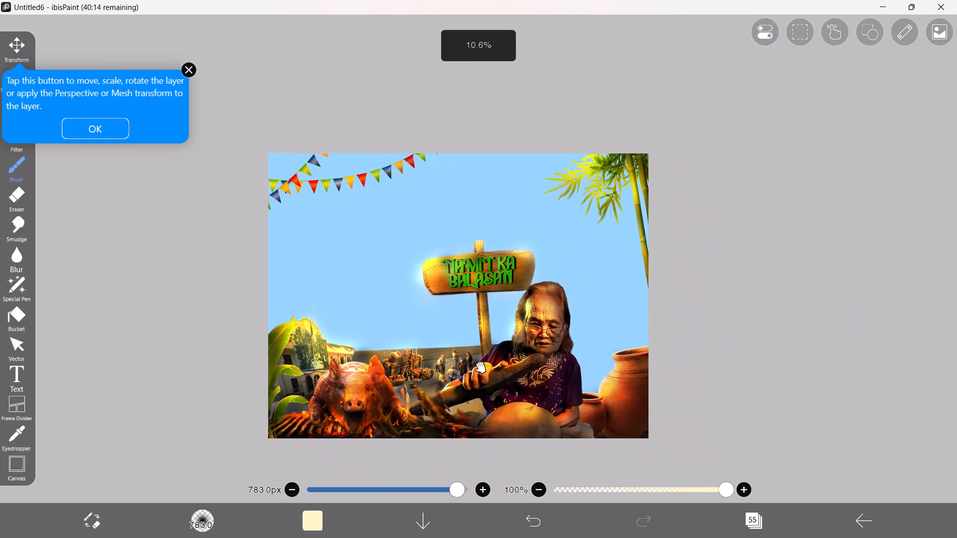
{"action": "scroll", "coordinate": [498, 369], "scroll_direction": "up", "scroll_amount": 5}
{"action": "left_click_drag", "start_coordinate": [549, 423], "coordinate": [497, 448]}
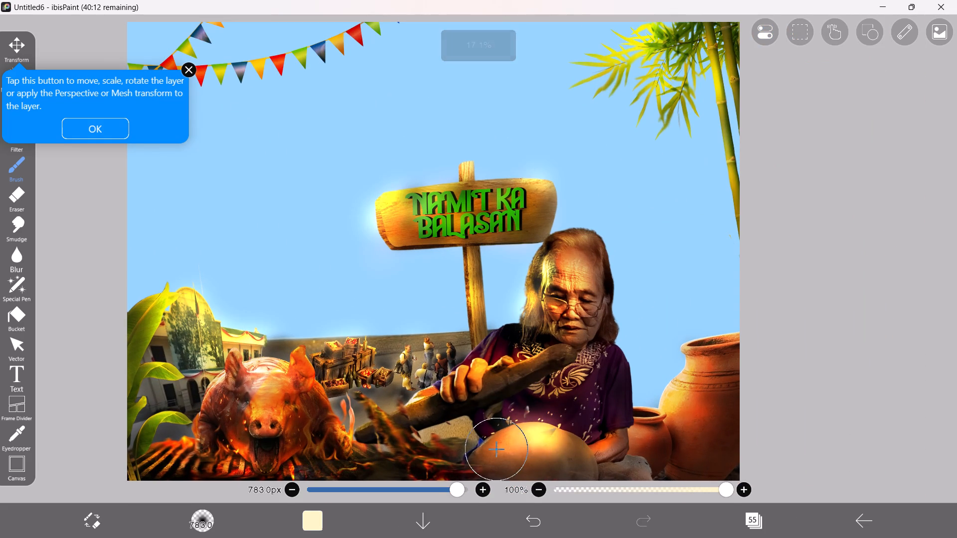
{"action": "key", "text": "space"}
{"action": "scroll", "coordinate": [625, 404], "scroll_direction": "up", "scroll_amount": 2}
{"action": "left_click_drag", "start_coordinate": [680, 369], "coordinate": [710, 348]}
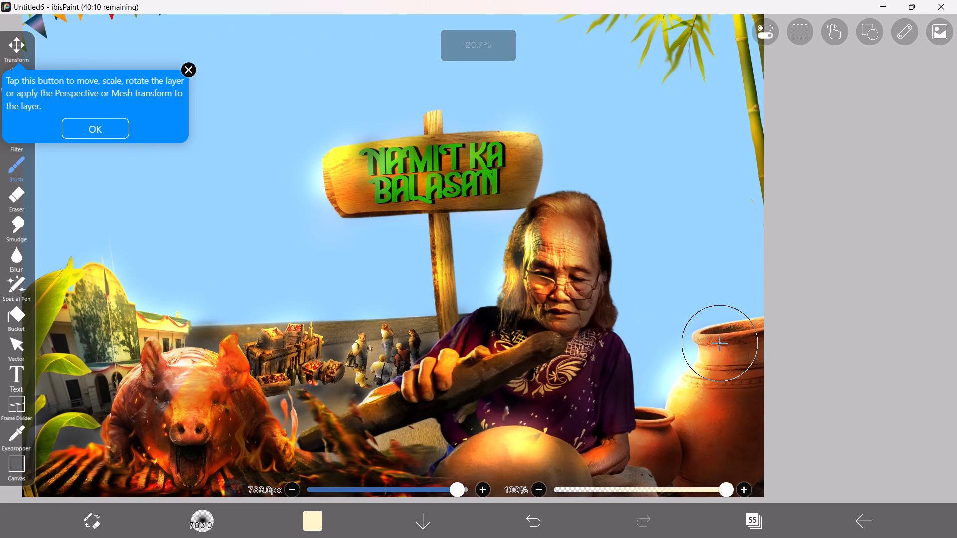
{"action": "key", "text": "ctrl+z"}
{"action": "left_click_drag", "start_coordinate": [711, 361], "coordinate": [672, 401]}
Brush a pale-cream glow over the bamboo leaves and stalks in the artwork's upper corner.
{"action": "key", "text": "space"}
{"action": "scroll", "coordinate": [707, 375], "scroll_direction": "down", "scroll_amount": 4}
{"action": "key", "text": "space"}
{"action": "key", "text": "space"}
{"action": "key", "text": "space"}
{"action": "key", "text": "space"}
{"action": "key", "text": "space"}
{"action": "key", "text": "space"}
{"action": "key", "text": "space"}
{"action": "key", "text": "space"}
{"action": "key", "text": "space"}
{"action": "key", "text": "space"}
{"action": "left_click_drag", "start_coordinate": [711, 182], "coordinate": [688, 269]}
{"action": "scroll", "coordinate": [685, 263], "scroll_direction": "up", "scroll_amount": 3}
{"action": "left_click_drag", "start_coordinate": [653, 167], "coordinate": [609, 197]}
{"action": "left_click_drag", "start_coordinate": [701, 192], "coordinate": [715, 238]}
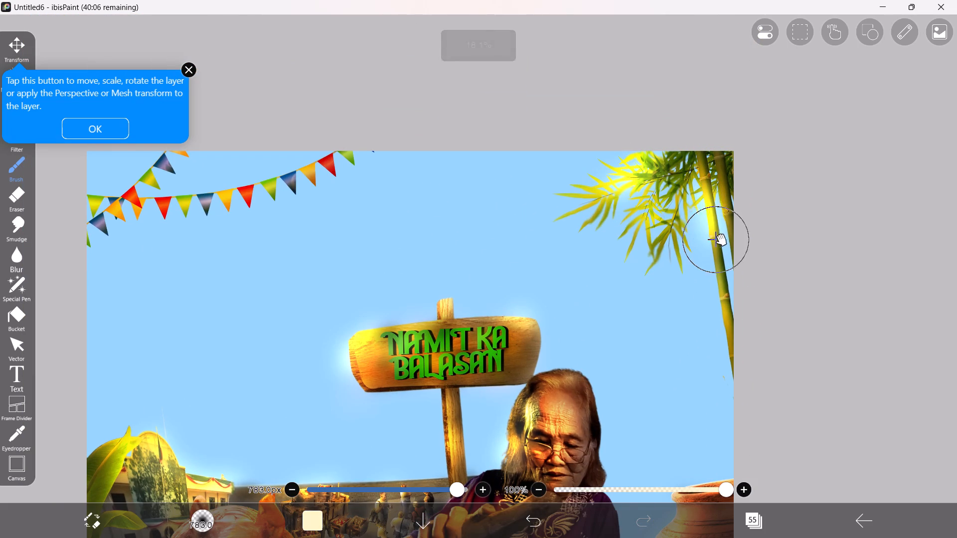
Add more glow strokes along the lit side of the woman's hair and around the roast pig's flames.
{"action": "key", "text": "space"}
{"action": "scroll", "coordinate": [722, 239], "scroll_direction": "down", "scroll_amount": 4}
{"action": "key", "text": "space"}
{"action": "key", "text": "space"}
{"action": "key", "text": "space"}
{"action": "key", "text": "space"}
{"action": "key", "text": "space"}
{"action": "key", "text": "space"}
{"action": "key", "text": "space"}
{"action": "left_click_drag", "start_coordinate": [678, 307], "coordinate": [693, 266]}
{"action": "scroll", "coordinate": [679, 284], "scroll_direction": "up", "scroll_amount": 3}
{"action": "left_click_drag", "start_coordinate": [626, 300], "coordinate": [587, 316]}
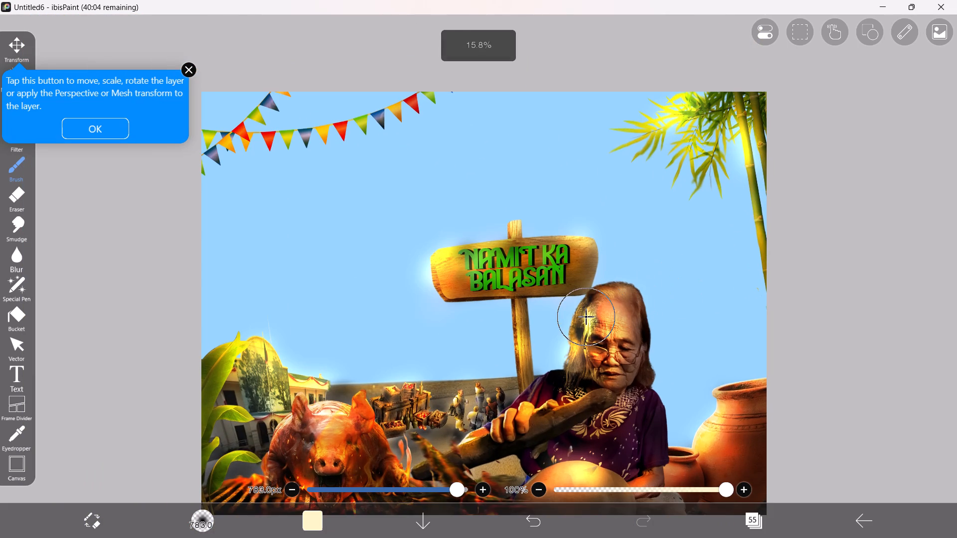
{"action": "key", "text": "space"}
{"action": "key", "text": "space"}
{"action": "key", "text": "space"}
{"action": "key", "text": "space"}
{"action": "scroll", "coordinate": [587, 317], "scroll_direction": "down", "scroll_amount": 2}
{"action": "scroll", "coordinate": [590, 324], "scroll_direction": "up", "scroll_amount": 3}
{"action": "left_click_drag", "start_coordinate": [356, 459], "coordinate": [388, 471]}
Brush glow highlights onto the green leaves in front of the building at the artwork's edge.
{"action": "scroll", "coordinate": [413, 452], "scroll_direction": "down", "scroll_amount": 3}
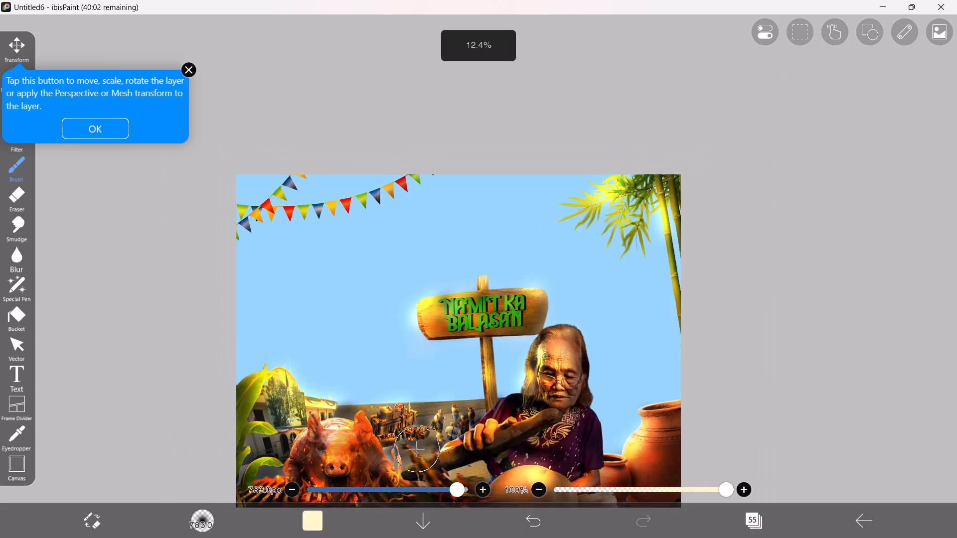
{"action": "key", "text": "space"}
{"action": "key", "text": "space"}
{"action": "key", "text": "space"}
{"action": "key", "text": "space"}
{"action": "key", "text": "space"}
{"action": "key", "text": "space"}
{"action": "key", "text": "space"}
{"action": "key", "text": "space"}
{"action": "key", "text": "space"}
{"action": "left_click_drag", "start_coordinate": [374, 453], "coordinate": [447, 391]}
{"action": "scroll", "coordinate": [424, 402], "scroll_direction": "up", "scroll_amount": 3}
{"action": "left_click_drag", "start_coordinate": [305, 404], "coordinate": [323, 395]}
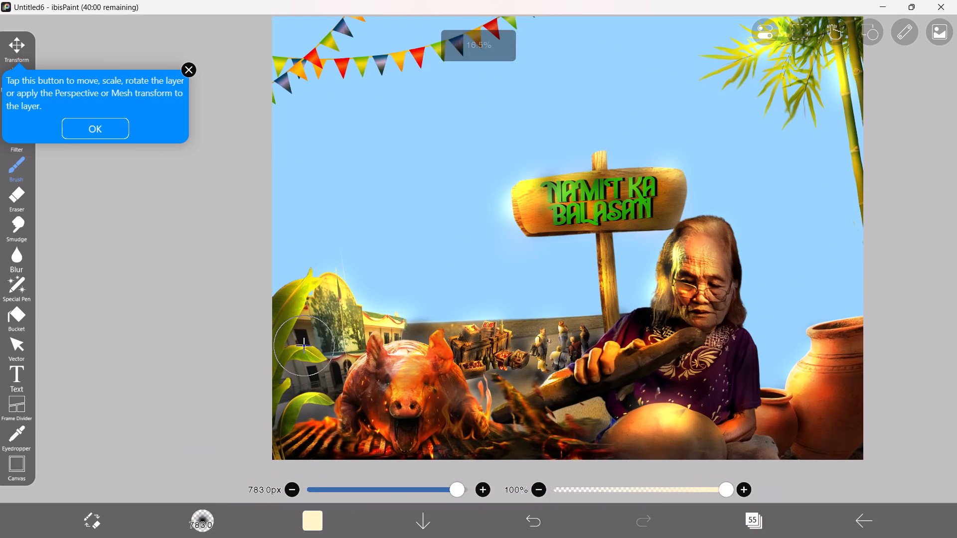
{"action": "left_click_drag", "start_coordinate": [305, 345], "coordinate": [294, 351]}
{"action": "left_click_drag", "start_coordinate": [307, 289], "coordinate": [285, 313]}
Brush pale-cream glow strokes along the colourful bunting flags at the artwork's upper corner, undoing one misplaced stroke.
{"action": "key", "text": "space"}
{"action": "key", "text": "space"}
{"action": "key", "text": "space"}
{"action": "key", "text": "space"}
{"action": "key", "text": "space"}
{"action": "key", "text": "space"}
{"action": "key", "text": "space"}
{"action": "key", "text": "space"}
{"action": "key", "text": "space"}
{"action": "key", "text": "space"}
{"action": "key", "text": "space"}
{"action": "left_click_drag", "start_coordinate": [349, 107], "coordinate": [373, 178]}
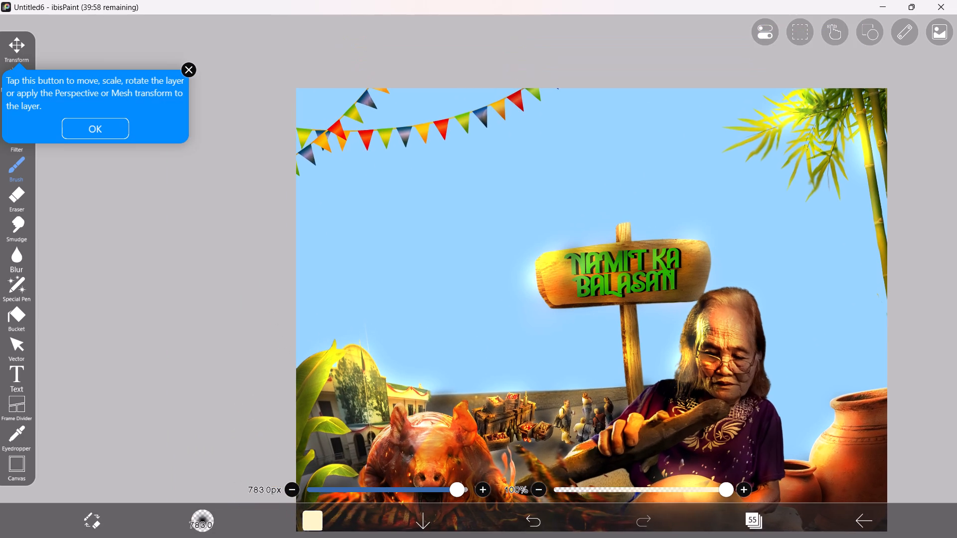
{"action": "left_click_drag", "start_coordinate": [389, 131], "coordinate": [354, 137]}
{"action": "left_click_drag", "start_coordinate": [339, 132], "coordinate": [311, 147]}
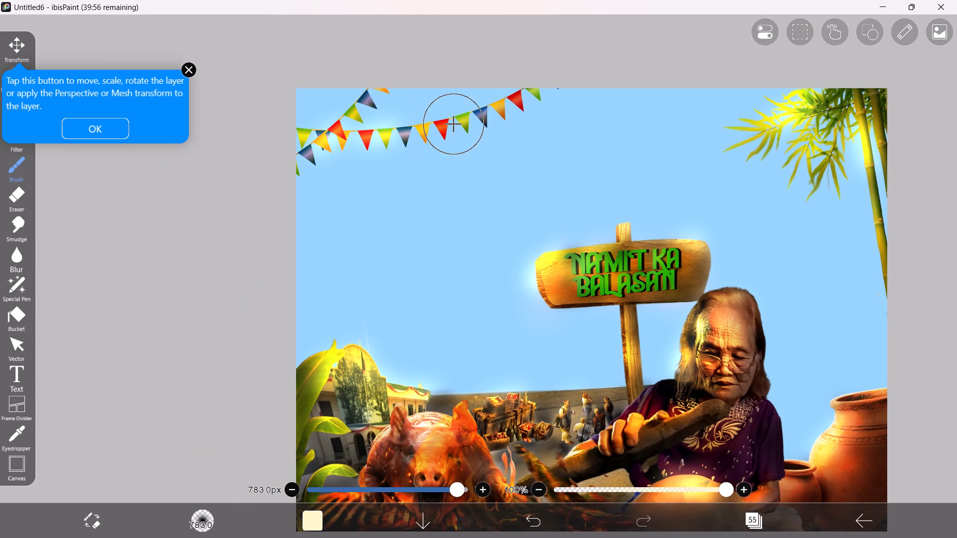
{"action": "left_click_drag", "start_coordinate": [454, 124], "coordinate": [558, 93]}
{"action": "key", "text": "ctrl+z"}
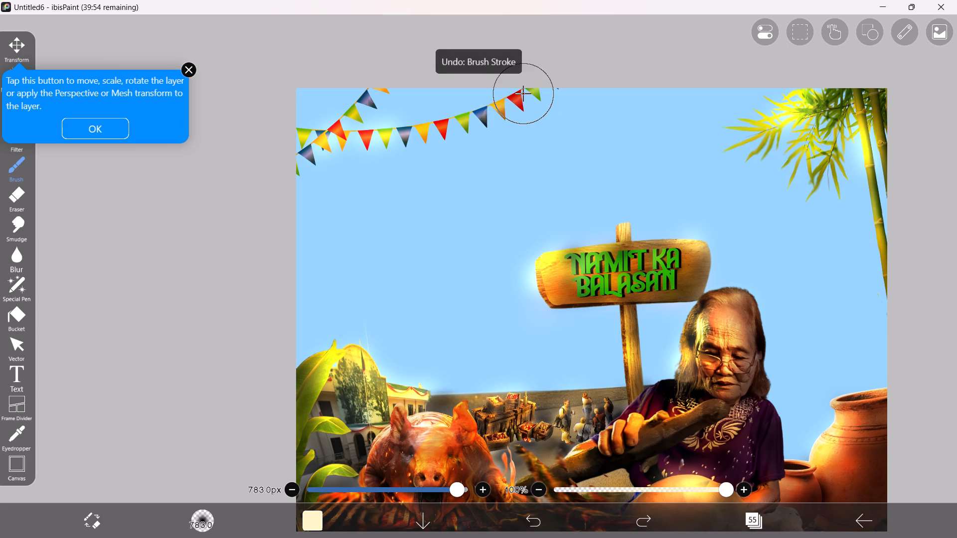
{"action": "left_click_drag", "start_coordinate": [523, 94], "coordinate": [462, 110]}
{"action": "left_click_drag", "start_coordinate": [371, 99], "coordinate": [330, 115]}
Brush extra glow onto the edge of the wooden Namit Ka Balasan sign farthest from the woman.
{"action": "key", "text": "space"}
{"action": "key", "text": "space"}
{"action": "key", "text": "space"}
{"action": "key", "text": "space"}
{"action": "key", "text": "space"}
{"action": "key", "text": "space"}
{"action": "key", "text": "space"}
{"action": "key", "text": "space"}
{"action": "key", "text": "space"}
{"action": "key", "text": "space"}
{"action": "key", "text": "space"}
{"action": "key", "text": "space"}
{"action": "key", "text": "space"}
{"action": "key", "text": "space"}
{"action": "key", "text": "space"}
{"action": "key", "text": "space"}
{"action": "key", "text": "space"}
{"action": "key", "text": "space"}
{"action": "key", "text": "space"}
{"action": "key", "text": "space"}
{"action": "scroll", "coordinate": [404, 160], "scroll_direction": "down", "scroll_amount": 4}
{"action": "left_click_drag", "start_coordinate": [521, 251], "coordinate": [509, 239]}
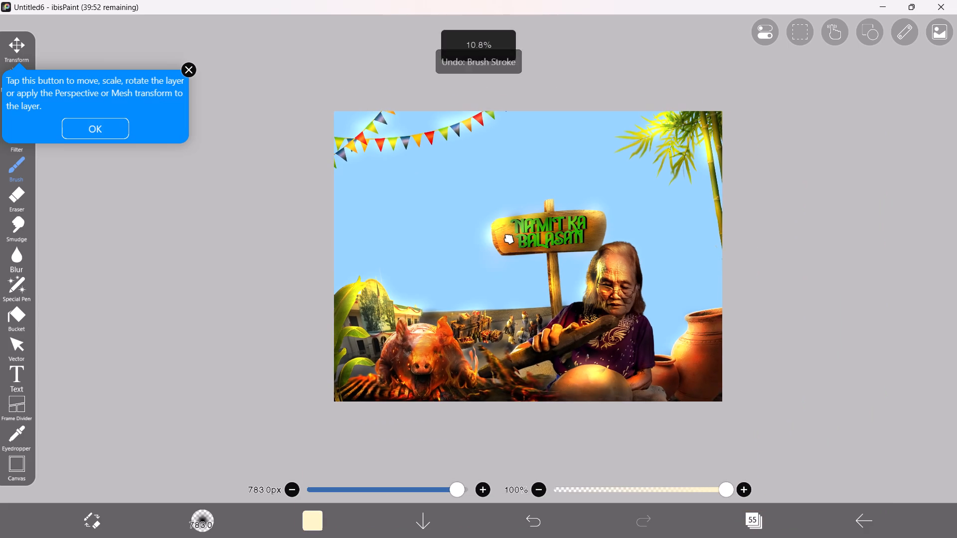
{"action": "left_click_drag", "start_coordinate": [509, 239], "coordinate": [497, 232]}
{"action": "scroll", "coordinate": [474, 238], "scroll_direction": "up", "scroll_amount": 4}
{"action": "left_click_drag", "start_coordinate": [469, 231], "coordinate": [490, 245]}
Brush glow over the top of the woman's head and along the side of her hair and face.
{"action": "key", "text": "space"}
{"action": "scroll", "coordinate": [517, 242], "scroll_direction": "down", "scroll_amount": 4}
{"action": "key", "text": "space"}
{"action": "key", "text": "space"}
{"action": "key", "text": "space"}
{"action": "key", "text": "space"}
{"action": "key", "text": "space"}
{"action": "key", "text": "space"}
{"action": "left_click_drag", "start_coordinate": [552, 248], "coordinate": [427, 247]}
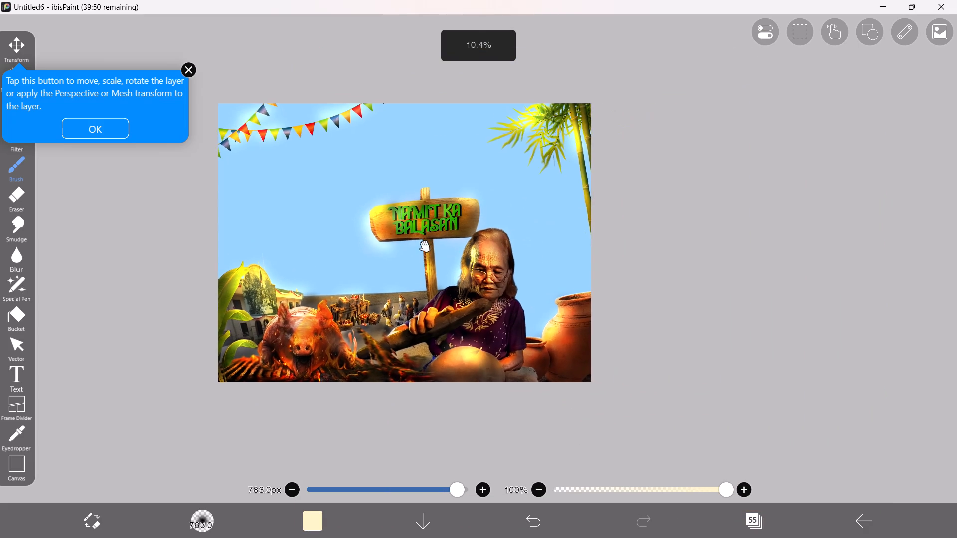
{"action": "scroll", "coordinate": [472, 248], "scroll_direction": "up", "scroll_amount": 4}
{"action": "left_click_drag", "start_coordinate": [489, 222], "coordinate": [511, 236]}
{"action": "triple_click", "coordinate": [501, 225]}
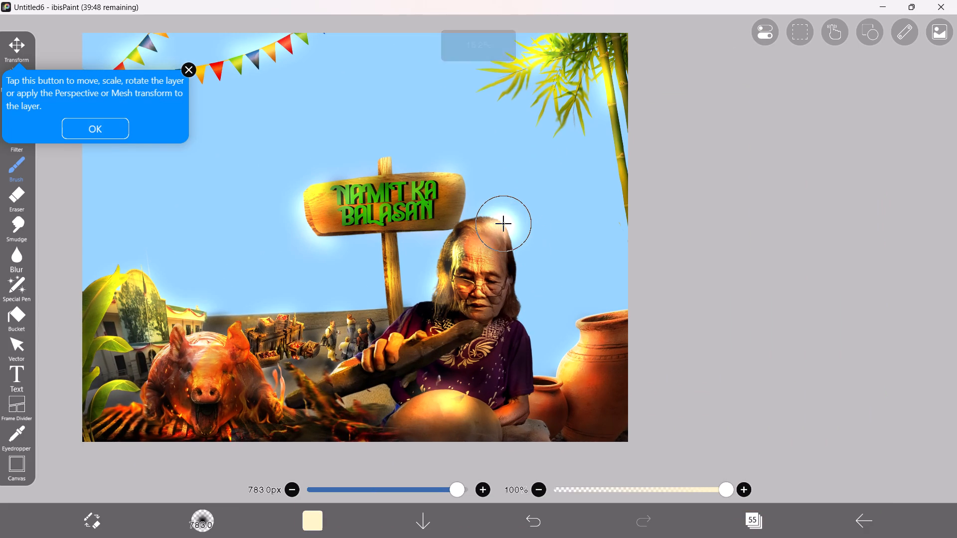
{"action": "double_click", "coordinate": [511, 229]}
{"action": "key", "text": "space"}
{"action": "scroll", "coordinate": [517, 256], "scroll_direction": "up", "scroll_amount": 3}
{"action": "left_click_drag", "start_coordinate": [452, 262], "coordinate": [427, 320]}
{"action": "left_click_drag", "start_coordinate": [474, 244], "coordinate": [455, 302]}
Undo all the glow brush strokes and the added layer, back to the start of the undo history.
{"action": "key", "text": "space"}
{"action": "key", "text": "space"}
{"action": "key", "text": "space"}
{"action": "key", "text": "space"}
{"action": "key", "text": "space"}
{"action": "key", "text": "space"}
{"action": "scroll", "coordinate": [468, 286], "scroll_direction": "down", "scroll_amount": 6}
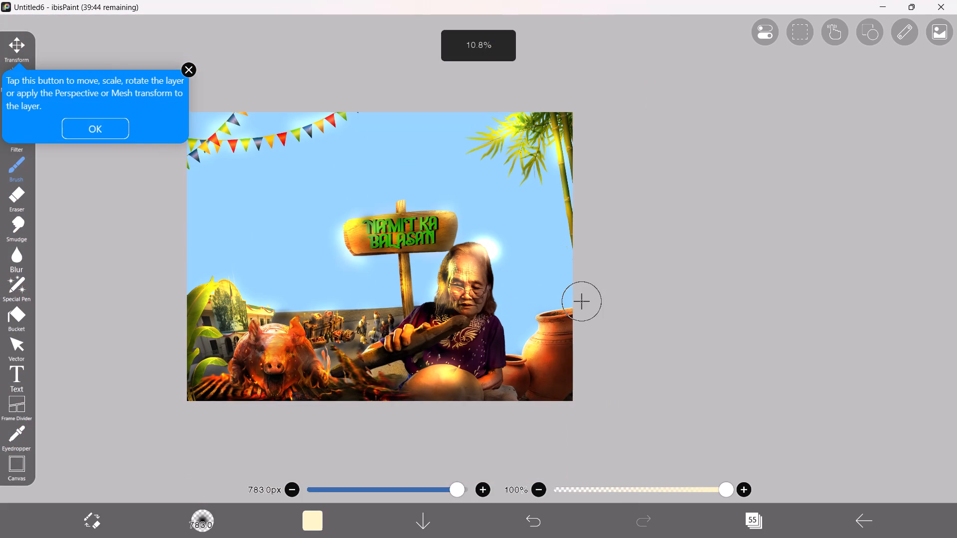
{"action": "key", "text": "ctrl+z"}
{"action": "key", "text": "ctrl+z"}
{"action": "key", "text": "ctrl+z"}
{"action": "key", "text": "ctrl+z"}
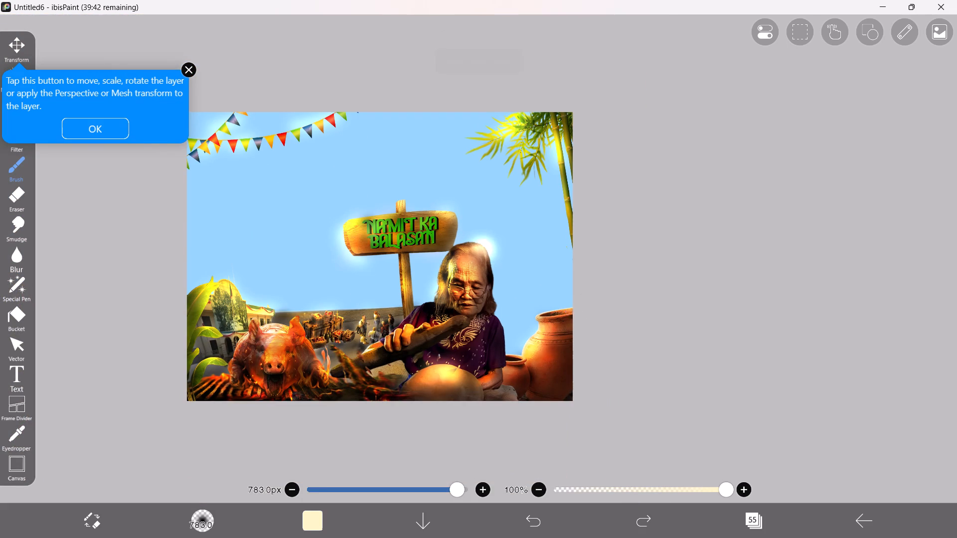
{"action": "key", "text": "ctrl+z"}
{"action": "key", "text": "ctrl+z"}
{"action": "key", "text": "ctrl+z"}
{"action": "key", "text": "ctrl+z"}
{"action": "key", "text": "ctrl+z"}
{"action": "key", "text": "ctrl+z"}
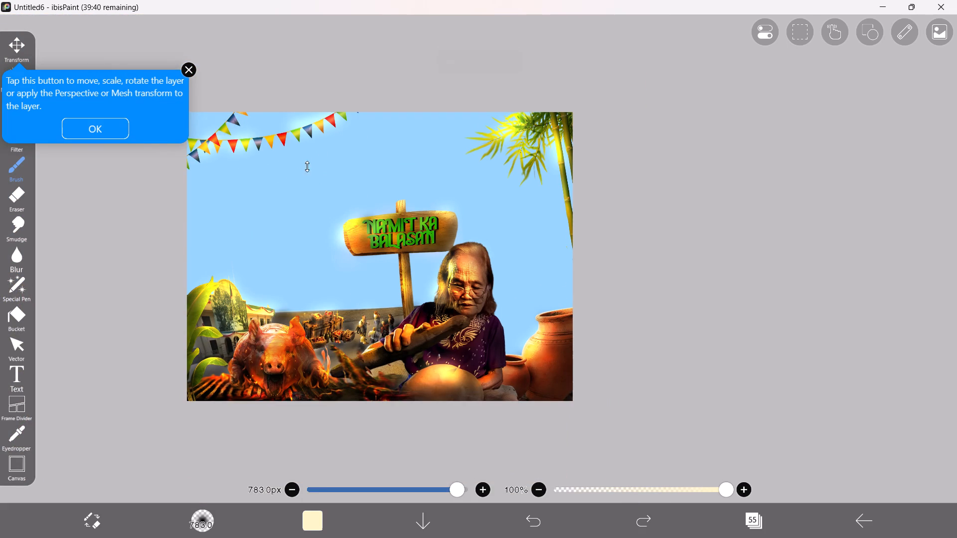
{"action": "key", "text": "ctrl+z"}
{"action": "key", "text": "ctrl+z"}
{"action": "key", "text": "ctrl+z"}
{"action": "key", "text": "ctrl+z"}
{"action": "key", "text": "ctrl+z"}
{"action": "key", "text": "ctrl+z"}
{"action": "key", "text": "ctrl+z"}
{"action": "key", "text": "ctrl+z"}
{"action": "key", "text": "ctrl+z"}
{"action": "key", "text": "ctrl+z"}
{"action": "key", "text": "ctrl+z"}
{"action": "key", "text": "ctrl+z"}
{"action": "key", "text": "ctrl+z"}
{"action": "key", "text": "ctrl+z"}
{"action": "key", "text": "ctrl+z"}
{"action": "key", "text": "ctrl+z"}
{"action": "key", "text": "ctrl+z"}
{"action": "key", "text": "ctrl+z"}
{"action": "key", "text": "ctrl+z"}
{"action": "key", "text": "ctrl+z"}
{"action": "key", "text": "ctrl+z"}
{"action": "key", "text": "ctrl+z"}
{"action": "key", "text": "ctrl+z"}
{"action": "key", "text": "ctrl+z"}
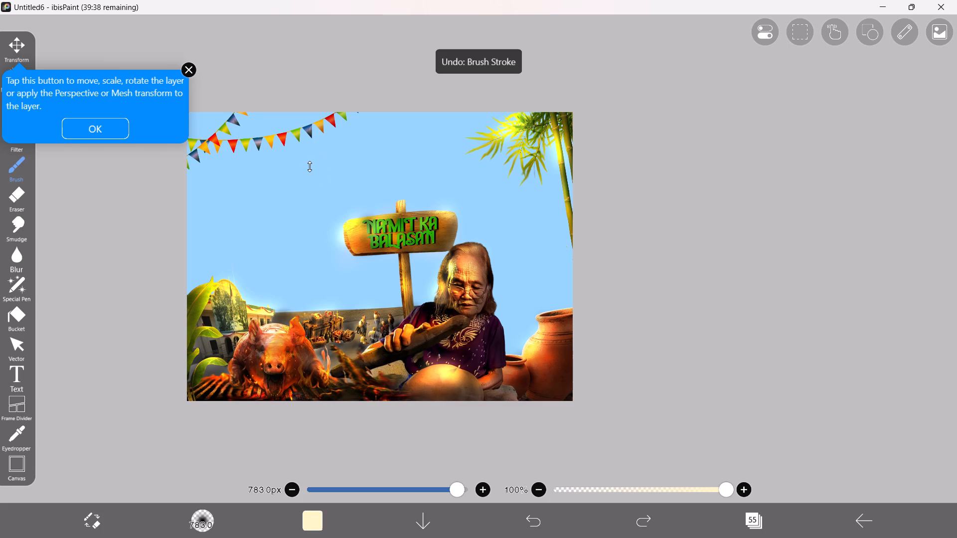
{"action": "triple_click", "coordinate": [528, 529]}
{"action": "triple_click", "coordinate": [529, 527]}
{"action": "triple_click", "coordinate": [529, 527]}
{"action": "triple_click", "coordinate": [529, 527]}
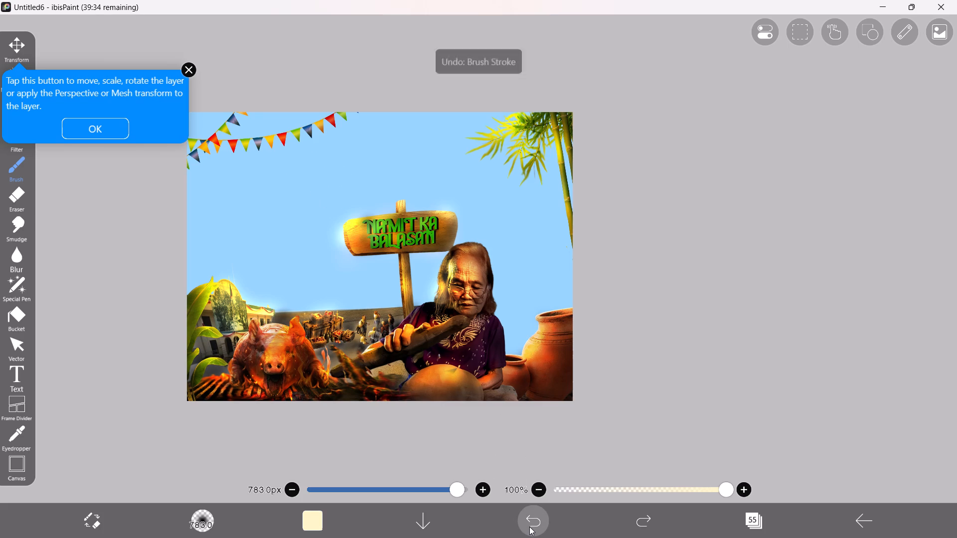
{"action": "triple_click", "coordinate": [530, 527]}
{"action": "triple_click", "coordinate": [530, 527]}
{"action": "triple_click", "coordinate": [530, 525]}
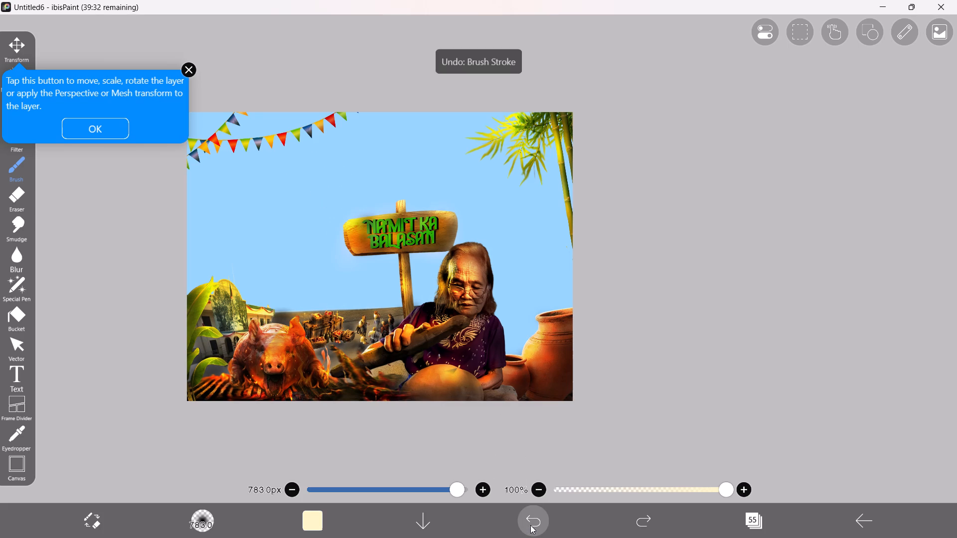
{"action": "double_click", "coordinate": [547, 520]}
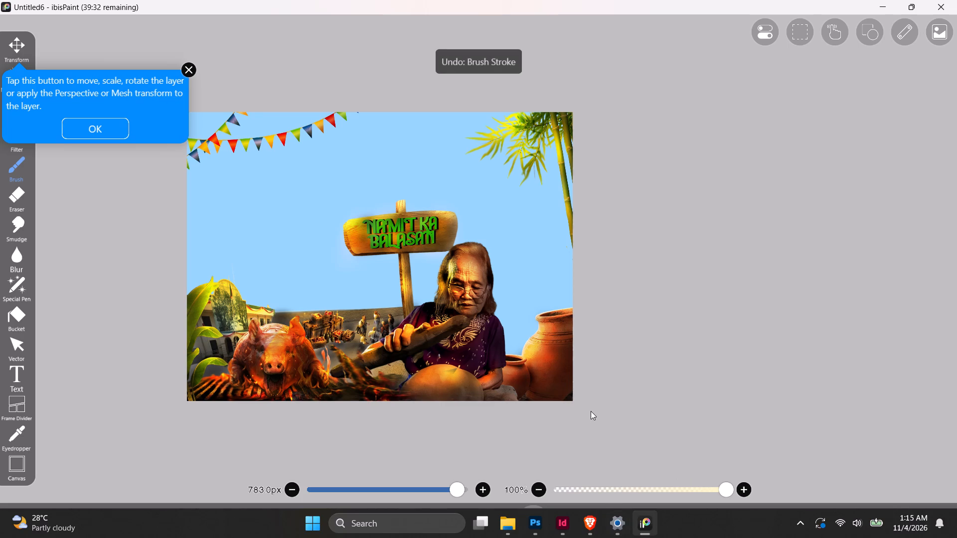
{"action": "triple_click", "coordinate": [536, 533]}
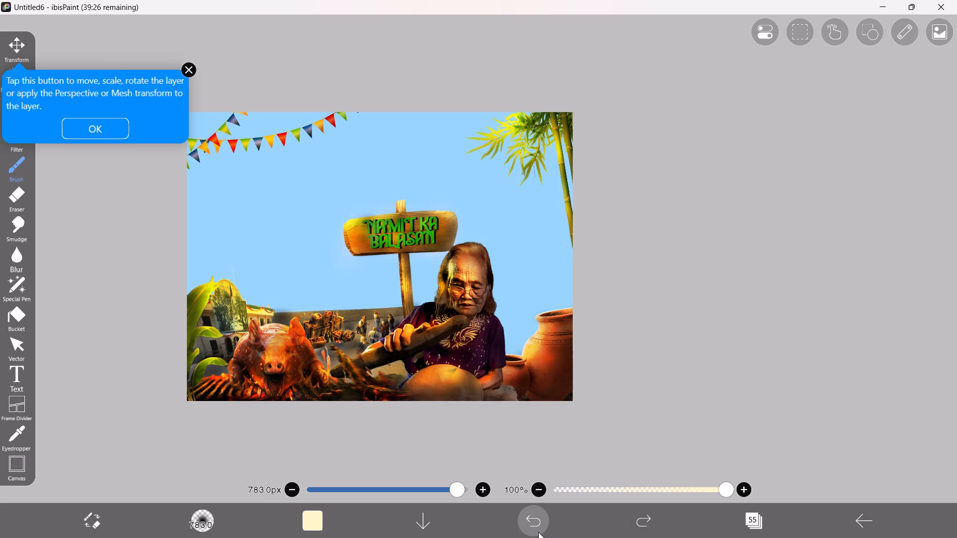
{"action": "triple_click", "coordinate": [539, 532]}
{"action": "left_click", "coordinate": [541, 530]}
{"action": "triple_click", "coordinate": [543, 529]}
{"action": "triple_click", "coordinate": [543, 529]}
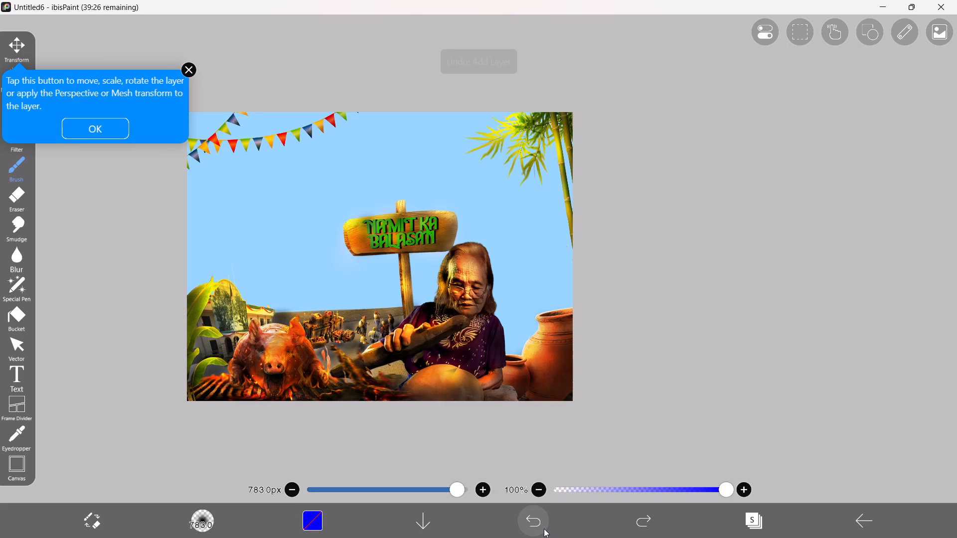
{"action": "left_click", "coordinate": [544, 529]}
{"action": "double_click", "coordinate": [548, 526]}
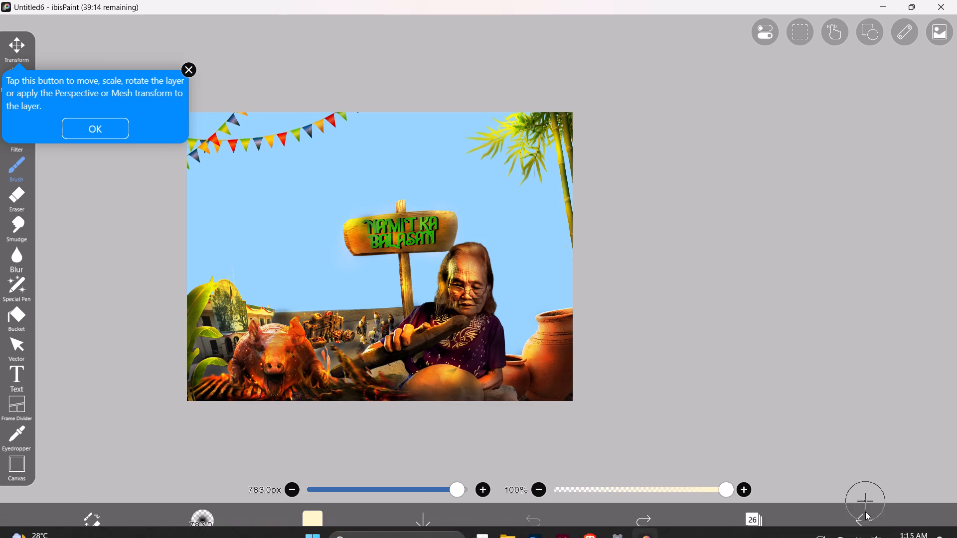
Exit the Untitled6 artwork and return to the My Gallery thumbnail overview.
{"action": "left_click", "coordinate": [865, 518]}
{"action": "left_click", "coordinate": [863, 476]}
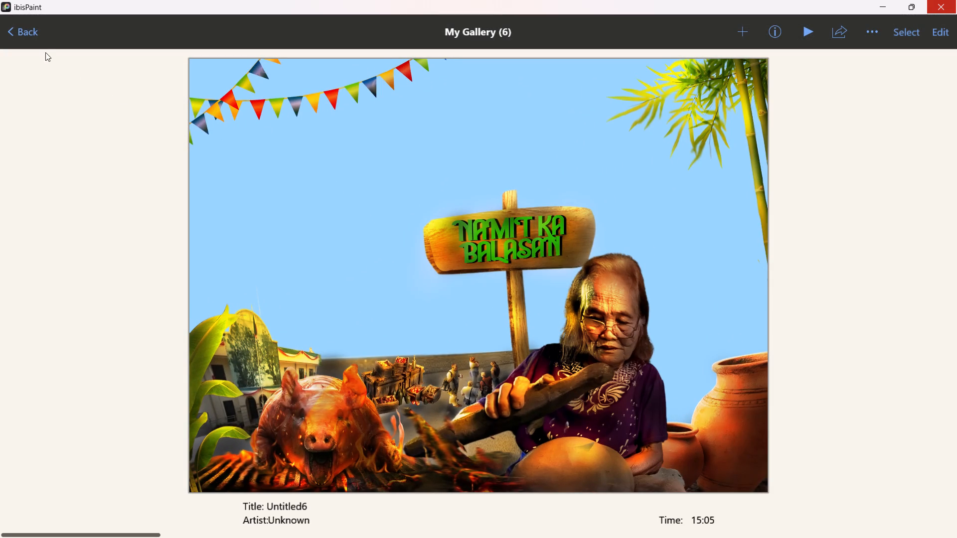
{"action": "left_click", "coordinate": [23, 32]}
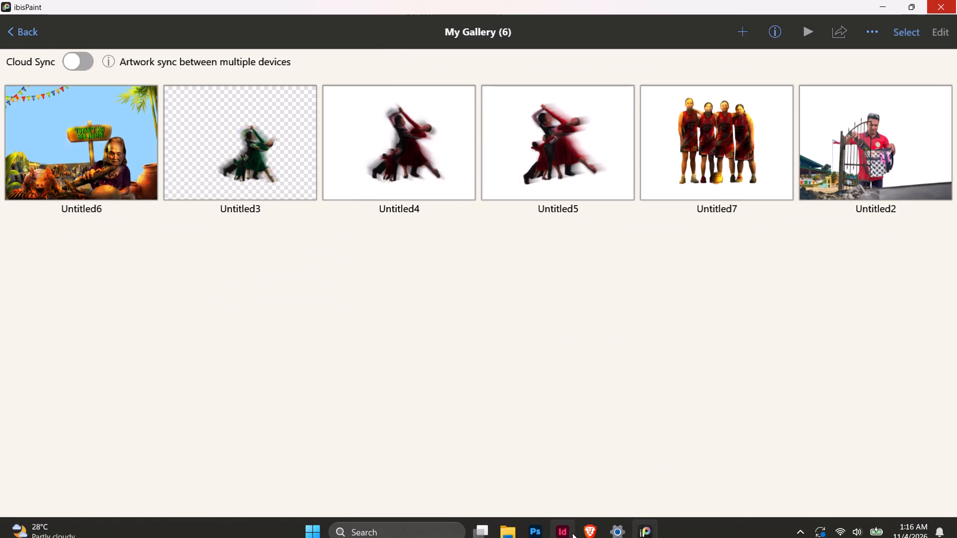
Switch to Photoshop and apply a Field Blur of 18 px to Layer 1 copy of the basketball team cutout.
{"action": "left_click", "coordinate": [535, 528]}
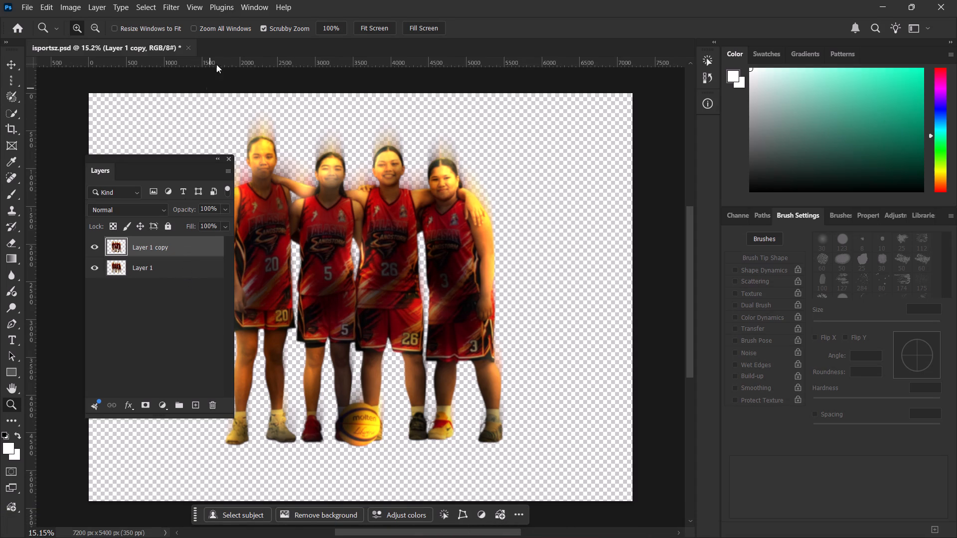
{"action": "left_click", "coordinate": [177, 3]}
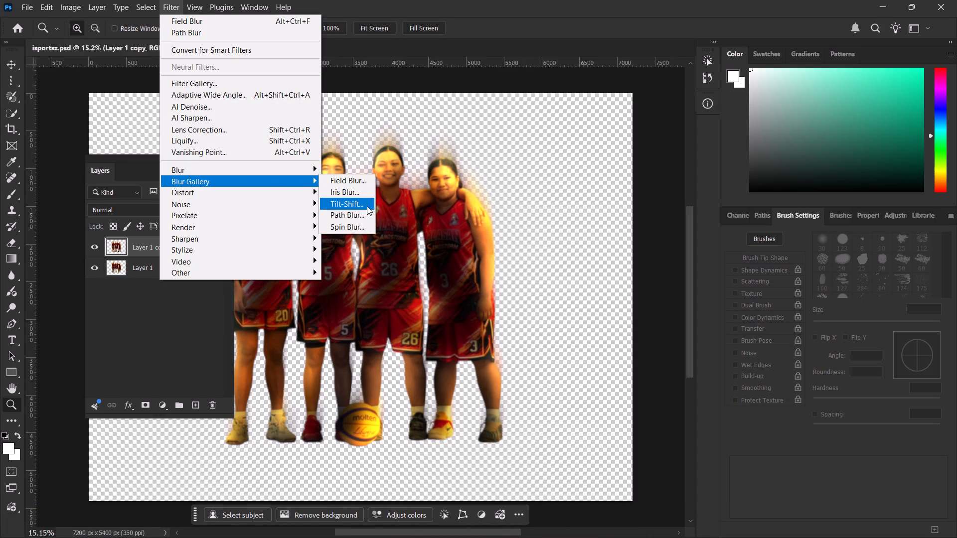
{"action": "left_click", "coordinate": [352, 179]}
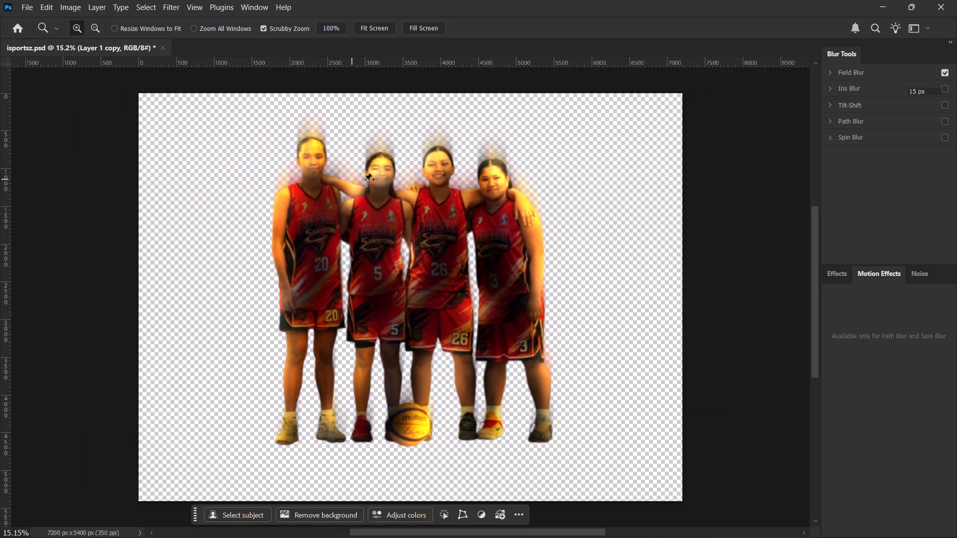
{"action": "left_click_drag", "start_coordinate": [417, 304], "coordinate": [410, 306]}
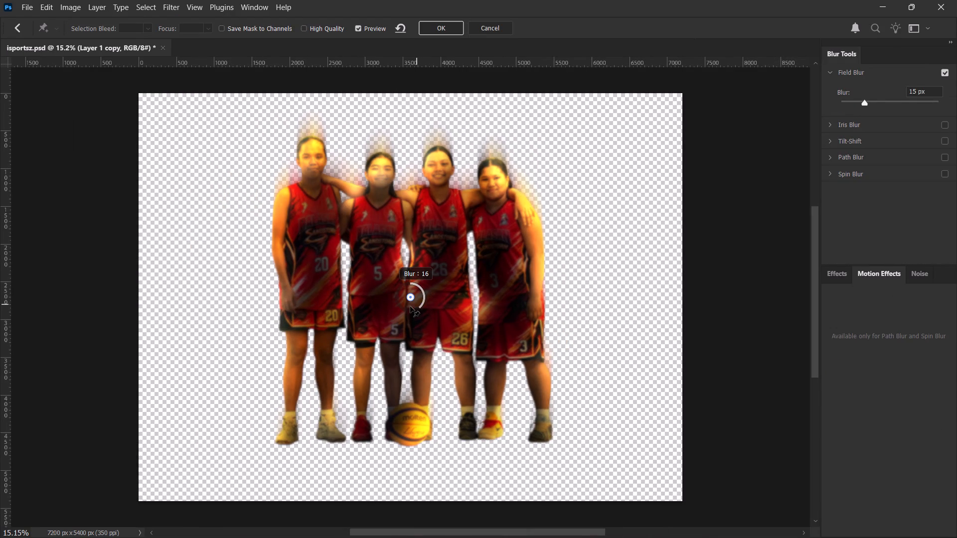
{"action": "left_click_drag", "start_coordinate": [410, 306], "coordinate": [407, 307]}
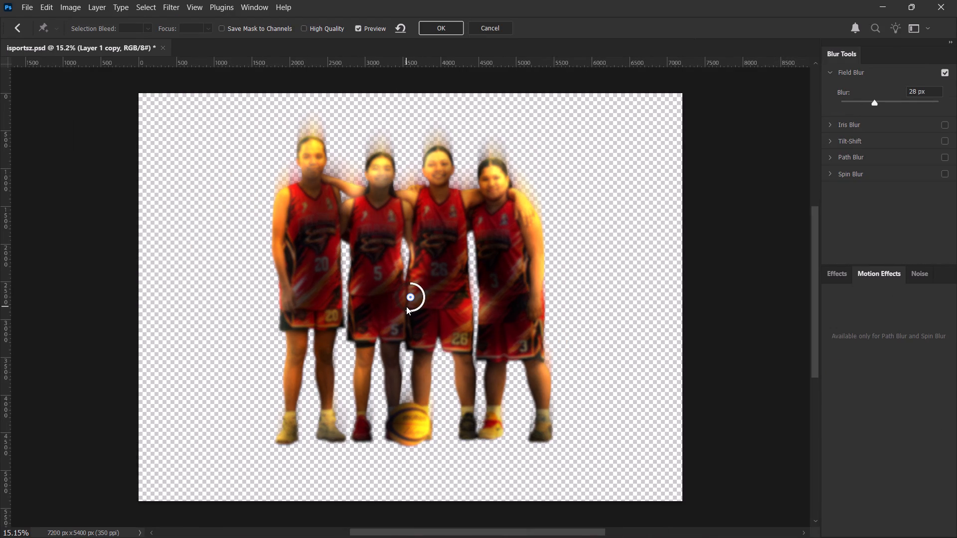
{"action": "left_click", "coordinate": [409, 308]}
{"action": "left_click", "coordinate": [452, 20]}
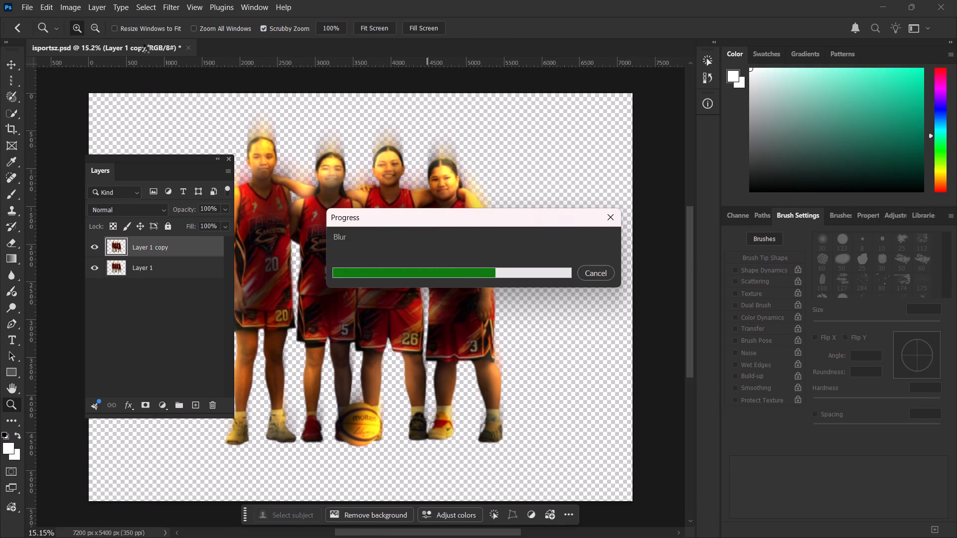
Export the blurred team cutout as a PNG named isportsz in the Downloads folder.
{"action": "left_click", "coordinate": [27, 9]}
{"action": "left_click", "coordinate": [126, 190]}
{"action": "left_click", "coordinate": [209, 190]}
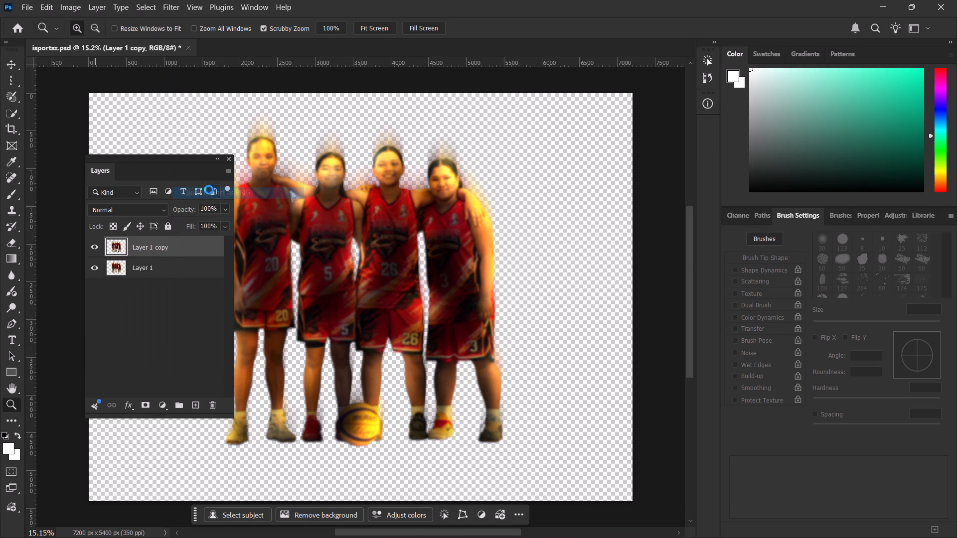
{"action": "scroll", "coordinate": [77, 187], "scroll_direction": "down", "scroll_amount": 1}
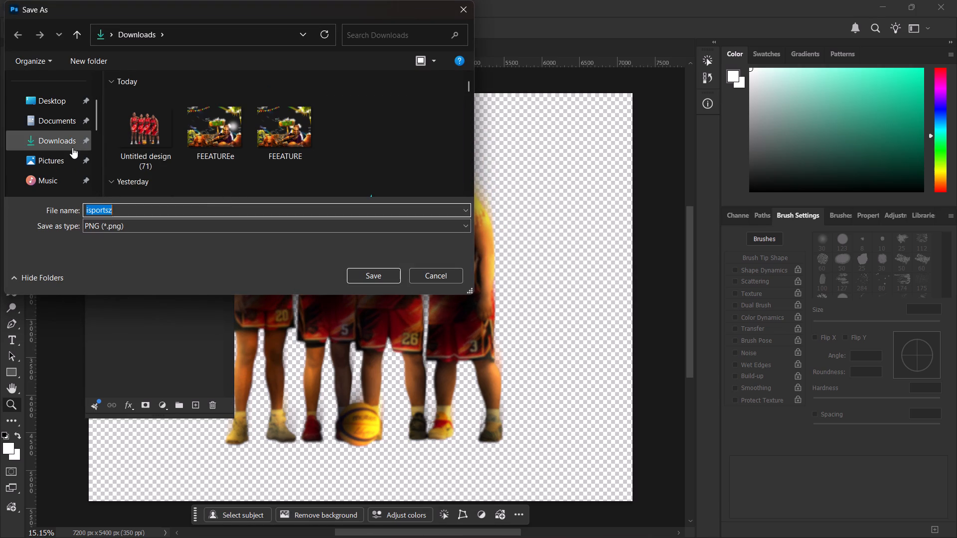
{"action": "left_click", "coordinate": [72, 141]}
{"action": "left_click", "coordinate": [358, 273]}
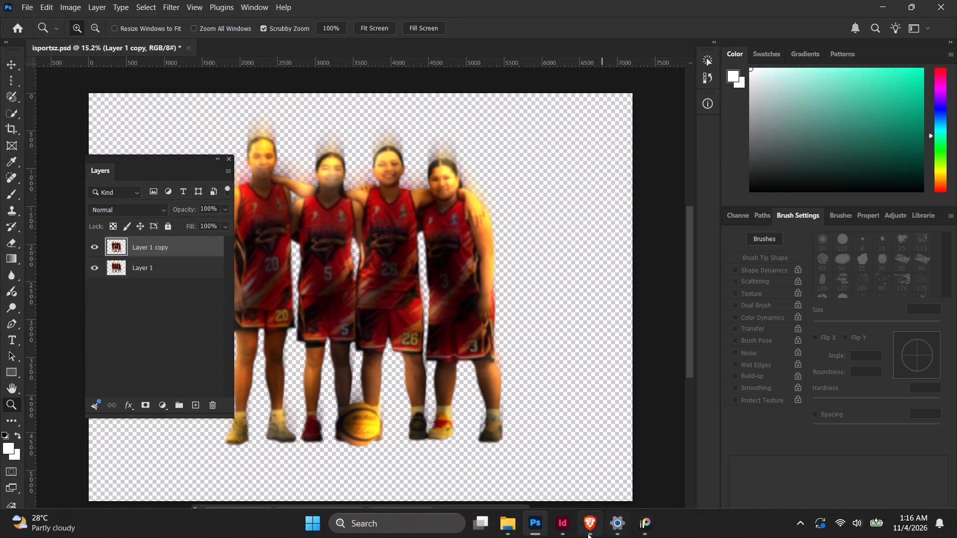
Place the isportsz PNG from Downloads into InDesign's sports layout, starting in the white area below the running player.
{"action": "left_click", "coordinate": [563, 534]}
{"action": "left_click", "coordinate": [511, 529]}
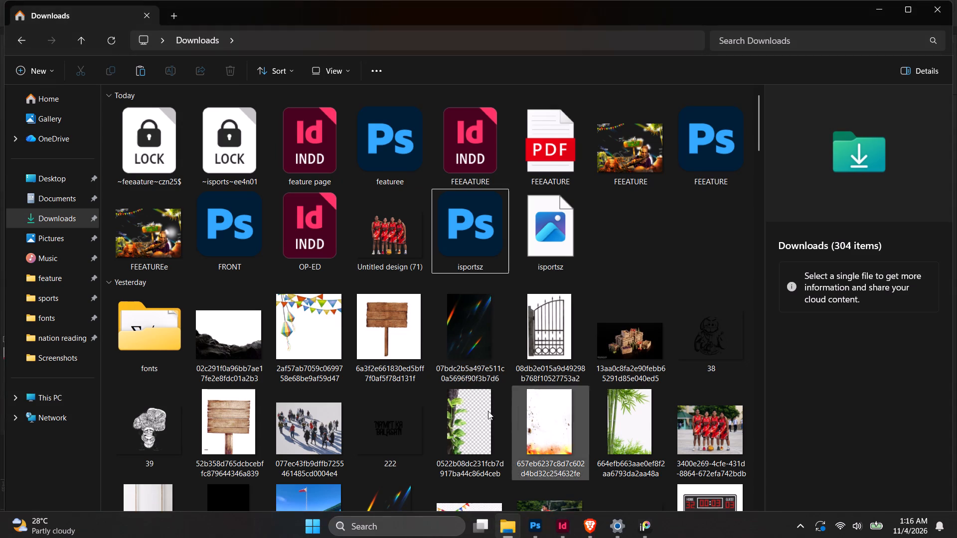
{"action": "double_click", "coordinate": [113, 44]}
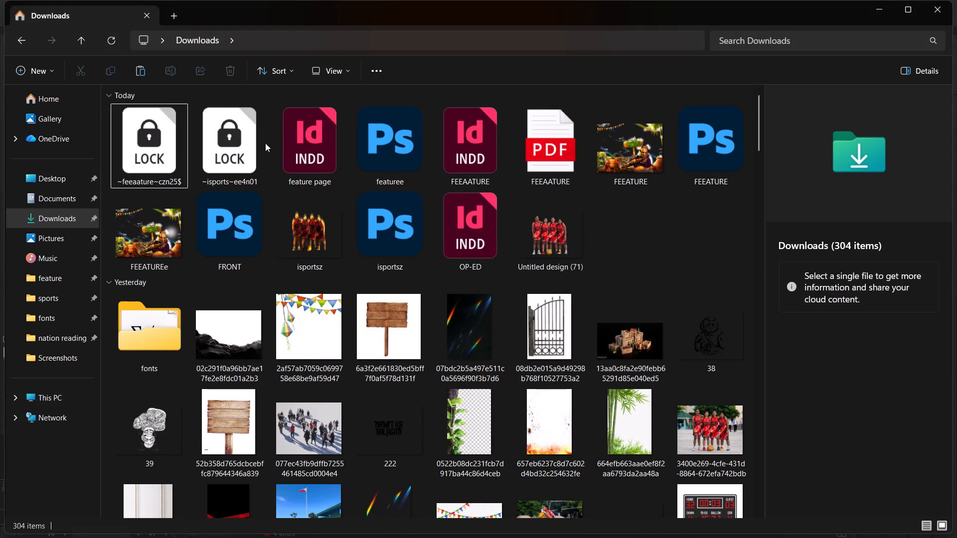
{"action": "left_click", "coordinate": [542, 252]}
{"action": "left_click", "coordinate": [343, 257]}
{"action": "left_click_drag", "start_coordinate": [302, 243], "coordinate": [614, 537]}
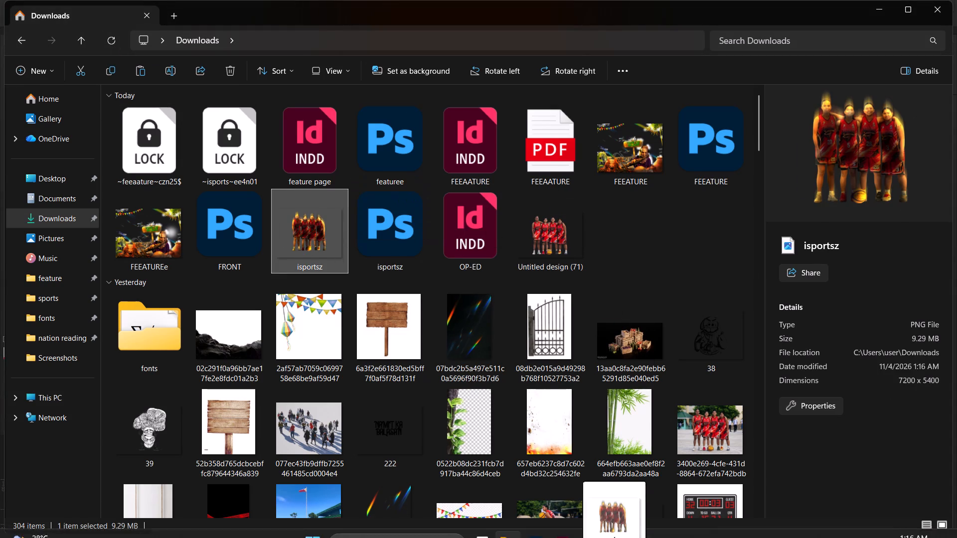
{"action": "left_click_drag", "start_coordinate": [614, 537], "coordinate": [393, 354]}
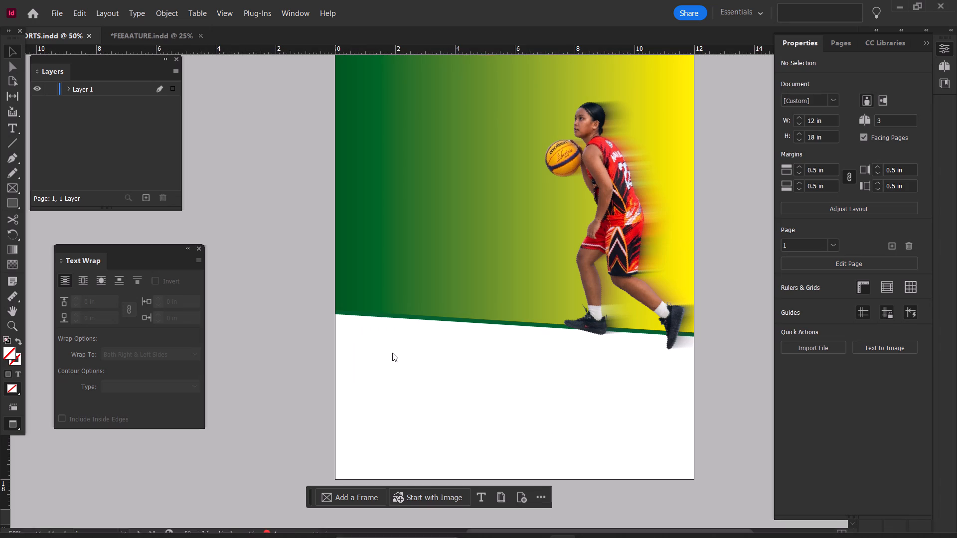
{"action": "left_click", "coordinate": [373, 341]}
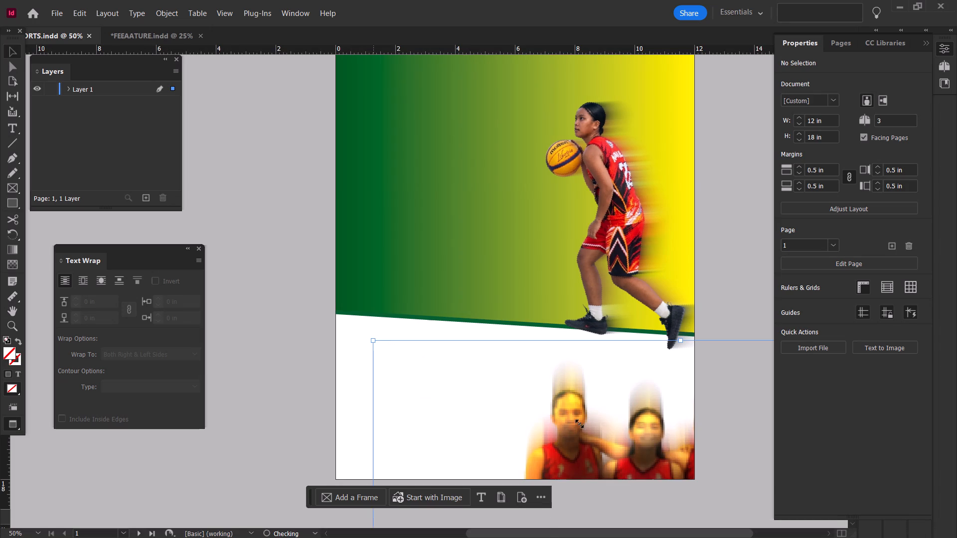
Move the blurred team cutout onto the green-yellow gradient and scale its frame down to about 14.2 × 10.6 in.
{"action": "left_click_drag", "start_coordinate": [580, 424], "coordinate": [492, 134]}
{"action": "left_click_drag", "start_coordinate": [607, 340], "coordinate": [590, 278]}
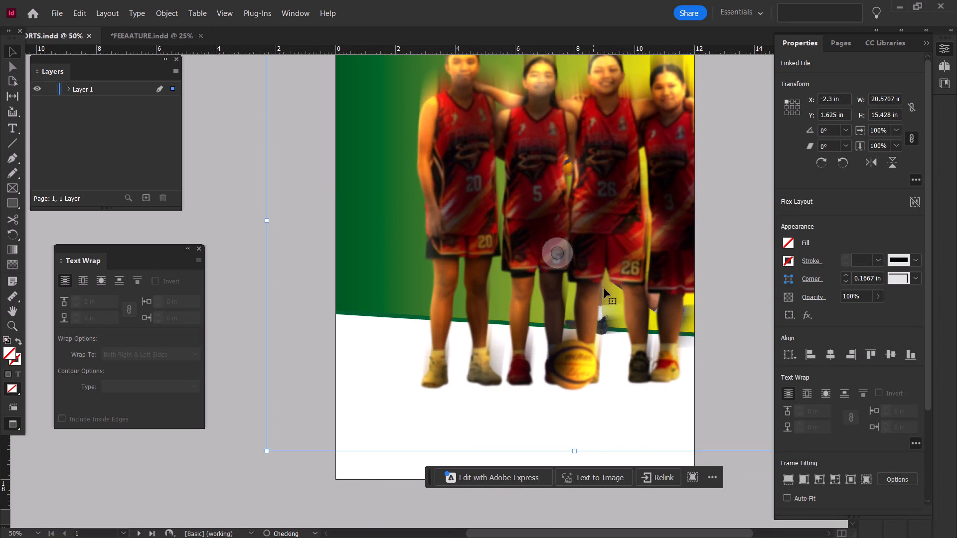
{"action": "left_click_drag", "start_coordinate": [670, 361], "coordinate": [642, 349]}
{"action": "left_click_drag", "start_coordinate": [677, 337], "coordinate": [612, 336]}
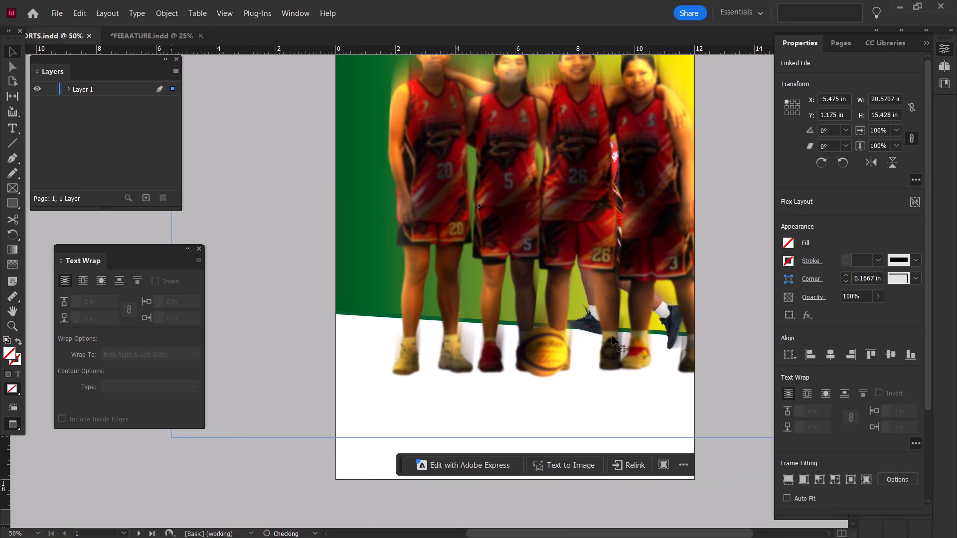
{"action": "scroll", "coordinate": [688, 374], "scroll_direction": "down", "scroll_amount": 1, "text": "alt"}
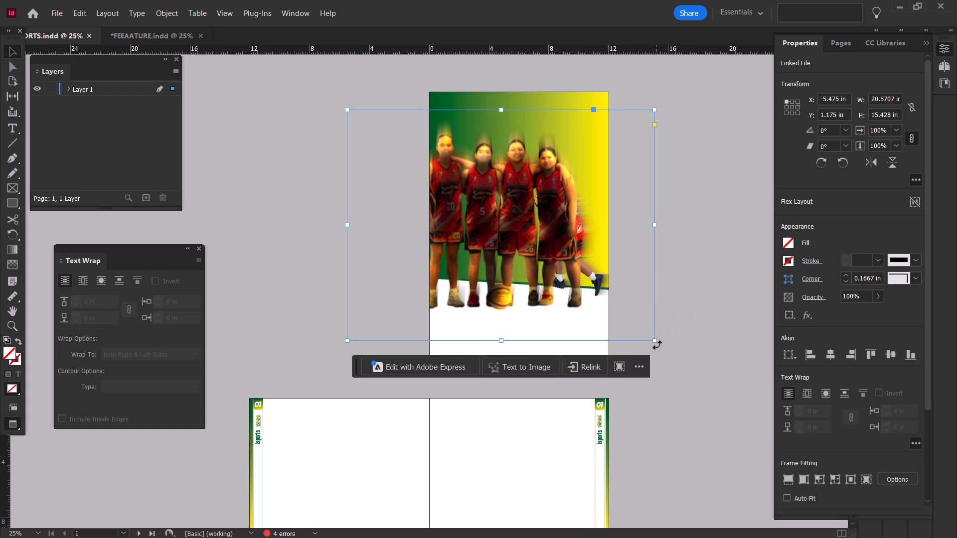
{"action": "left_click_drag", "start_coordinate": [657, 342], "coordinate": [550, 269], "text": "ctrl+shift"}
{"action": "left_click_drag", "start_coordinate": [492, 218], "coordinate": [580, 213]}
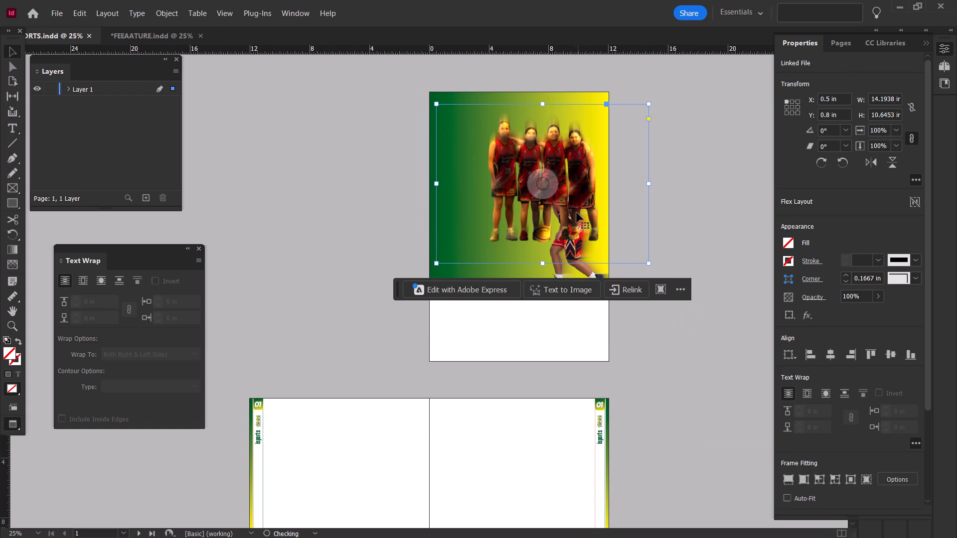
{"action": "left_click_drag", "start_coordinate": [576, 213], "coordinate": [585, 217]}
Change the display performance setting of the placed team cutout.
{"action": "right_click", "coordinate": [602, 208]}
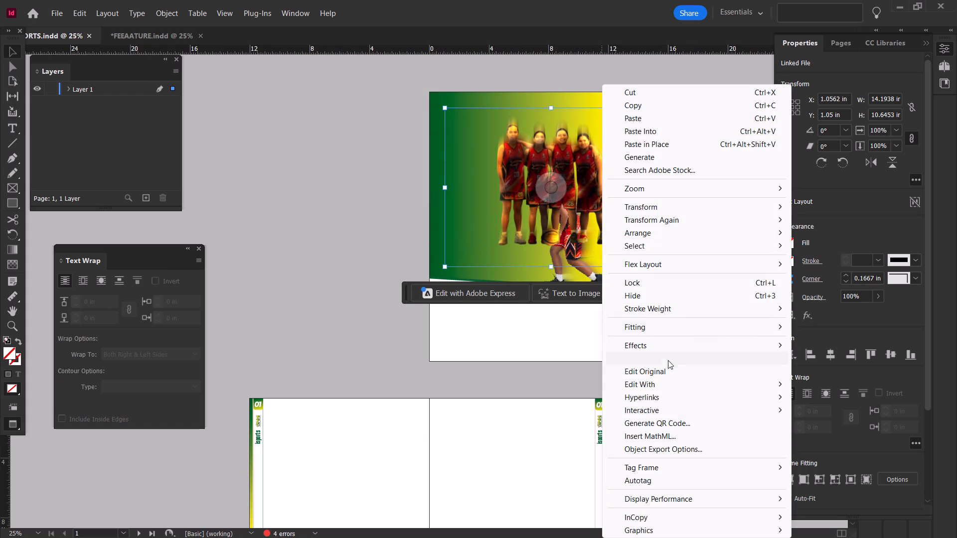
{"action": "left_click", "coordinate": [694, 496]}
{"action": "left_click", "coordinate": [810, 481]}
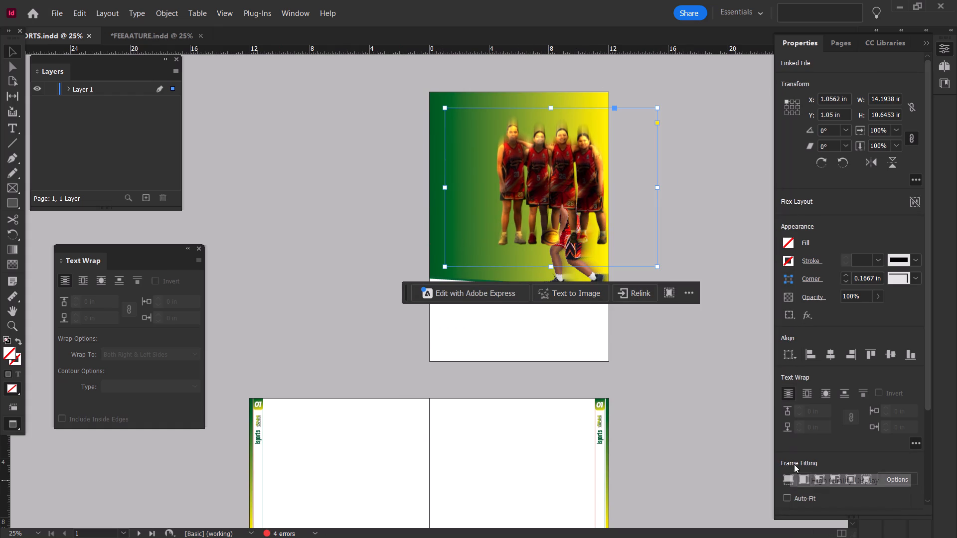
Send the team cutout backward in the stacking order, placing it behind the running player but in front of the gradient background.
{"action": "scroll", "coordinate": [613, 219], "scroll_direction": "up", "scroll_amount": 2, "text": "alt"}
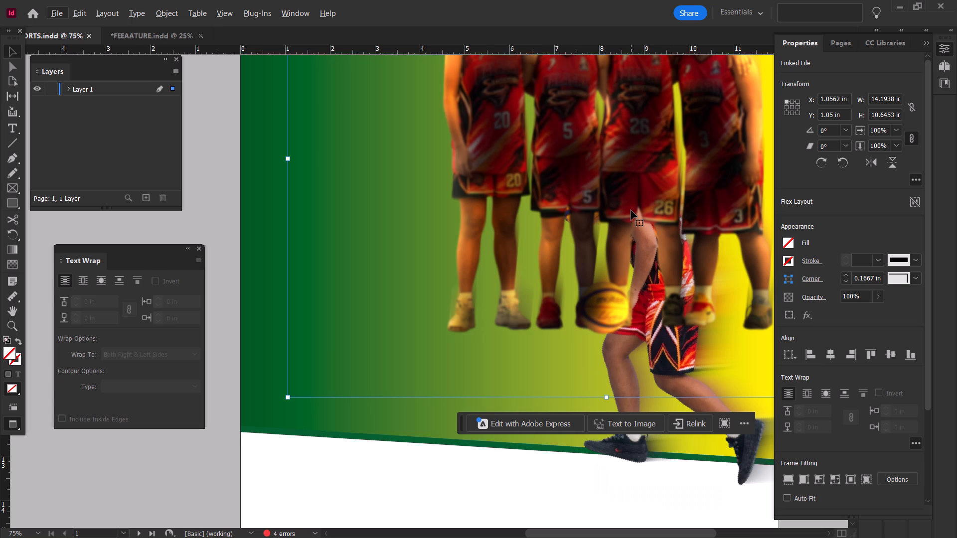
{"action": "key", "text": "ctrl+bracketleft"}
{"action": "key", "text": "ctrl+bracketleft"}
{"action": "key", "text": "ctrl+bracketleft"}
{"action": "key", "text": "ctrl+bracketleft"}
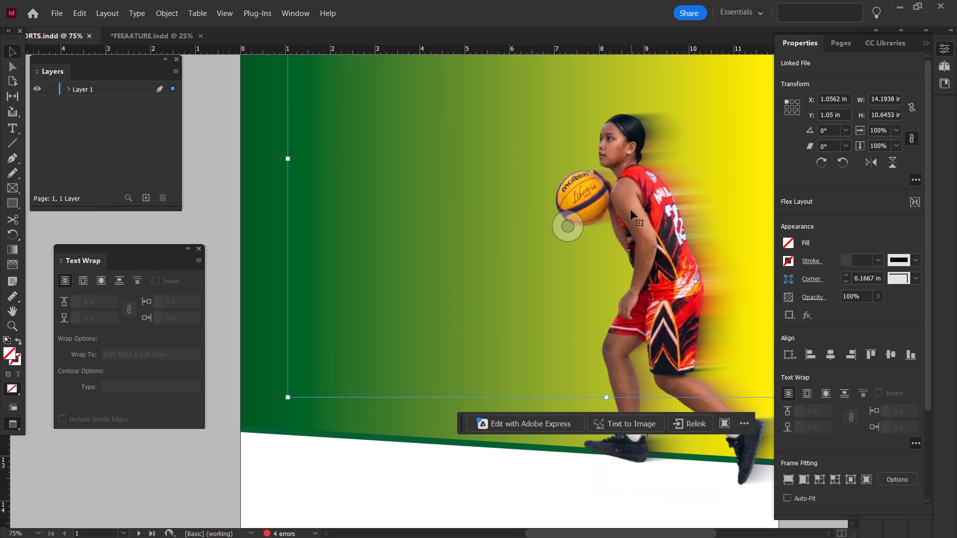
{"action": "key", "text": "ctrl+bracketright"}
Scale the team cutout's frame to about 11.4 × 8.6 in and position it at about X 3.1 in, Y 1.2 in.
{"action": "scroll", "coordinate": [665, 175], "scroll_direction": "down", "scroll_amount": 3, "text": "ctrl"}
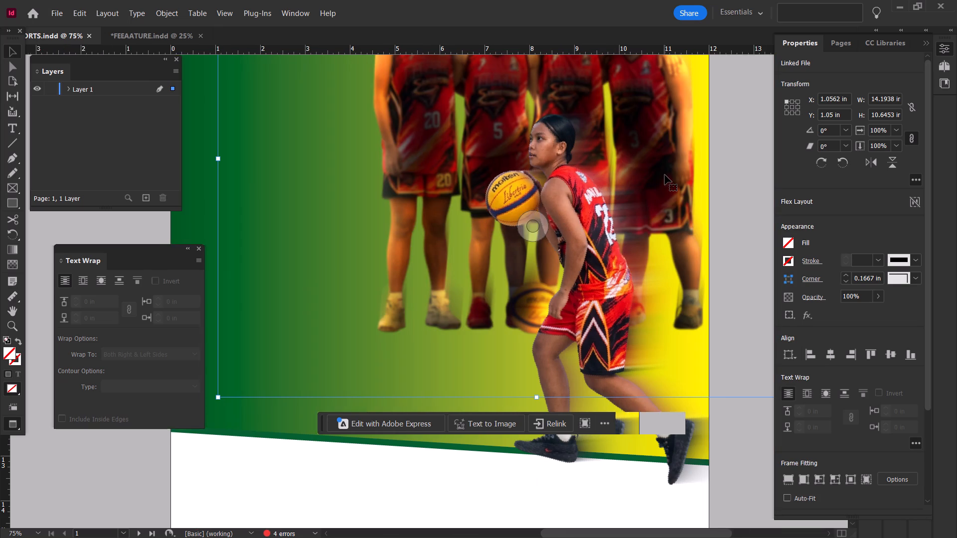
{"action": "key", "text": "space"}
{"action": "scroll", "coordinate": [661, 170], "scroll_direction": "down", "scroll_amount": 1}
{"action": "scroll", "coordinate": [601, 174], "scroll_direction": "down", "scroll_amount": 2, "text": "alt"}
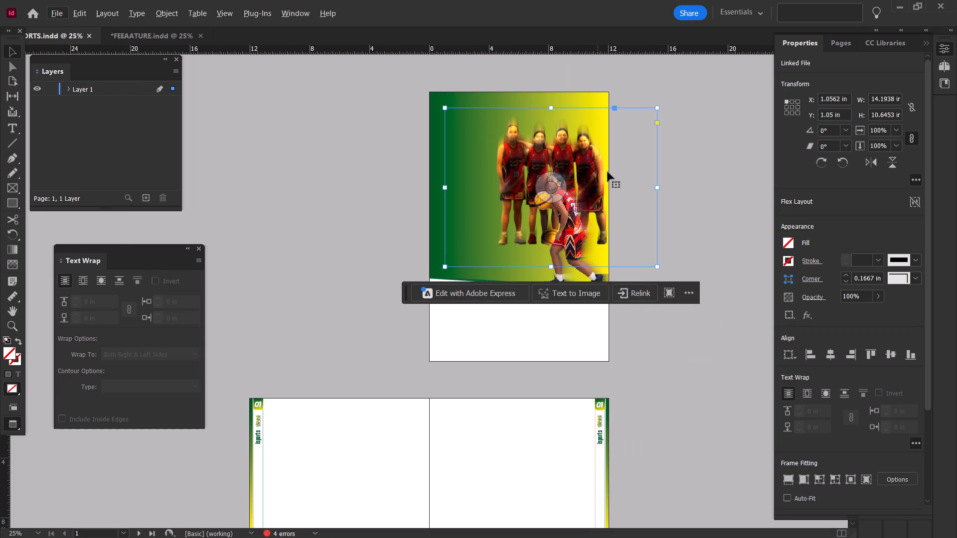
{"action": "left_click_drag", "start_coordinate": [610, 172], "coordinate": [615, 170]}
{"action": "left_click_drag", "start_coordinate": [664, 265], "coordinate": [624, 218], "text": "ctrl+shift"}
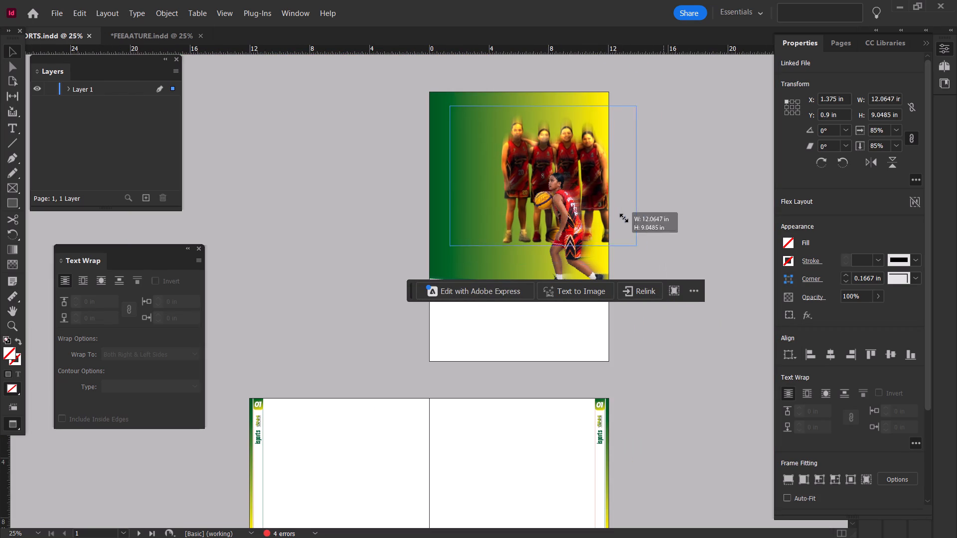
{"action": "left_click_drag", "start_coordinate": [624, 218], "coordinate": [621, 215], "text": "ctrl+shift"}
{"action": "left_click_drag", "start_coordinate": [593, 168], "coordinate": [612, 186]}
{"action": "left_click_drag", "start_coordinate": [610, 183], "coordinate": [615, 172]}
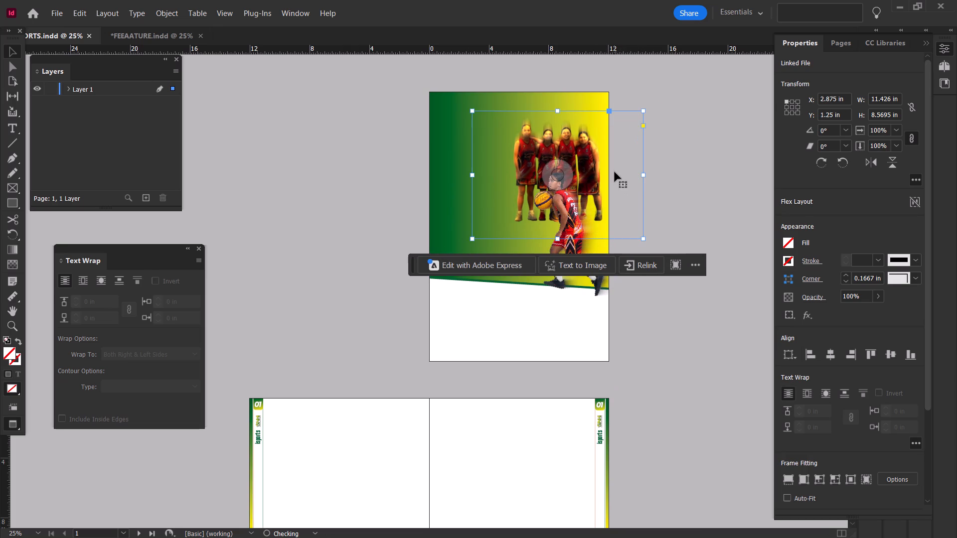
{"action": "left_click", "coordinate": [615, 172]}
{"action": "left_click_drag", "start_coordinate": [611, 172], "coordinate": [613, 155]}
{"action": "left_click_drag", "start_coordinate": [613, 155], "coordinate": [612, 169]}
{"action": "left_click", "coordinate": [616, 169]}
{"action": "left_click", "coordinate": [608, 186]}
Apply a diagonal Gradient Feather to the team cutout that fades the teammates' legs toward the lower left, and deselect it.
{"action": "key", "text": "shift+g"}
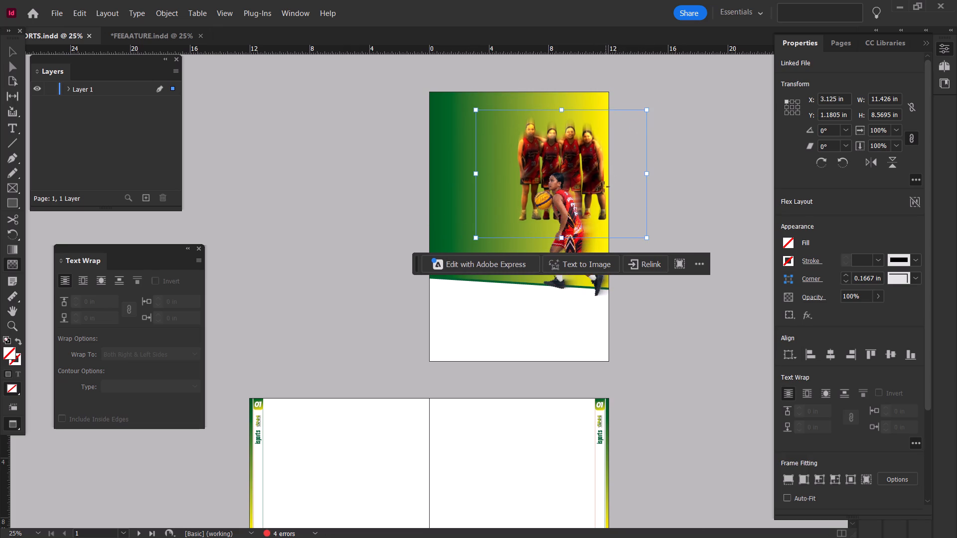
{"action": "left_click_drag", "start_coordinate": [584, 189], "coordinate": [568, 238]}
{"action": "key", "text": "ctrl+space"}
{"action": "scroll", "coordinate": [568, 207], "scroll_direction": "up", "scroll_amount": 2, "text": "ctrl"}
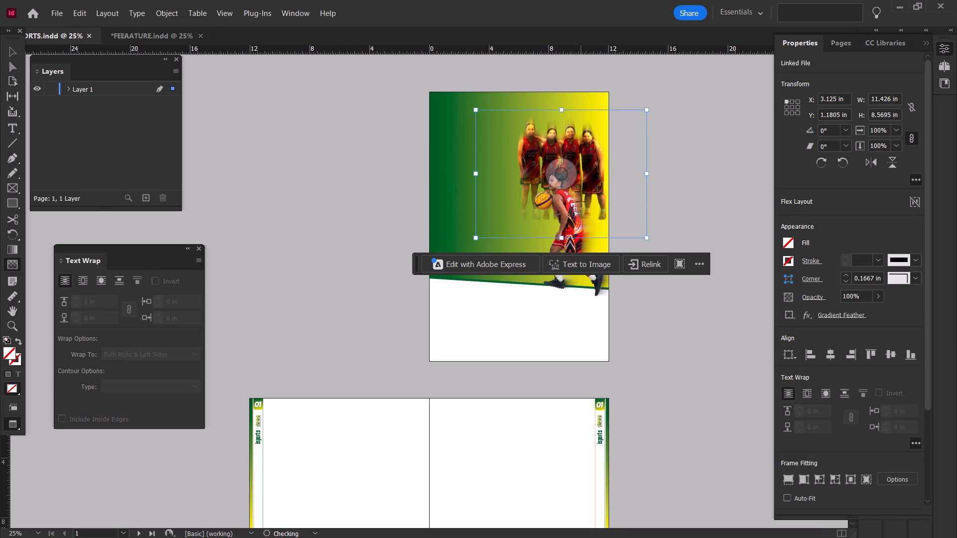
{"action": "left_click", "coordinate": [663, 200]}
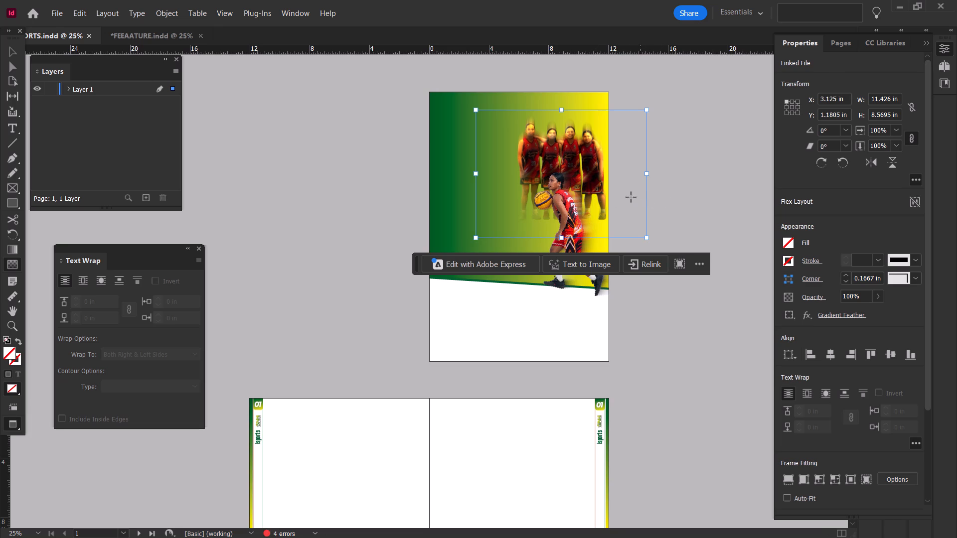
{"action": "key", "text": "ctrl+z"}
{"action": "key", "text": "ctrl+z"}
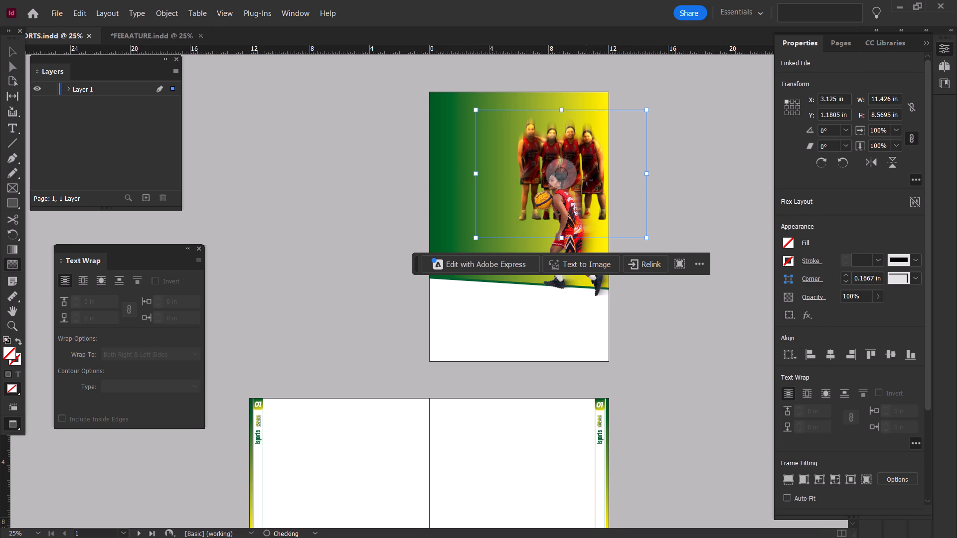
{"action": "left_click_drag", "start_coordinate": [587, 176], "coordinate": [538, 229]}
{"action": "key", "text": "ctrl+z"}
{"action": "left_click_drag", "start_coordinate": [574, 175], "coordinate": [546, 229]}
{"action": "left_click", "coordinate": [16, 52]}
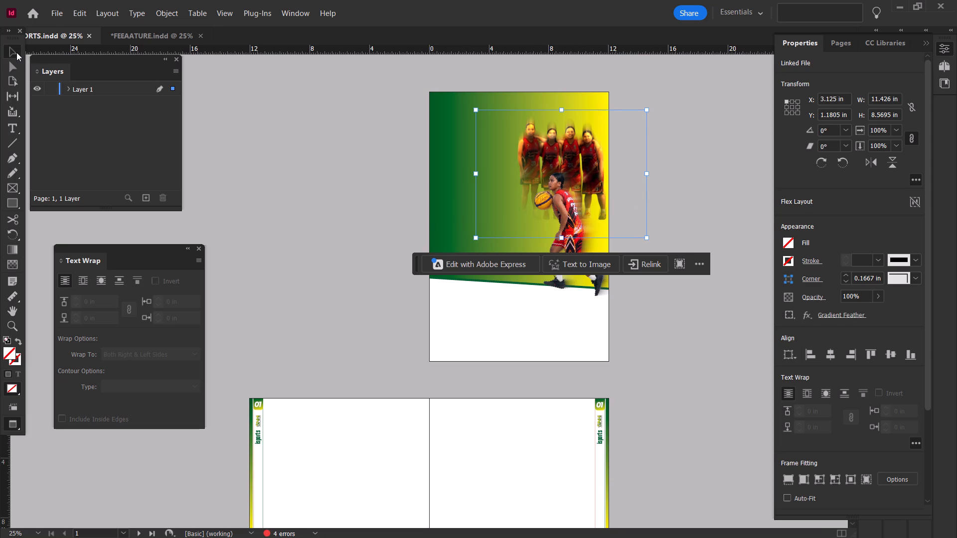
{"action": "left_click", "coordinate": [10, 50]}
{"action": "left_click", "coordinate": [459, 289]}
{"action": "left_click", "coordinate": [474, 307]}
Examine page 1 of the sports layout in full-screen presentation view to judge the composition of the players.
{"action": "key", "text": "space"}
{"action": "scroll", "coordinate": [476, 307], "scroll_direction": "up", "scroll_amount": 1}
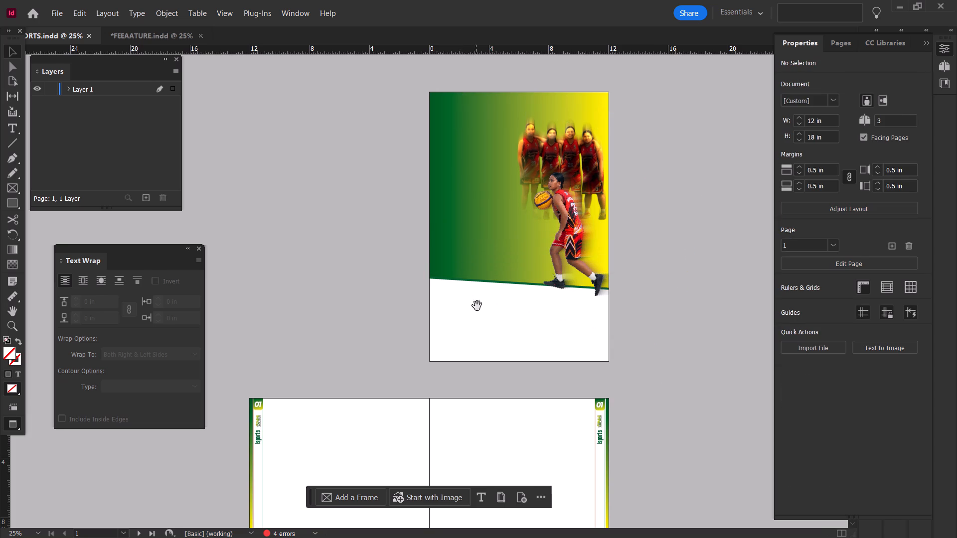
{"action": "scroll", "coordinate": [493, 301], "scroll_direction": "down", "scroll_amount": 2, "text": "ctrl"}
{"action": "left_click", "coordinate": [686, 144]}
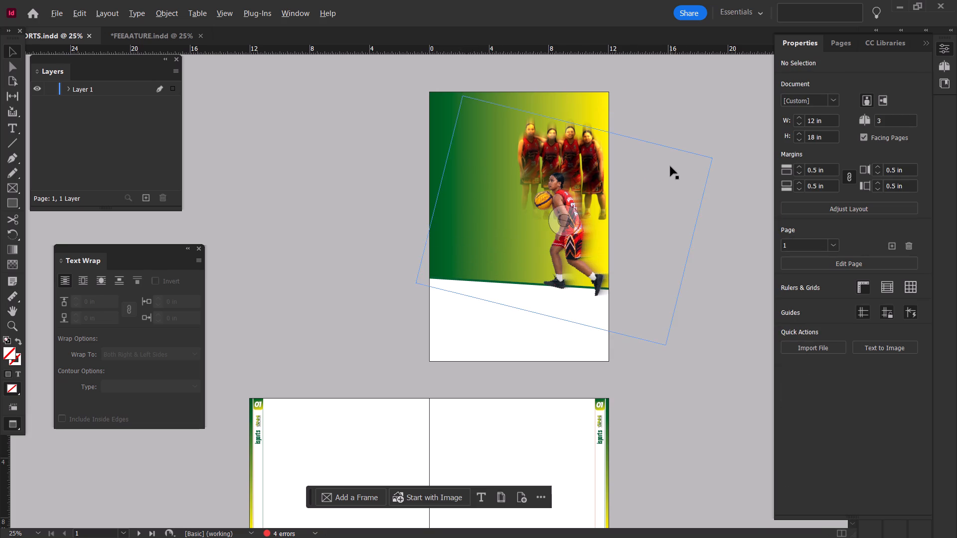
{"action": "scroll", "coordinate": [670, 166], "scroll_direction": "up", "scroll_amount": 1, "text": "alt"}
{"action": "scroll", "coordinate": [670, 166], "scroll_direction": "up", "scroll_amount": 2}
{"action": "key", "text": "shift+w"}
{"action": "left_click", "coordinate": [670, 166]}
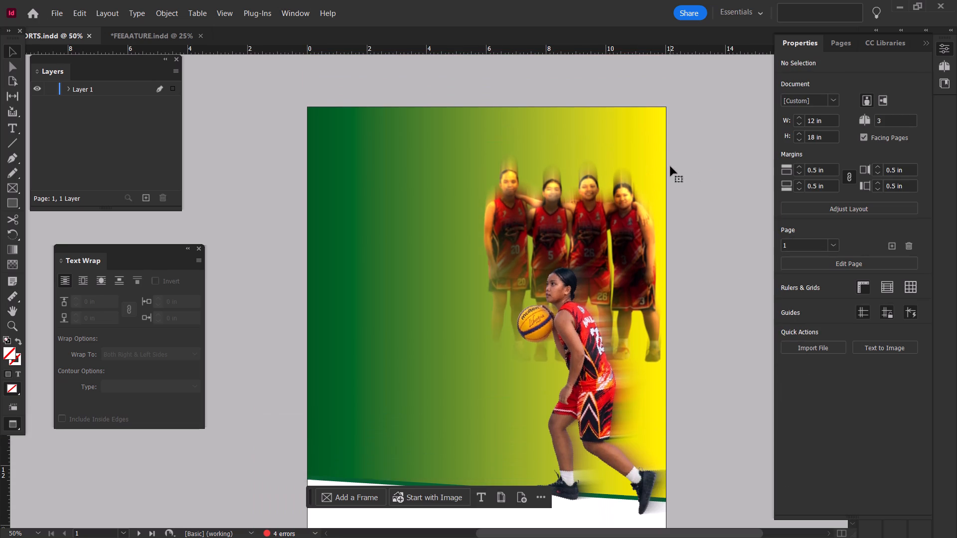
{"action": "key", "text": "shift+w"}
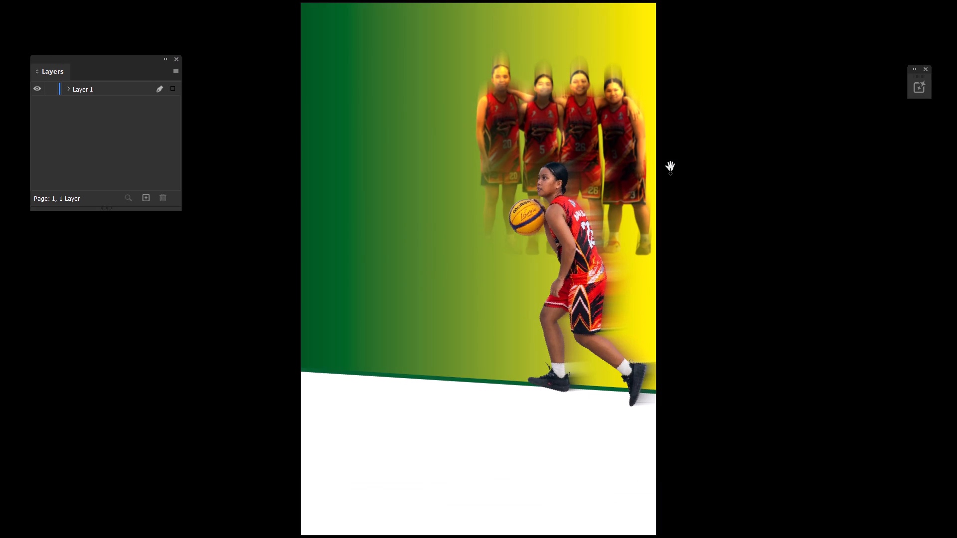
{"action": "key", "text": "shift+w"}
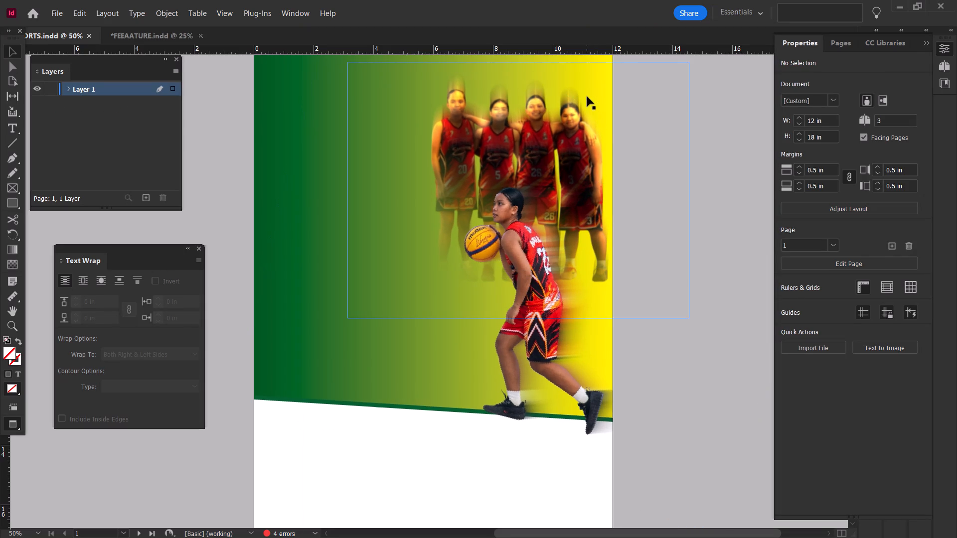
Enlarge the team cutout's frame to about 11.7 × 8.8 in and shift it to about X 3 in, Y 0.8 in.
{"action": "left_click", "coordinate": [587, 97]}
{"action": "left_click_drag", "start_coordinate": [692, 317], "coordinate": [698, 326], "text": "ctrl+shift"}
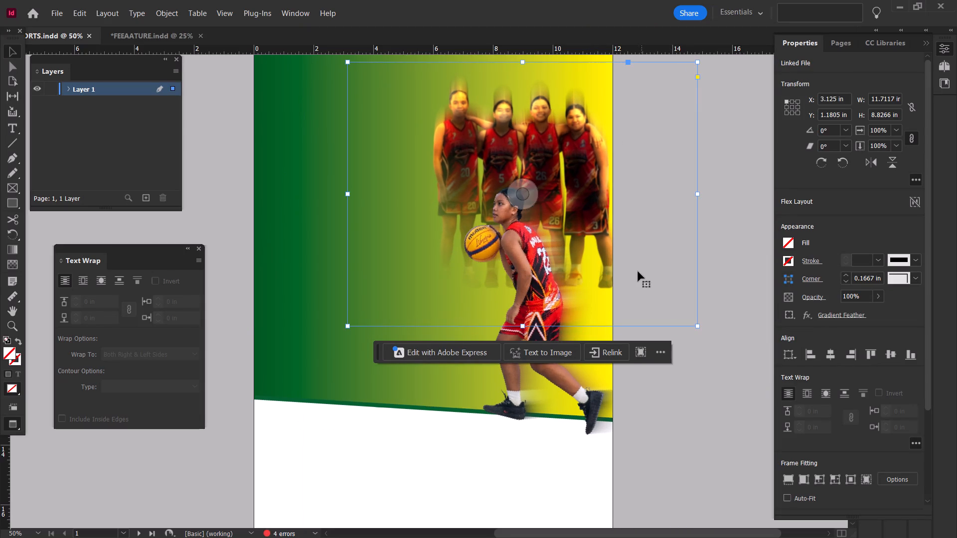
{"action": "left_click_drag", "start_coordinate": [638, 270], "coordinate": [634, 260]}
{"action": "left_click", "coordinate": [723, 238]}
{"action": "scroll", "coordinate": [723, 238], "scroll_direction": "up", "scroll_amount": 2}
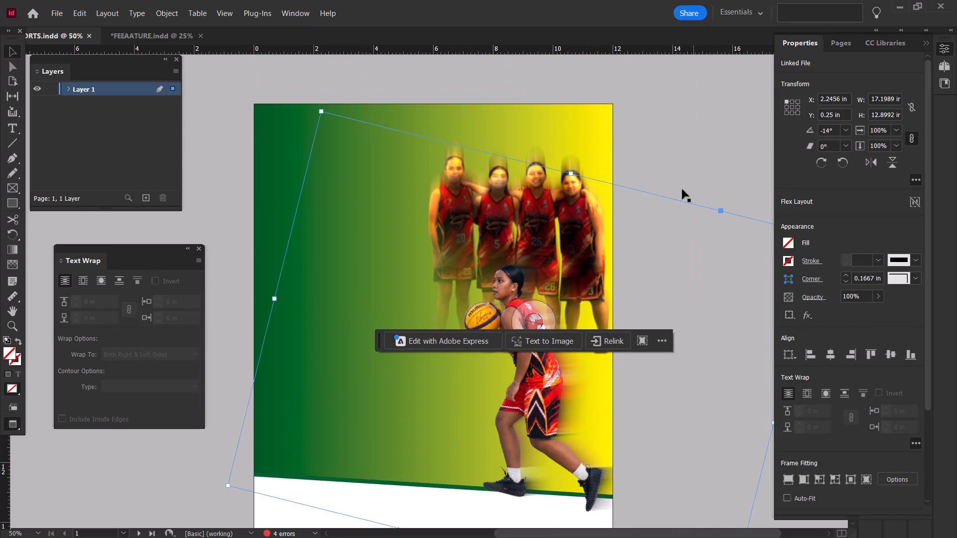
{"action": "left_click", "coordinate": [657, 156]}
Lower the team cutout's opacity to 77% and check the page in presentation view.
{"action": "left_click", "coordinate": [598, 163]}
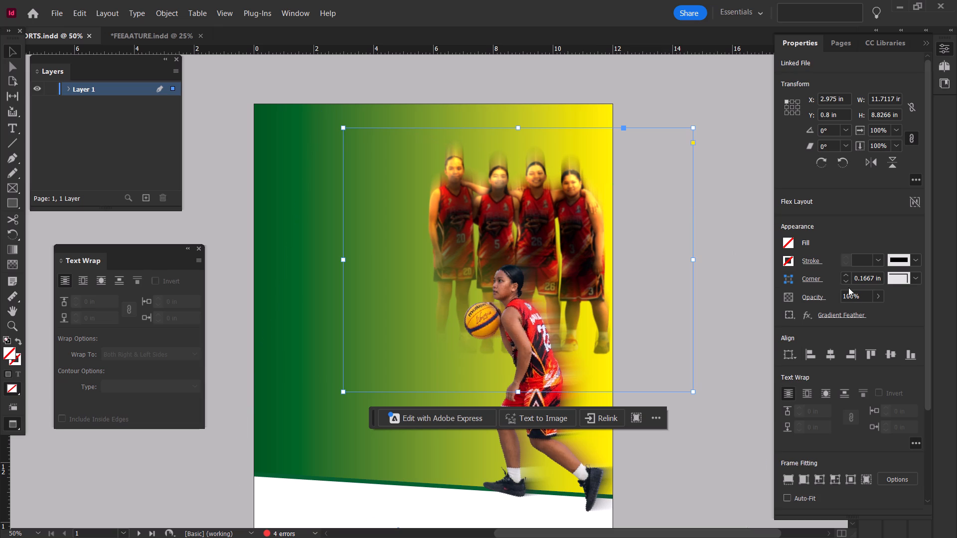
{"action": "left_click", "coordinate": [876, 298]}
{"action": "left_click_drag", "start_coordinate": [870, 313], "coordinate": [858, 315]}
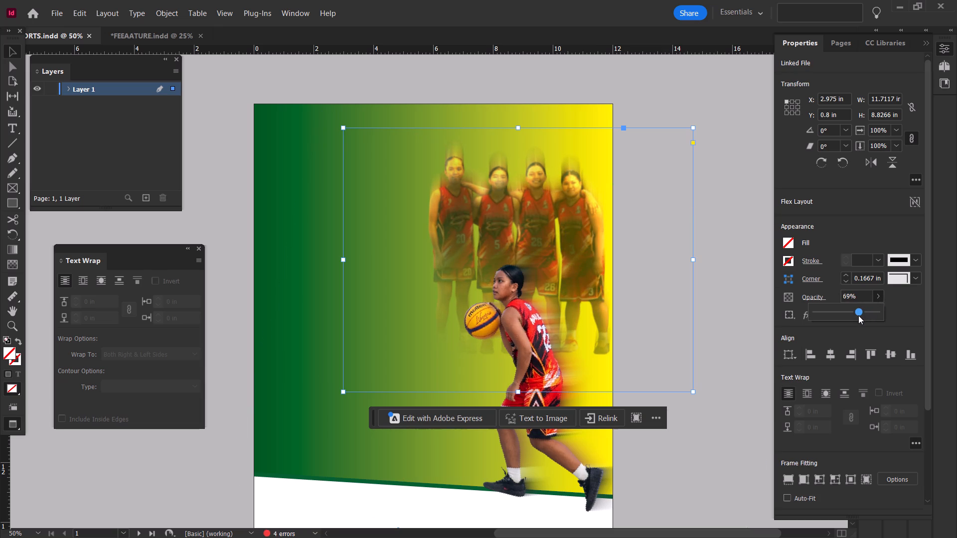
{"action": "left_click_drag", "start_coordinate": [858, 315], "coordinate": [864, 315]}
{"action": "left_click", "coordinate": [721, 266]}
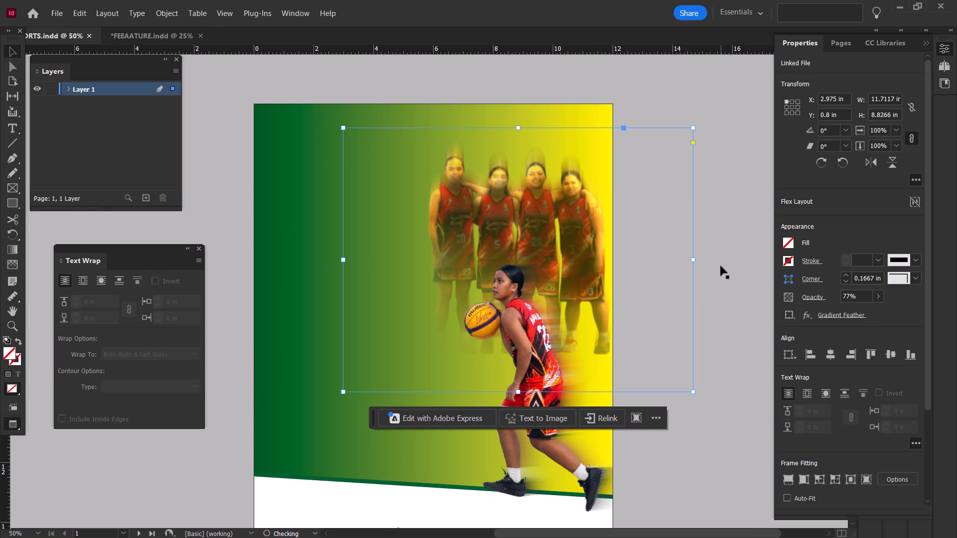
{"action": "left_click", "coordinate": [722, 157]}
{"action": "key", "text": "shift+w"}
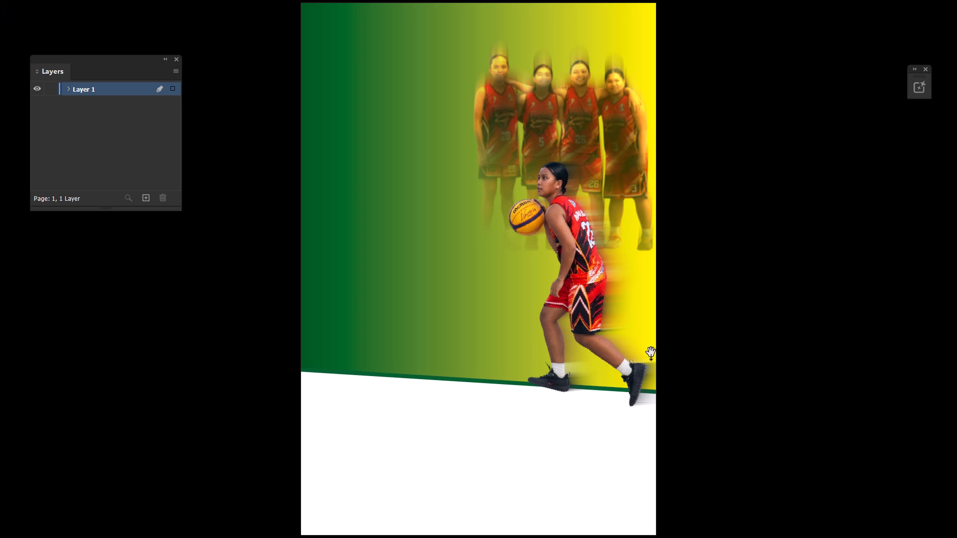
{"action": "key", "text": "shift+w"}
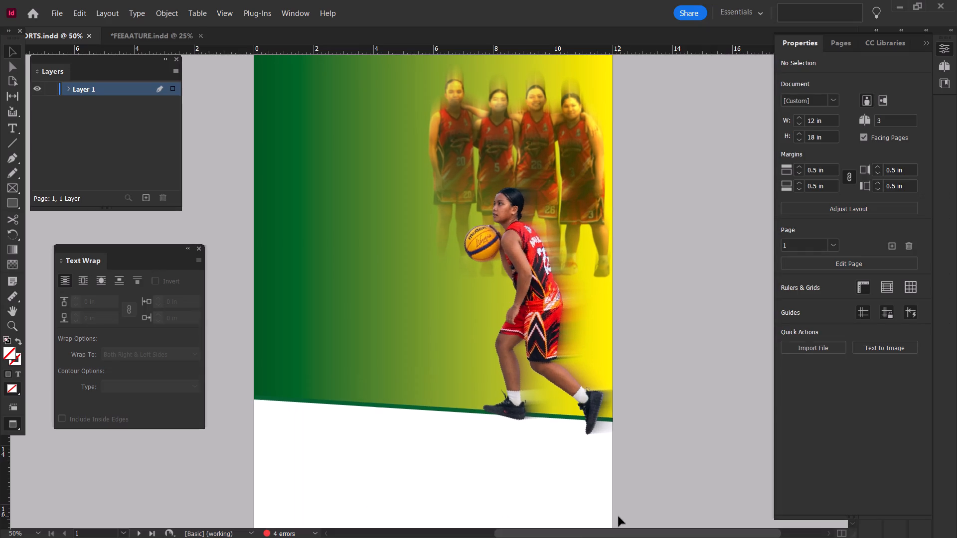
Switch to Photoshop and hide Layer 1 beneath the blurred Layer 1 copy.
{"action": "left_click", "coordinate": [530, 524]}
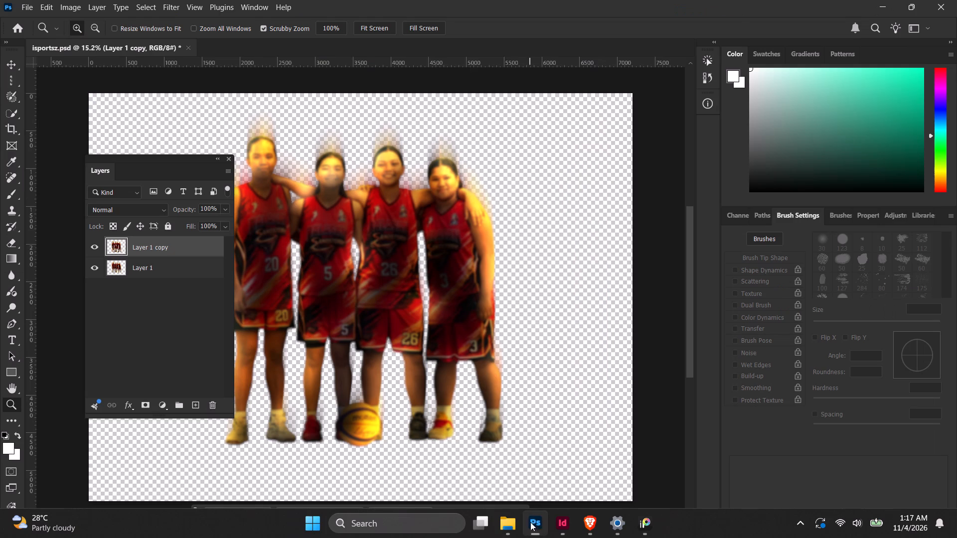
{"action": "left_click", "coordinate": [92, 269]}
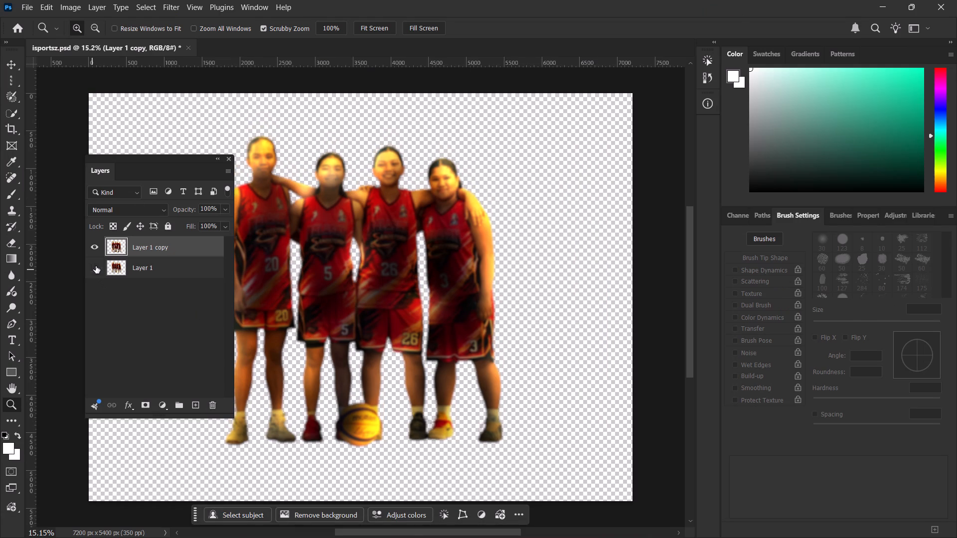
Export the blurred team cutout as PNG to Downloads, replacing the existing isportsz file.
{"action": "left_click", "coordinate": [23, 6]}
{"action": "left_click", "coordinate": [121, 189]}
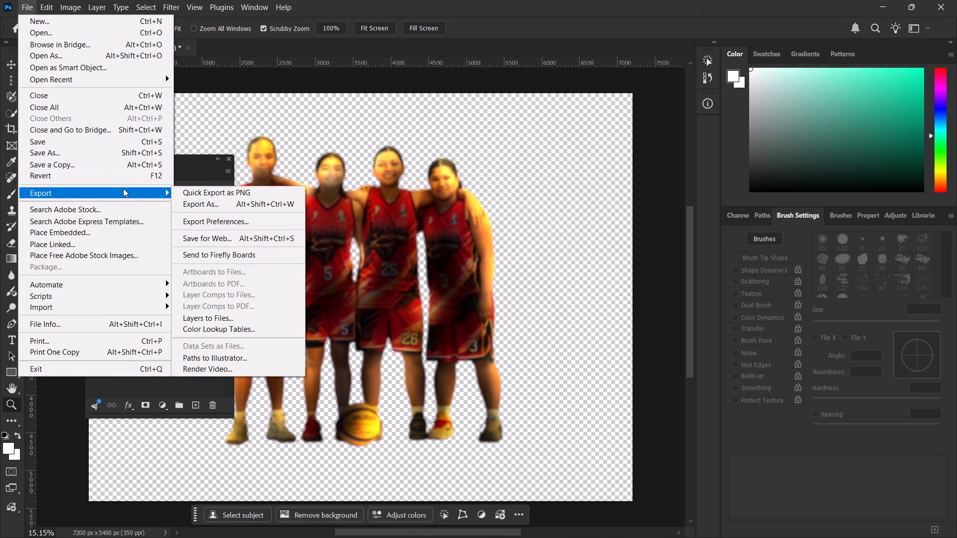
{"action": "left_click", "coordinate": [191, 189]}
{"action": "scroll", "coordinate": [81, 160], "scroll_direction": "down", "scroll_amount": 1}
{"action": "left_click", "coordinate": [62, 139]}
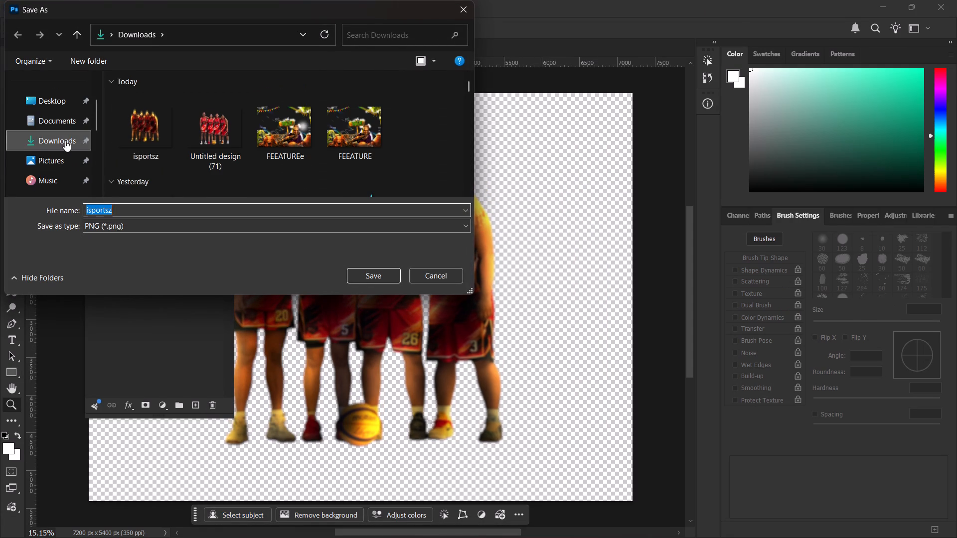
{"action": "left_click_drag", "start_coordinate": [374, 274], "coordinate": [381, 278]}
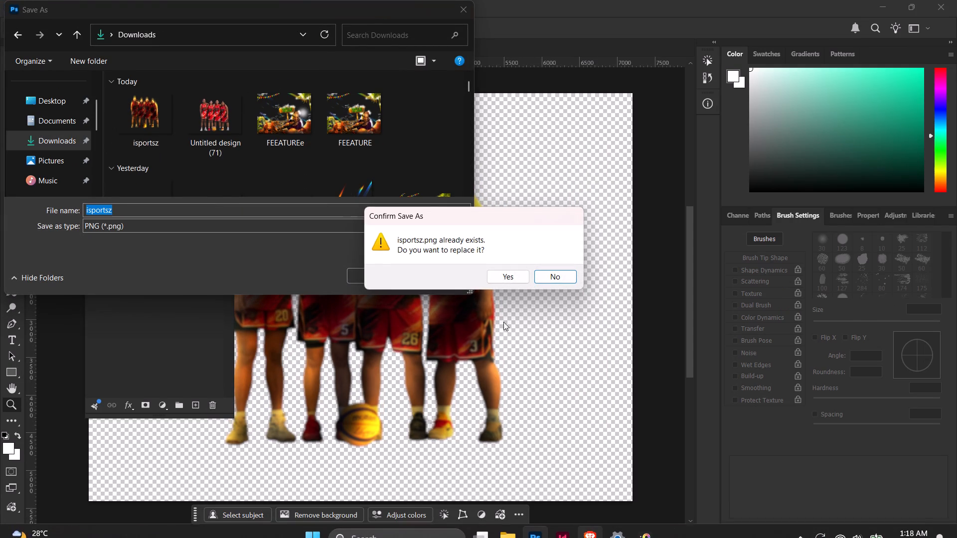
{"action": "left_click", "coordinate": [509, 277]}
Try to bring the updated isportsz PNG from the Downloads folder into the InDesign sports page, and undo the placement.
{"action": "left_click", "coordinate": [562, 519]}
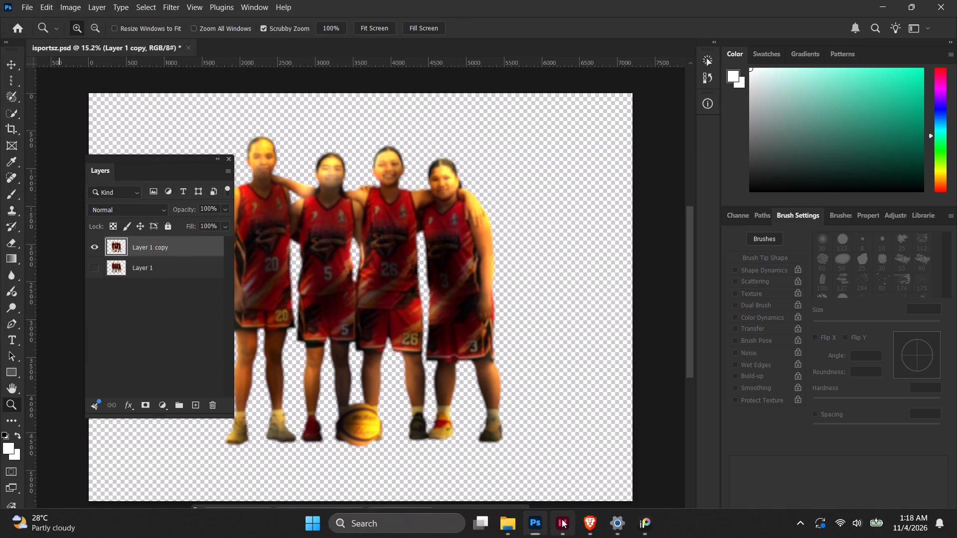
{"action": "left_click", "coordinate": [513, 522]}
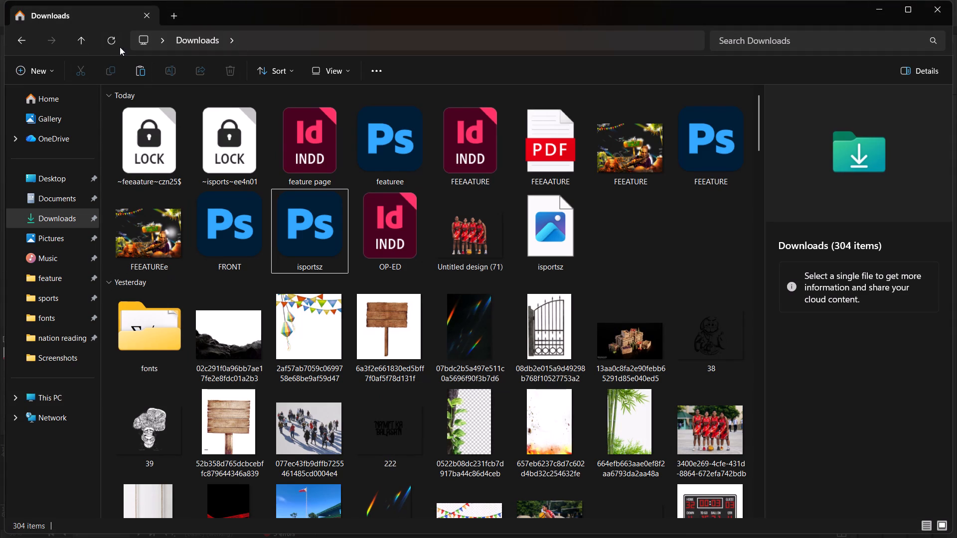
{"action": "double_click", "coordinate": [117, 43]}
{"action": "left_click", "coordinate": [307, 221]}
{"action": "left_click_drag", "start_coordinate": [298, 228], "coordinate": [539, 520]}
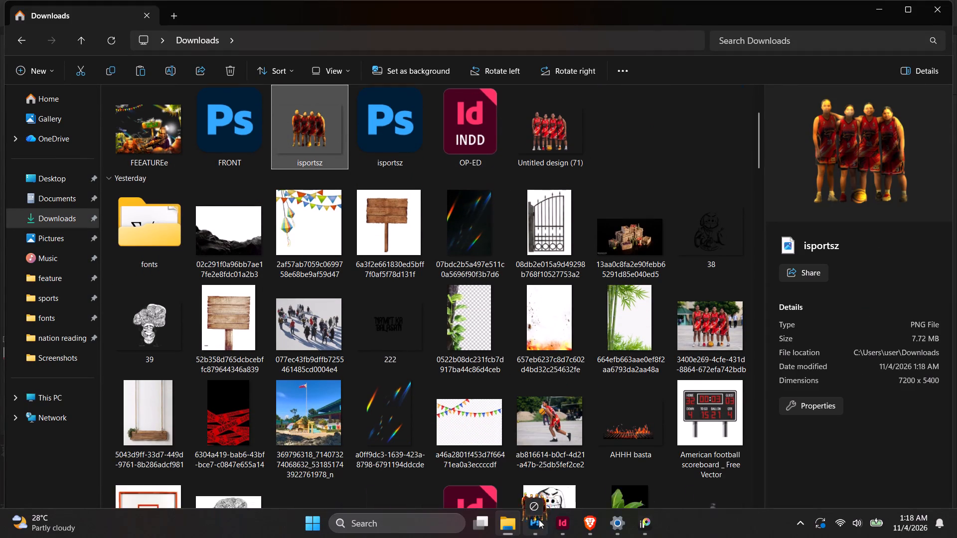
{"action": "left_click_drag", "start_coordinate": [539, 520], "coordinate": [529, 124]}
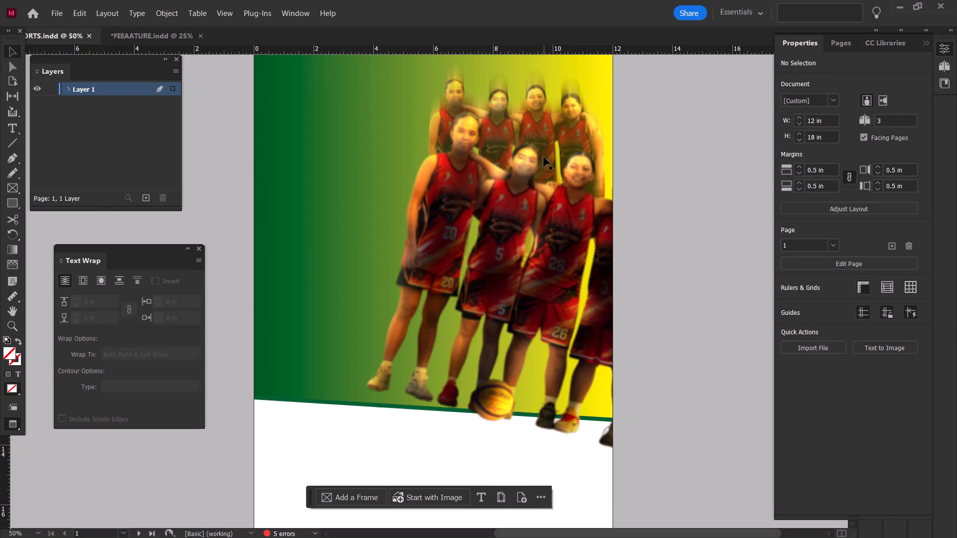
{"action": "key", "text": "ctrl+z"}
Move the running player down clear of the team cutout and replace the cutout's image with the updated isportsz PNG from Downloads.
{"action": "left_click", "coordinate": [573, 335]}
{"action": "scroll", "coordinate": [589, 289], "scroll_direction": "down", "scroll_amount": 1, "text": "alt"}
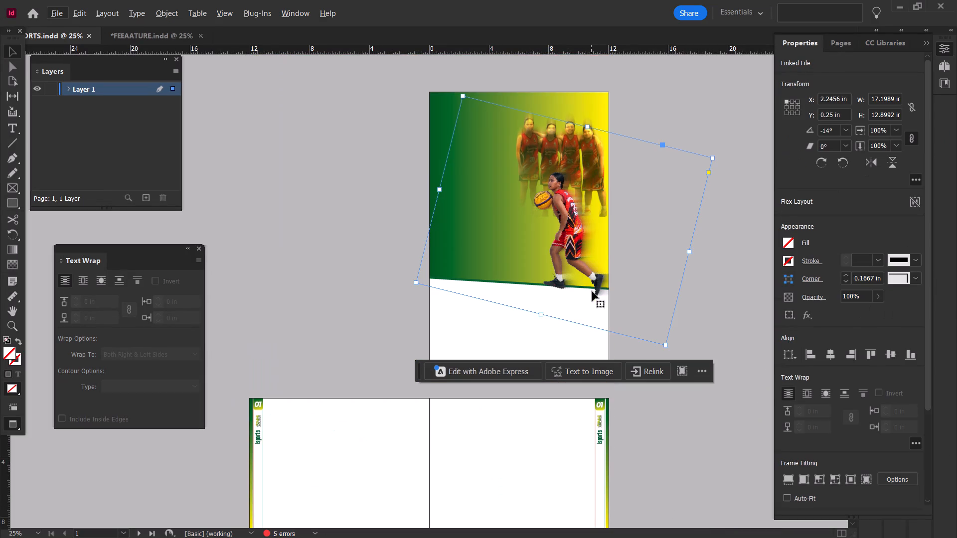
{"action": "left_click_drag", "start_coordinate": [603, 233], "coordinate": [572, 302]}
{"action": "left_click", "coordinate": [581, 159]}
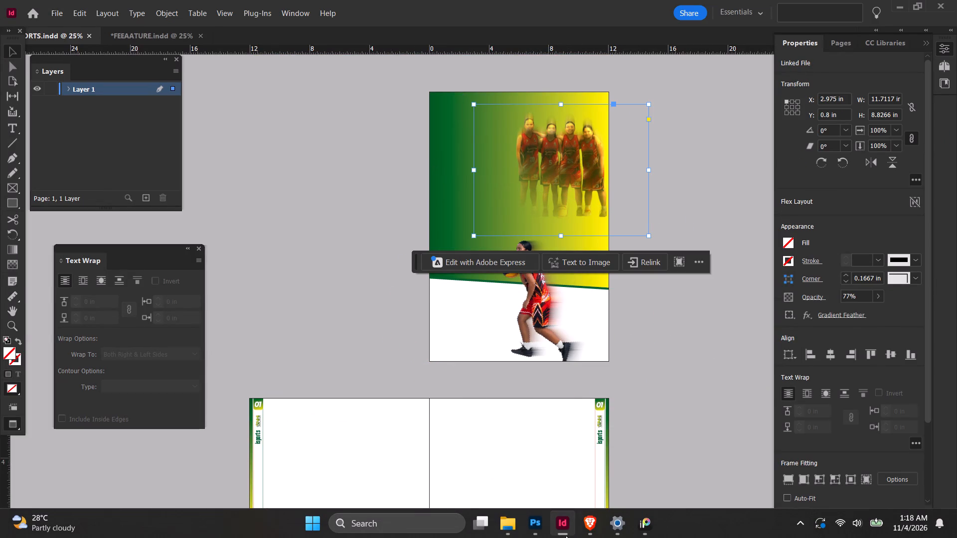
{"action": "left_click", "coordinate": [508, 531]}
{"action": "left_click_drag", "start_coordinate": [310, 140], "coordinate": [614, 403]}
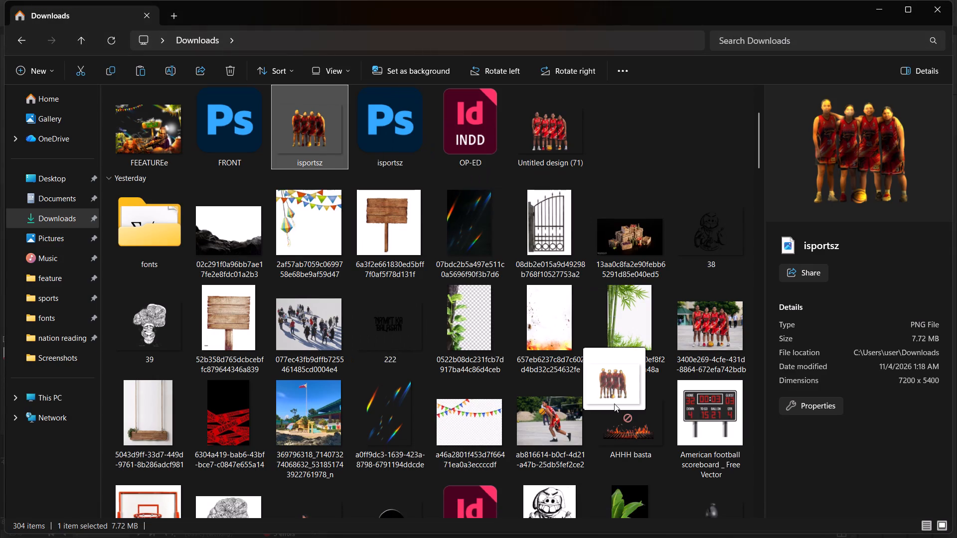
{"action": "left_click_drag", "start_coordinate": [614, 403], "coordinate": [562, 517]}
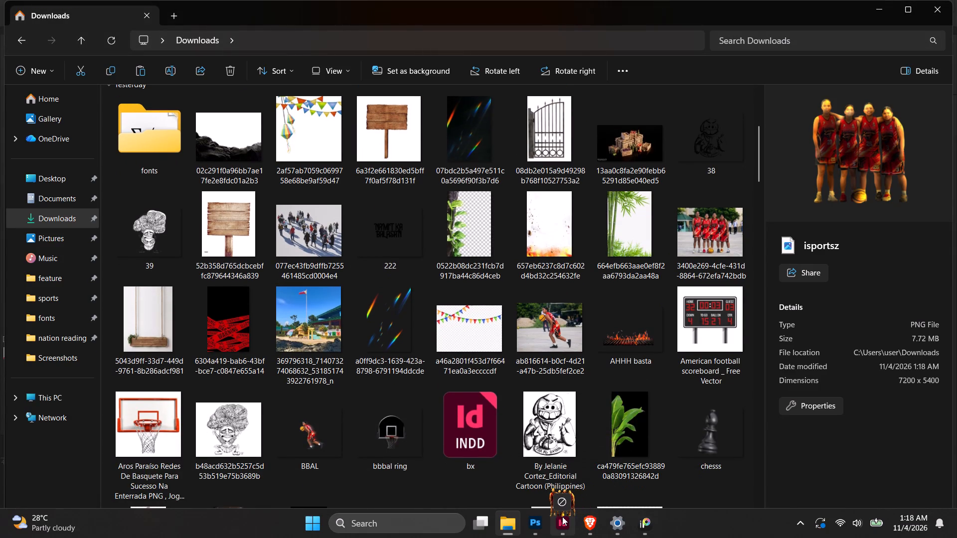
{"action": "left_click_drag", "start_coordinate": [562, 517], "coordinate": [579, 140]}
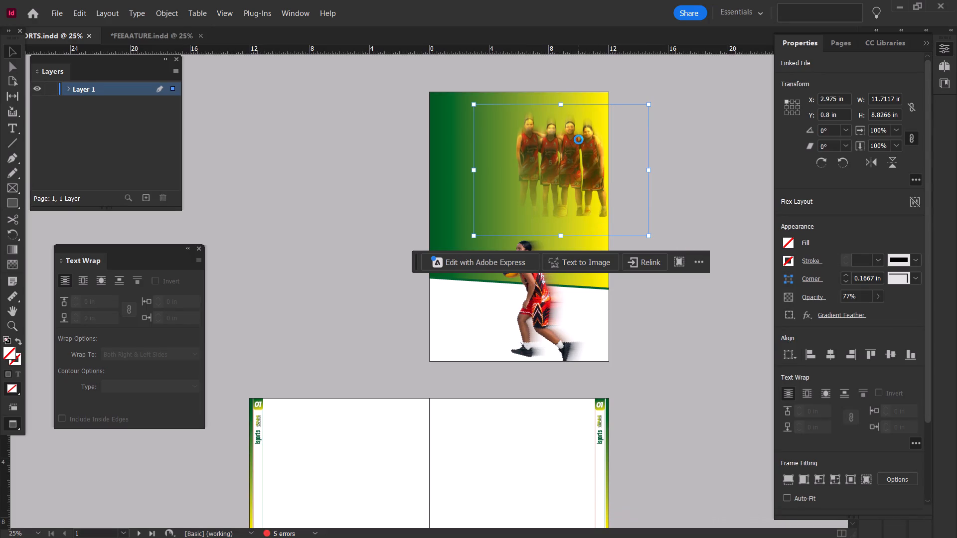
{"action": "scroll", "coordinate": [579, 139], "scroll_direction": "up", "scroll_amount": 1, "text": "alt"}
{"action": "scroll", "coordinate": [581, 140], "scroll_direction": "down", "scroll_amount": 1, "text": "ctrl"}
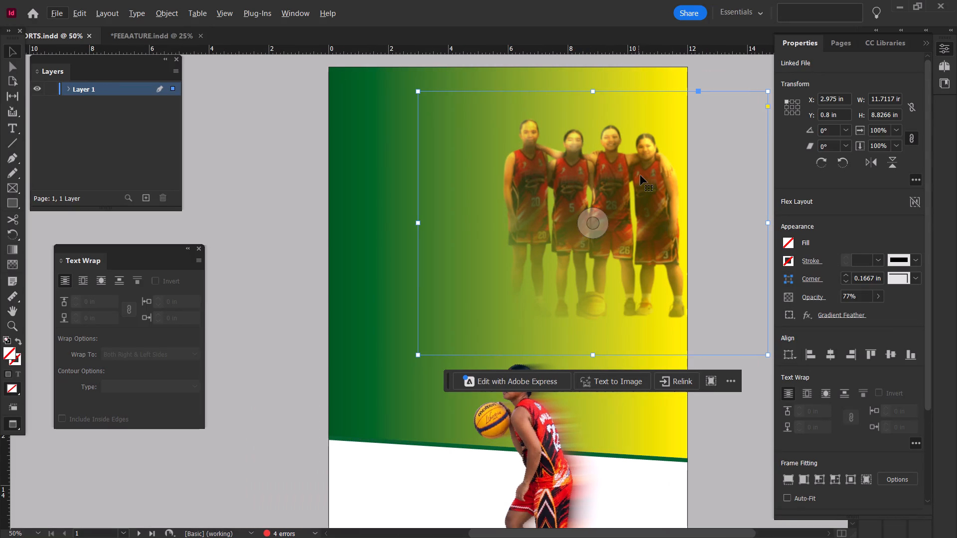
{"action": "scroll", "coordinate": [642, 175], "scroll_direction": "down", "scroll_amount": 1, "text": "ctrl"}
Raise the team cutout's opacity to 81%.
{"action": "left_click", "coordinate": [879, 299]}
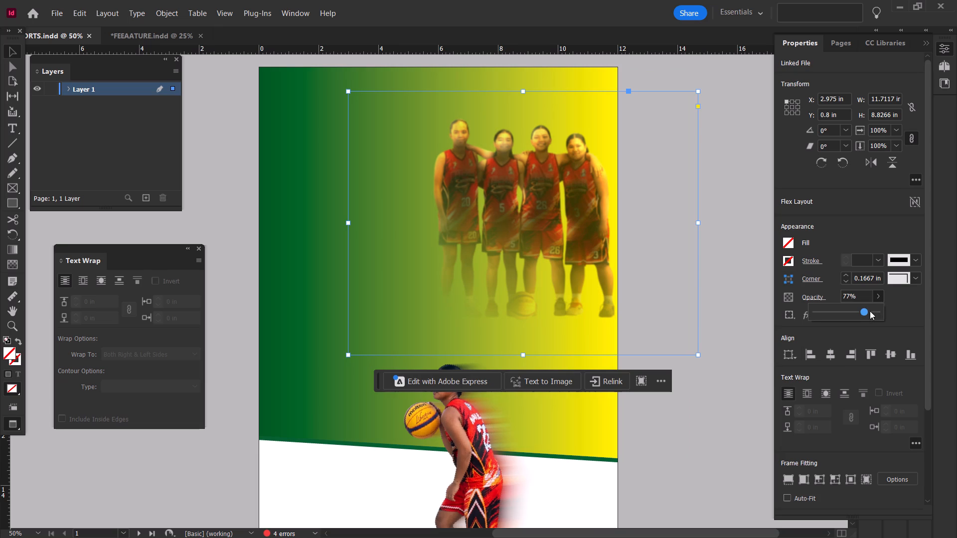
{"action": "left_click_drag", "start_coordinate": [868, 311], "coordinate": [876, 311]}
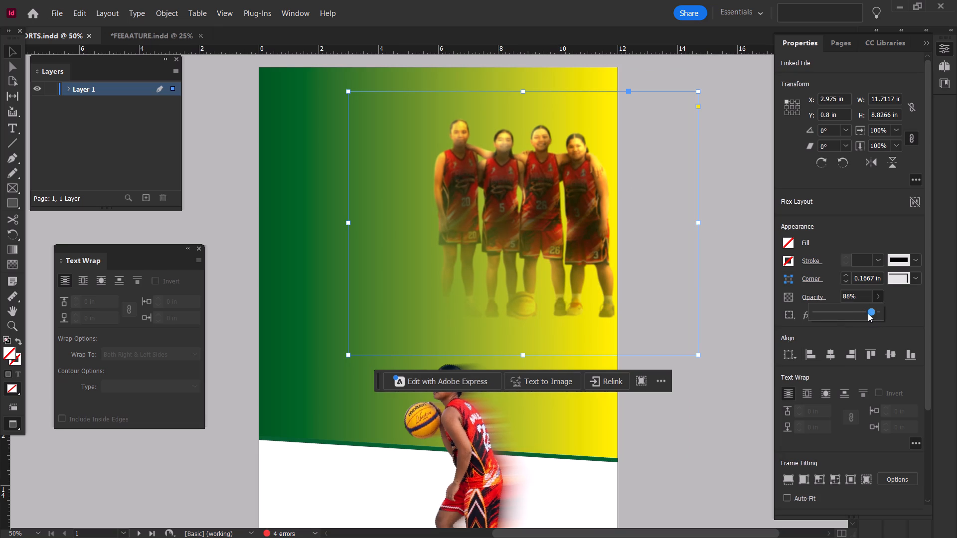
{"action": "left_click_drag", "start_coordinate": [868, 313], "coordinate": [863, 313]}
{"action": "left_click", "coordinate": [730, 313]}
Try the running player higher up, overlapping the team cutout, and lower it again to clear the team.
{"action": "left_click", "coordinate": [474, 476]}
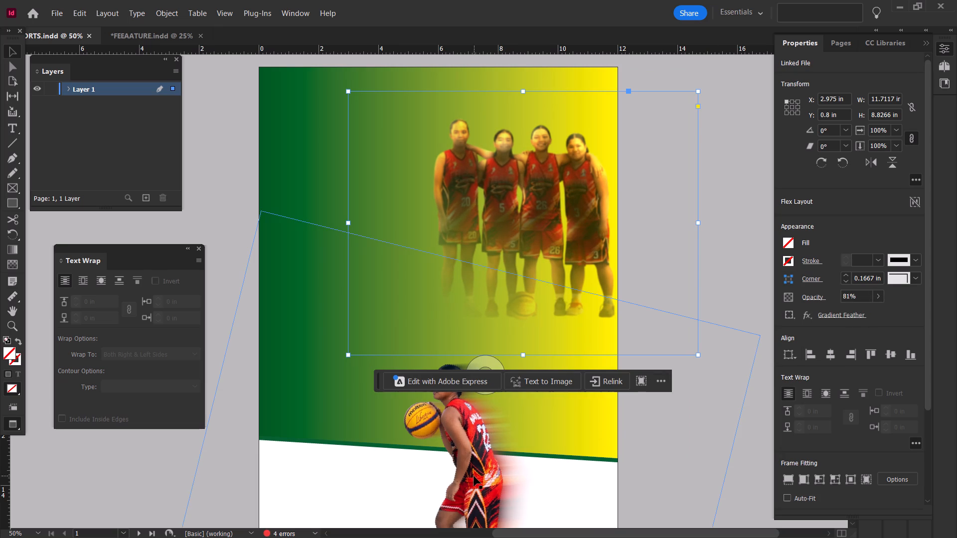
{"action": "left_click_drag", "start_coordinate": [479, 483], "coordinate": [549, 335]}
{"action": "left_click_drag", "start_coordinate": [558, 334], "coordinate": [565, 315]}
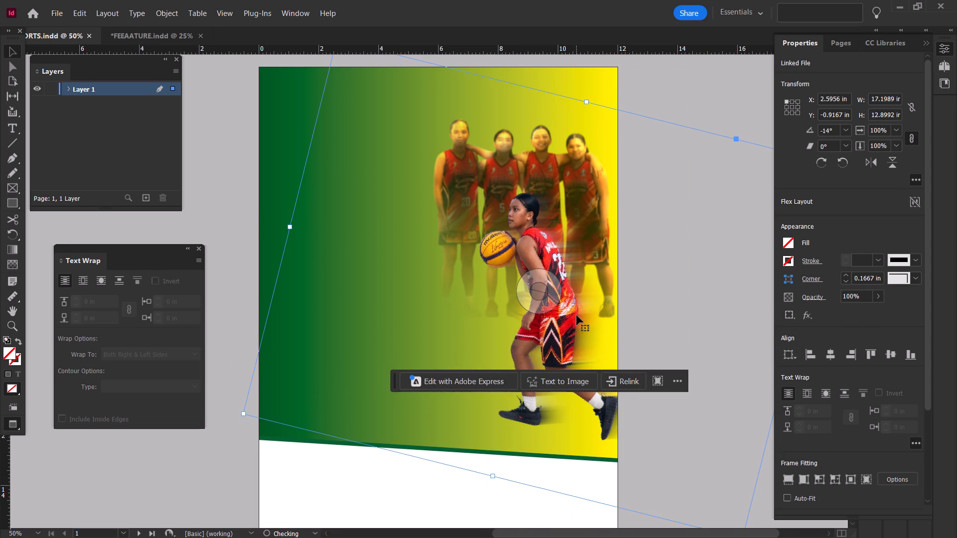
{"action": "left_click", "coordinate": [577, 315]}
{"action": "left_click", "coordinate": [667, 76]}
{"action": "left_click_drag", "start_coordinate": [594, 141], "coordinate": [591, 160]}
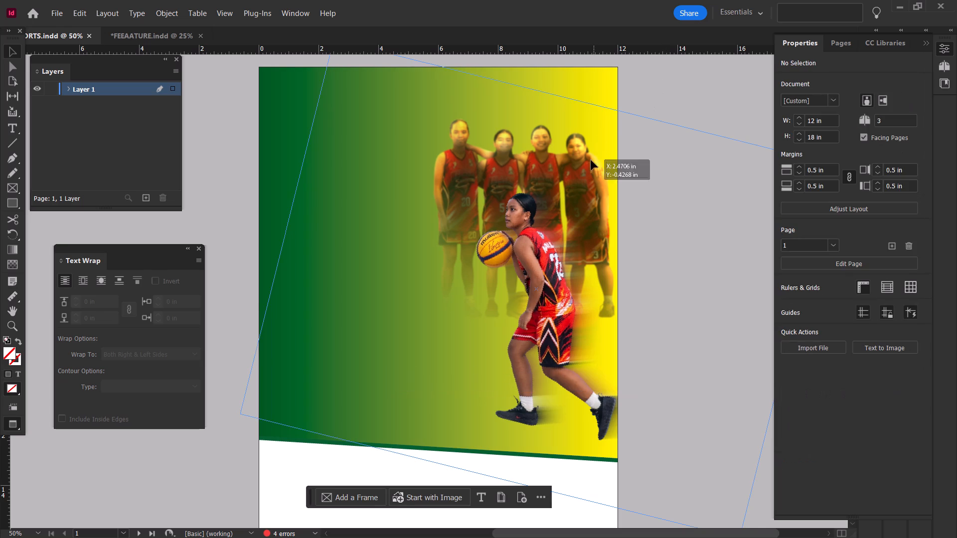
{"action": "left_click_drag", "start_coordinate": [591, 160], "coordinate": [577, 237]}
Enlarge the team cutout's frame to about 11.9 × 9.1 in and shift it to about X 3.1 in, Y 0.2 in.
{"action": "left_click", "coordinate": [569, 163]}
{"action": "left_click_drag", "start_coordinate": [570, 162], "coordinate": [576, 149]}
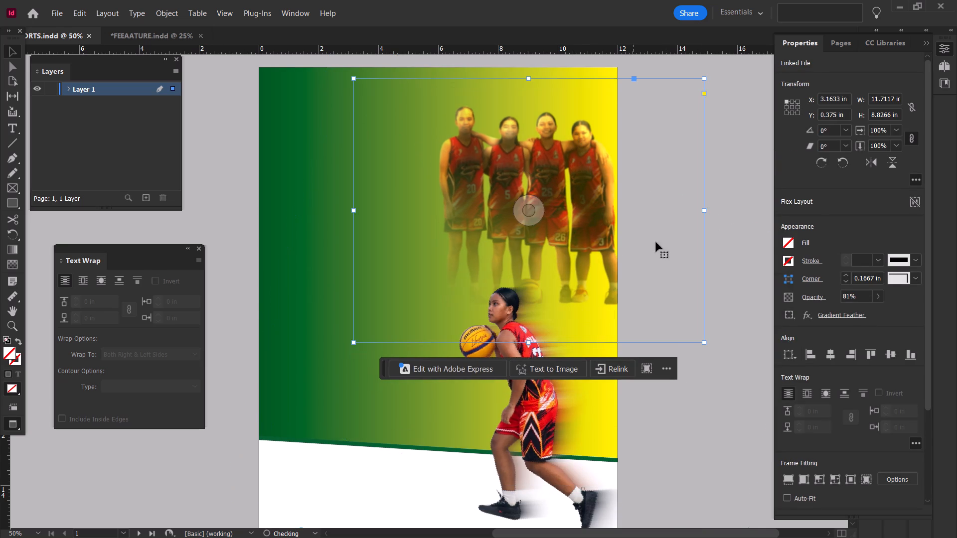
{"action": "left_click_drag", "start_coordinate": [704, 345], "coordinate": [711, 352], "text": "ctrl+shift"}
{"action": "left_click_drag", "start_coordinate": [662, 284], "coordinate": [661, 279]}
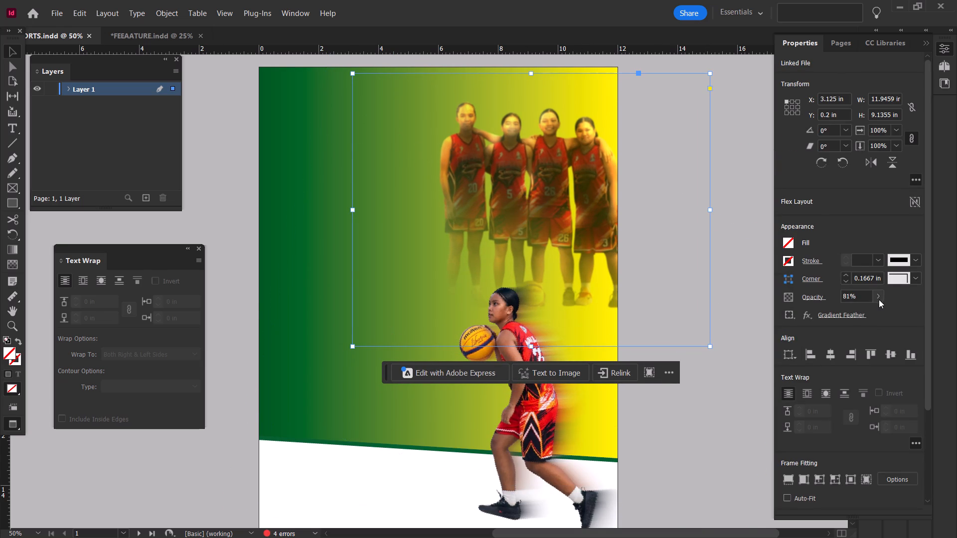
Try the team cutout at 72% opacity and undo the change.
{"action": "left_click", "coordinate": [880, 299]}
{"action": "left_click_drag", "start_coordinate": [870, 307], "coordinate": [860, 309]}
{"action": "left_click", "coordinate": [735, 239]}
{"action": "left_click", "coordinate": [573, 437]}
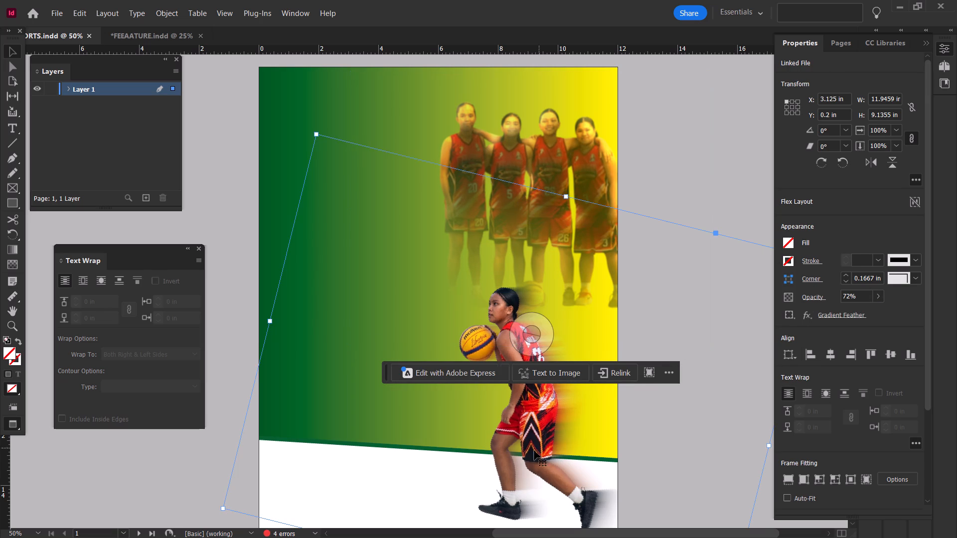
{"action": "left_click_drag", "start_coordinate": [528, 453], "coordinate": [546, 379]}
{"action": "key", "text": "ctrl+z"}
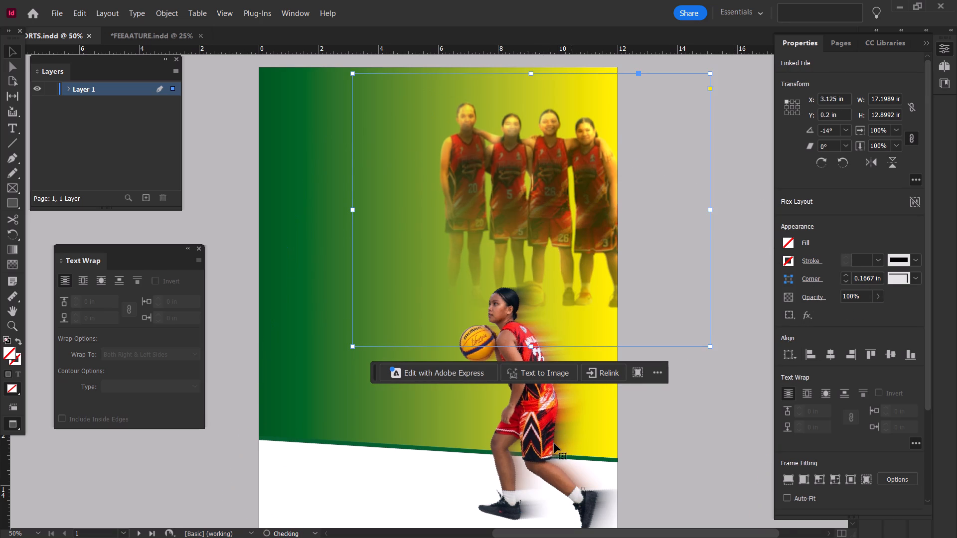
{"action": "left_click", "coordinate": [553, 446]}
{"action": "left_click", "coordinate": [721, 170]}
Raise the running player to about X 2 in, Y 0.2 in and lower the team cutout to about X 3.2 in, Y 1.05 in.
{"action": "left_click", "coordinate": [568, 461]}
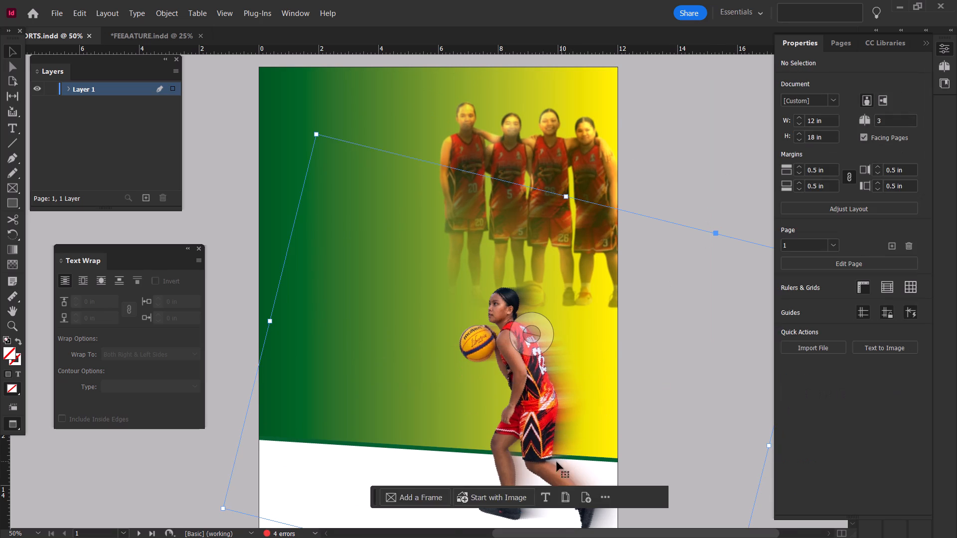
{"action": "left_click_drag", "start_coordinate": [554, 463], "coordinate": [572, 399]}
{"action": "left_click_drag", "start_coordinate": [573, 405], "coordinate": [561, 410]}
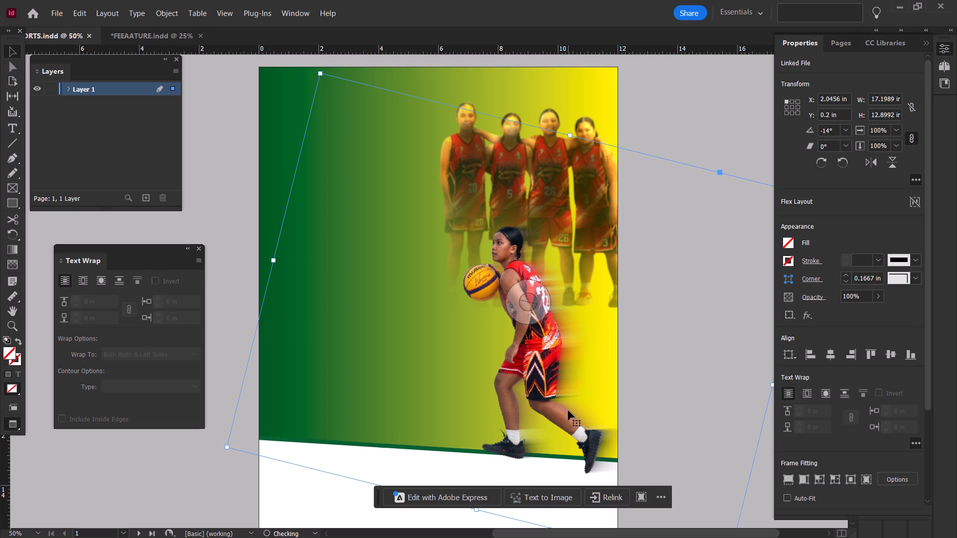
{"action": "left_click", "coordinate": [594, 121]}
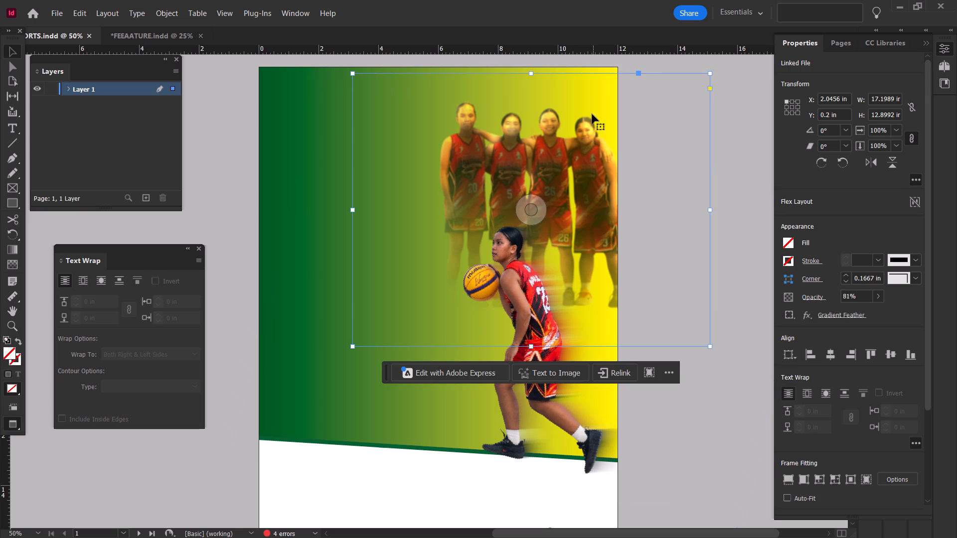
{"action": "left_click_drag", "start_coordinate": [592, 114], "coordinate": [595, 139]}
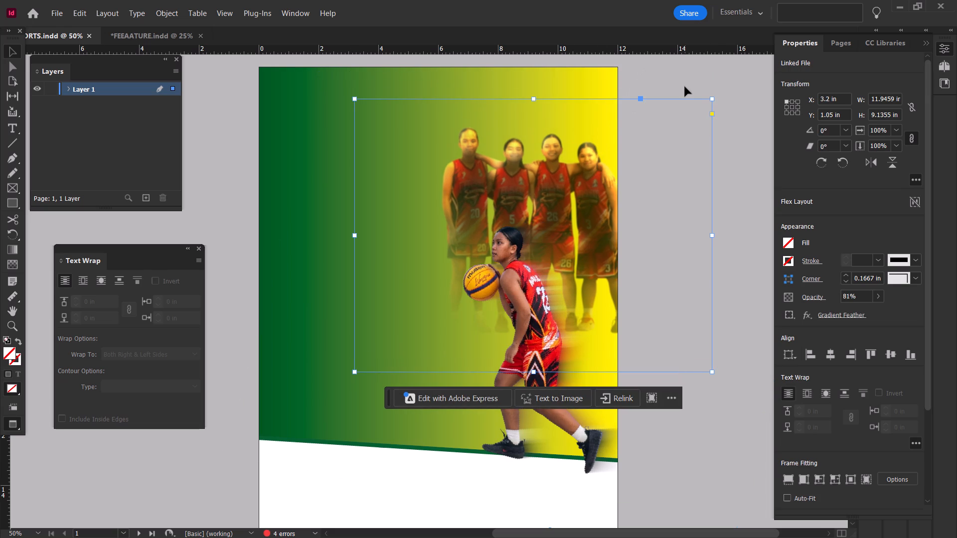
{"action": "left_click", "coordinate": [685, 87]}
Enlarge the running player's frame to about 17.8 × 13.35 in and position it at about X 2.5 in, Y -0.4 in.
{"action": "left_click_drag", "start_coordinate": [551, 306], "coordinate": [558, 294]}
{"action": "left_click_drag", "start_coordinate": [559, 299], "coordinate": [553, 306]}
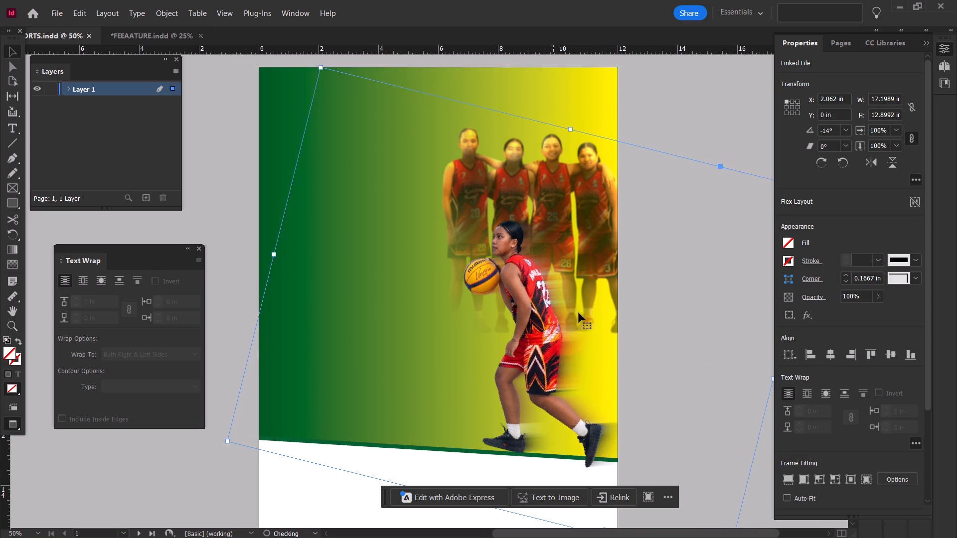
{"action": "scroll", "coordinate": [593, 314], "scroll_direction": "down", "scroll_amount": 2, "text": "ctrl"}
{"action": "scroll", "coordinate": [594, 314], "scroll_direction": "down", "scroll_amount": 1, "text": "alt"}
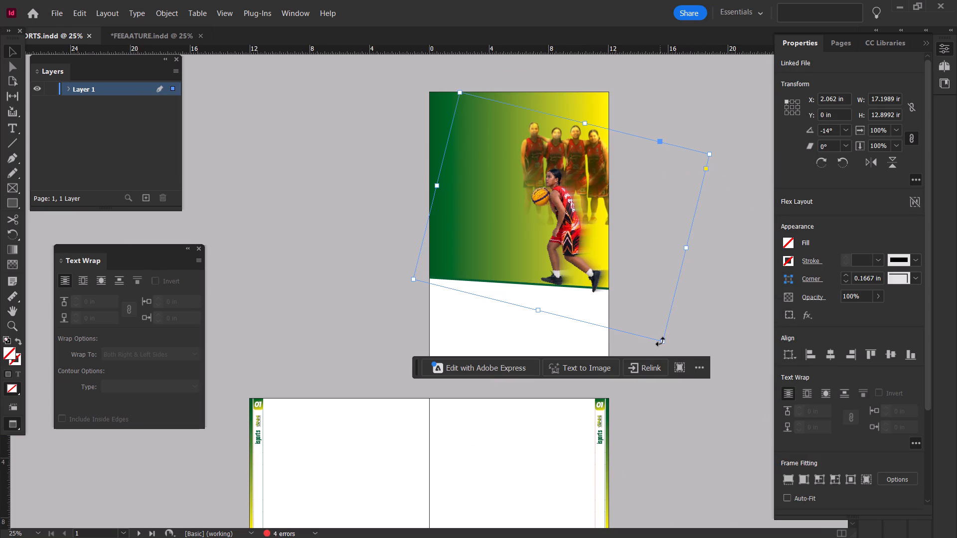
{"action": "left_click_drag", "start_coordinate": [660, 341], "coordinate": [665, 352], "text": "ctrl+shift"}
{"action": "left_click_drag", "start_coordinate": [663, 342], "coordinate": [670, 350], "text": "ctrl+shift"}
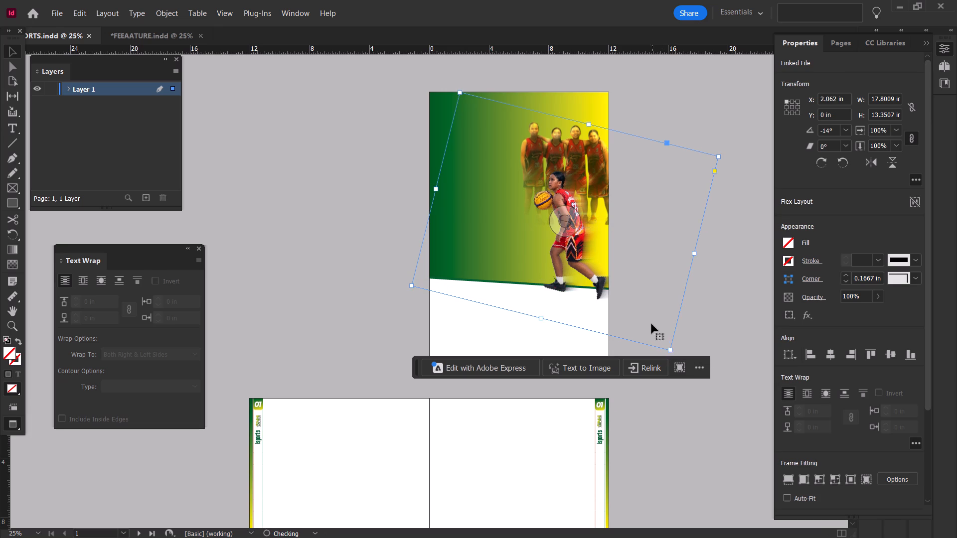
{"action": "left_click_drag", "start_coordinate": [626, 301], "coordinate": [626, 294]}
{"action": "left_click", "coordinate": [725, 110]}
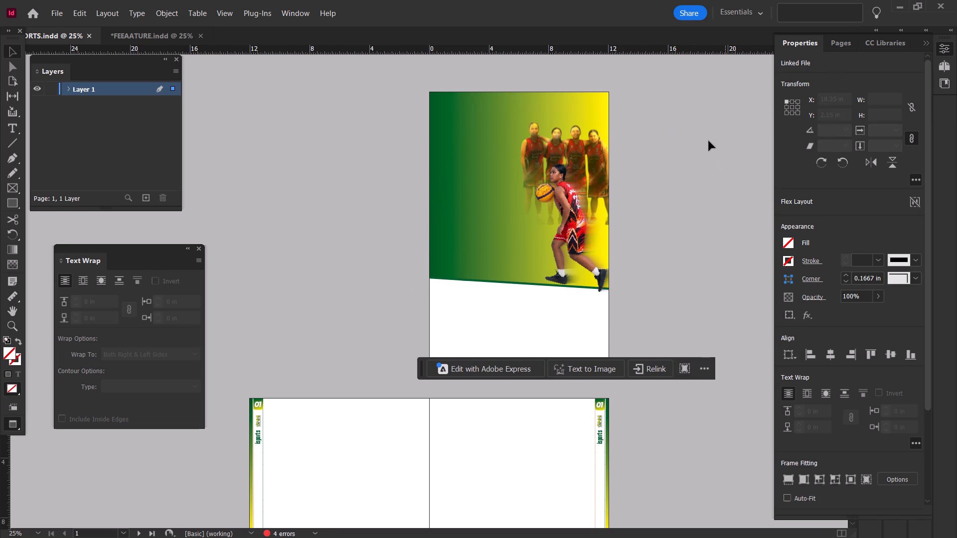
{"action": "left_click_drag", "start_coordinate": [613, 245], "coordinate": [618, 247]}
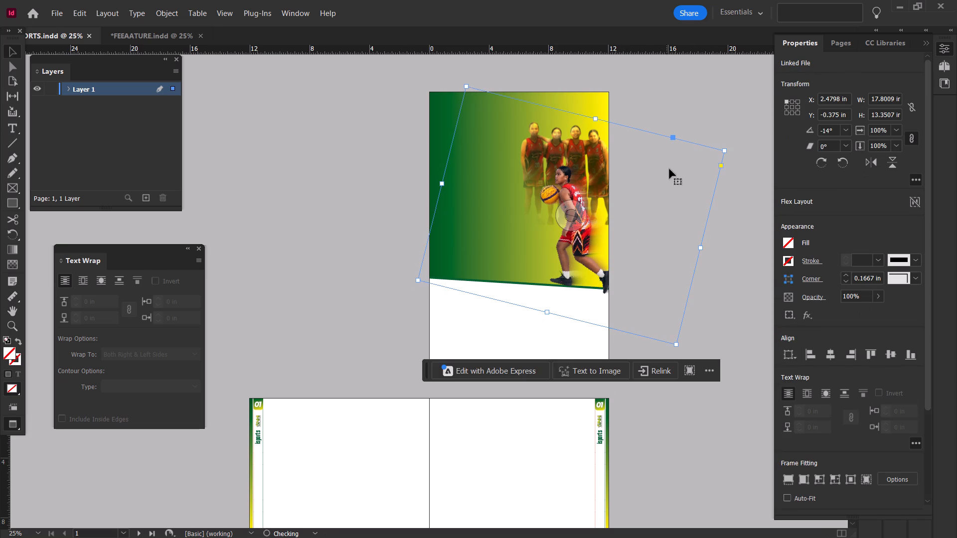
{"action": "left_click", "coordinate": [707, 99]}
Check the player composition on page 1 in full-screen presentation view.
{"action": "scroll", "coordinate": [668, 208], "scroll_direction": "up", "scroll_amount": 1}
{"action": "key", "text": "shift+w"}
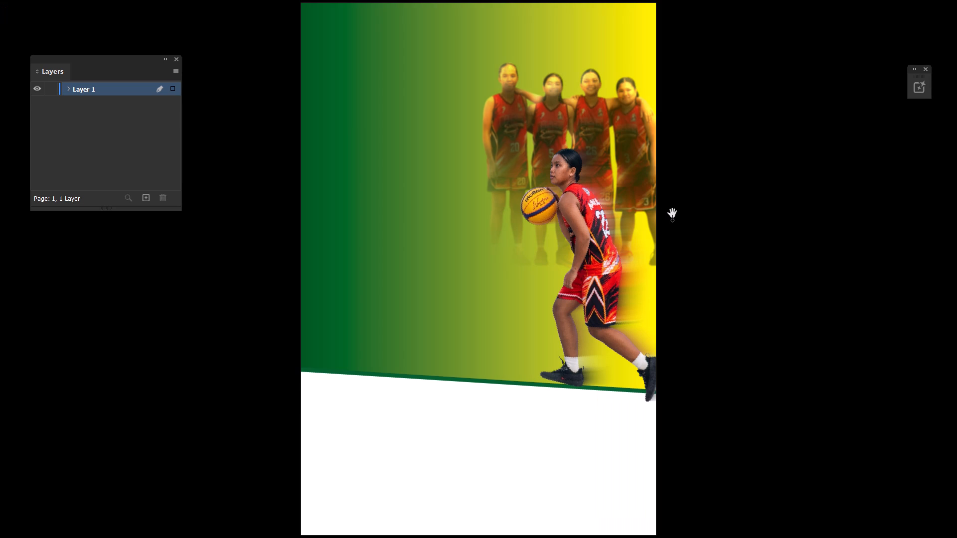
{"action": "key", "text": "shift+w"}
Set the running player's image to High Quality Display and check the page in presentation view.
{"action": "left_click", "coordinate": [559, 289]}
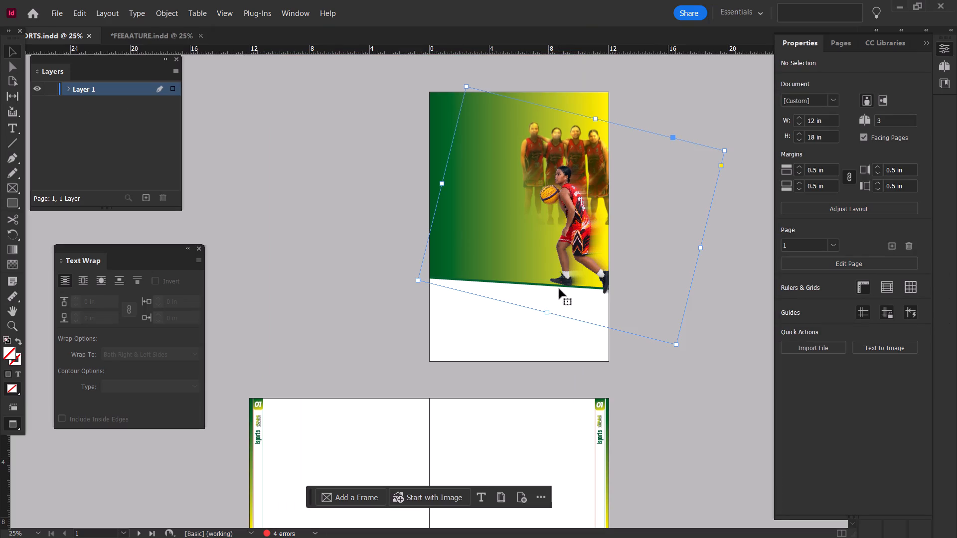
{"action": "left_click", "coordinate": [593, 256]}
{"action": "right_click", "coordinate": [593, 256]}
{"action": "left_click", "coordinate": [661, 497]}
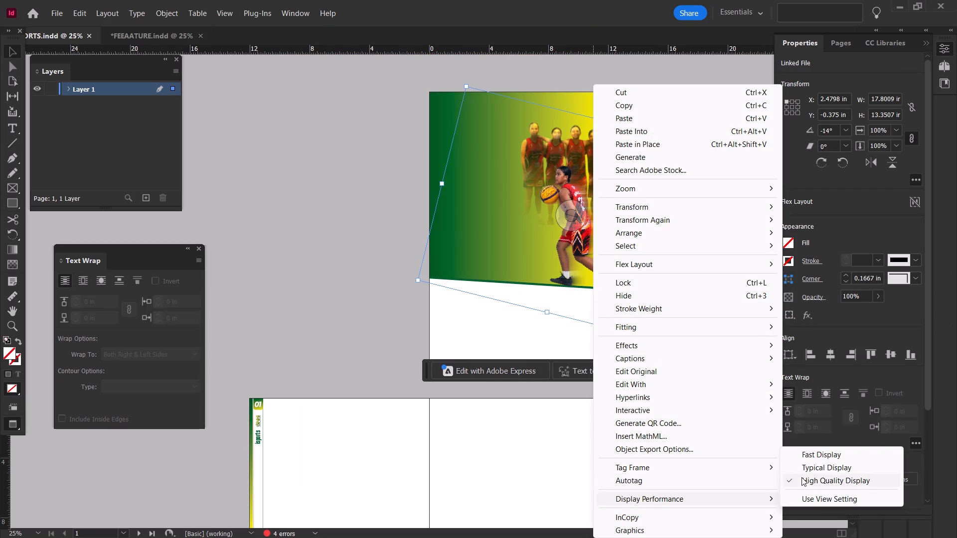
{"action": "left_click", "coordinate": [801, 477]}
{"action": "left_click", "coordinate": [504, 339]}
{"action": "key", "text": "shift+w"}
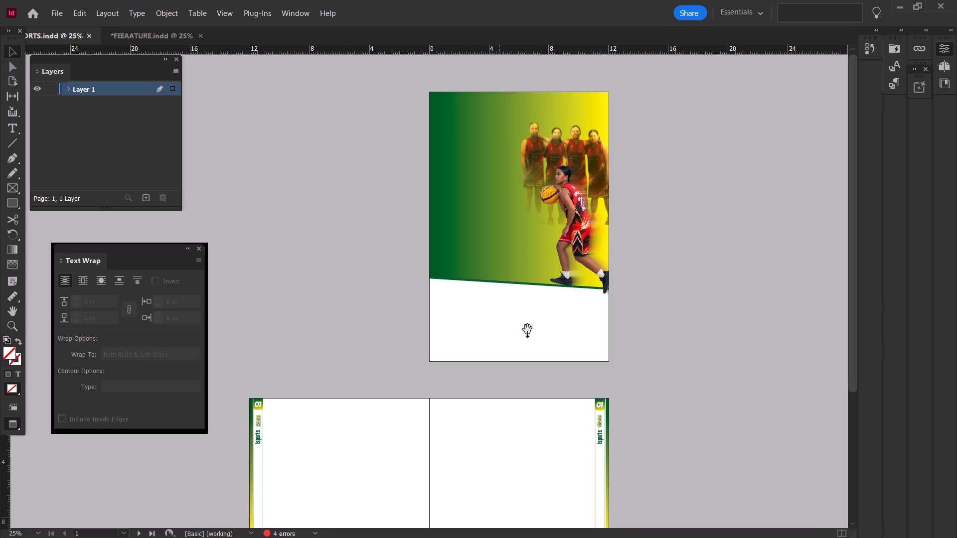
Examine the running player and team cutout against the green-yellow background and the blank area below on page 1.
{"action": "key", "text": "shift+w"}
{"action": "scroll", "coordinate": [553, 316], "scroll_direction": "up", "scroll_amount": 2}
{"action": "scroll", "coordinate": [556, 317], "scroll_direction": "up", "scroll_amount": 1, "text": "ctrl"}
{"action": "scroll", "coordinate": [557, 315], "scroll_direction": "up", "scroll_amount": 1, "text": "alt"}
{"action": "scroll", "coordinate": [559, 313], "scroll_direction": "down", "scroll_amount": 4, "text": "ctrl"}
{"action": "scroll", "coordinate": [571, 308], "scroll_direction": "up", "scroll_amount": 4}
{"action": "scroll", "coordinate": [572, 308], "scroll_direction": "up", "scroll_amount": 2, "text": "ctrl"}
{"action": "scroll", "coordinate": [572, 308], "scroll_direction": "down", "scroll_amount": 1}
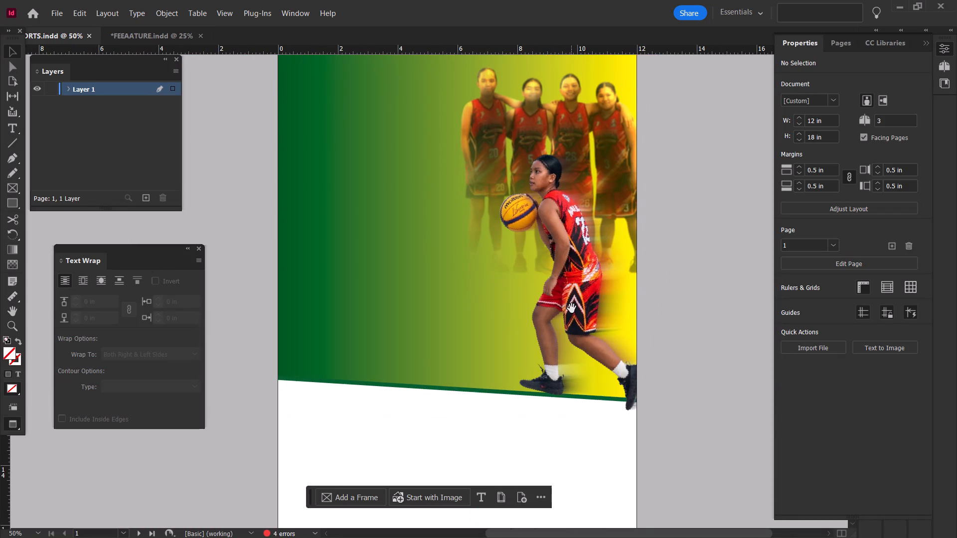
{"action": "scroll", "coordinate": [572, 308], "scroll_direction": "up", "scroll_amount": 3}
{"action": "scroll", "coordinate": [572, 308], "scroll_direction": "up", "scroll_amount": 1, "text": "ctrl"}
{"action": "scroll", "coordinate": [572, 308], "scroll_direction": "down", "scroll_amount": 1, "text": "ctrl"}
{"action": "scroll", "coordinate": [572, 308], "scroll_direction": "down", "scroll_amount": 1}
{"action": "scroll", "coordinate": [572, 308], "scroll_direction": "up", "scroll_amount": 2}
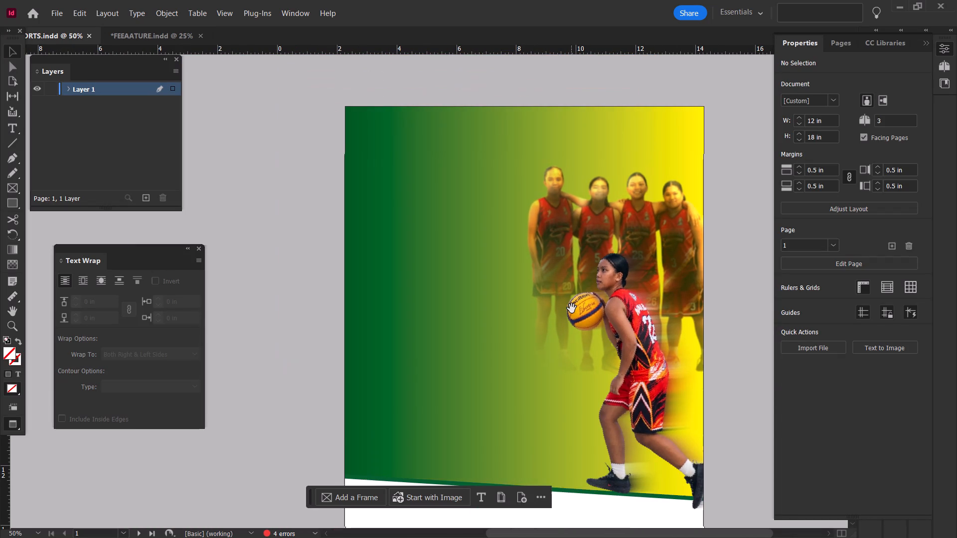
{"action": "scroll", "coordinate": [572, 308], "scroll_direction": "up", "scroll_amount": 1}
{"action": "scroll", "coordinate": [572, 308], "scroll_direction": "down", "scroll_amount": 1, "text": "ctrl"}
{"action": "scroll", "coordinate": [572, 308], "scroll_direction": "down", "scroll_amount": 1}
{"action": "scroll", "coordinate": [572, 308], "scroll_direction": "up", "scroll_amount": 1}
{"action": "scroll", "coordinate": [572, 308], "scroll_direction": "down", "scroll_amount": 2}
{"action": "scroll", "coordinate": [572, 308], "scroll_direction": "up", "scroll_amount": 1, "text": "ctrl"}
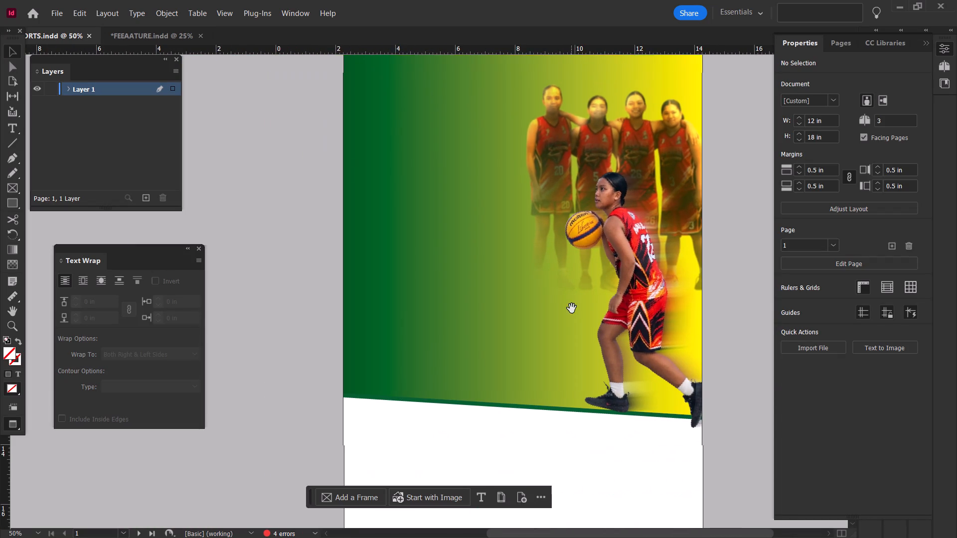
{"action": "scroll", "coordinate": [572, 308], "scroll_direction": "down", "scroll_amount": 1, "text": "ctrl"}
{"action": "scroll", "coordinate": [572, 308], "scroll_direction": "down", "scroll_amount": 1, "text": "alt"}
{"action": "scroll", "coordinate": [573, 308], "scroll_direction": "up", "scroll_amount": 1, "text": "alt"}
{"action": "scroll", "coordinate": [573, 308], "scroll_direction": "down", "scroll_amount": 2, "text": "ctrl"}
{"action": "scroll", "coordinate": [573, 308], "scroll_direction": "up", "scroll_amount": 3, "text": "ctrl"}
{"action": "scroll", "coordinate": [575, 308], "scroll_direction": "up", "scroll_amount": 2}
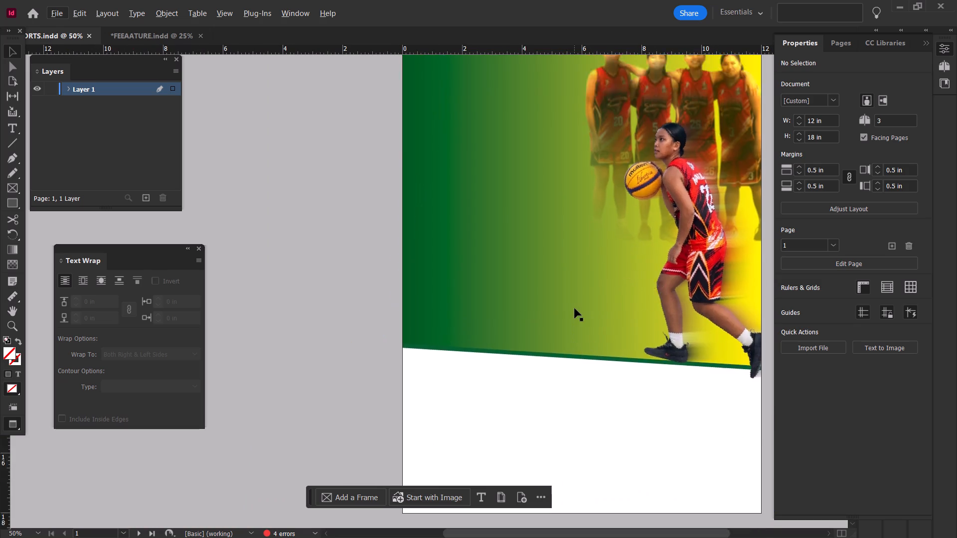
{"action": "scroll", "coordinate": [575, 308], "scroll_direction": "up", "scroll_amount": 1}
{"action": "scroll", "coordinate": [575, 308], "scroll_direction": "down", "scroll_amount": 1, "text": "ctrl"}
{"action": "scroll", "coordinate": [575, 308], "scroll_direction": "up", "scroll_amount": 1}
{"action": "scroll", "coordinate": [575, 308], "scroll_direction": "down", "scroll_amount": 1}
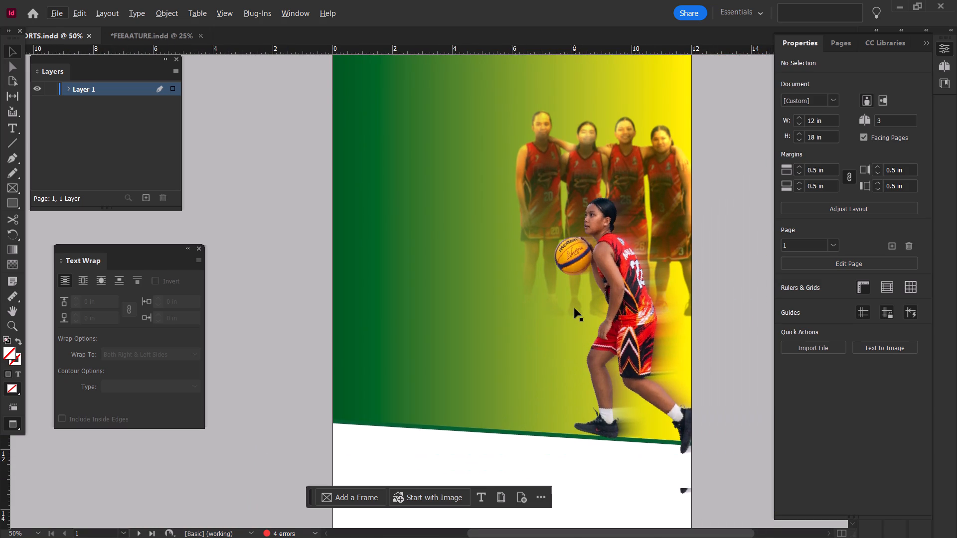
{"action": "scroll", "coordinate": [575, 308], "scroll_direction": "up", "scroll_amount": 2}
{"action": "scroll", "coordinate": [575, 308], "scroll_direction": "up", "scroll_amount": 1, "text": "ctrl"}
{"action": "scroll", "coordinate": [575, 308], "scroll_direction": "down", "scroll_amount": 3}
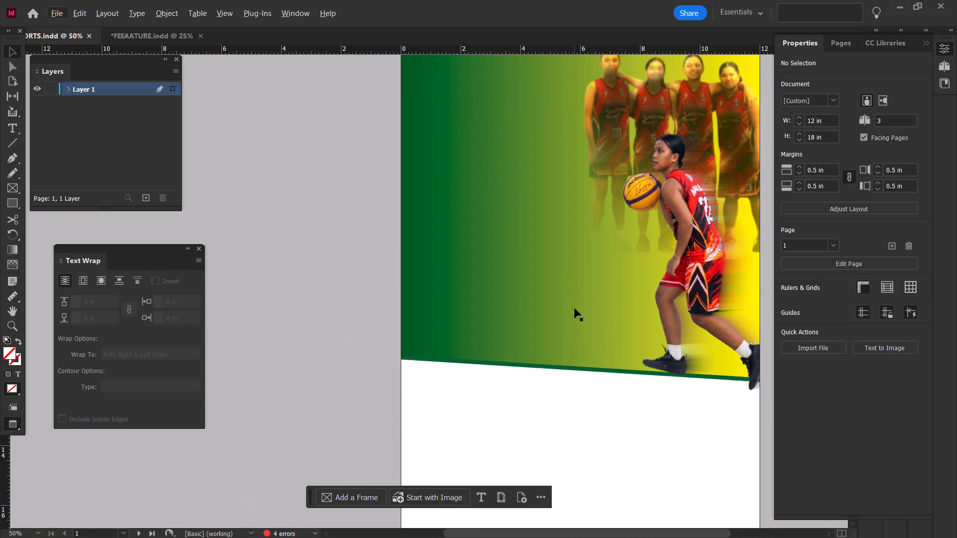
{"action": "scroll", "coordinate": [575, 308], "scroll_direction": "down", "scroll_amount": 3}
{"action": "scroll", "coordinate": [575, 308], "scroll_direction": "up", "scroll_amount": 1}
{"action": "scroll", "coordinate": [575, 308], "scroll_direction": "down", "scroll_amount": 2}
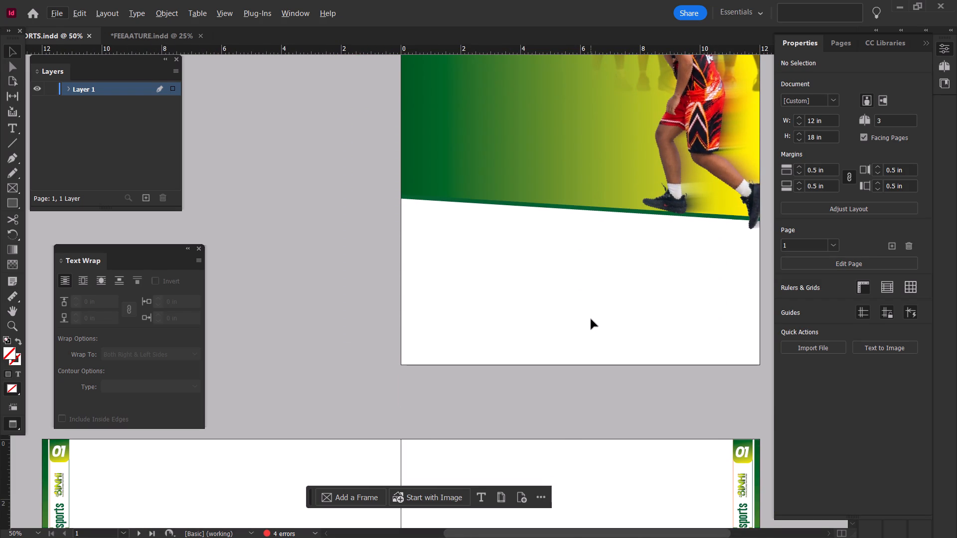
{"action": "scroll", "coordinate": [593, 320], "scroll_direction": "up", "scroll_amount": 7}
Select the gradient background shape on page 1 and review the page and following spread in full-screen presentation view.
{"action": "left_click", "coordinate": [413, 284]}
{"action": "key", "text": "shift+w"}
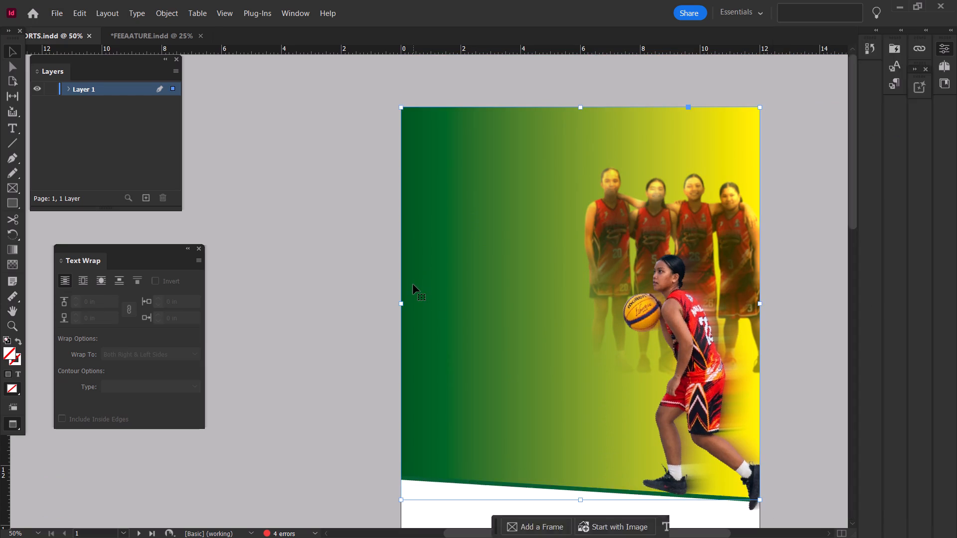
{"action": "left_click", "coordinate": [592, 294]}
{"action": "right_click", "coordinate": [593, 294]}
{"action": "left_click", "coordinate": [593, 294]}
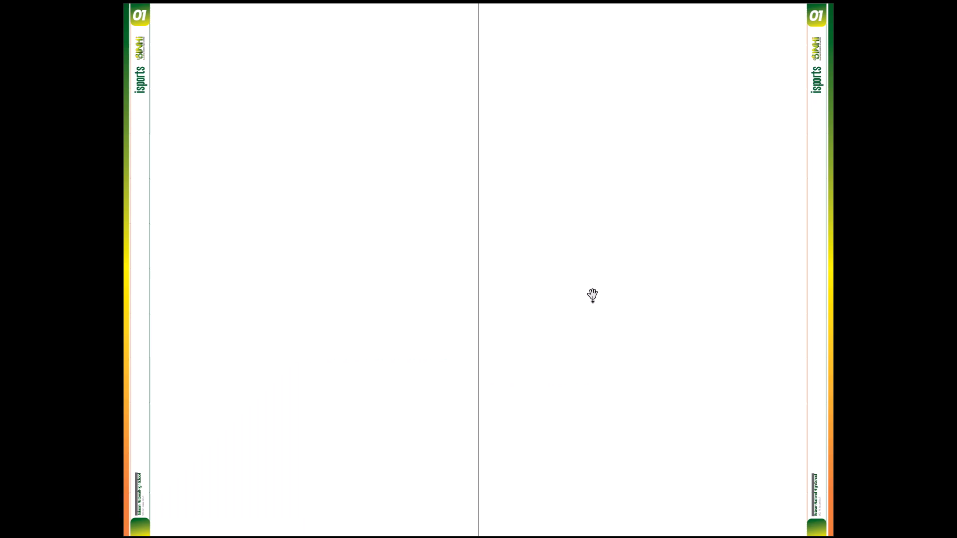
{"action": "right_click", "coordinate": [593, 294]}
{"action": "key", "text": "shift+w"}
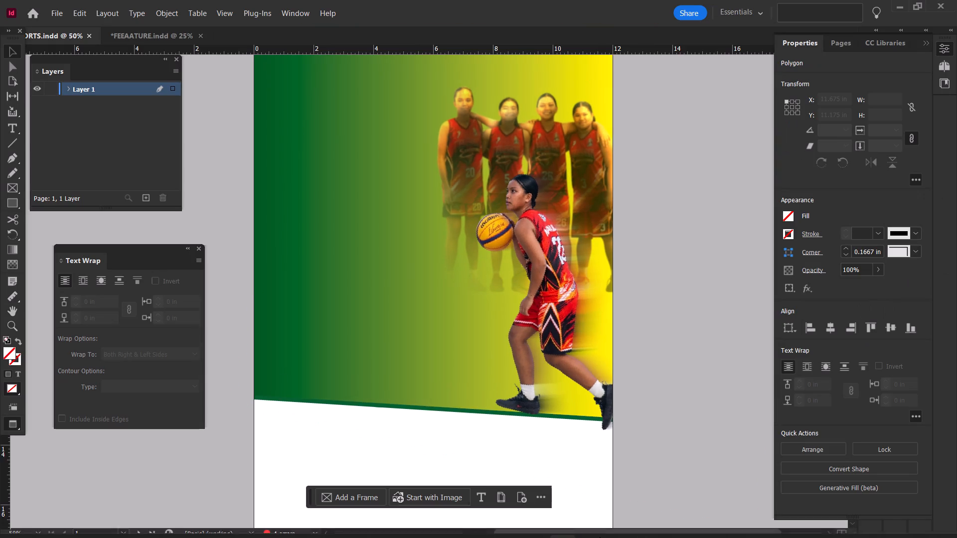
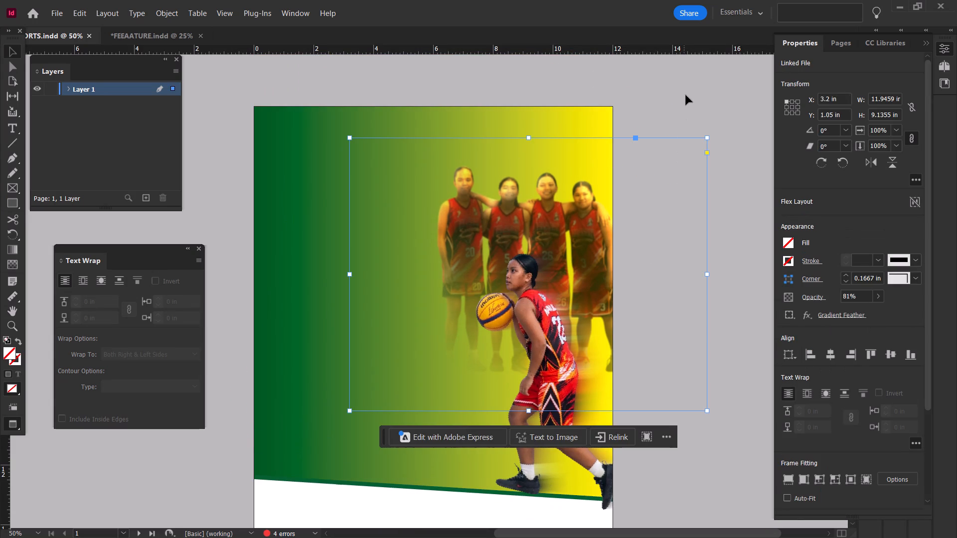
Deselect the team cutout and examine the page 1 player composition both up close and as a whole page.
{"action": "left_click", "coordinate": [686, 95]}
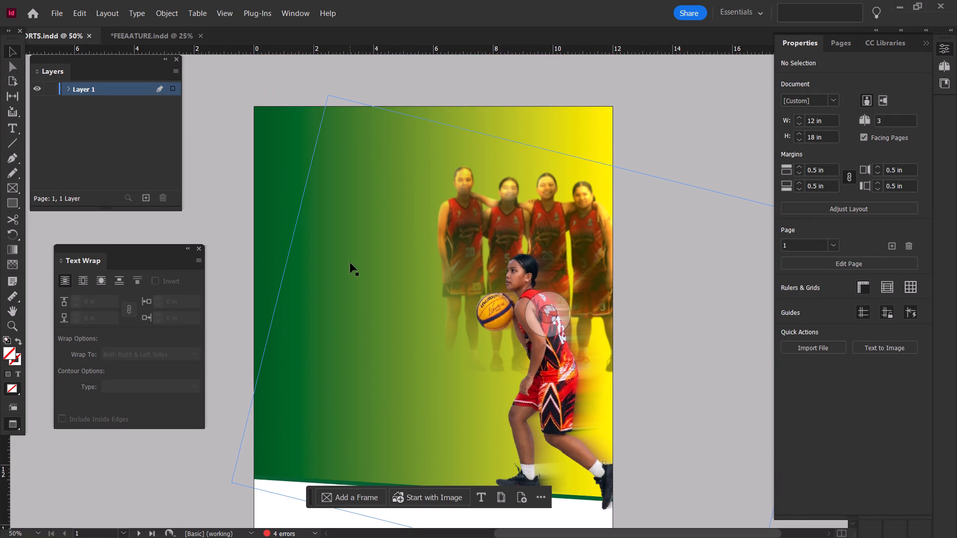
{"action": "left_click", "coordinate": [200, 227]}
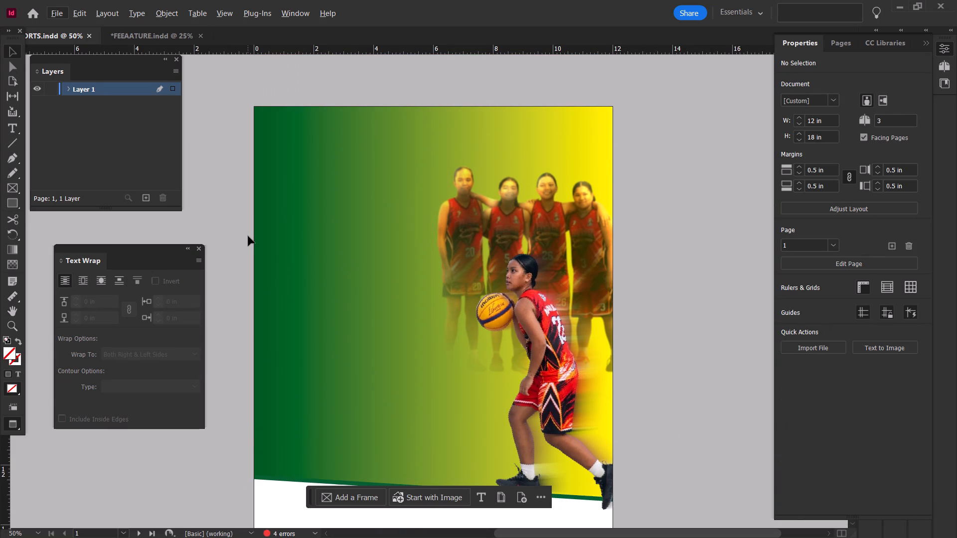
{"action": "scroll", "coordinate": [249, 235], "scroll_direction": "down", "scroll_amount": 1, "text": "alt"}
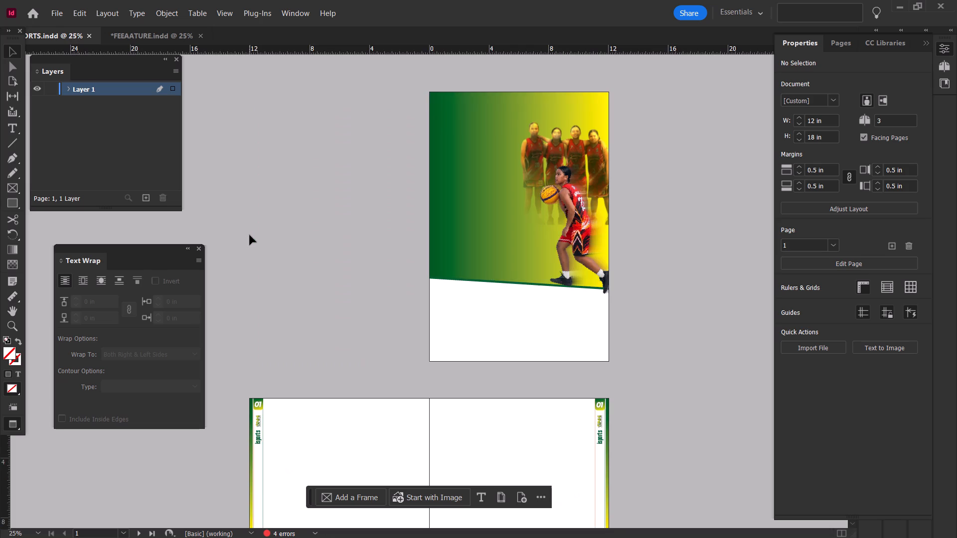
{"action": "scroll", "coordinate": [250, 235], "scroll_direction": "up", "scroll_amount": 1, "text": "alt"}
{"action": "scroll", "coordinate": [251, 235], "scroll_direction": "down", "scroll_amount": 1, "text": "alt"}
{"action": "scroll", "coordinate": [335, 229], "scroll_direction": "up", "scroll_amount": 1, "text": "alt"}
{"action": "scroll", "coordinate": [351, 226], "scroll_direction": "down", "scroll_amount": 5, "text": "ctrl"}
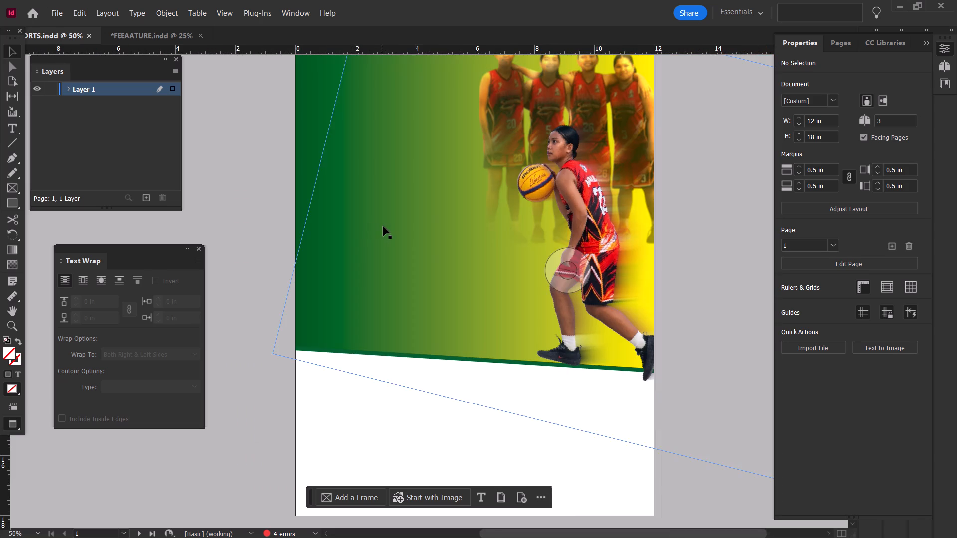
{"action": "scroll", "coordinate": [383, 226], "scroll_direction": "down", "scroll_amount": 1, "text": "ctrl"}
Fill the gradient background polygon behind the players on page 1 with the solid green C=90 M=36 Y=100 swatch.
{"action": "left_click", "coordinate": [236, 155]}
{"action": "scroll", "coordinate": [500, 194], "scroll_direction": "down", "scroll_amount": 1, "text": "ctrl"}
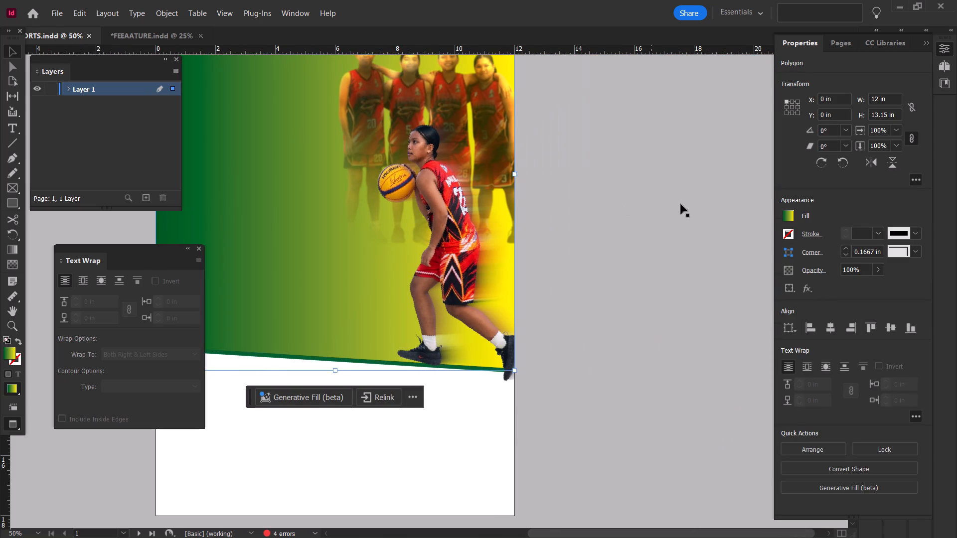
{"action": "left_click", "coordinate": [783, 218]}
{"action": "left_click", "coordinate": [712, 355]}
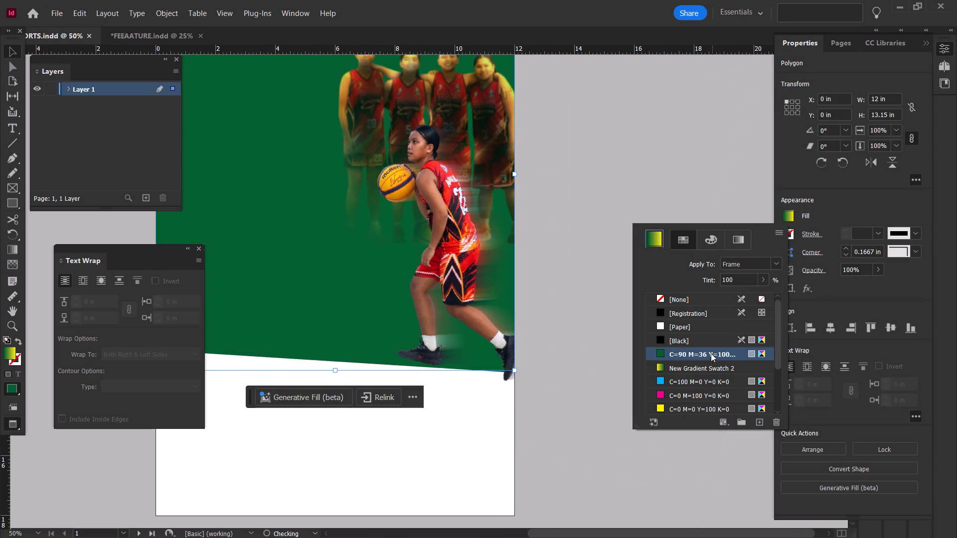
Set the document's transparency blend space to Document RGB.
{"action": "left_click", "coordinate": [604, 319]}
{"action": "scroll", "coordinate": [604, 319], "scroll_direction": "up", "scroll_amount": 2, "text": "ctrl"}
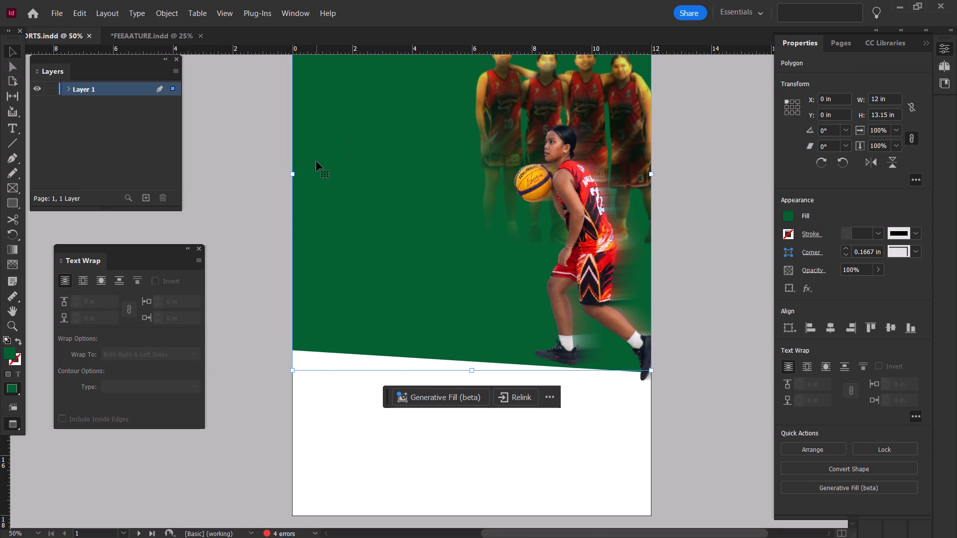
{"action": "left_click", "coordinate": [317, 161]}
{"action": "left_click", "coordinate": [58, 19]}
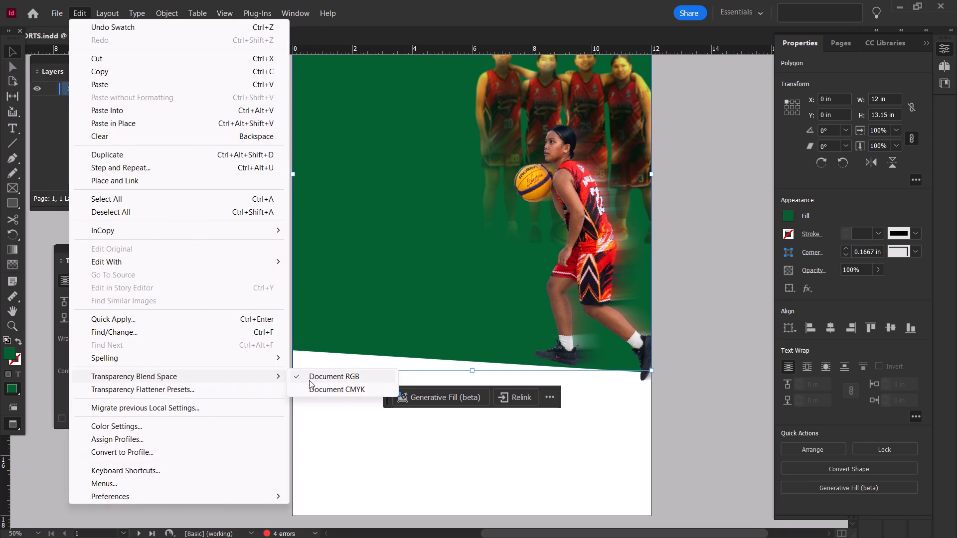
{"action": "left_click", "coordinate": [319, 380]}
Fill the background polygon with New Gradient Swatch 2's dark green stop colour, C 84.4, M 0, Y 100, K 59, and save it as a swatch.
{"action": "left_click", "coordinate": [784, 213]}
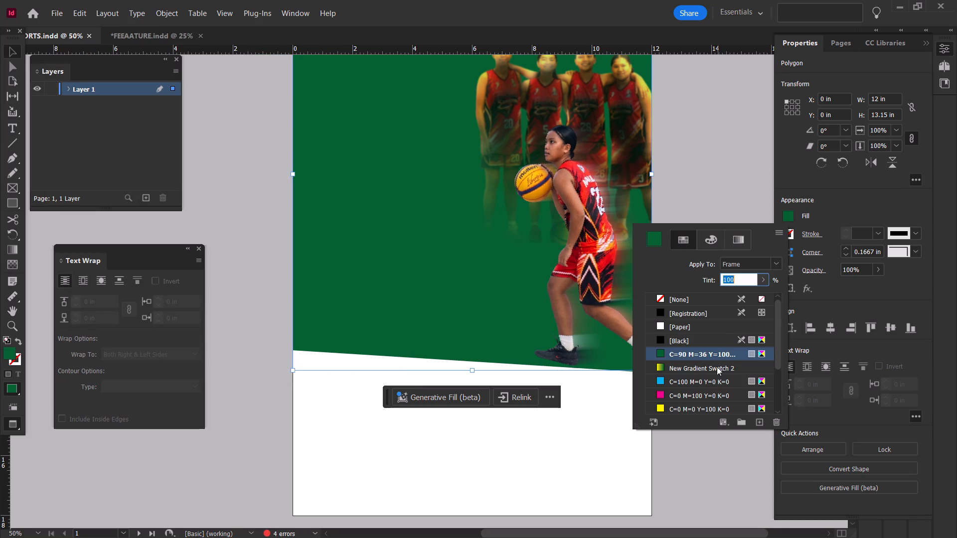
{"action": "left_click", "coordinate": [713, 371]}
{"action": "left_click", "coordinate": [734, 239]}
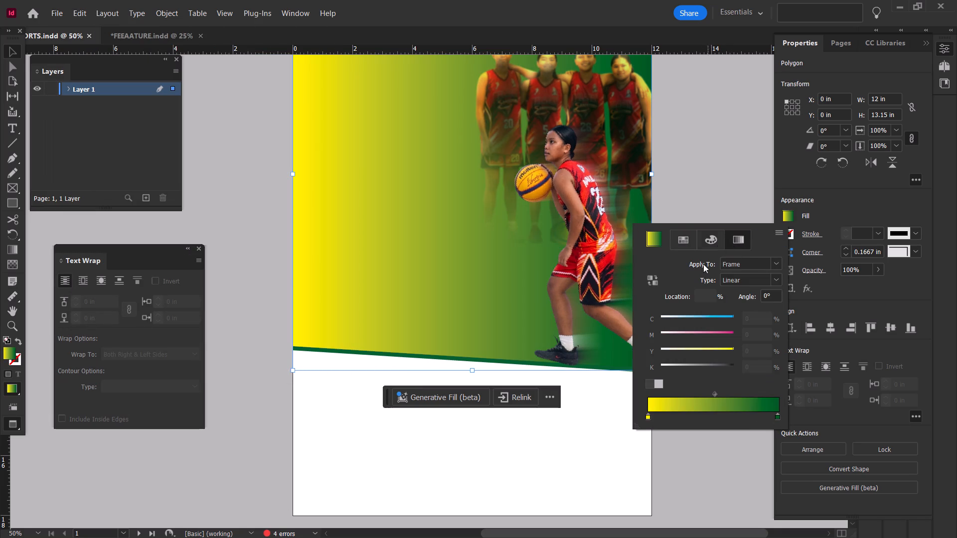
{"action": "left_click", "coordinate": [780, 423]}
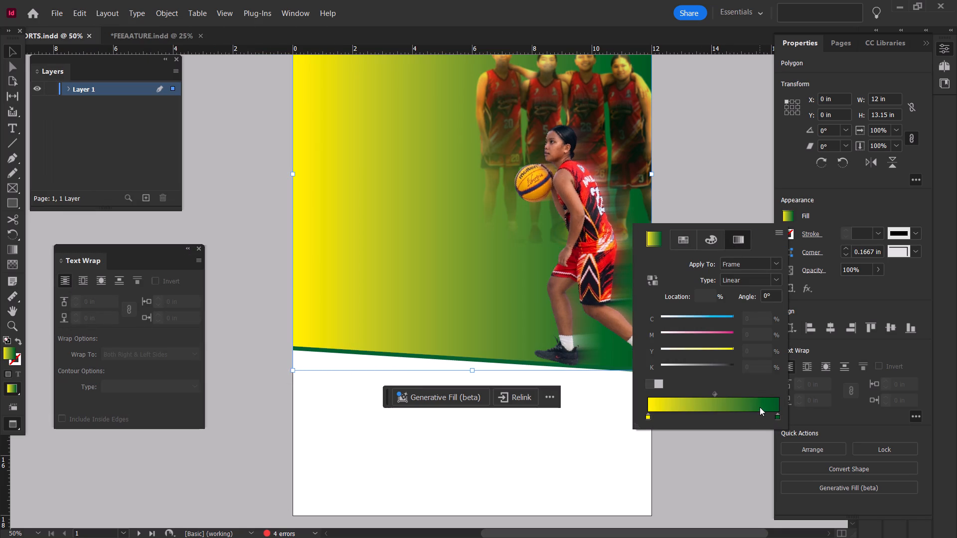
{"action": "left_click", "coordinate": [760, 407]}
{"action": "left_click", "coordinate": [774, 417]}
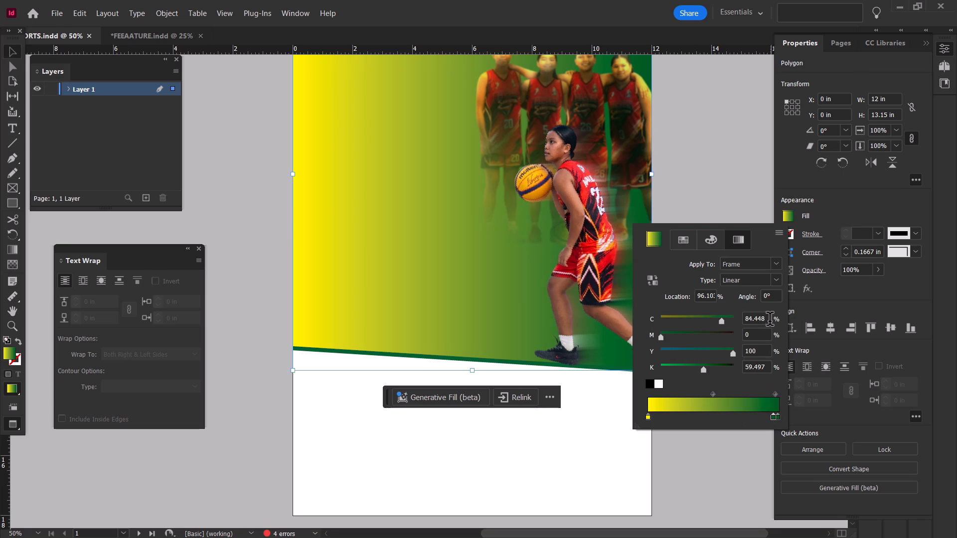
{"action": "left_click_drag", "start_coordinate": [770, 317], "coordinate": [735, 317]}
{"action": "key", "text": "ctrl+c"}
{"action": "left_click", "coordinate": [681, 242]}
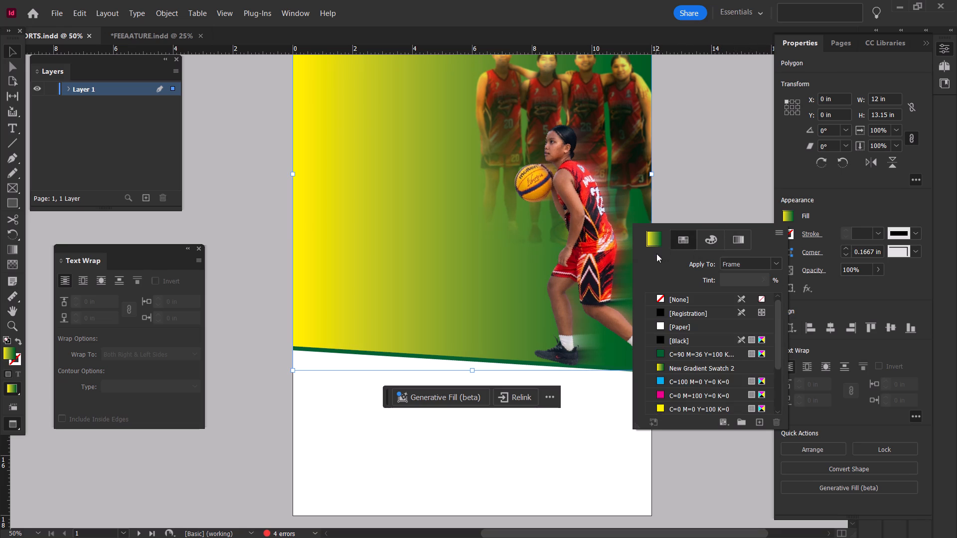
{"action": "double_click", "coordinate": [655, 242]}
{"action": "left_click_drag", "start_coordinate": [349, 257], "coordinate": [313, 257]}
{"action": "key", "text": "ctrl+v"}
{"action": "left_click", "coordinate": [350, 287]}
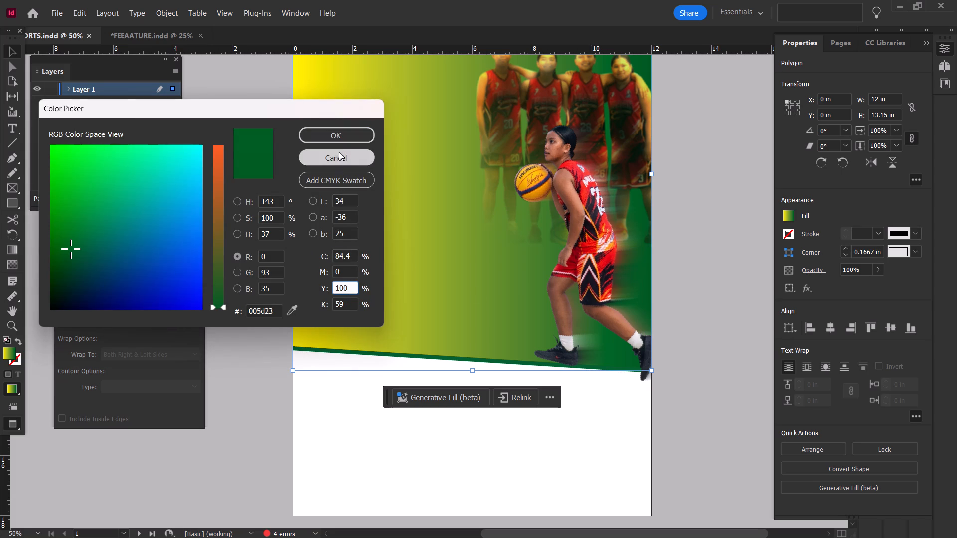
{"action": "left_click", "coordinate": [340, 136]}
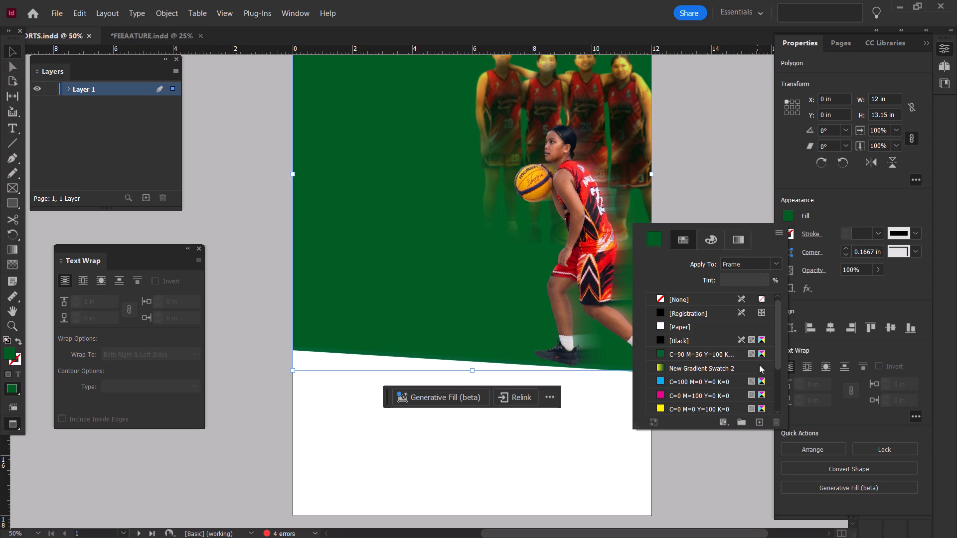
{"action": "left_click", "coordinate": [758, 419]}
Apply New Gradient Swatch to the background polygon, examine its dark green end stop's CMYK values, and reapply the C=84 green swatch.
{"action": "scroll", "coordinate": [716, 372], "scroll_direction": "down", "scroll_amount": 4}
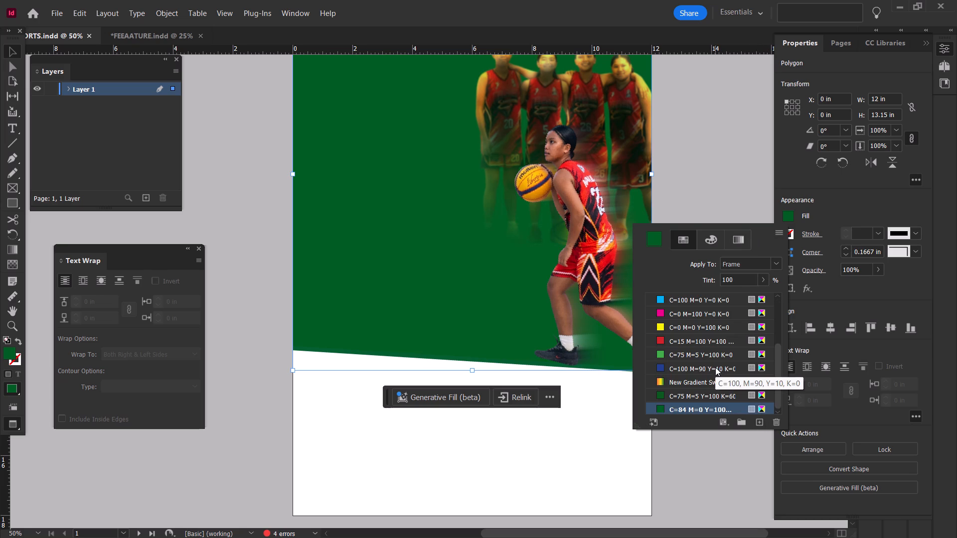
{"action": "left_click", "coordinate": [716, 380]}
{"action": "left_click", "coordinate": [738, 246]}
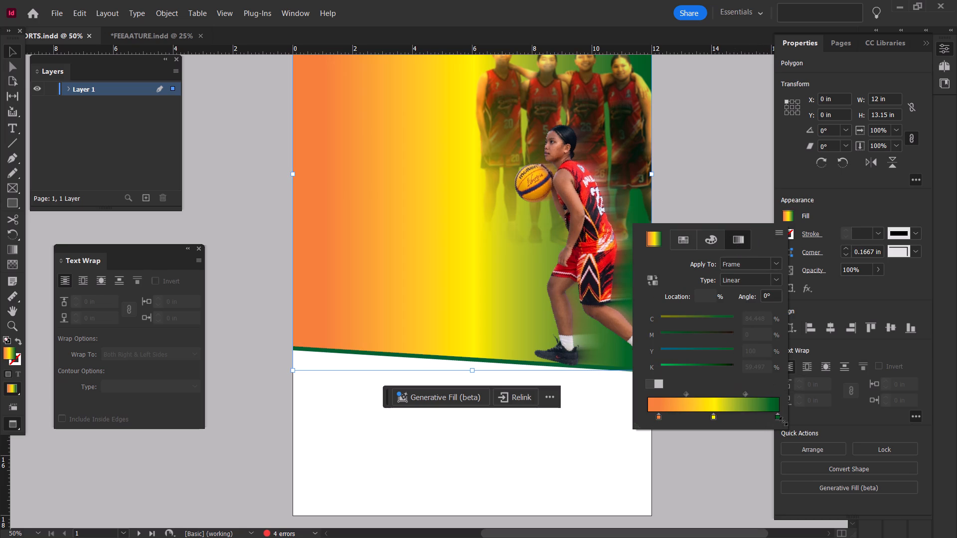
{"action": "left_click", "coordinate": [781, 420]}
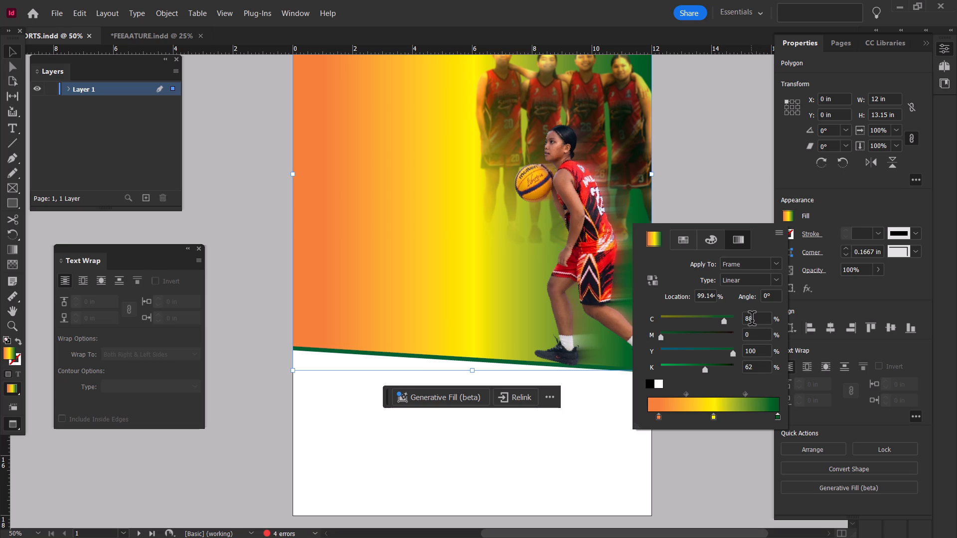
{"action": "left_click", "coordinate": [685, 235]}
{"action": "left_click", "coordinate": [664, 406]}
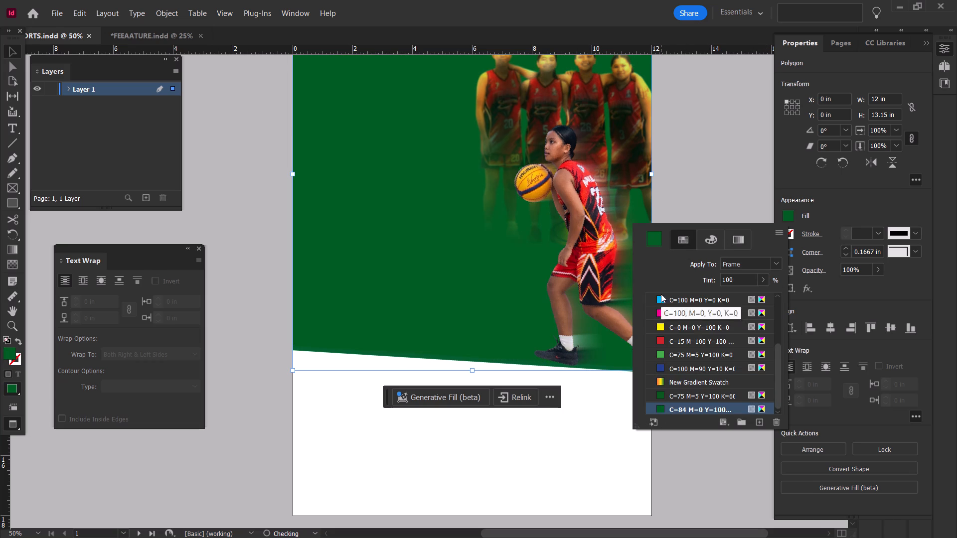
Change the background polygon's fill to C 88, M 0, Y 100, K 62.
{"action": "double_click", "coordinate": [655, 247]}
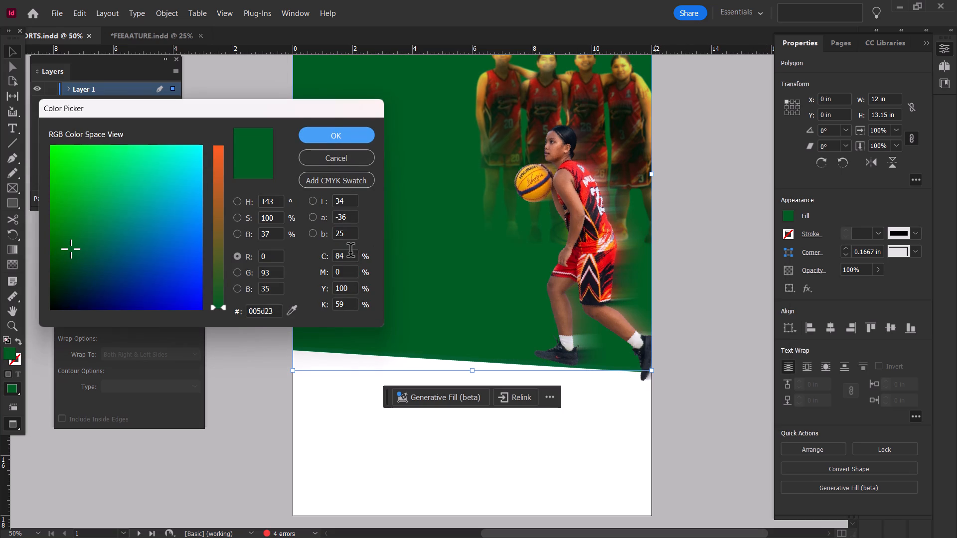
{"action": "left_click_drag", "start_coordinate": [349, 253], "coordinate": [337, 254]}
{"action": "key", "text": "BackSpace"}
{"action": "key", "text": "8"}
{"action": "key", "text": "8"}
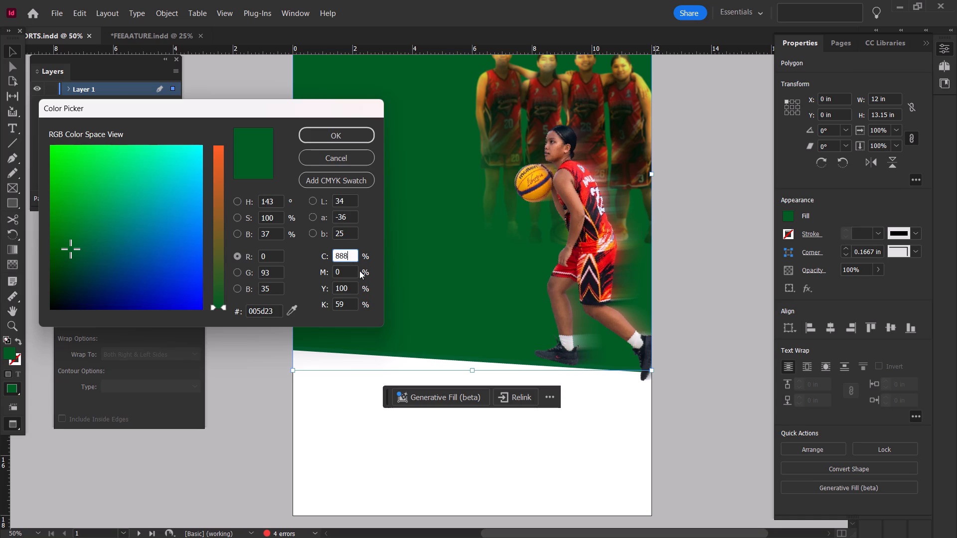
{"action": "left_click", "coordinate": [349, 289]}
{"action": "left_click", "coordinate": [288, 241]}
{"action": "key", "text": "BackSpace"}
{"action": "key", "text": "9"}
{"action": "key", "text": "BackSpace"}
{"action": "key", "text": "8"}
{"action": "key", "text": "8"}
{"action": "left_click", "coordinate": [350, 304]}
{"action": "left_click_drag", "start_coordinate": [350, 304], "coordinate": [324, 304]}
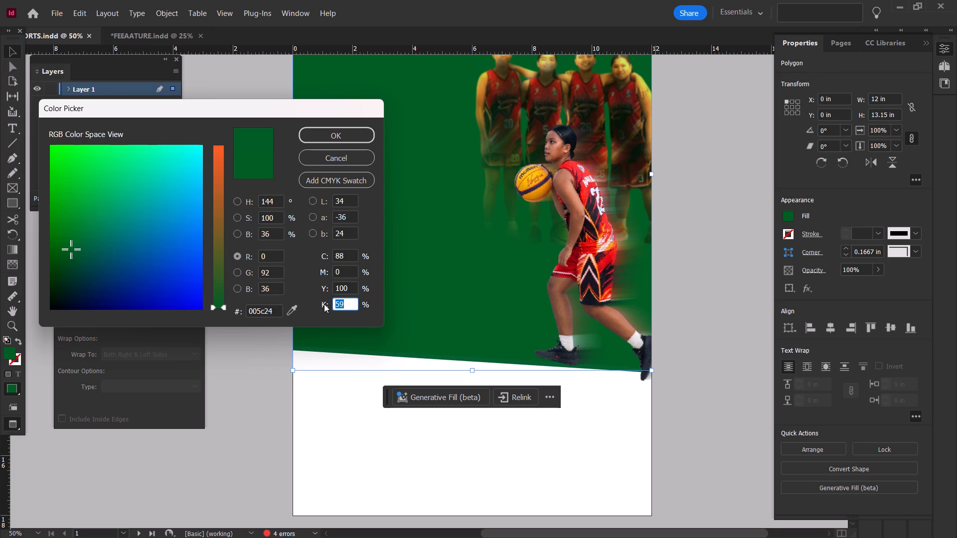
{"action": "key", "text": "6"}
{"action": "key", "text": "2"}
{"action": "left_click", "coordinate": [342, 134]}
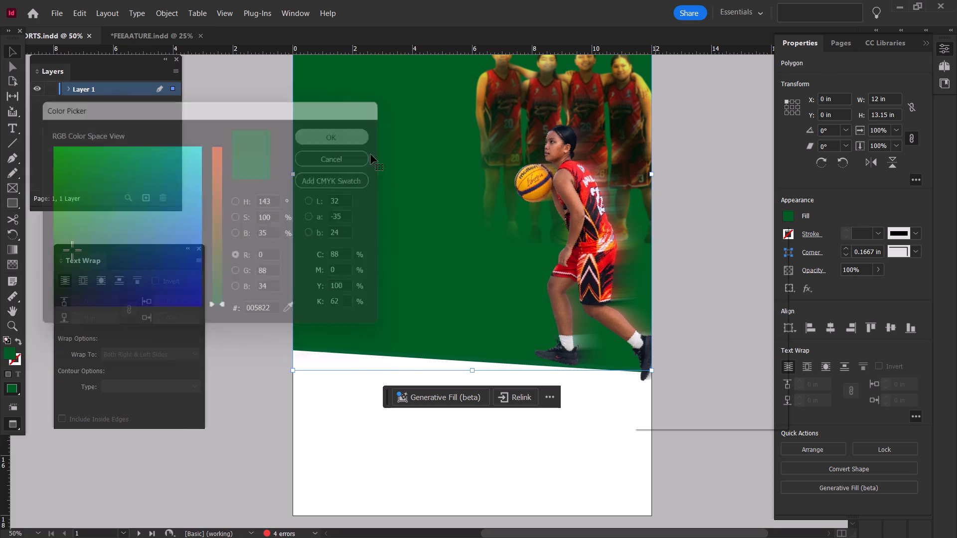
Save the background polygon's dark green fill as a swatch and move it directly below [Black] in the swatch list.
{"action": "scroll", "coordinate": [728, 398], "scroll_direction": "down", "scroll_amount": 3}
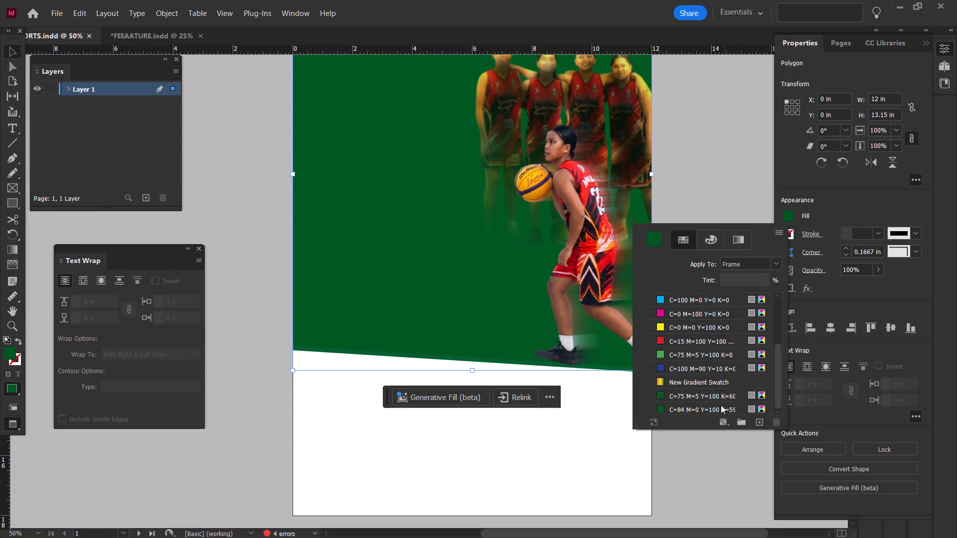
{"action": "left_click", "coordinate": [759, 418]}
{"action": "left_click_drag", "start_coordinate": [729, 404], "coordinate": [730, 394]}
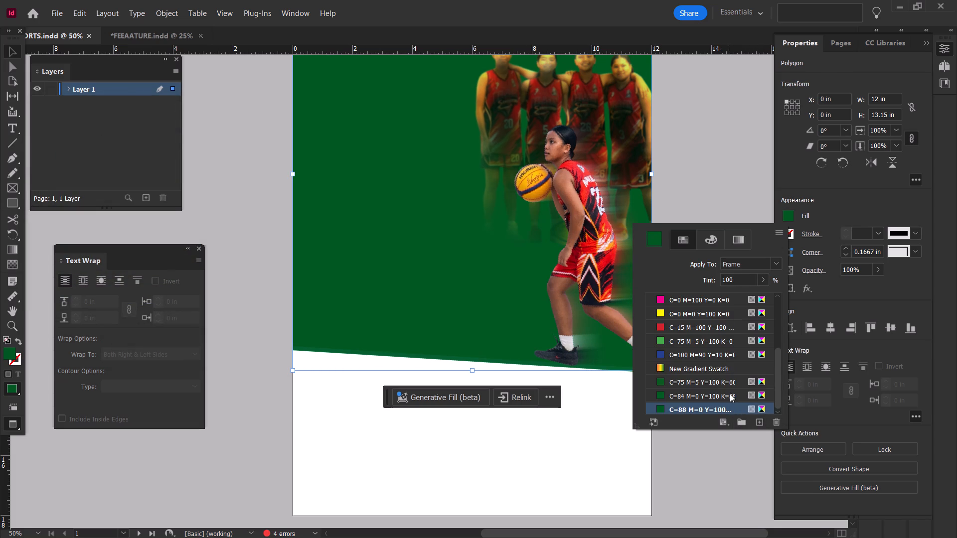
{"action": "left_click_drag", "start_coordinate": [730, 394], "coordinate": [724, 349]}
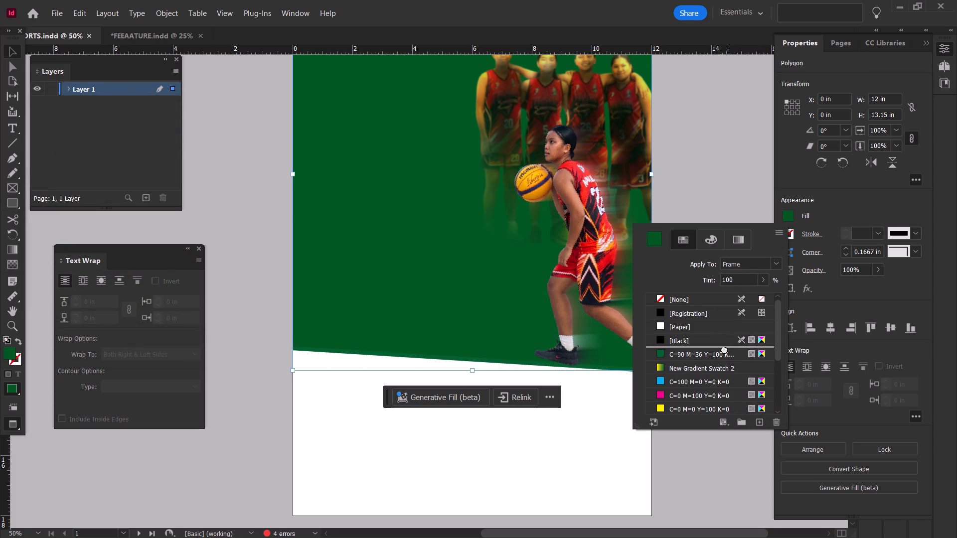
{"action": "left_click_drag", "start_coordinate": [724, 349], "coordinate": [725, 348]}
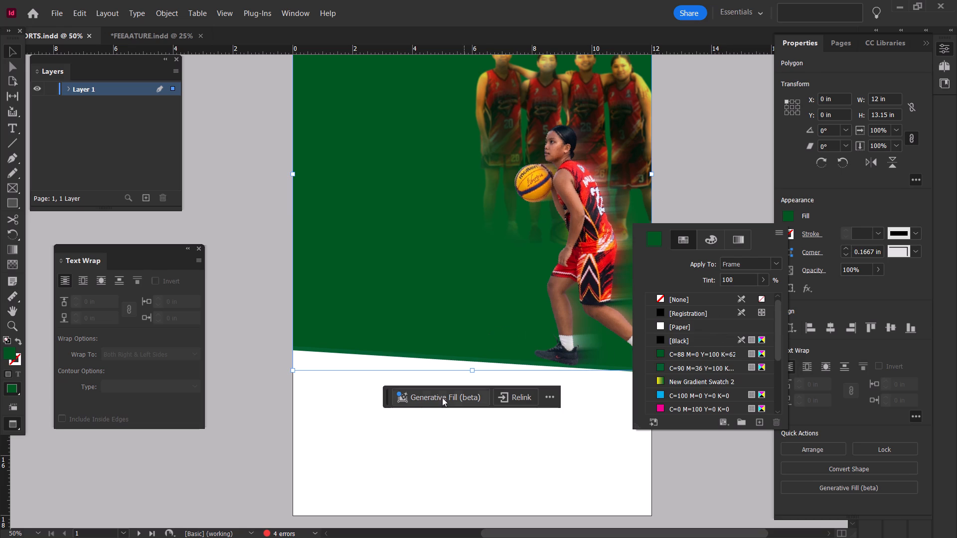
{"action": "double_click", "coordinate": [349, 411]}
Draw an ellipse about 9.05 × 9.18 in around the players at about X 4.35 in, Y 1.45 in.
{"action": "scroll", "coordinate": [356, 406], "scroll_direction": "up", "scroll_amount": 3}
{"action": "scroll", "coordinate": [395, 393], "scroll_direction": "down", "scroll_amount": 1, "text": "ctrl"}
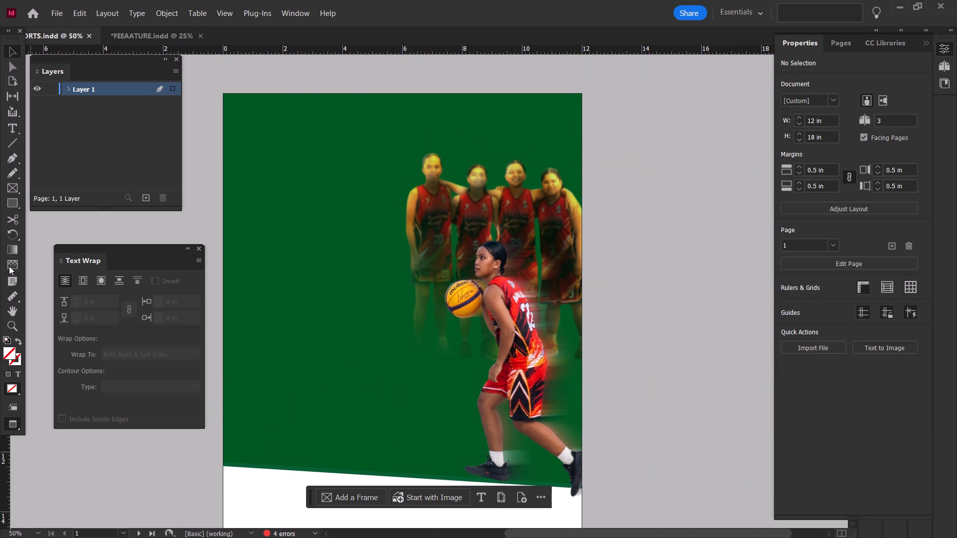
{"action": "left_click", "coordinate": [6, 208]}
{"action": "right_click", "coordinate": [6, 208]}
{"action": "left_click", "coordinate": [48, 231]}
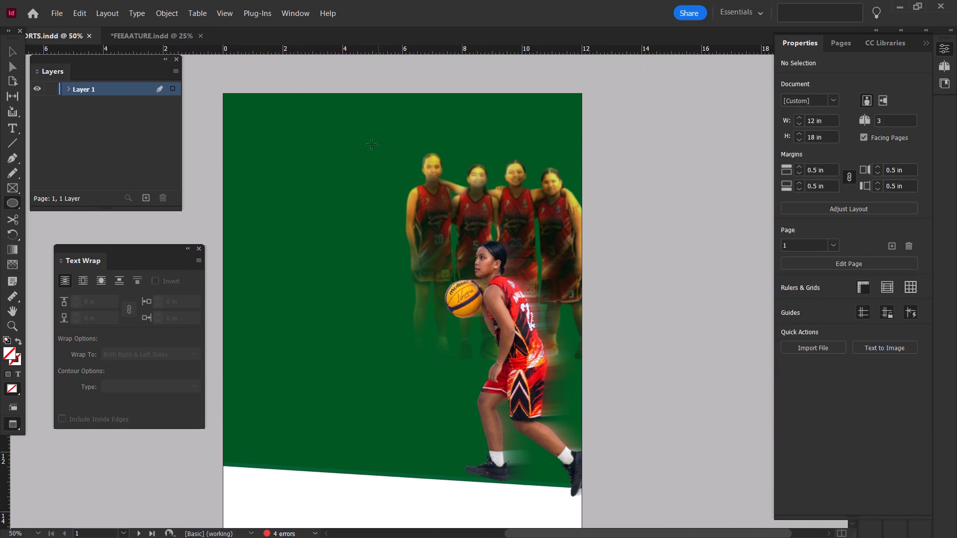
{"action": "left_click_drag", "start_coordinate": [353, 136], "coordinate": [624, 411]}
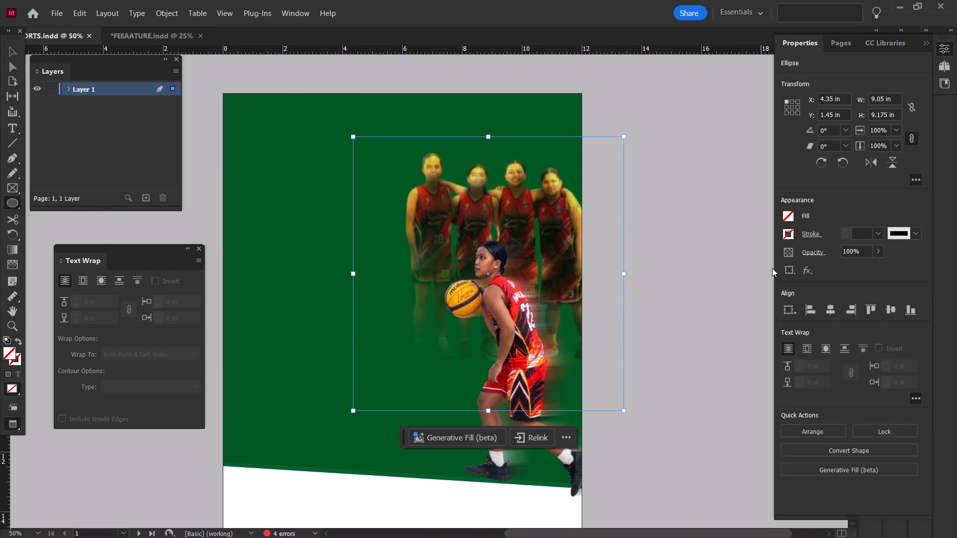
Try New Gradient Swatch 2 on the ellipse, and fill it with the yellow C=0 M=0 Y=100 K=0 swatch.
{"action": "left_click", "coordinate": [793, 214]}
{"action": "scroll", "coordinate": [733, 366], "scroll_direction": "down", "scroll_amount": 3}
{"action": "left_click", "coordinate": [719, 384]}
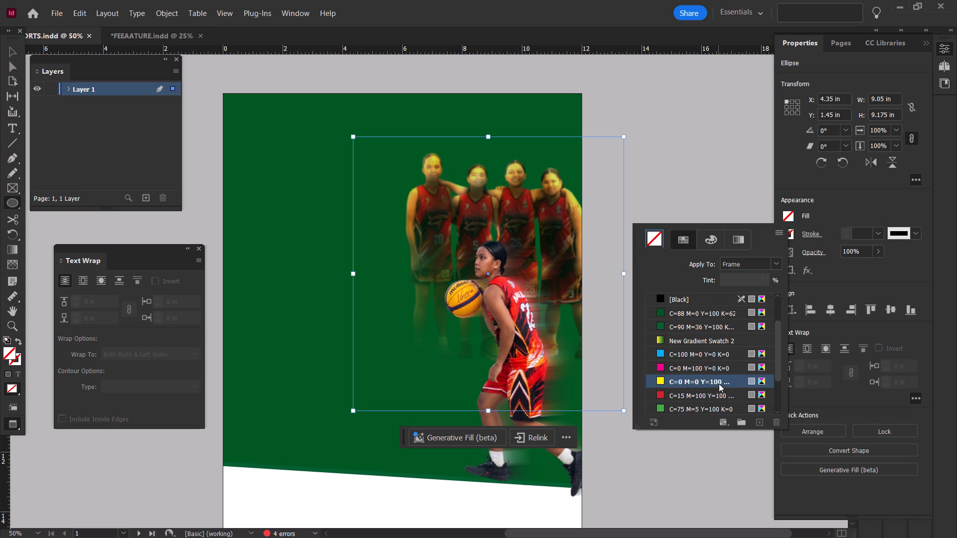
{"action": "left_click", "coordinate": [730, 339]}
{"action": "left_click", "coordinate": [737, 245]}
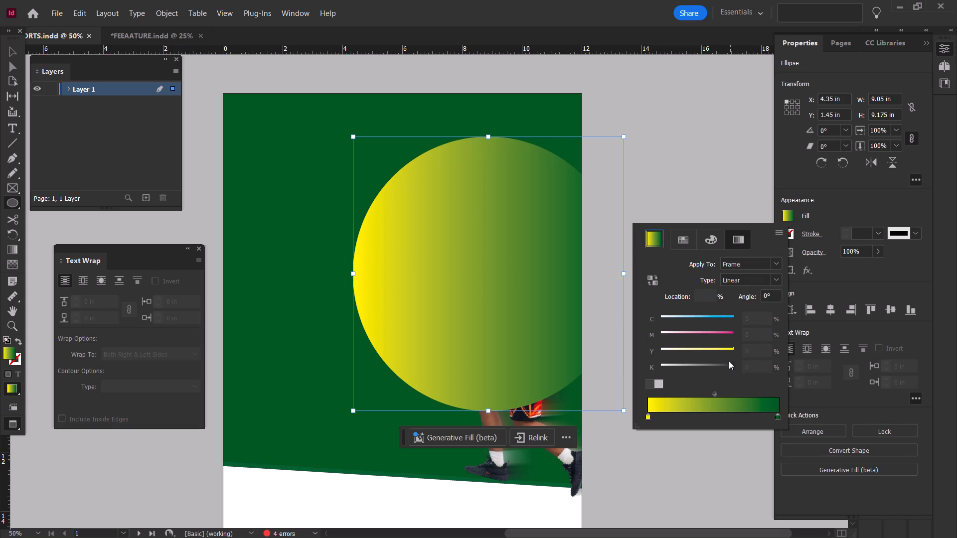
{"action": "left_click", "coordinate": [647, 418]}
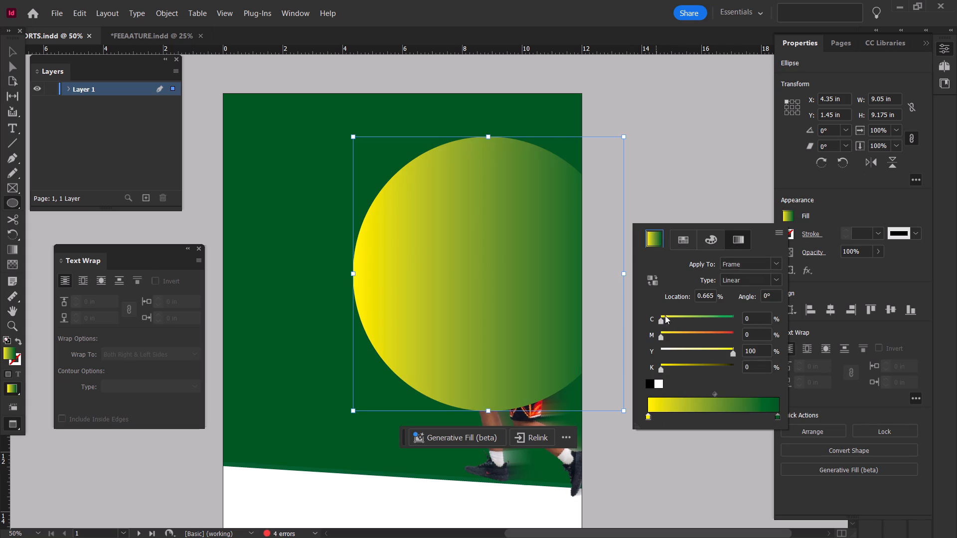
{"action": "left_click", "coordinate": [676, 238]}
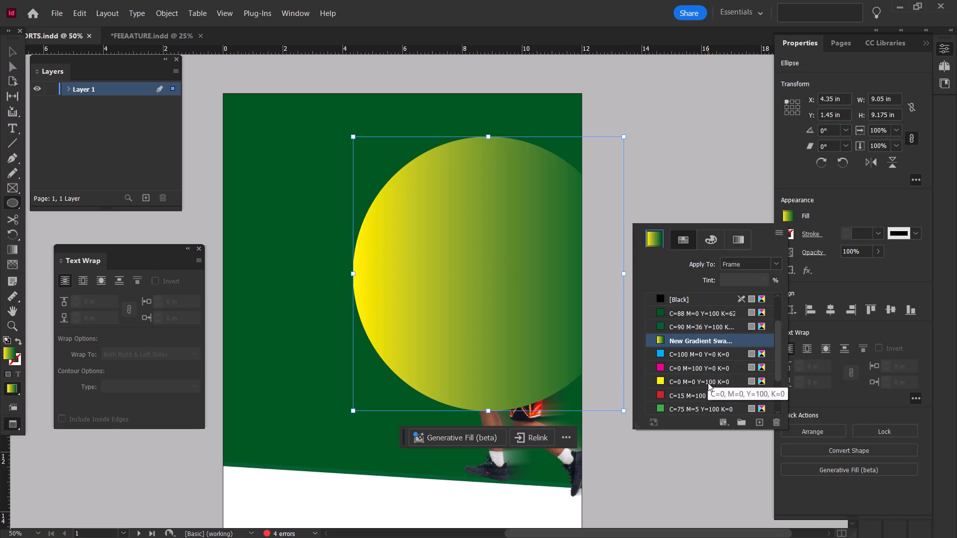
{"action": "left_click", "coordinate": [708, 383]}
{"action": "left_click", "coordinate": [523, 258]}
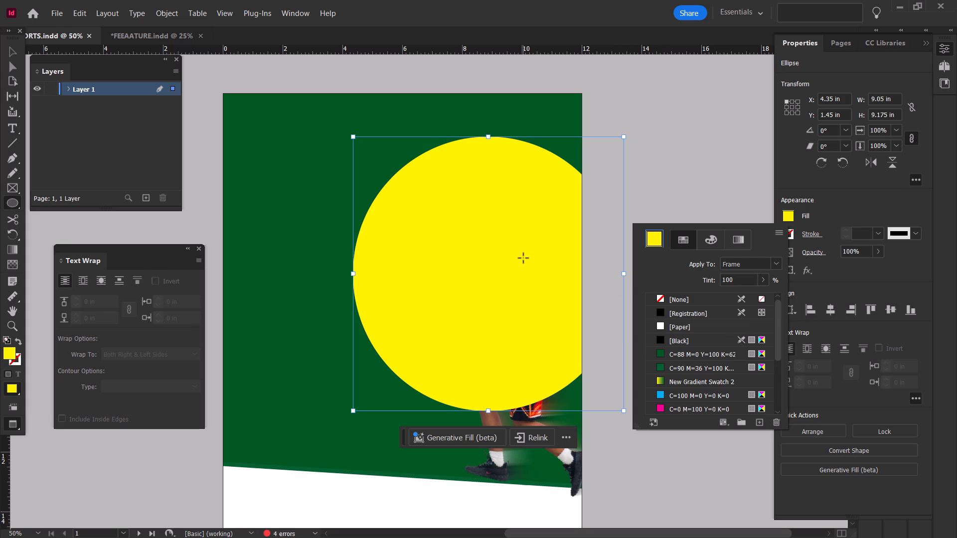
Apply a radial Gradient Feather to the yellow ellipse with the gradient midpoint at 46.8%.
{"action": "left_click", "coordinate": [12, 51]}
{"action": "right_click", "coordinate": [436, 276]}
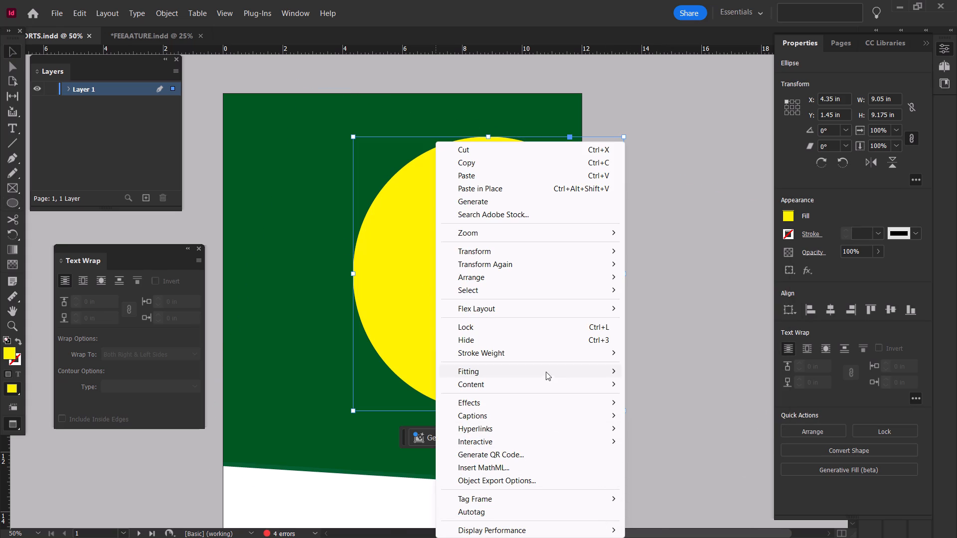
{"action": "left_click", "coordinate": [550, 403]}
{"action": "left_click", "coordinate": [674, 523]}
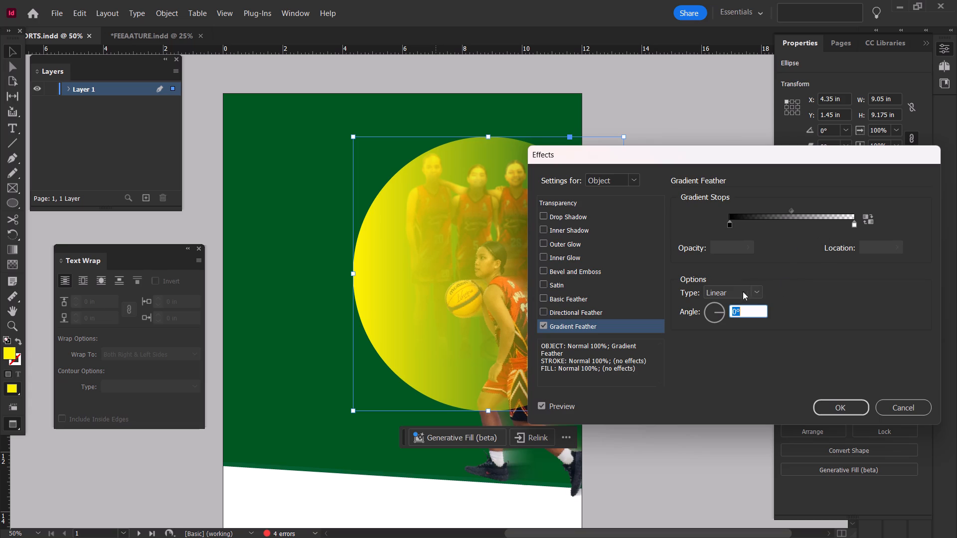
{"action": "left_click", "coordinate": [756, 293]}
{"action": "left_click", "coordinate": [748, 315]}
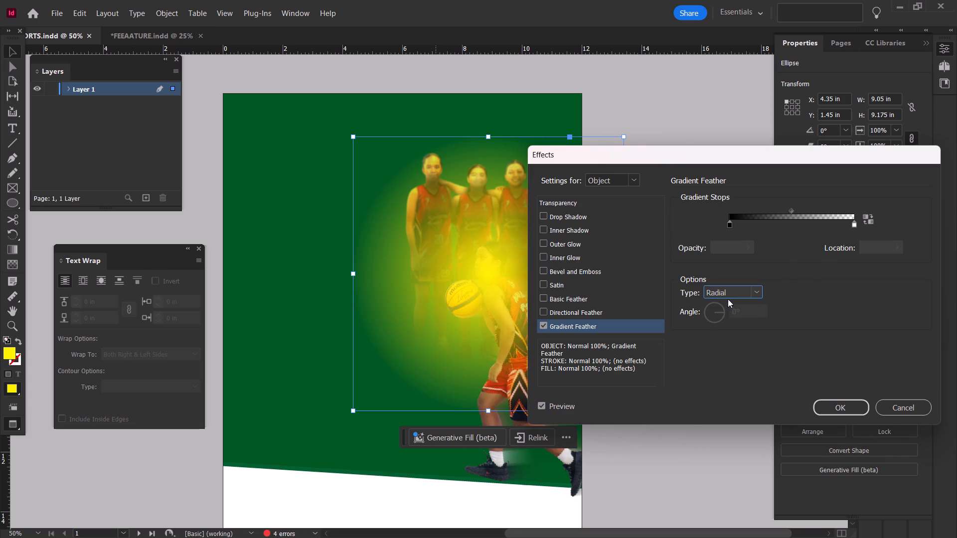
{"action": "left_click_drag", "start_coordinate": [791, 209], "coordinate": [832, 212]}
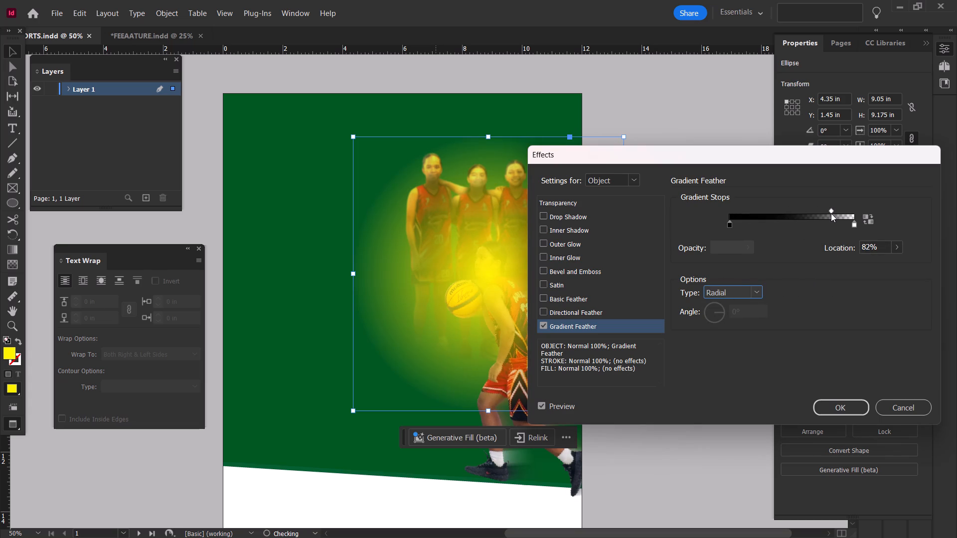
{"action": "left_click_drag", "start_coordinate": [829, 211], "coordinate": [796, 216]}
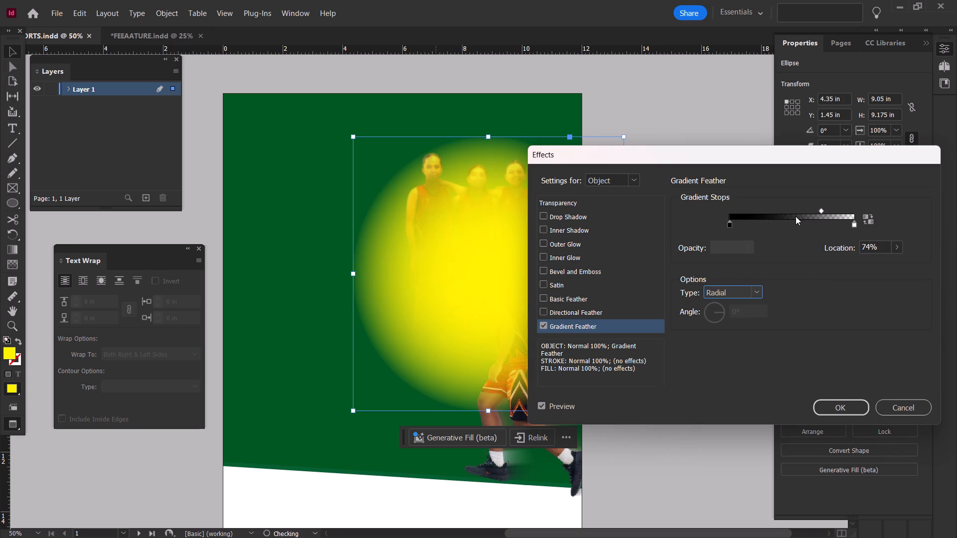
{"action": "left_click_drag", "start_coordinate": [818, 208], "coordinate": [784, 211]}
{"action": "left_click_drag", "start_coordinate": [822, 209], "coordinate": [788, 210]}
{"action": "left_click", "coordinate": [845, 404]}
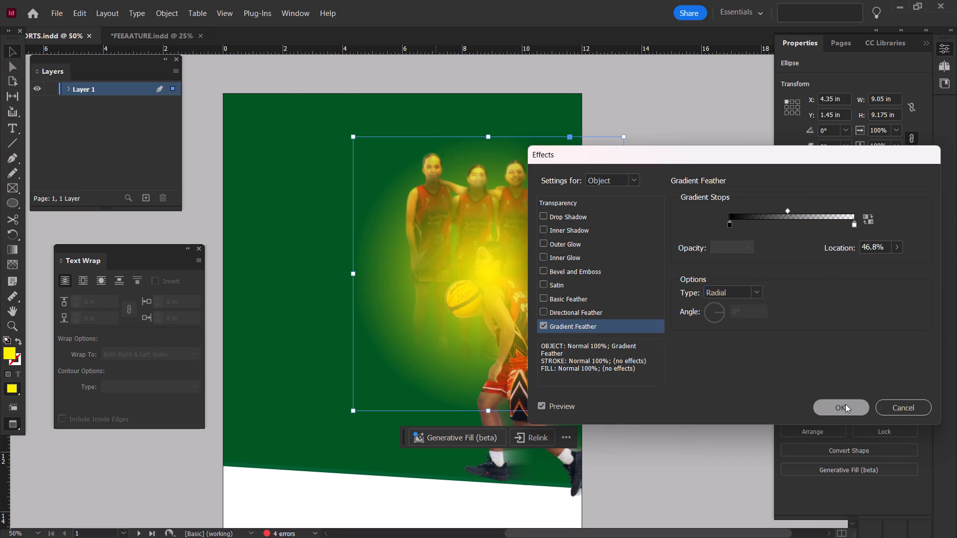
Send the feathered ellipse backward in the stacking order, behind both player images but above the green background.
{"action": "key", "text": "ctrl+bracketleft"}
{"action": "key", "text": "ctrl+bracketleft"}
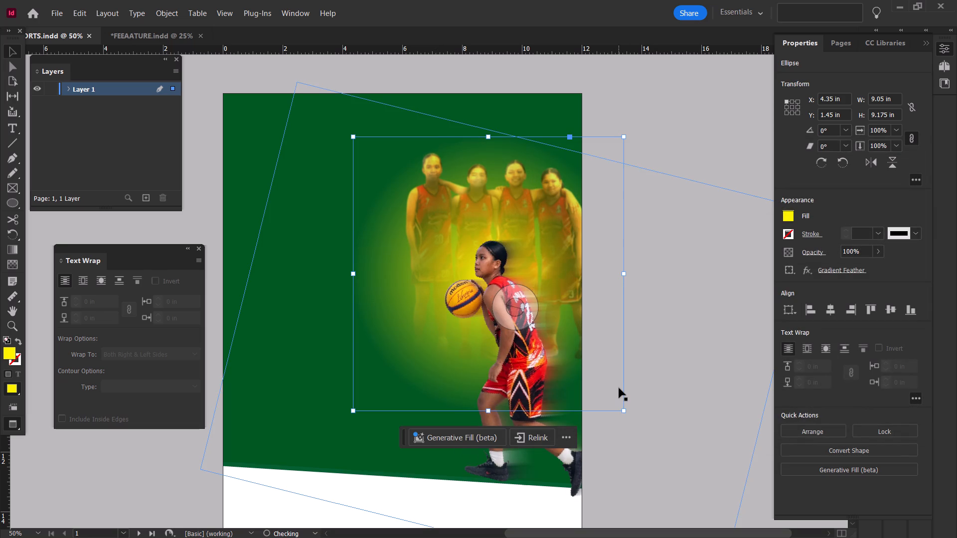
{"action": "key", "text": "ctrl+bracketleft"}
{"action": "key", "text": "ctrl+bracketleft"}
{"action": "key", "text": "ctrl+bracketright"}
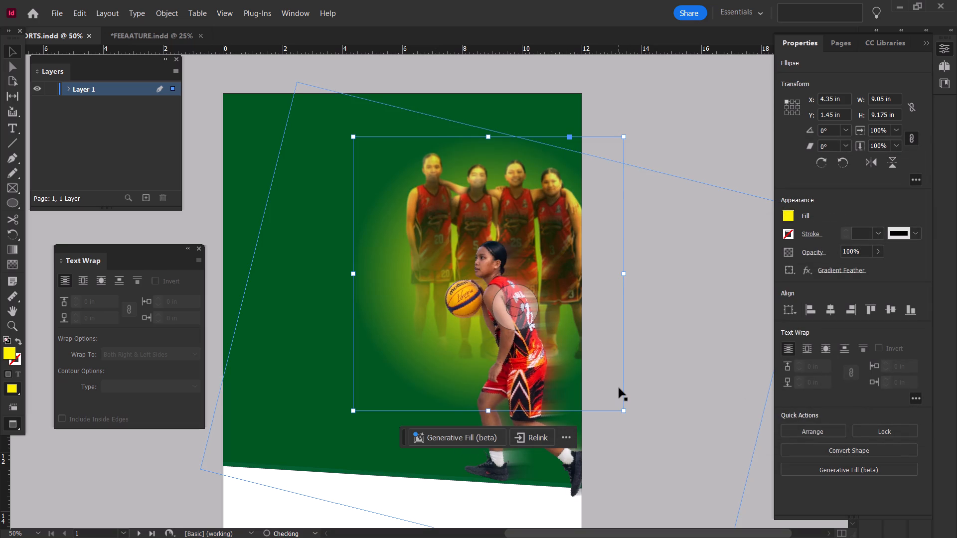
Stretch the ellipse upward to about Y -0.175 in and scale it to about 9.64 × 11.5 in.
{"action": "left_click", "coordinate": [485, 139]}
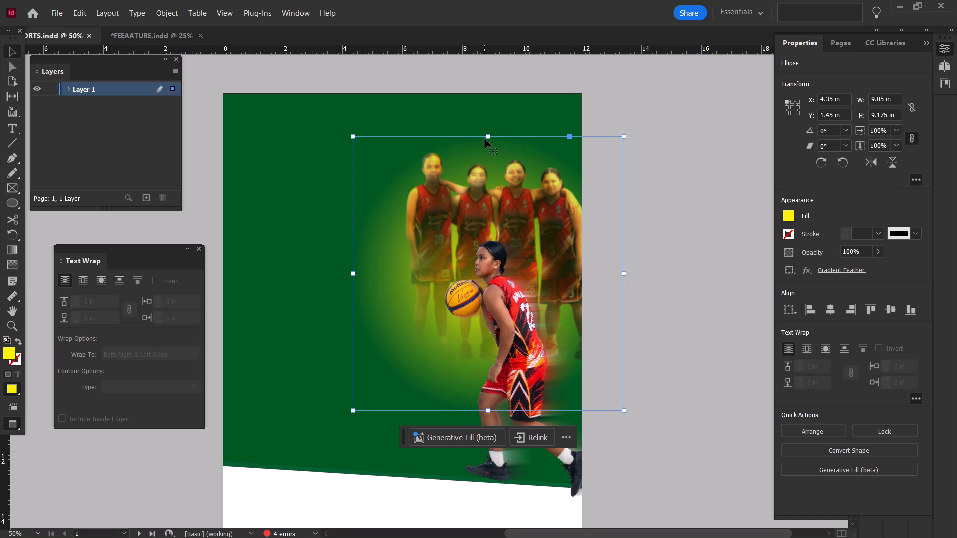
{"action": "left_click_drag", "start_coordinate": [488, 137], "coordinate": [482, 89]}
{"action": "left_click_drag", "start_coordinate": [352, 250], "coordinate": [342, 248]}
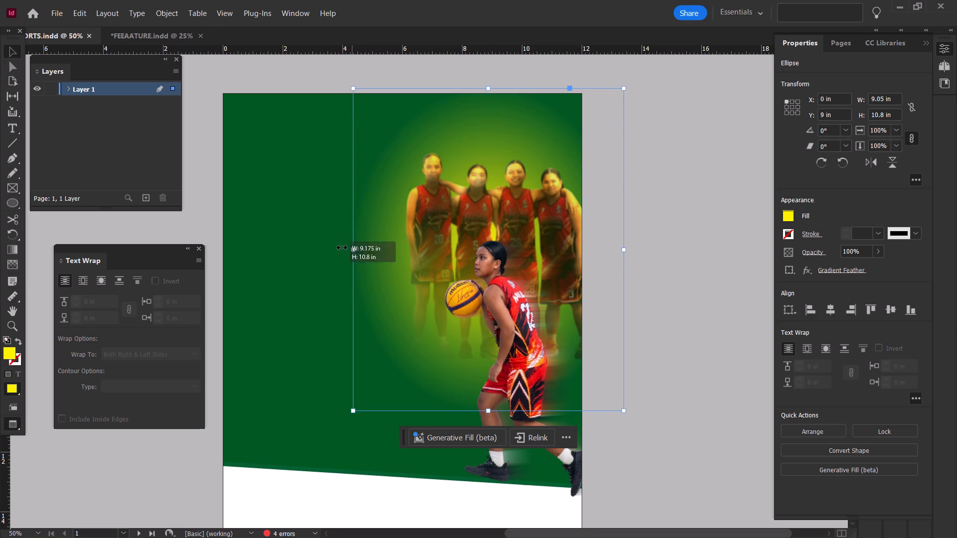
{"action": "left_click_drag", "start_coordinate": [342, 248], "coordinate": [263, 224]}
{"action": "key", "text": "ctrl+z"}
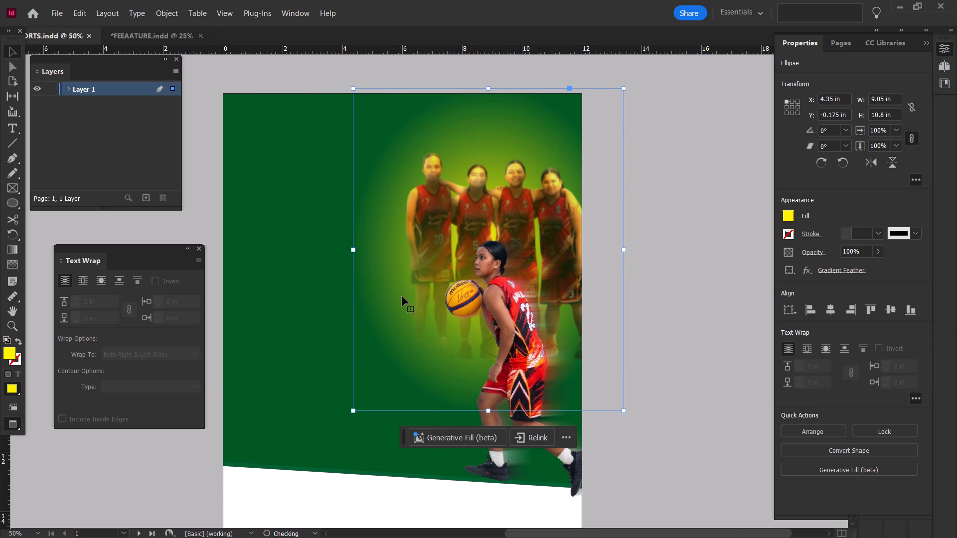
{"action": "left_click_drag", "start_coordinate": [623, 409], "coordinate": [639, 431], "text": "ctrl+shift"}
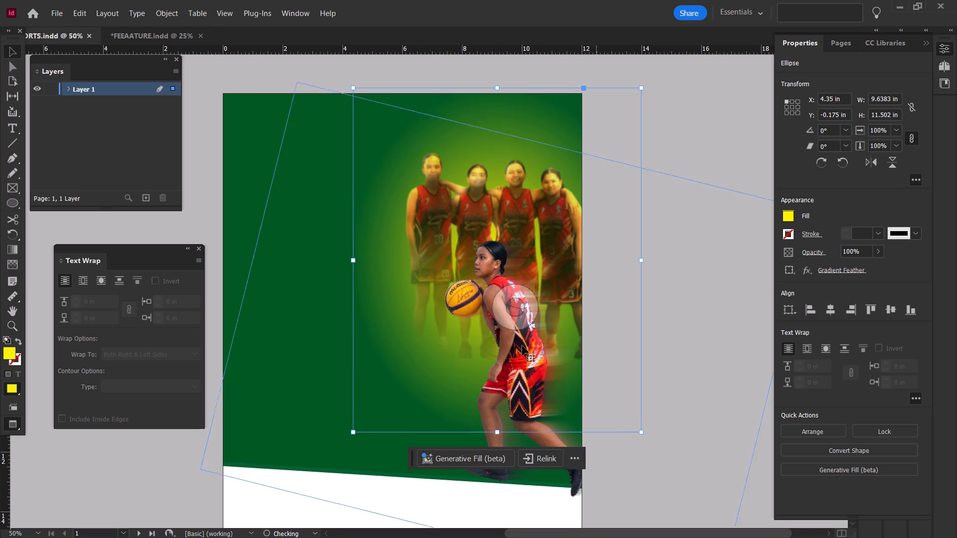
Reposition the ellipse to about X -1.09 in, Y -0.83 in and enlarge it to about 18.82 × 14.55 in.
{"action": "left_click_drag", "start_coordinate": [354, 259], "coordinate": [330, 253]}
{"action": "left_click_drag", "start_coordinate": [345, 255], "coordinate": [321, 241]}
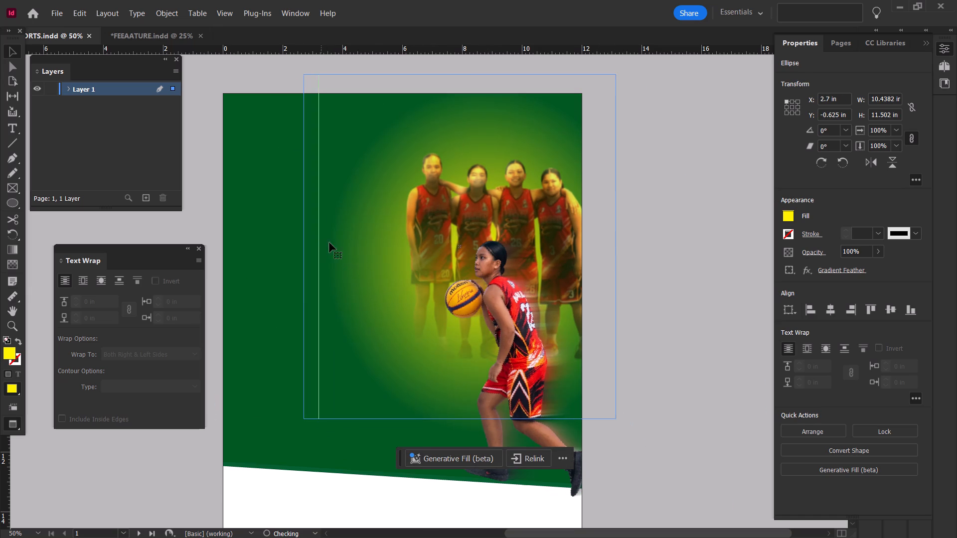
{"action": "left_click_drag", "start_coordinate": [337, 245], "coordinate": [347, 244]}
{"action": "left_click_drag", "start_coordinate": [355, 244], "coordinate": [361, 236]}
{"action": "left_click_drag", "start_coordinate": [364, 239], "coordinate": [369, 243]}
{"action": "left_click_drag", "start_coordinate": [325, 242], "coordinate": [218, 228], "text": "ctrl+shift"}
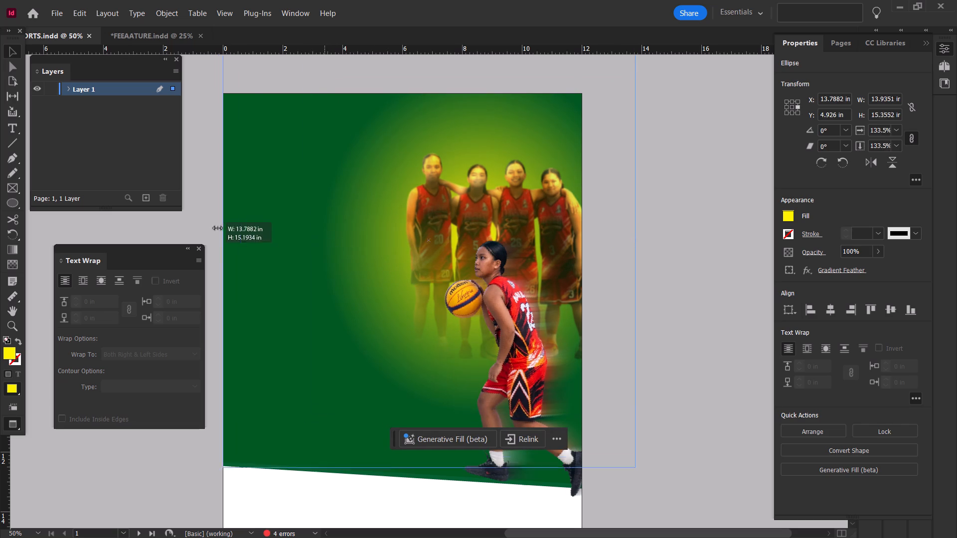
{"action": "left_click_drag", "start_coordinate": [218, 228], "coordinate": [191, 228], "text": "ctrl+shift"}
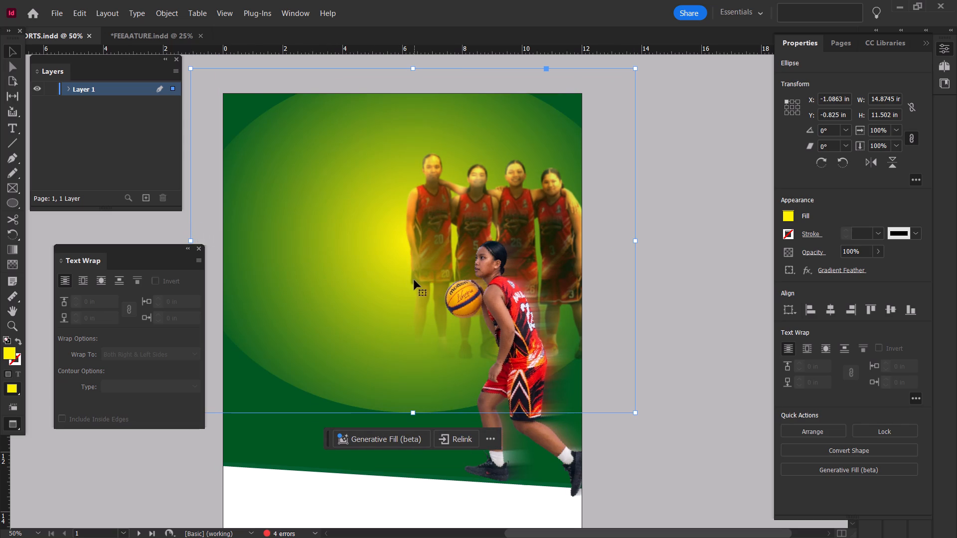
{"action": "scroll", "coordinate": [414, 280], "scroll_direction": "down", "scroll_amount": 1, "text": "alt"}
{"action": "left_click_drag", "start_coordinate": [636, 253], "coordinate": [655, 292], "text": "ctrl+shift"}
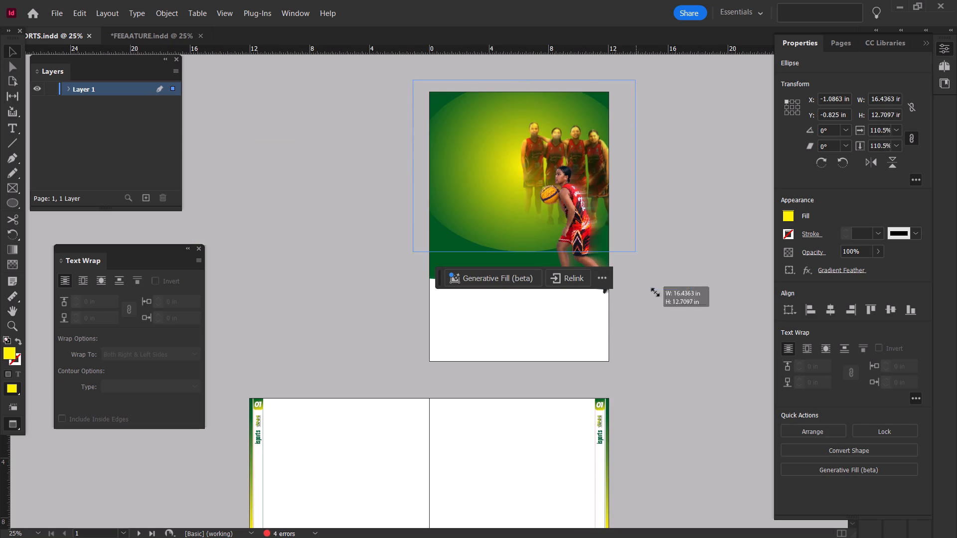
{"action": "left_click_drag", "start_coordinate": [655, 292], "coordinate": [659, 297], "text": "ctrl+shift"}
Move the transparent end stop of the ellipse's Gradient Feather inward to tighten the yellow glow.
{"action": "right_click", "coordinate": [493, 212]}
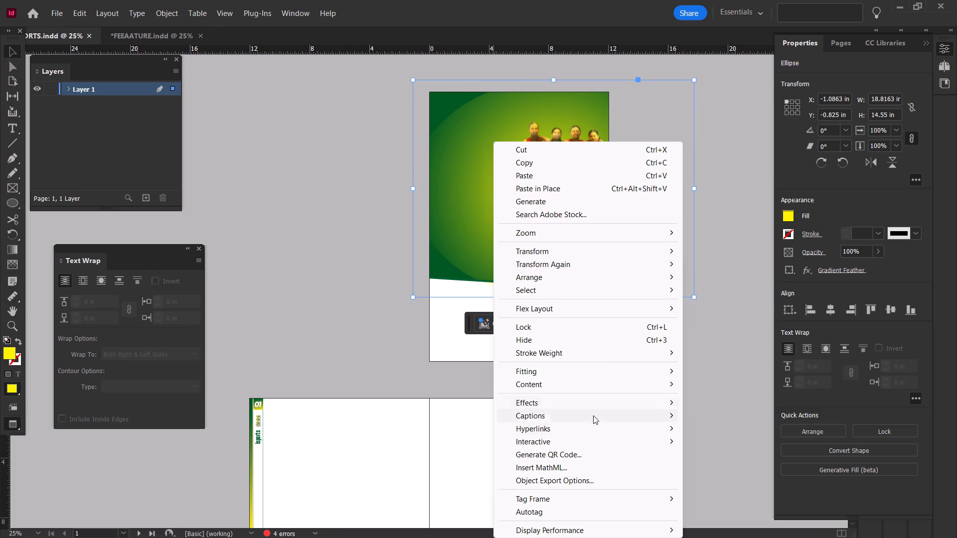
{"action": "left_click", "coordinate": [600, 397]}
{"action": "left_click", "coordinate": [725, 522]}
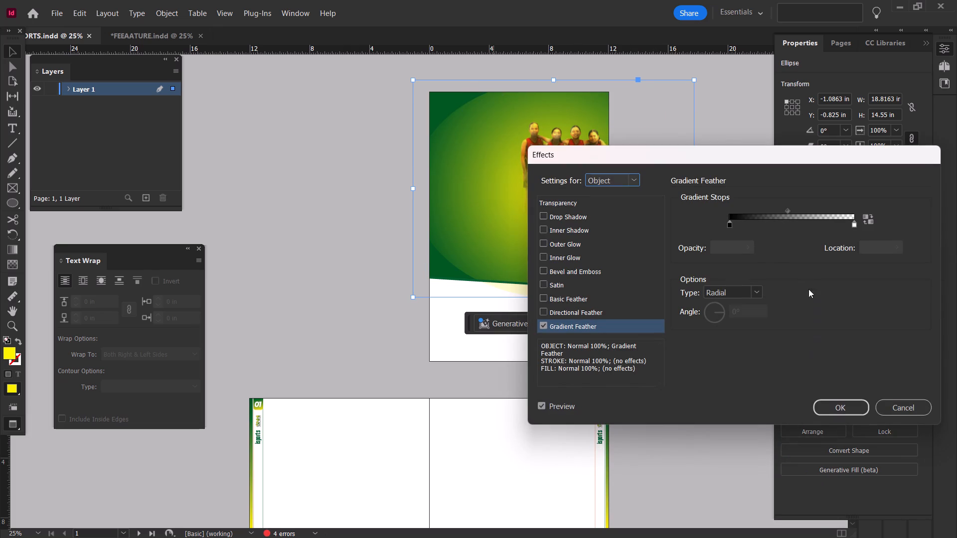
{"action": "left_click", "coordinate": [800, 214]}
{"action": "left_click_drag", "start_coordinate": [852, 224], "coordinate": [804, 226]}
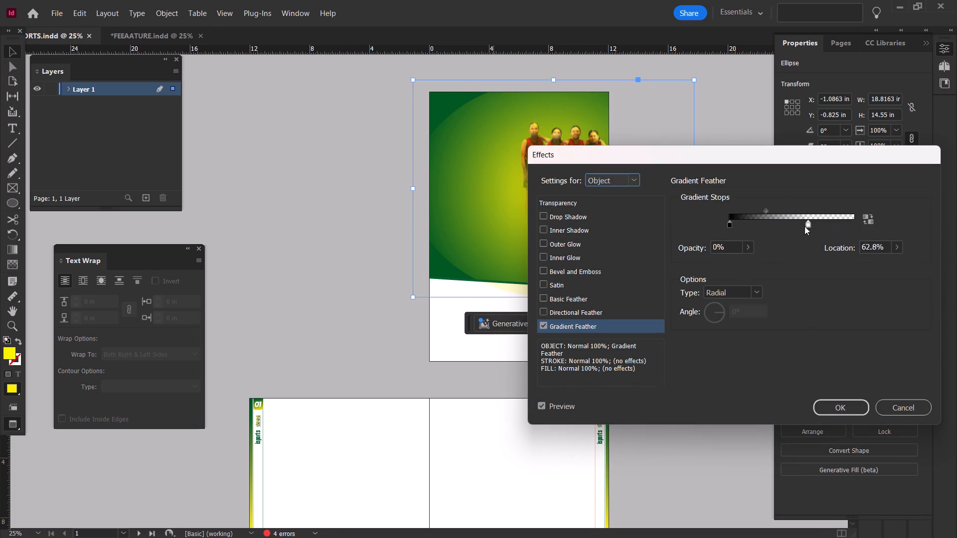
{"action": "left_click_drag", "start_coordinate": [804, 226], "coordinate": [803, 226]}
{"action": "left_click_drag", "start_coordinate": [803, 223], "coordinate": [824, 222]}
{"action": "left_click", "coordinate": [838, 405]}
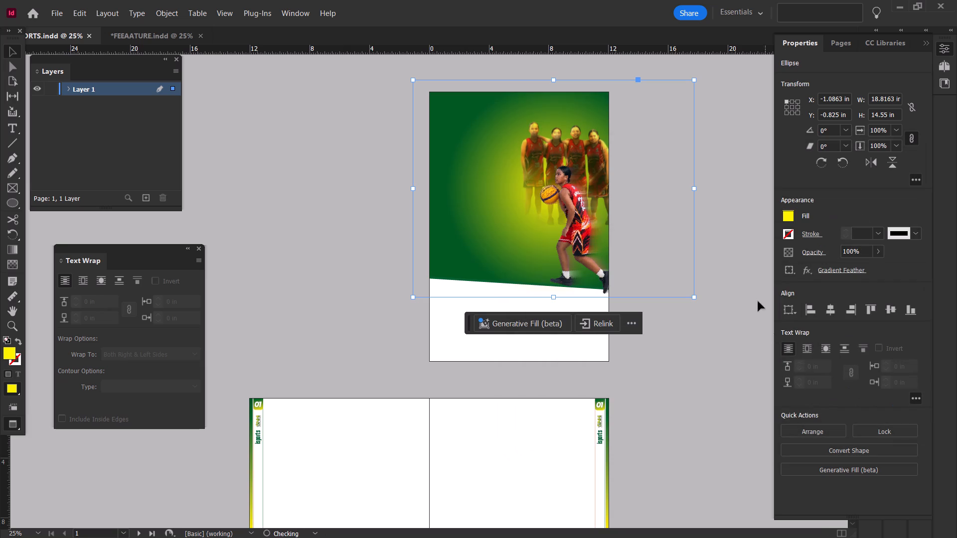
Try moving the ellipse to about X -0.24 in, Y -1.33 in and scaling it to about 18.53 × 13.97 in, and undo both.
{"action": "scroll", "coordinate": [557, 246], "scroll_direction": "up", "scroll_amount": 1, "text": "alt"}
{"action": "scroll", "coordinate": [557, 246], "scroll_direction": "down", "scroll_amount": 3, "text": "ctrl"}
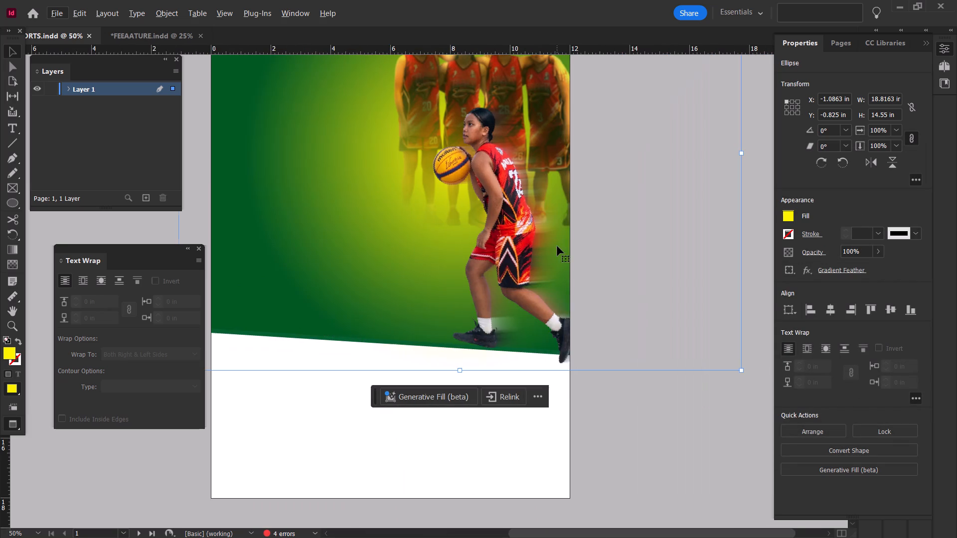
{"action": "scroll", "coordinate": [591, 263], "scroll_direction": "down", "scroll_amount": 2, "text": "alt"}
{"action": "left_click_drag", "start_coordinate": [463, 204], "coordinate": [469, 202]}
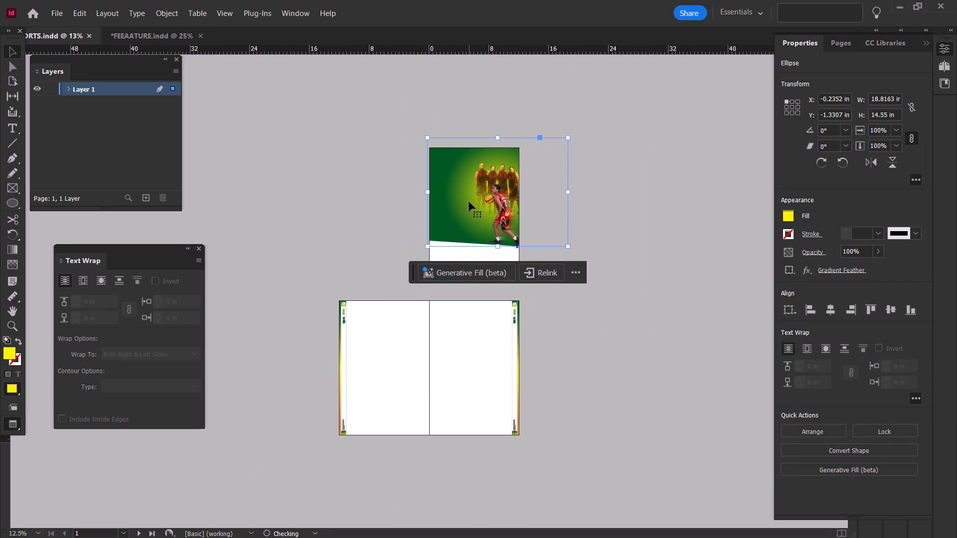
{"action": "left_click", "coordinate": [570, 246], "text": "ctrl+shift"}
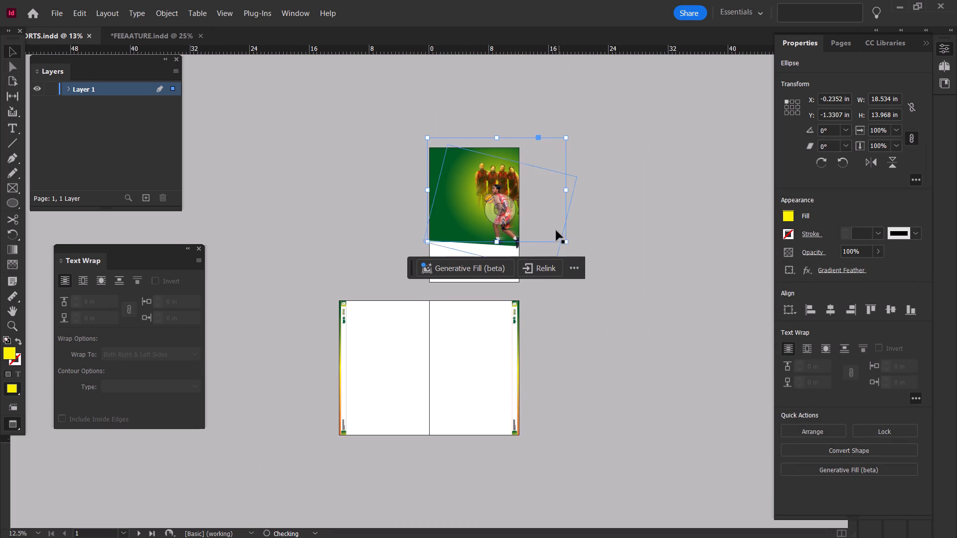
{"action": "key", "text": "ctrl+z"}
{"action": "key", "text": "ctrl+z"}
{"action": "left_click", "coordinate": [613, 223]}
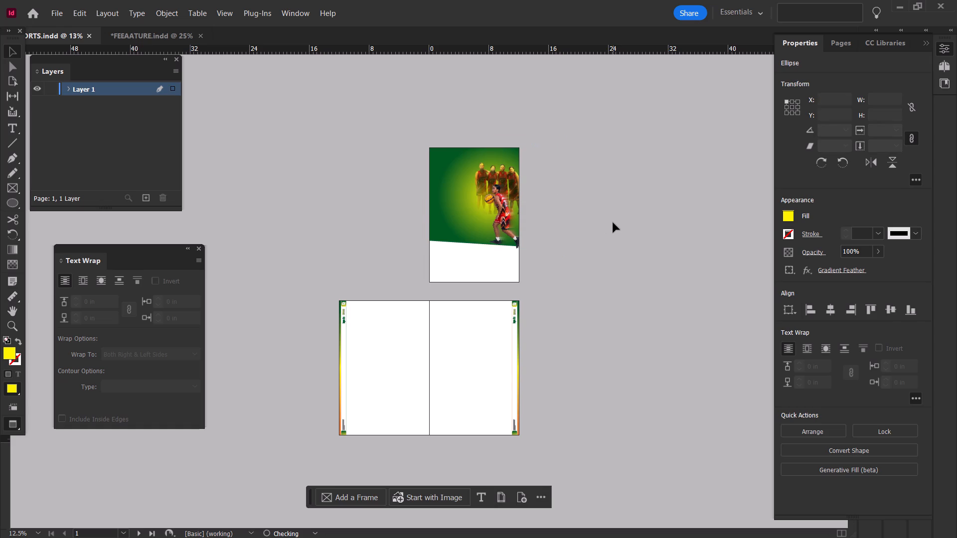
Enlarge the ellipse to about 20.84 × 16.12 in, positioned at about X -2.17 in, Y -1.97 in.
{"action": "scroll", "coordinate": [553, 220], "scroll_direction": "up", "scroll_amount": 2, "text": "alt"}
{"action": "scroll", "coordinate": [544, 193], "scroll_direction": "down", "scroll_amount": 2, "text": "ctrl"}
{"action": "scroll", "coordinate": [544, 193], "scroll_direction": "up", "scroll_amount": 6}
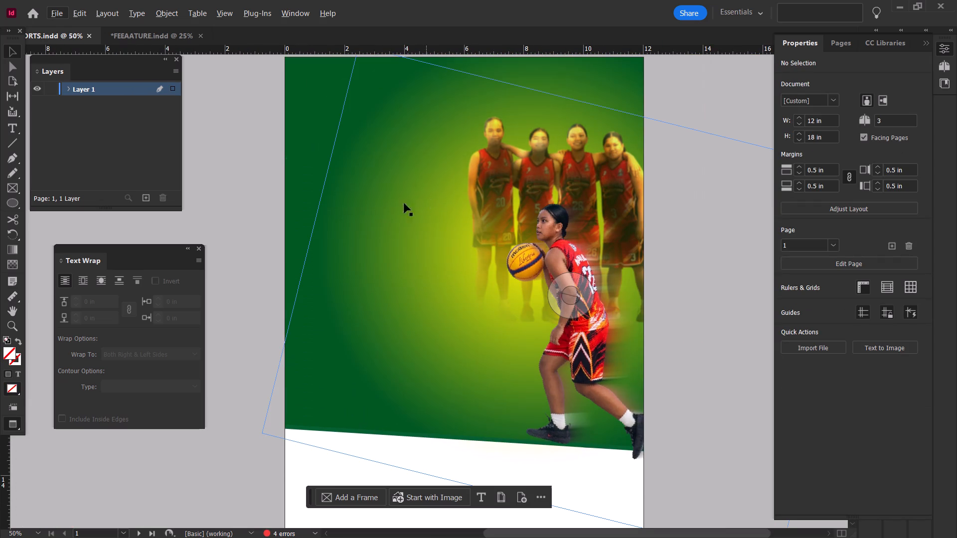
{"action": "left_click", "coordinate": [397, 204]}
{"action": "left_click", "coordinate": [568, 78]}
{"action": "scroll", "coordinate": [568, 78], "scroll_direction": "down", "scroll_amount": 1, "text": "alt"}
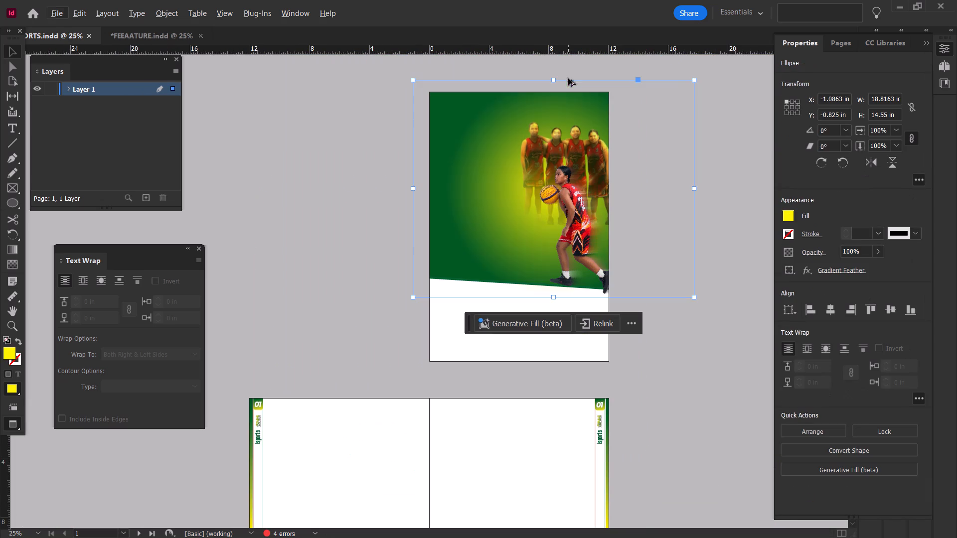
{"action": "left_click_drag", "start_coordinate": [694, 79], "coordinate": [705, 72], "text": "ctrl+shift"}
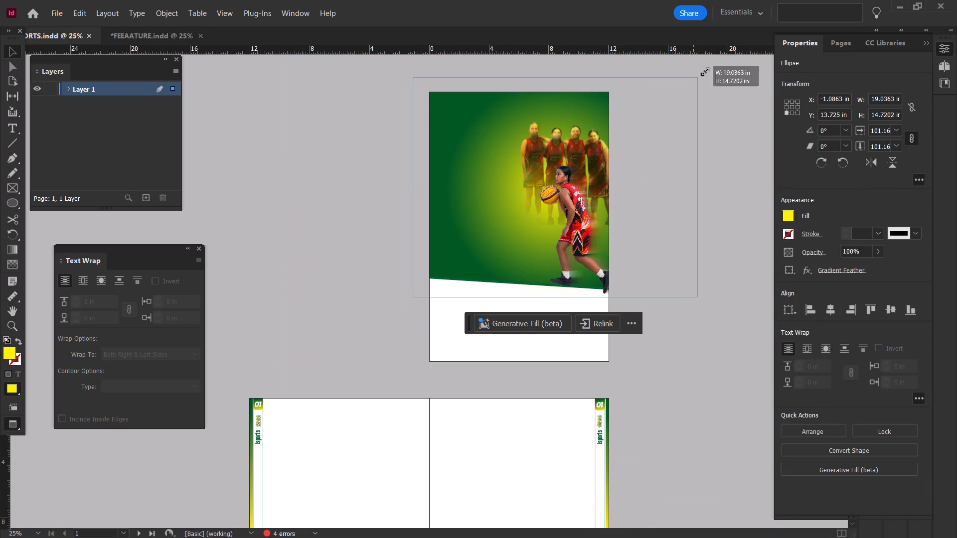
{"action": "left_click_drag", "start_coordinate": [705, 72], "coordinate": [709, 69], "text": "ctrl+shift"}
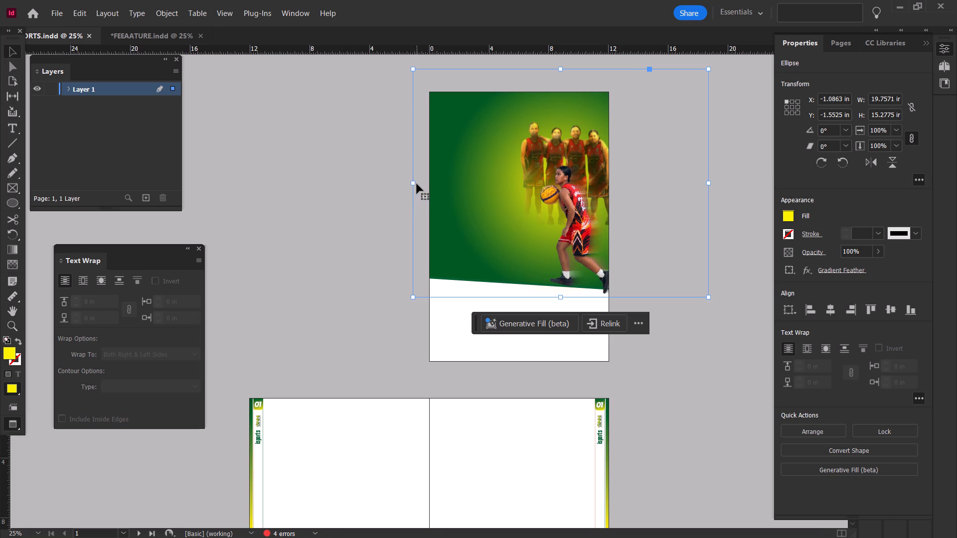
{"action": "left_click_drag", "start_coordinate": [414, 182], "coordinate": [398, 183], "text": "ctrl+shift"}
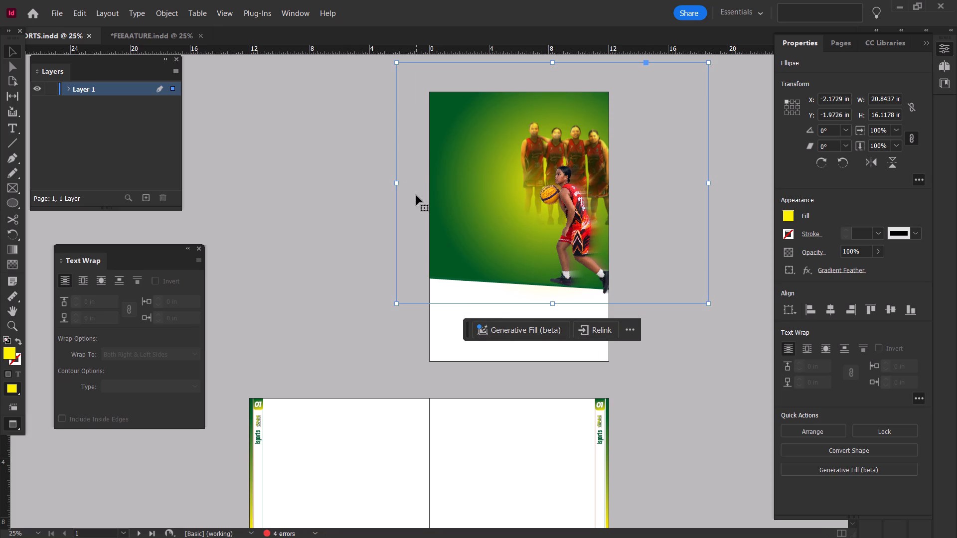
Undo the last enlargement of the yellow glow ellipse.
{"action": "key", "text": "ctrl+z"}
Bring up the available object commands for the yellow glow ellipse.
{"action": "right_click", "coordinate": [501, 247]}
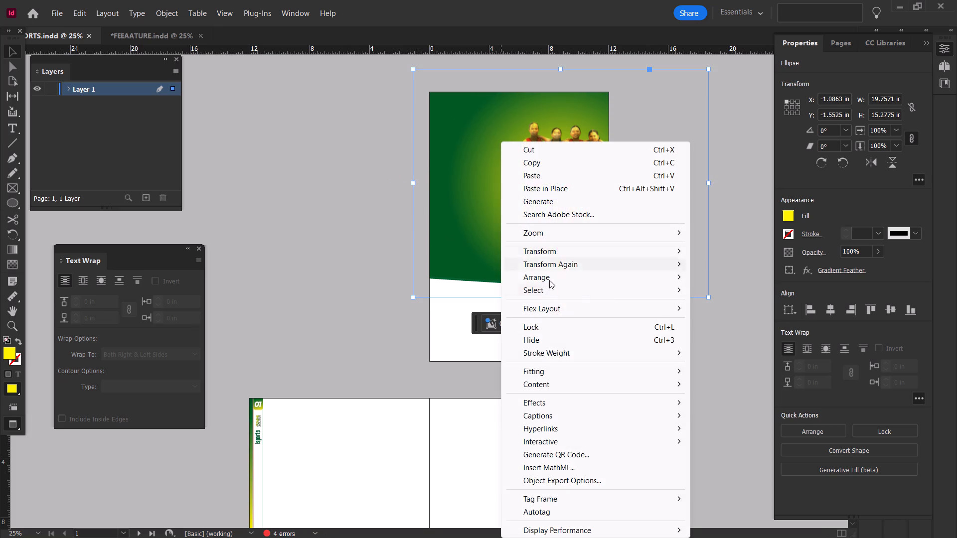
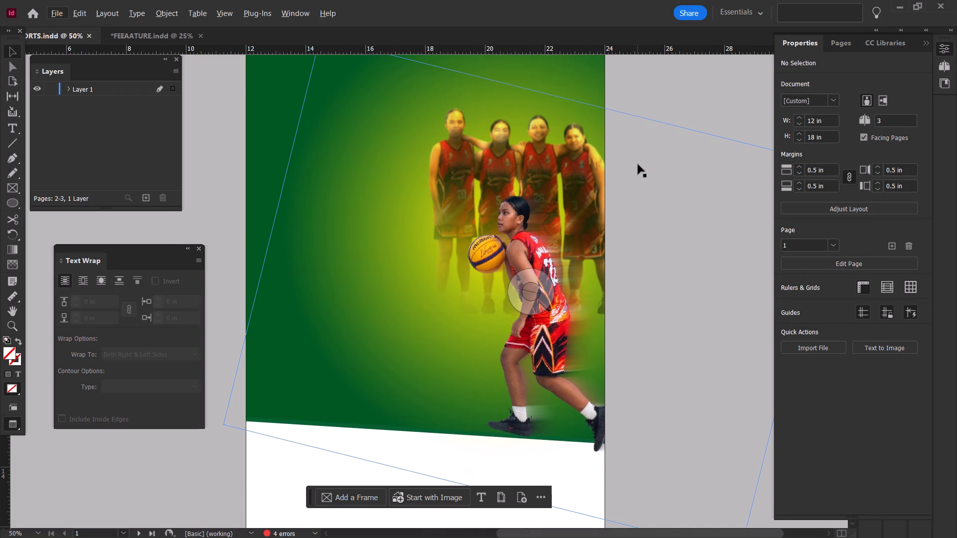
Move the foreground basketball player cutout horizontally across the page to about X 4.48 in, Y -0.43 in.
{"action": "scroll", "coordinate": [638, 164], "scroll_direction": "up", "scroll_amount": 1}
{"action": "left_click", "coordinate": [569, 334]}
{"action": "scroll", "coordinate": [569, 334], "scroll_direction": "down", "scroll_amount": 1, "text": "alt"}
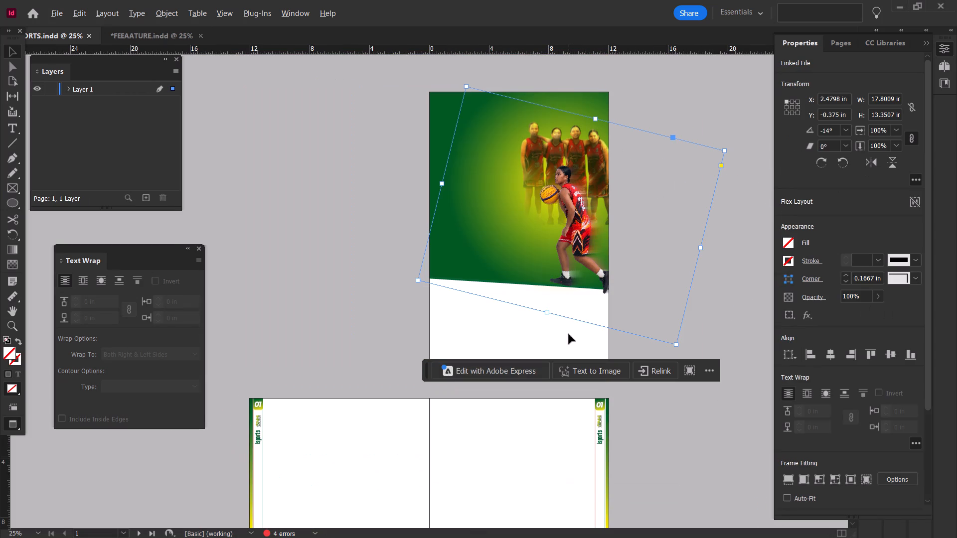
{"action": "scroll", "coordinate": [571, 315], "scroll_direction": "up", "scroll_amount": 1, "text": "alt"}
{"action": "left_click_drag", "start_coordinate": [432, 267], "coordinate": [491, 266]}
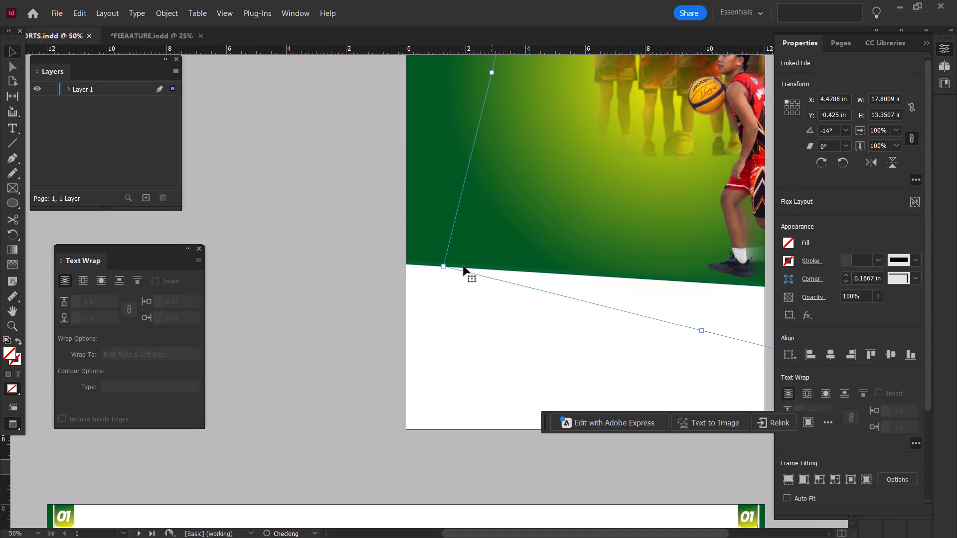
Open the stroke colour swatches for the slanted line along the bottom edge of the green background shape.
{"action": "left_click", "coordinate": [427, 266]}
{"action": "left_click", "coordinate": [789, 234]}
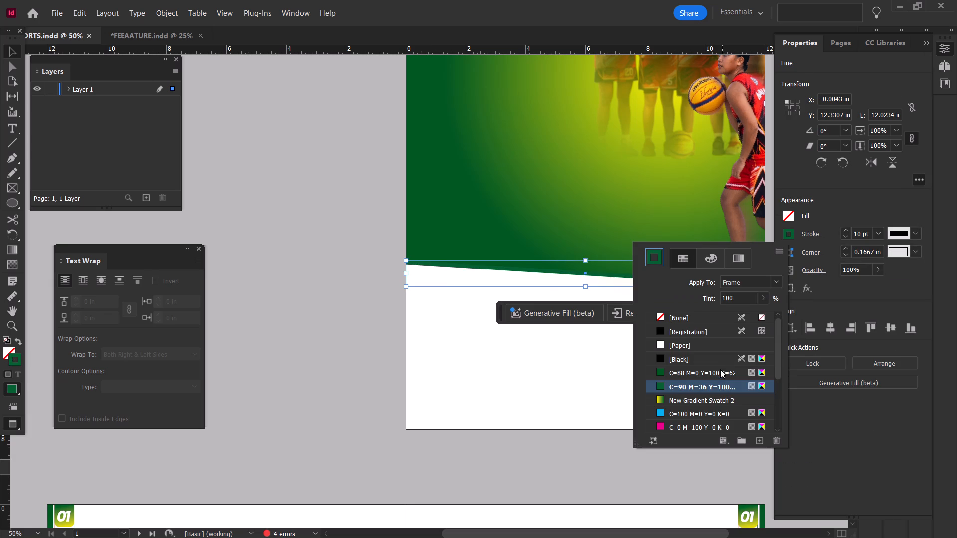
Colour the slanted line's stroke with the yellow C=0 M=0 Y=100 K=0 swatch and reorder that swatch directly below New Gradient Swatch 2.
{"action": "scroll", "coordinate": [710, 400], "scroll_direction": "down", "scroll_amount": 2}
{"action": "left_click", "coordinate": [706, 413]}
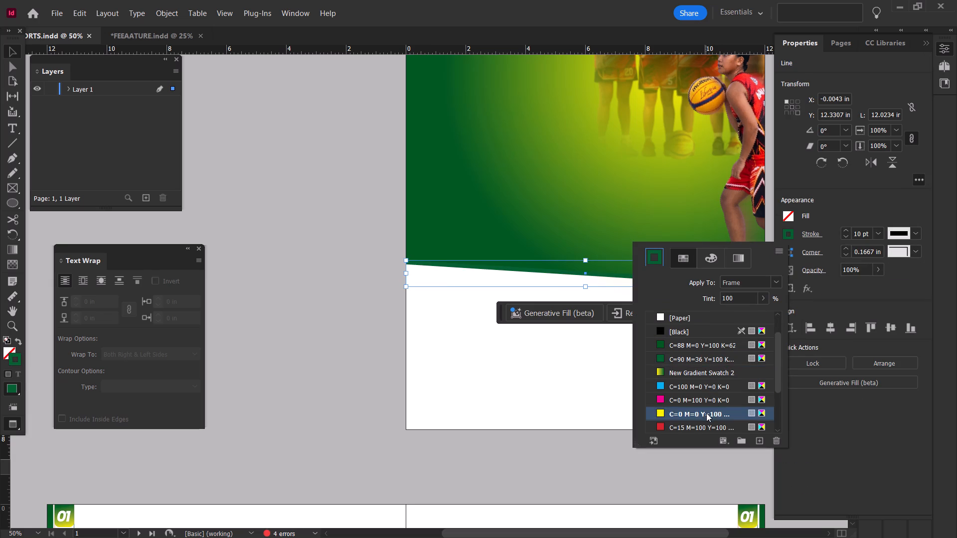
{"action": "left_click_drag", "start_coordinate": [707, 411], "coordinate": [711, 383]}
{"action": "left_click_drag", "start_coordinate": [739, 425], "coordinate": [740, 413]}
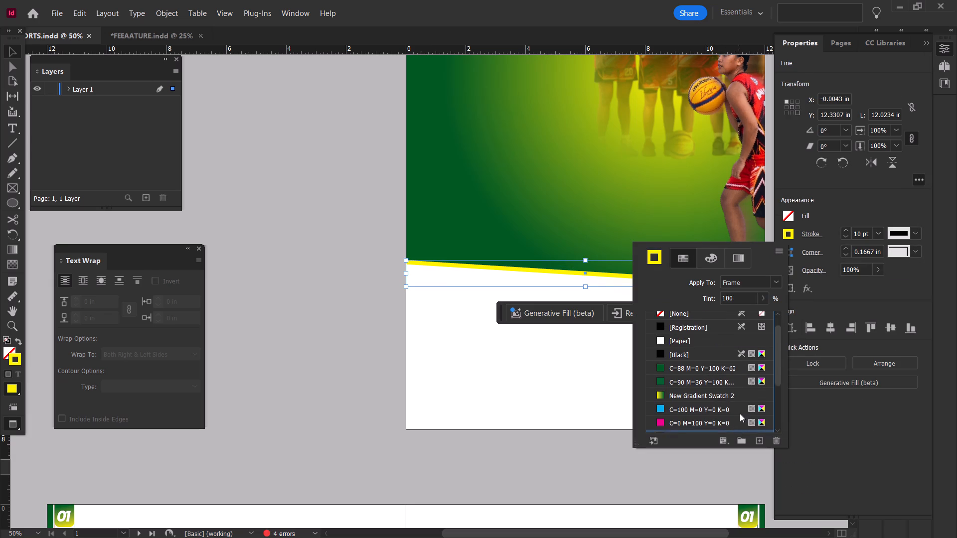
{"action": "left_click_drag", "start_coordinate": [740, 413], "coordinate": [740, 403]}
{"action": "left_click_drag", "start_coordinate": [745, 427], "coordinate": [735, 388]}
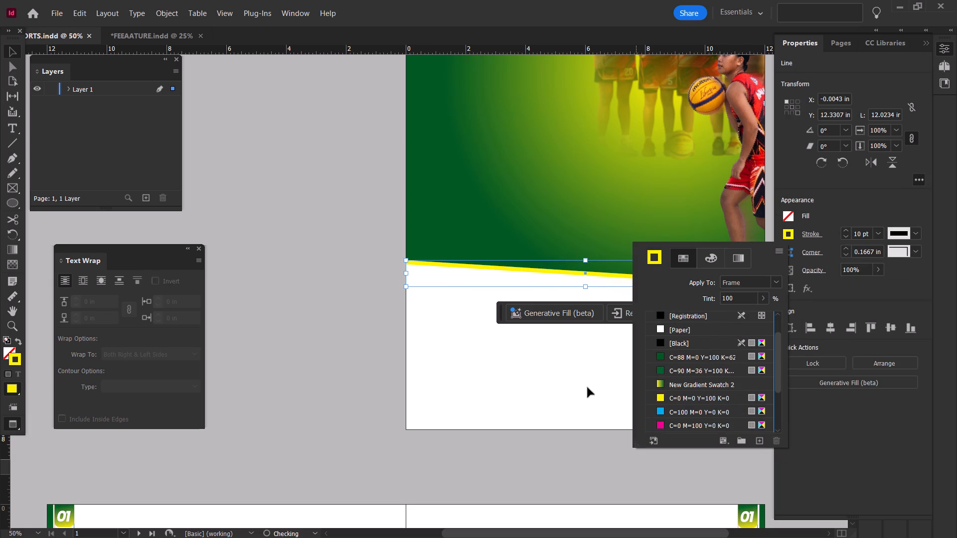
{"action": "left_click", "coordinate": [541, 380]}
Move the running player image inward onto the page, to about X 3.73 in, Y -0.6 in.
{"action": "scroll", "coordinate": [541, 380], "scroll_direction": "down", "scroll_amount": 2, "text": "ctrl"}
{"action": "left_click", "coordinate": [557, 380], "text": "alt"}
{"action": "scroll", "coordinate": [557, 380], "scroll_direction": "down", "scroll_amount": 1, "text": "alt"}
{"action": "scroll", "coordinate": [559, 378], "scroll_direction": "up", "scroll_amount": 1}
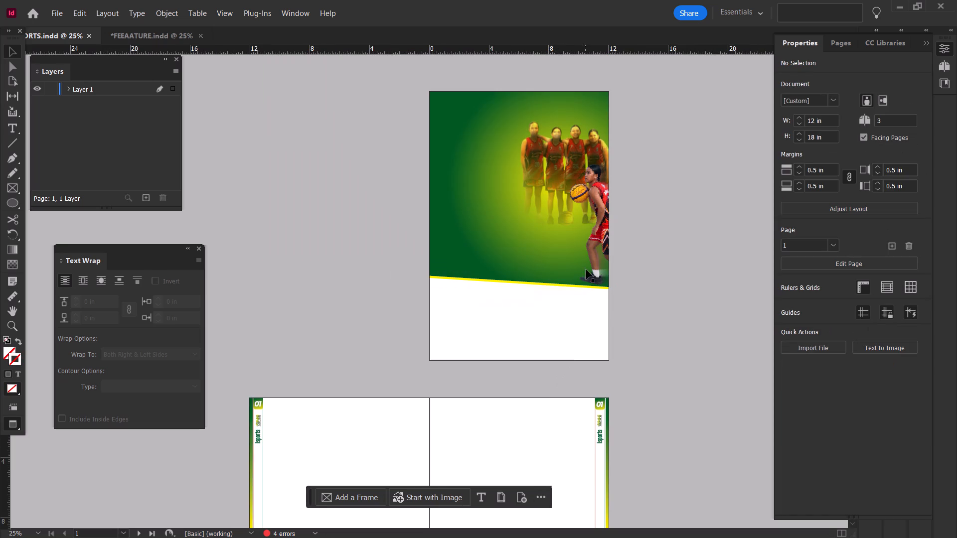
{"action": "left_click_drag", "start_coordinate": [601, 227], "coordinate": [585, 230]}
{"action": "left_click_drag", "start_coordinate": [641, 238], "coordinate": [634, 237], "text": "ctrl"}
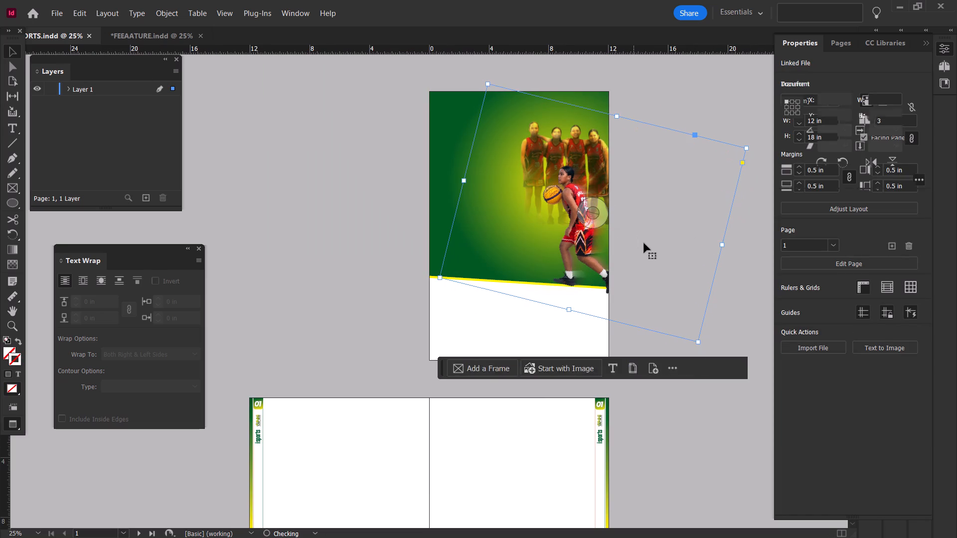
{"action": "left_click_drag", "start_coordinate": [644, 243], "coordinate": [635, 235]}
{"action": "left_click_drag", "start_coordinate": [636, 235], "coordinate": [639, 245]}
{"action": "left_click_drag", "start_coordinate": [639, 245], "coordinate": [645, 244]}
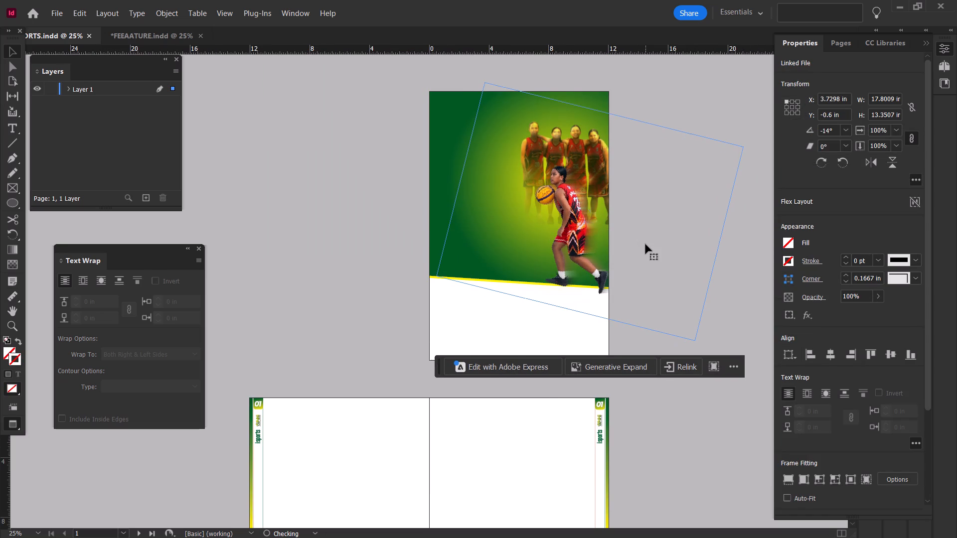
{"action": "left_click", "coordinate": [366, 192]}
Preview the whole page in full-screen presentation mode to check the composition.
{"action": "scroll", "coordinate": [367, 190], "scroll_direction": "up", "scroll_amount": 1, "text": "alt"}
{"action": "scroll", "coordinate": [367, 190], "scroll_direction": "down", "scroll_amount": 4, "text": "ctrl"}
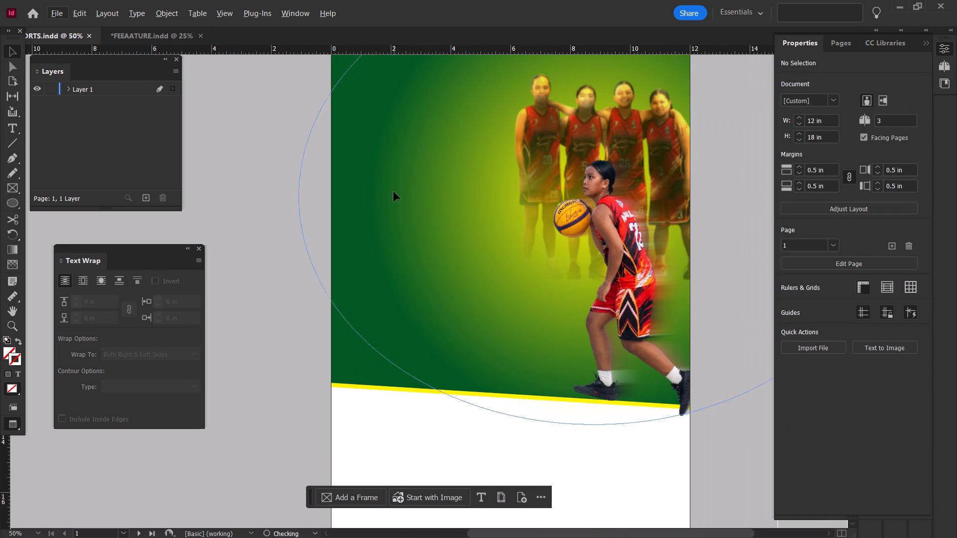
{"action": "scroll", "coordinate": [394, 192], "scroll_direction": "down", "scroll_amount": 1, "text": "ctrl"}
{"action": "left_click", "coordinate": [241, 217]}
{"action": "key", "text": "shift+w"}
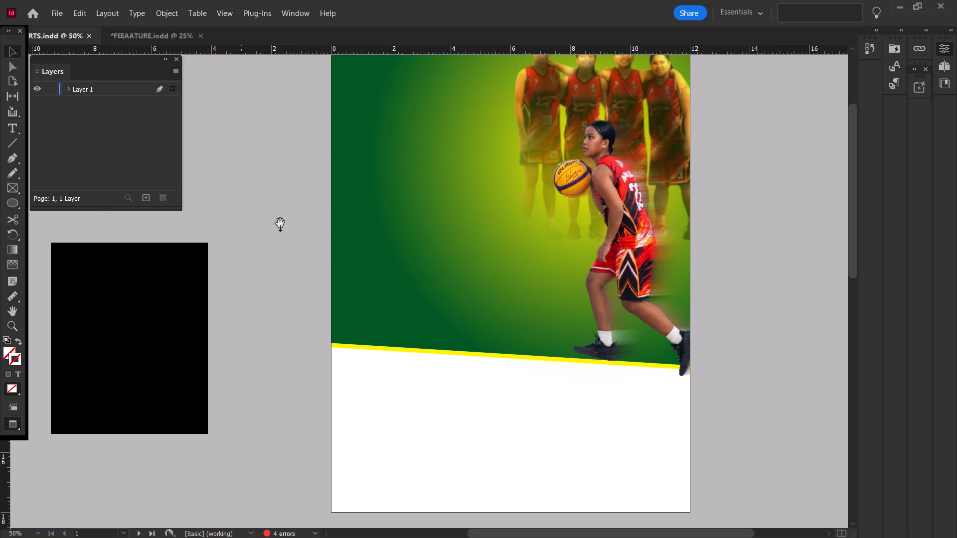
{"action": "key", "text": "shift+w"}
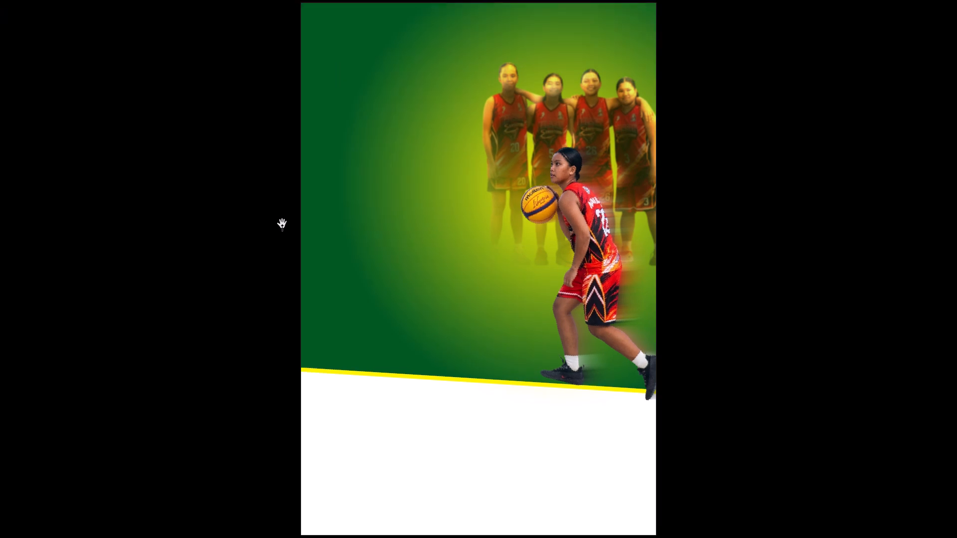
{"action": "left_click", "coordinate": [286, 193]}
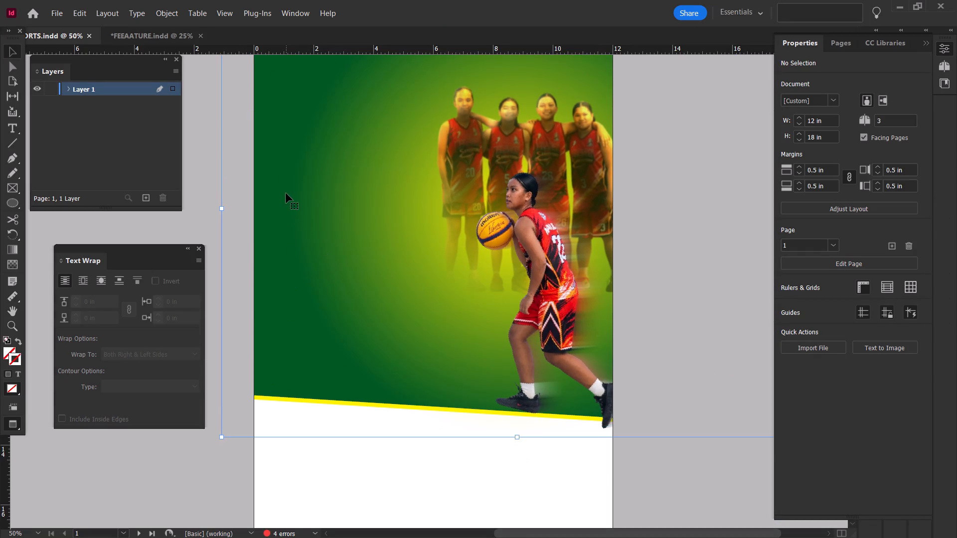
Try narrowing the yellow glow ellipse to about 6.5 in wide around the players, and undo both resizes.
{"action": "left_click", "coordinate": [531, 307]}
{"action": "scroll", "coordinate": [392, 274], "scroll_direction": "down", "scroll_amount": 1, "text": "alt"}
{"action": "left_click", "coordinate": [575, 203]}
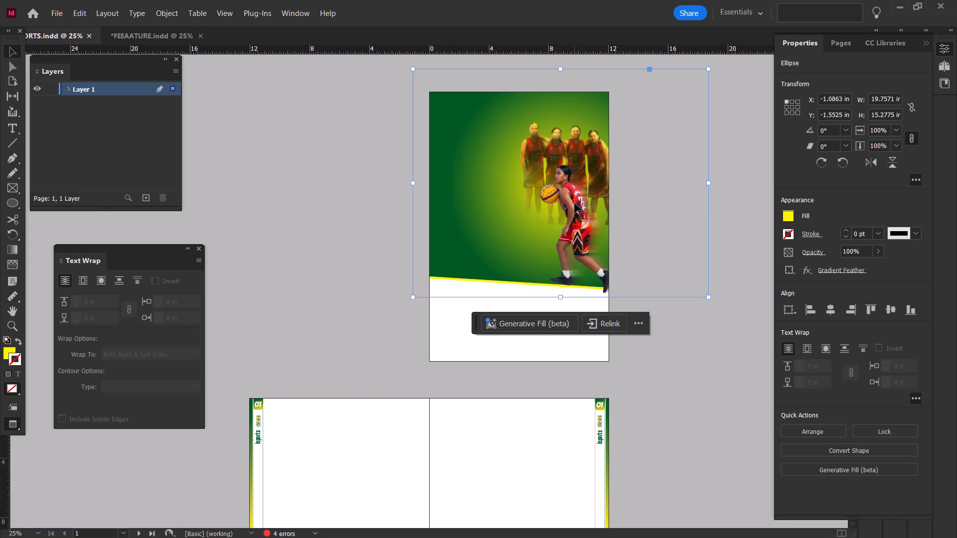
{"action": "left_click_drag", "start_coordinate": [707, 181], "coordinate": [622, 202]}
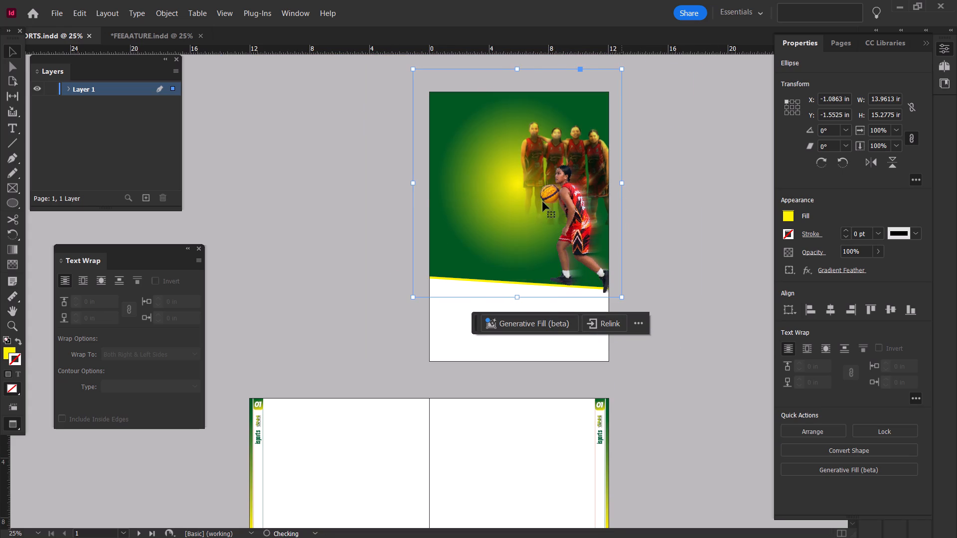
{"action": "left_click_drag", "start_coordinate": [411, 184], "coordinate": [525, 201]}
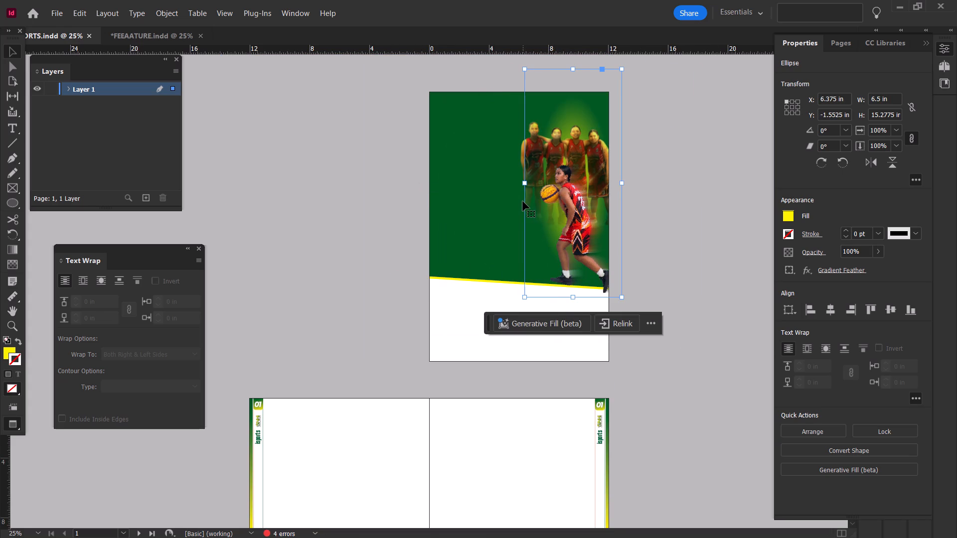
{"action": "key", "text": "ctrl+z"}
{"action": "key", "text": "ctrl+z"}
Undo the last move of the running player image.
{"action": "key", "text": "ctrl+z"}
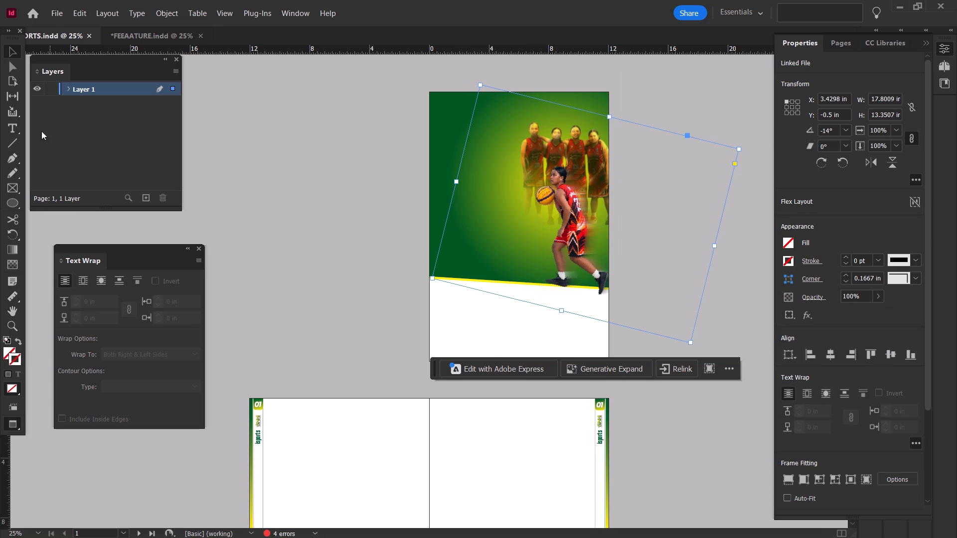
Expand Layer 1 and lock the oval and BBAL.png, keeping the line unlocked.
{"action": "left_click", "coordinate": [69, 88]}
{"action": "left_click", "coordinate": [52, 117]}
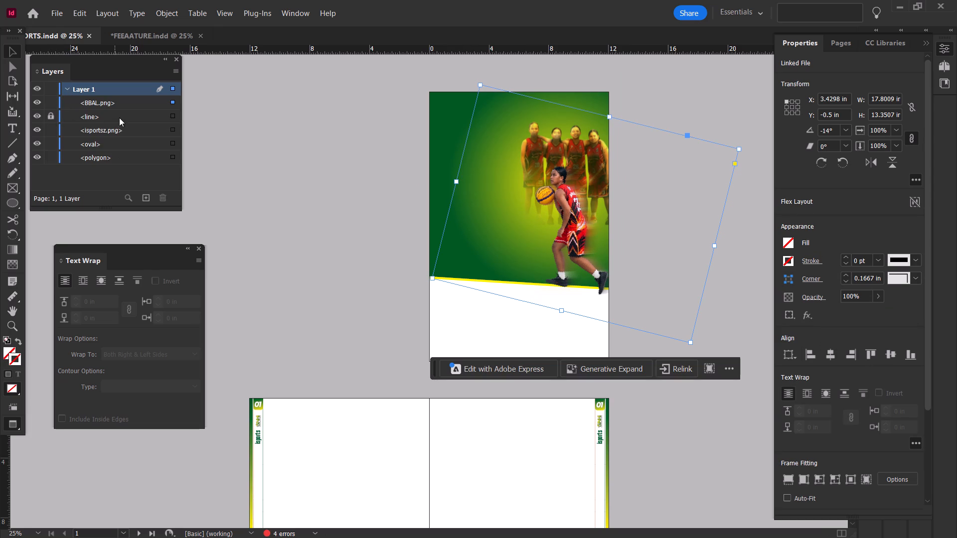
{"action": "left_click", "coordinate": [51, 143]}
{"action": "left_click", "coordinate": [48, 117]}
{"action": "left_click", "coordinate": [51, 101]}
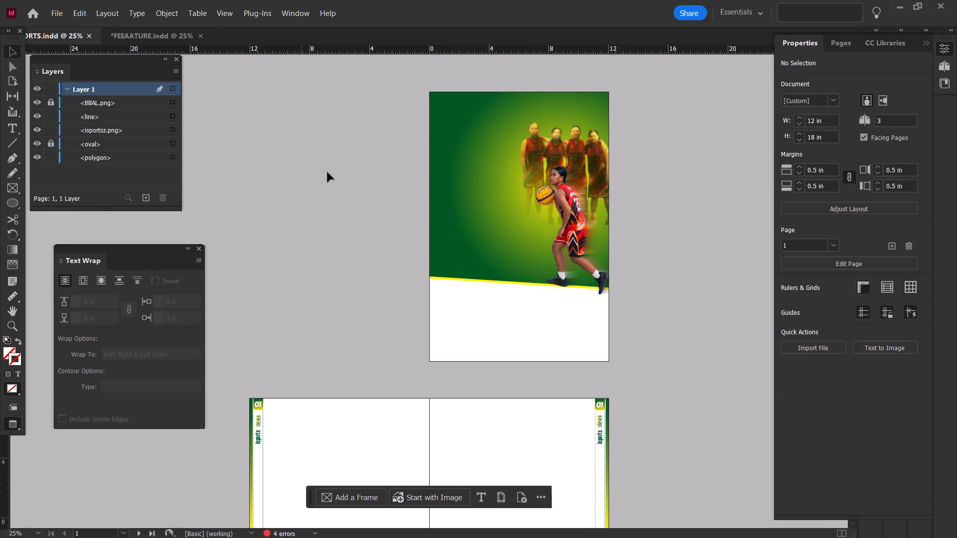
Rotate the green background polygon and its yellow edge line together slightly counter-clockwise.
{"action": "left_click_drag", "start_coordinate": [378, 201], "coordinate": [443, 281]}
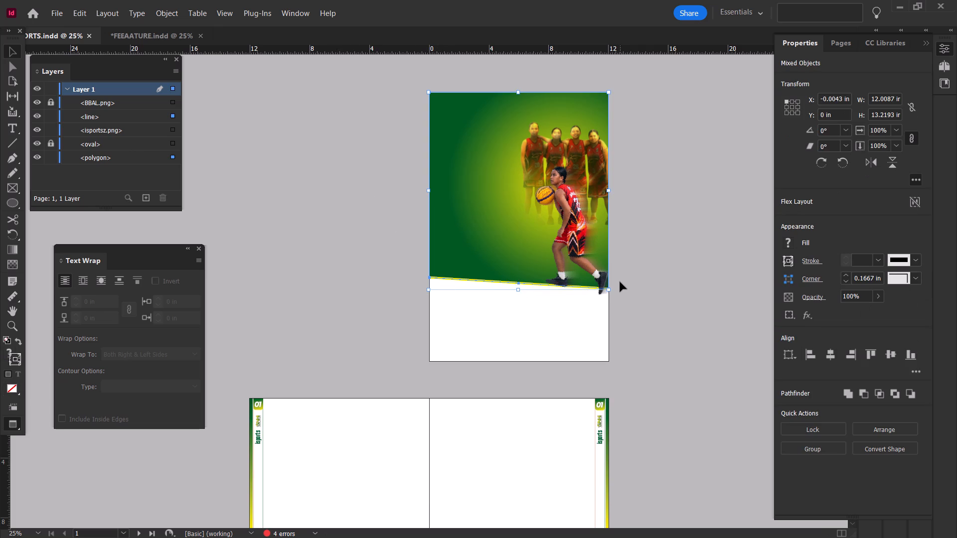
{"action": "left_click_drag", "start_coordinate": [615, 292], "coordinate": [619, 291]}
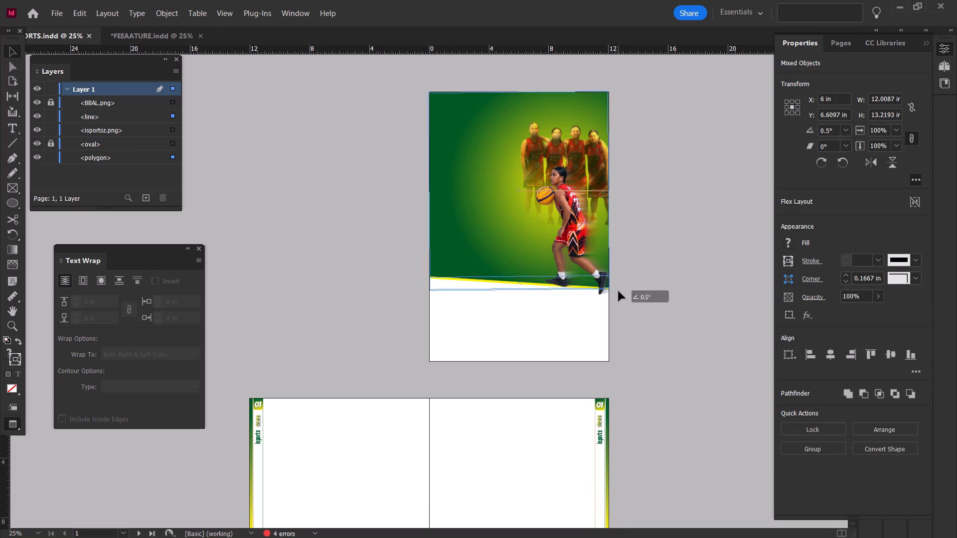
{"action": "left_click_drag", "start_coordinate": [619, 291], "coordinate": [620, 291]}
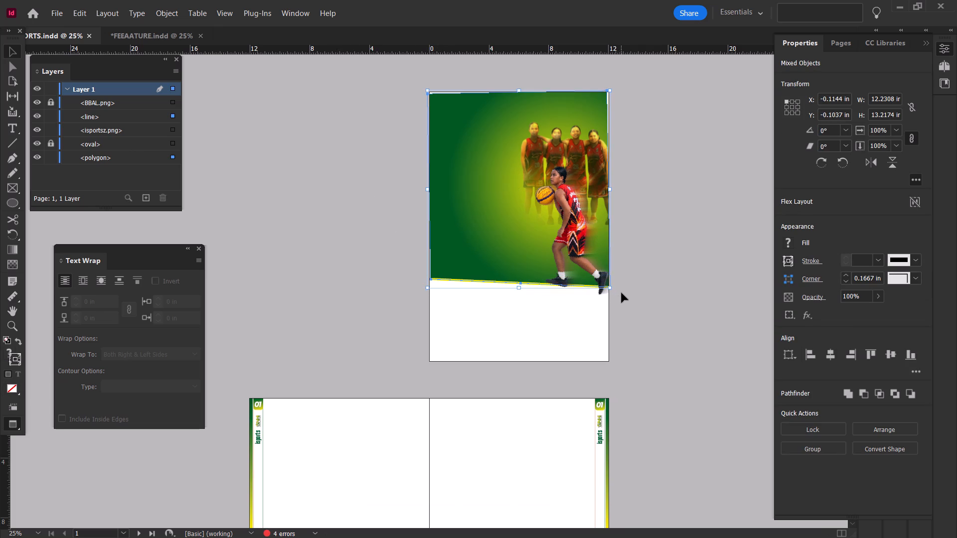
Enlarge the polygon and line together to about 12.90 × 13.94 in and position them at about X -0.45 in, Y -0.45 in.
{"action": "left_click_drag", "start_coordinate": [611, 289], "coordinate": [621, 295], "text": "ctrl+shift"}
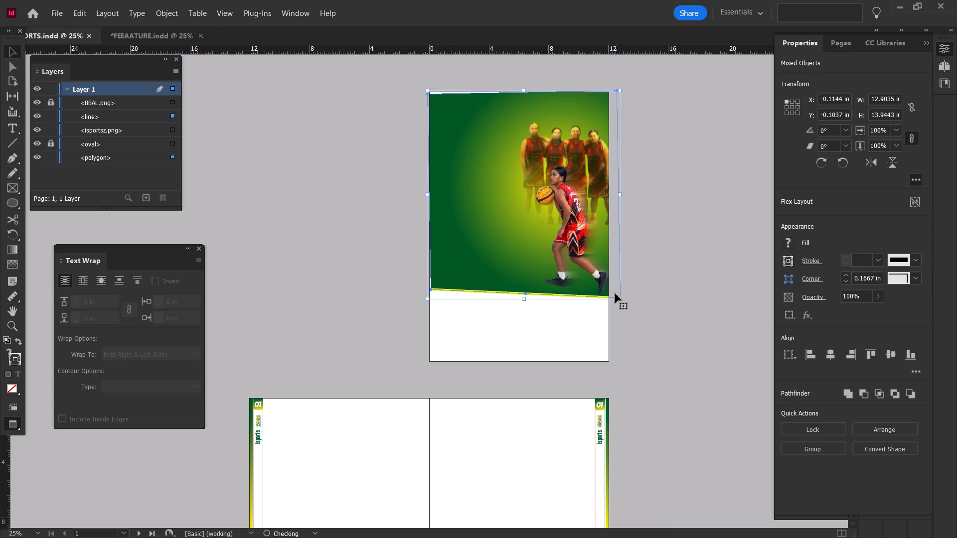
{"action": "left_click_drag", "start_coordinate": [510, 261], "coordinate": [508, 256]}
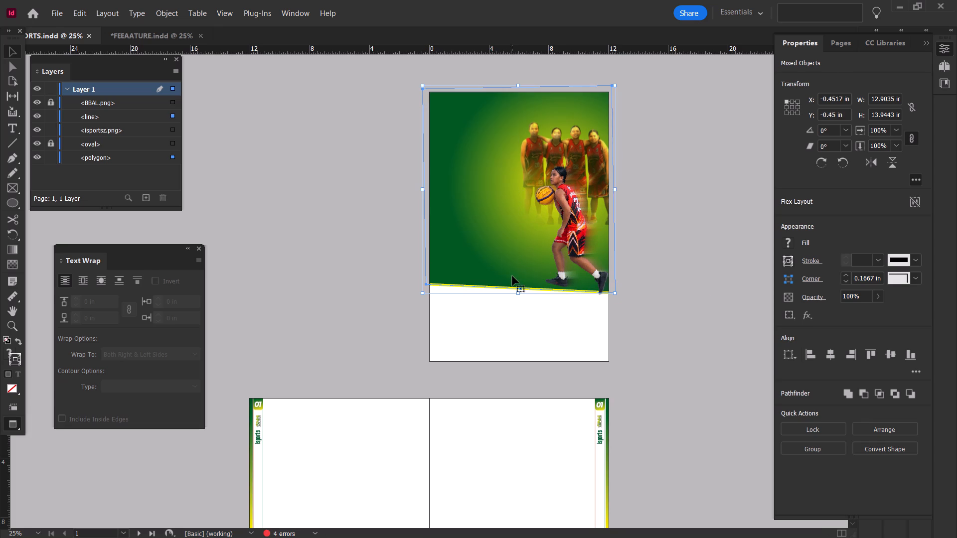
{"action": "left_click", "coordinate": [515, 322]}
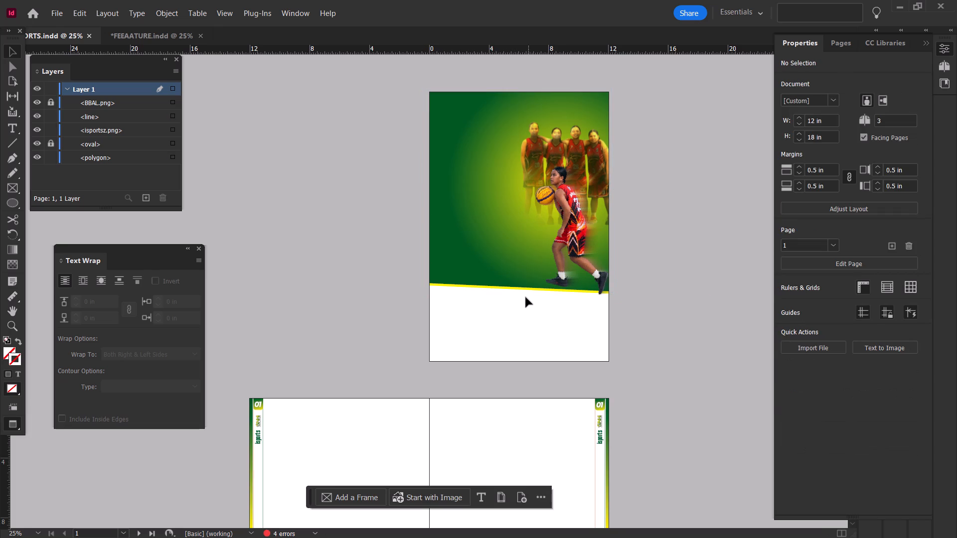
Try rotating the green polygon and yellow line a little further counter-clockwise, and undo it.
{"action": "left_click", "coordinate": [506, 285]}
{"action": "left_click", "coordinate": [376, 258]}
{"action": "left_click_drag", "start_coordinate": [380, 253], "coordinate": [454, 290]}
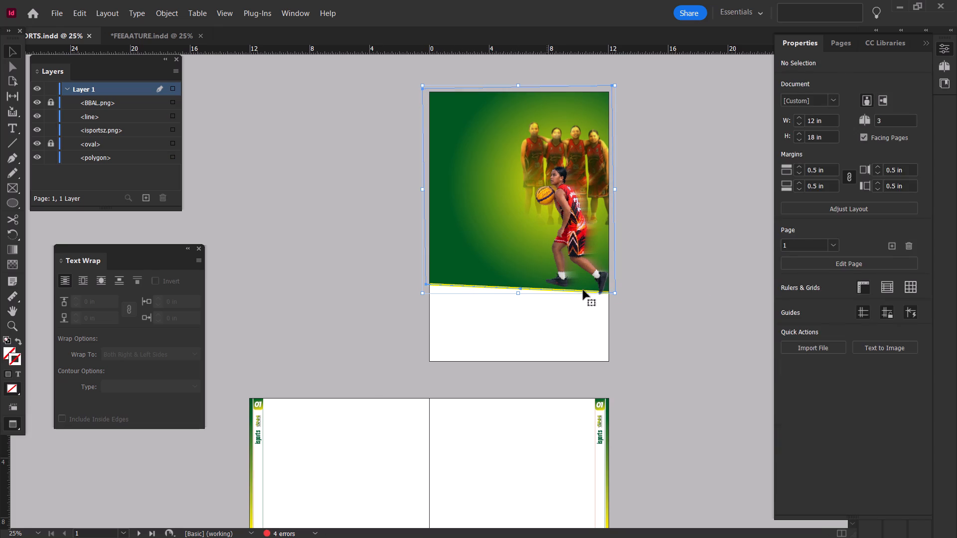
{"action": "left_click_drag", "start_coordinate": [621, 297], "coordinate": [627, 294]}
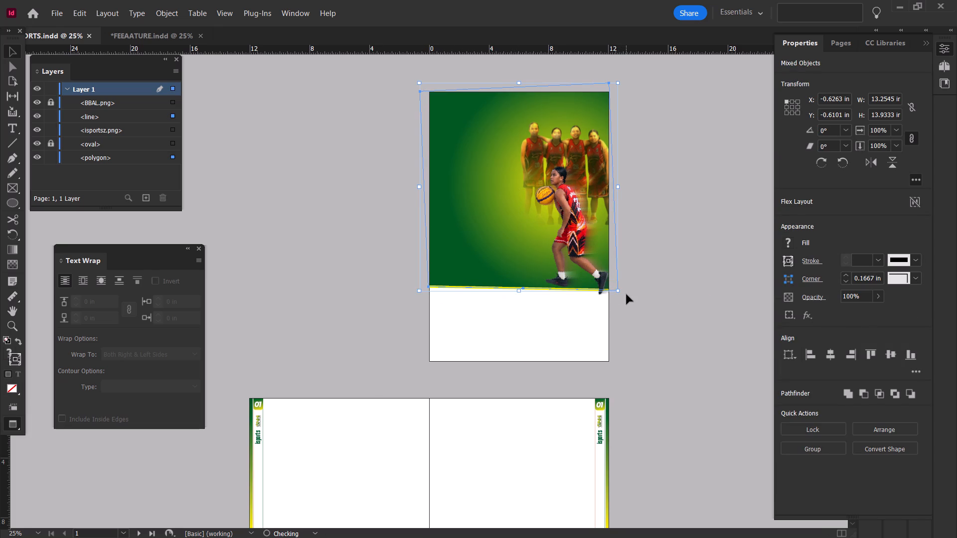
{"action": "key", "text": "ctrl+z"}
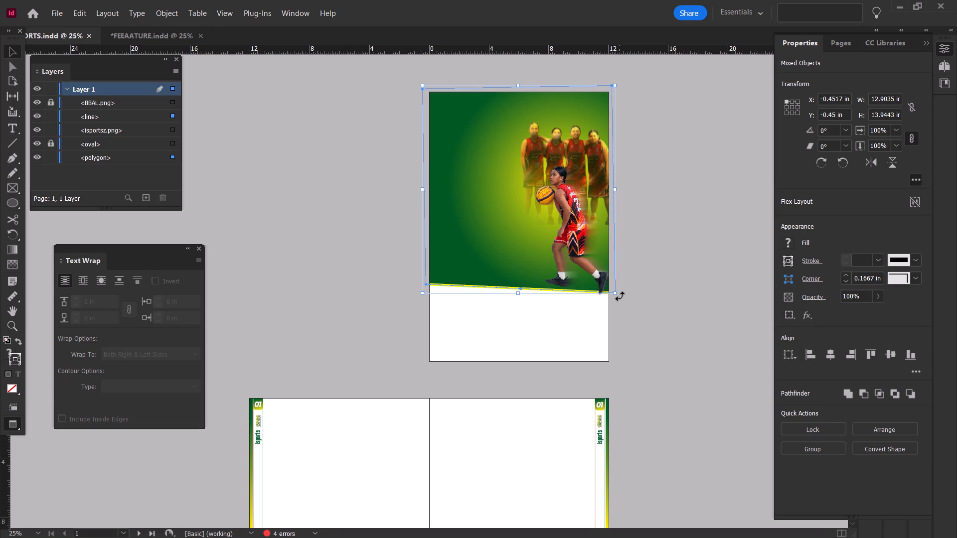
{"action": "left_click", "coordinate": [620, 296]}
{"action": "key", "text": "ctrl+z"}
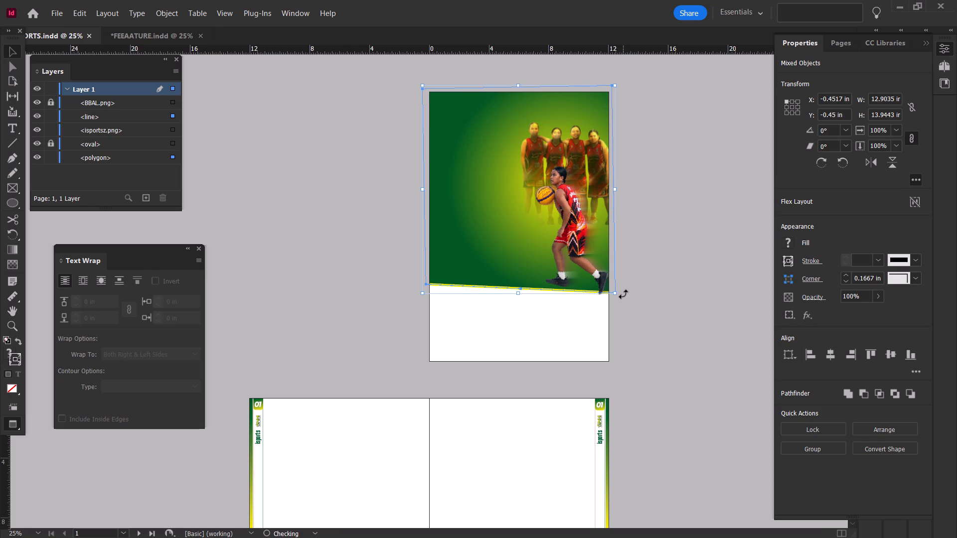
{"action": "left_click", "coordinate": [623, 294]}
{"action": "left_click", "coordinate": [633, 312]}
Enlarge the faded team cutout to about 12.60 × 9.64 in and reposition it at about X 2.85 in, Y 0.5 in.
{"action": "scroll", "coordinate": [632, 310], "scroll_direction": "up", "scroll_amount": 2}
{"action": "scroll", "coordinate": [632, 309], "scroll_direction": "up", "scroll_amount": 1, "text": "alt"}
{"action": "scroll", "coordinate": [632, 308], "scroll_direction": "down", "scroll_amount": 3, "text": "ctrl"}
{"action": "scroll", "coordinate": [632, 308], "scroll_direction": "down", "scroll_amount": 1, "text": "alt"}
{"action": "scroll", "coordinate": [583, 278], "scroll_direction": "up", "scroll_amount": 1}
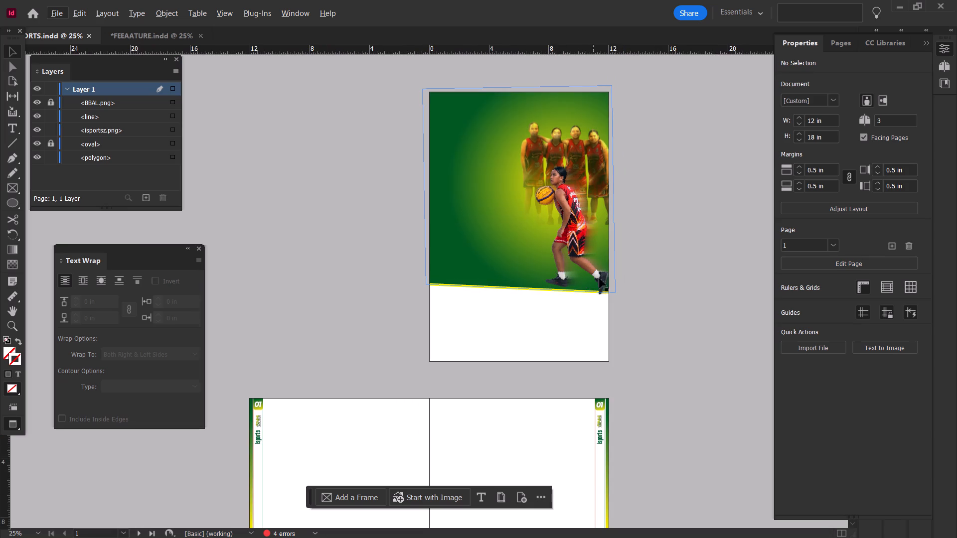
{"action": "scroll", "coordinate": [605, 277], "scroll_direction": "up", "scroll_amount": 1, "text": "alt"}
{"action": "scroll", "coordinate": [606, 276], "scroll_direction": "down", "scroll_amount": 3, "text": "ctrl"}
{"action": "scroll", "coordinate": [606, 276], "scroll_direction": "up", "scroll_amount": 3}
{"action": "scroll", "coordinate": [606, 274], "scroll_direction": "up", "scroll_amount": 2, "text": "ctrl"}
{"action": "left_click", "coordinate": [625, 163]}
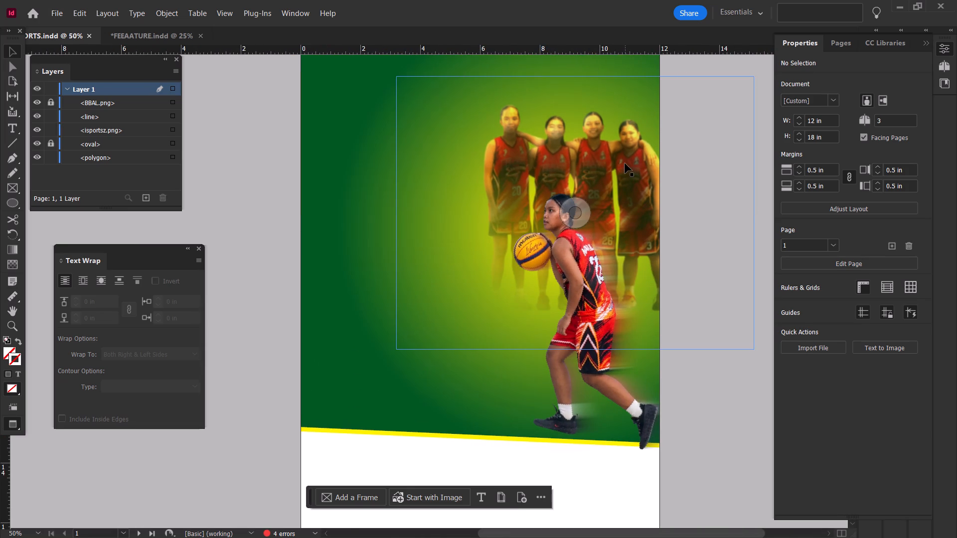
{"action": "scroll", "coordinate": [626, 162], "scroll_direction": "down", "scroll_amount": 2, "text": "ctrl"}
{"action": "scroll", "coordinate": [616, 123], "scroll_direction": "up", "scroll_amount": 2}
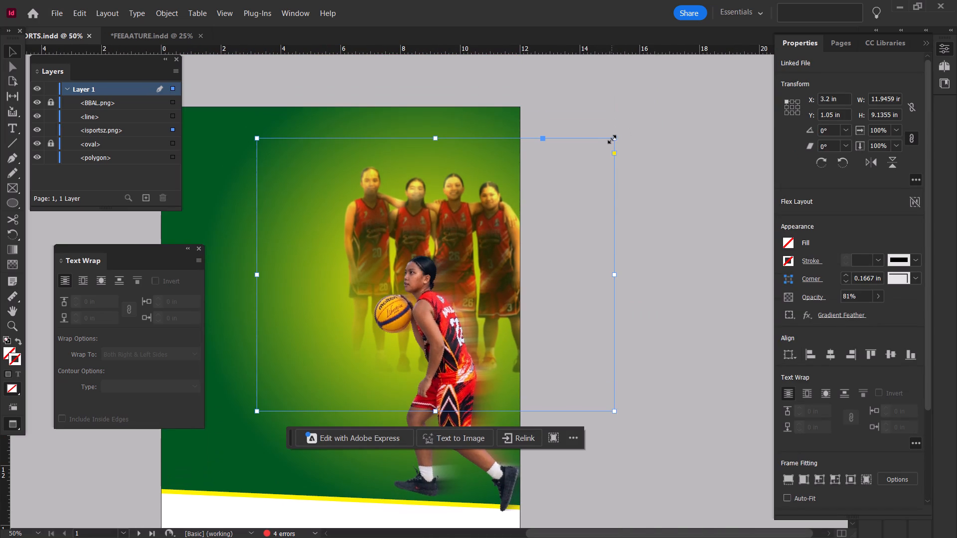
{"action": "left_click_drag", "start_coordinate": [615, 138], "coordinate": [633, 126], "text": "ctrl+shift"}
{"action": "left_click_drag", "start_coordinate": [596, 146], "coordinate": [593, 142]}
{"action": "left_click_drag", "start_coordinate": [593, 142], "coordinate": [588, 143]}
{"action": "left_click", "coordinate": [650, 110]}
Preview the page again in full-screen presentation mode to check the enlarged team cutout behind the player.
{"action": "scroll", "coordinate": [617, 263], "scroll_direction": "up", "scroll_amount": 1, "text": "ctrl"}
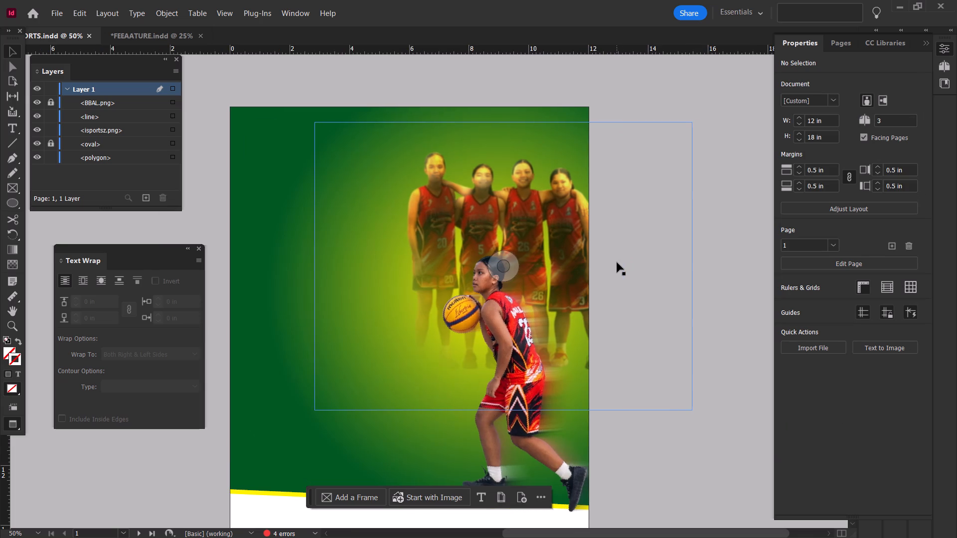
{"action": "scroll", "coordinate": [617, 263], "scroll_direction": "down", "scroll_amount": 1, "text": "alt"}
{"action": "scroll", "coordinate": [617, 263], "scroll_direction": "up", "scroll_amount": 1, "text": "alt"}
{"action": "scroll", "coordinate": [617, 263], "scroll_direction": "down", "scroll_amount": 3, "text": "ctrl"}
{"action": "left_click", "coordinate": [653, 253]}
{"action": "key", "text": "shift+w"}
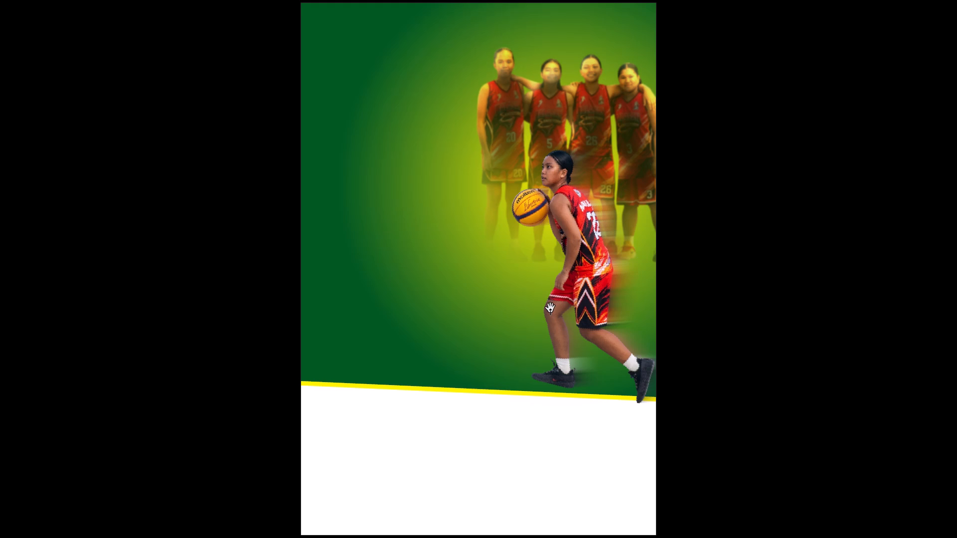
{"action": "key", "text": "shift+w"}
{"action": "key", "text": "shift+w"}
{"action": "key", "text": "shift+w"}
{"action": "left_click", "coordinate": [527, 305]}
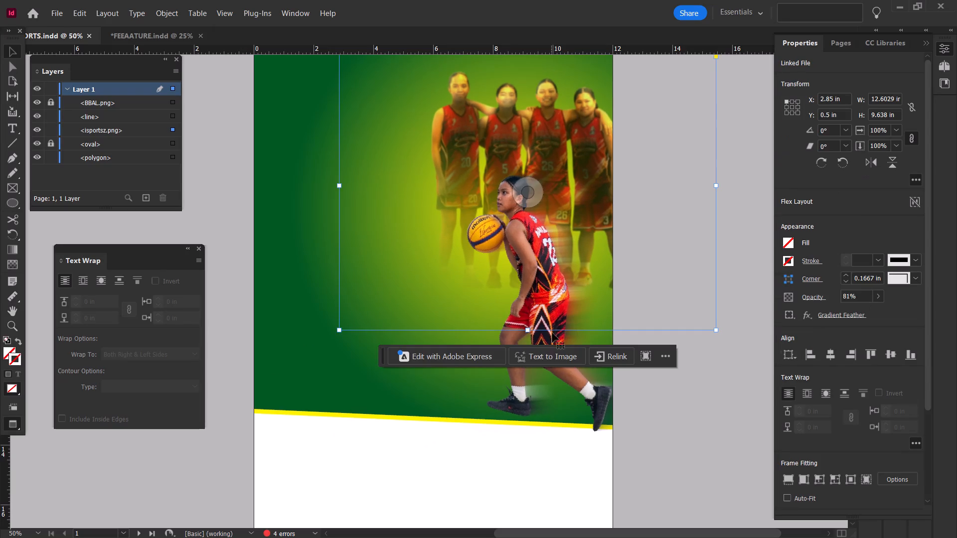
Lock the green polygon on the sports page.
{"action": "left_click", "coordinate": [560, 393]}
{"action": "left_click", "coordinate": [578, 362]}
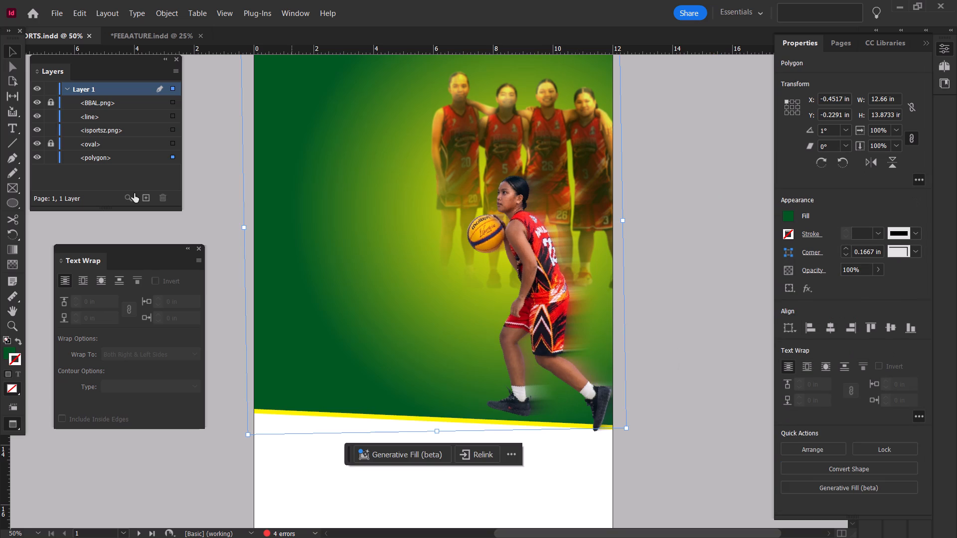
{"action": "left_click", "coordinate": [51, 155]}
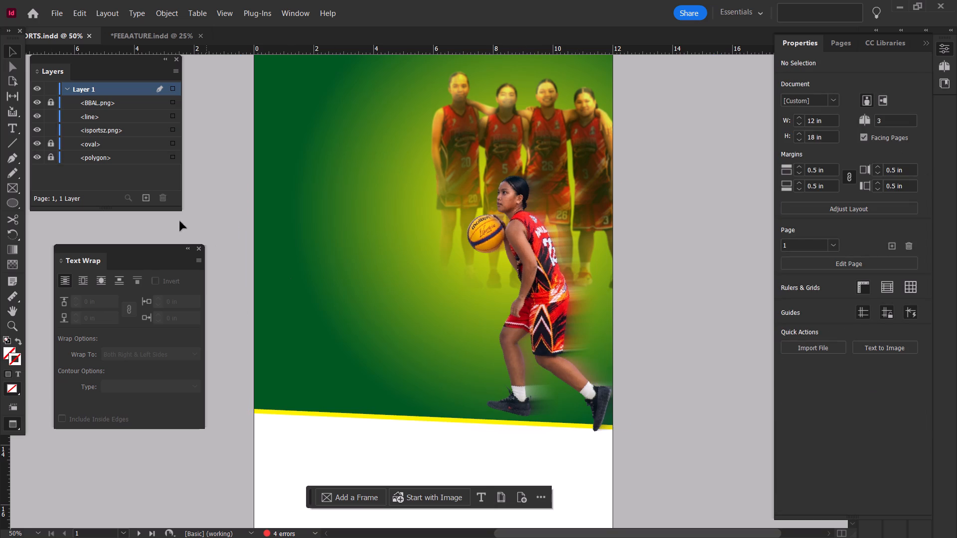
Restack the yellow line beneath the oval, directly above the polygon, and lock it.
{"action": "left_click", "coordinate": [49, 117]}
{"action": "left_click_drag", "start_coordinate": [109, 115], "coordinate": [116, 153]}
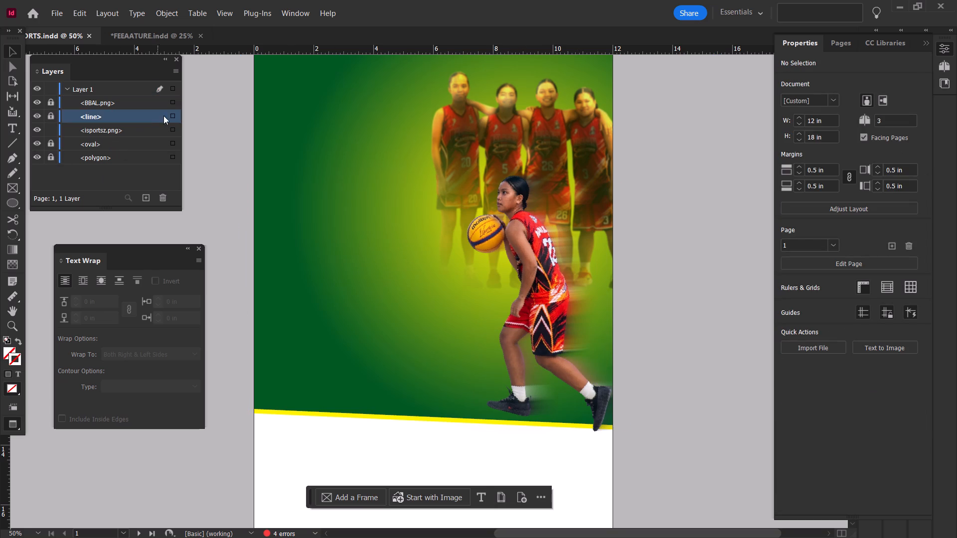
{"action": "left_click", "coordinate": [42, 117]}
{"action": "left_click_drag", "start_coordinate": [109, 116], "coordinate": [109, 143]}
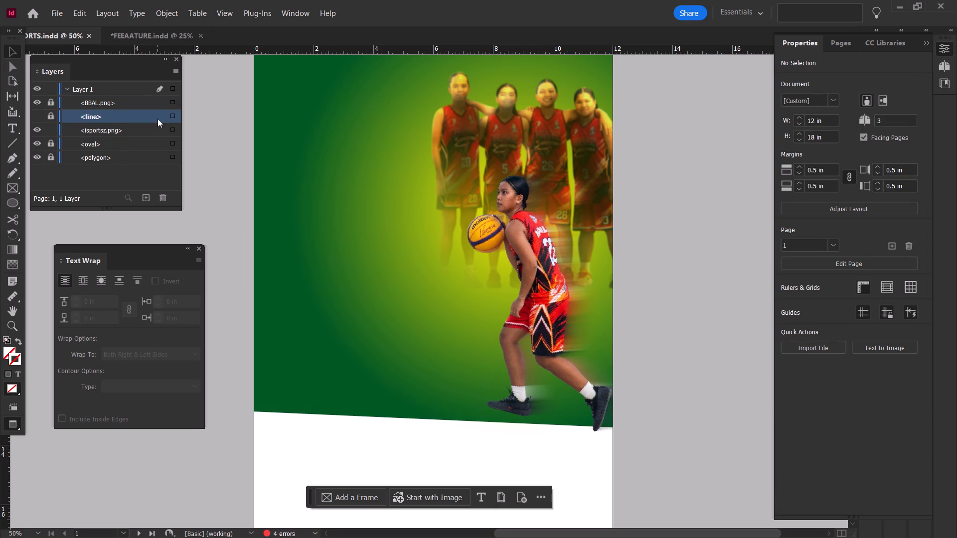
{"action": "left_click", "coordinate": [48, 114]}
{"action": "left_click", "coordinate": [23, 111]}
{"action": "left_click", "coordinate": [35, 112]}
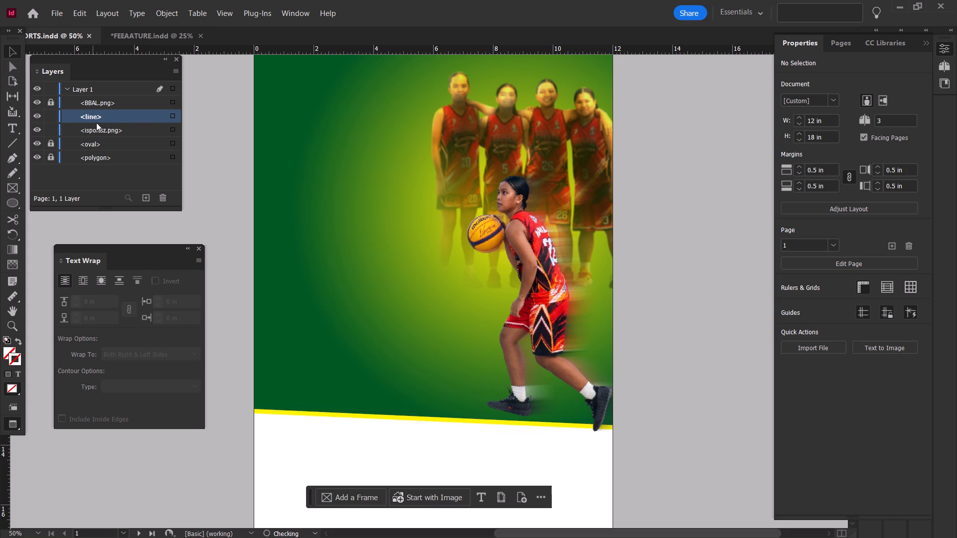
{"action": "left_click_drag", "start_coordinate": [132, 120], "coordinate": [132, 146]}
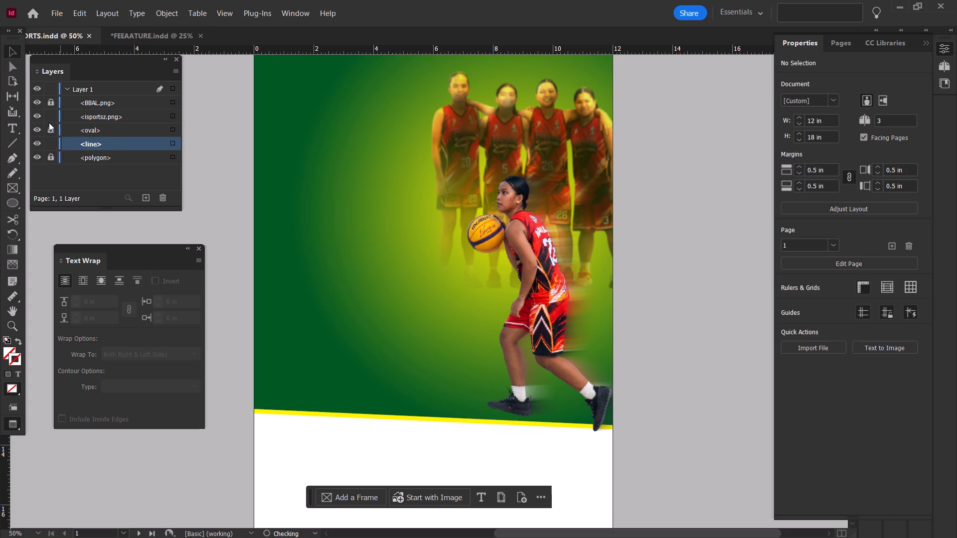
{"action": "left_click", "coordinate": [49, 142]}
{"action": "left_click", "coordinate": [168, 237]}
Lock the faded team cutout, isportsz.png.
{"action": "scroll", "coordinate": [204, 237], "scroll_direction": "down", "scroll_amount": 1, "text": "ctrl"}
{"action": "scroll", "coordinate": [227, 238], "scroll_direction": "down", "scroll_amount": 1, "text": "alt"}
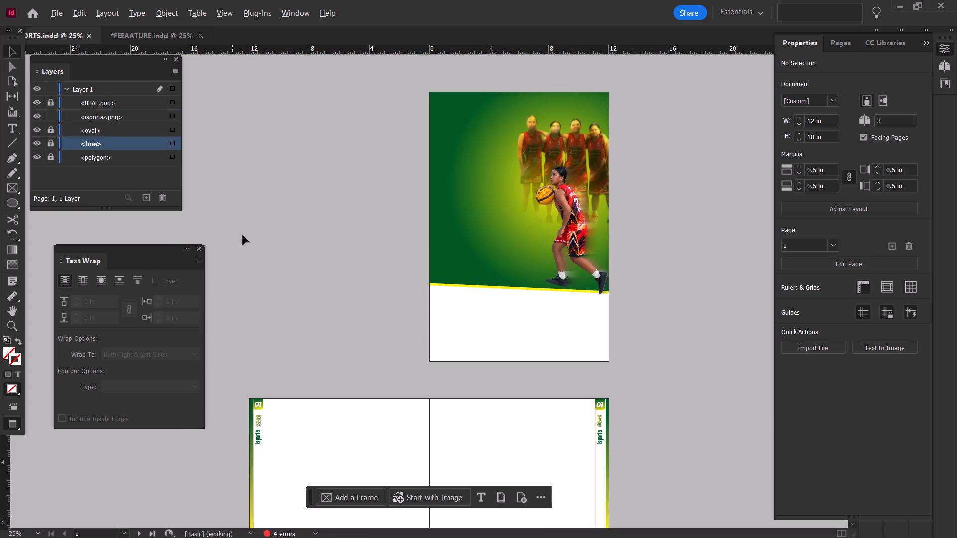
{"action": "scroll", "coordinate": [354, 231], "scroll_direction": "up", "scroll_amount": 1, "text": "alt"}
{"action": "scroll", "coordinate": [382, 225], "scroll_direction": "down", "scroll_amount": 8, "text": "ctrl"}
{"action": "scroll", "coordinate": [446, 225], "scroll_direction": "up", "scroll_amount": 3}
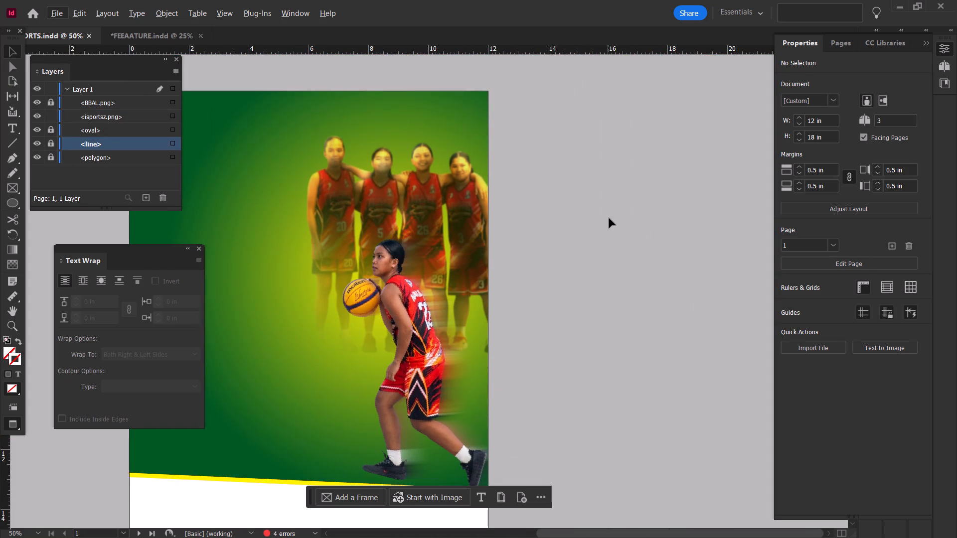
{"action": "left_click", "coordinate": [511, 216]}
{"action": "left_click", "coordinate": [54, 113]}
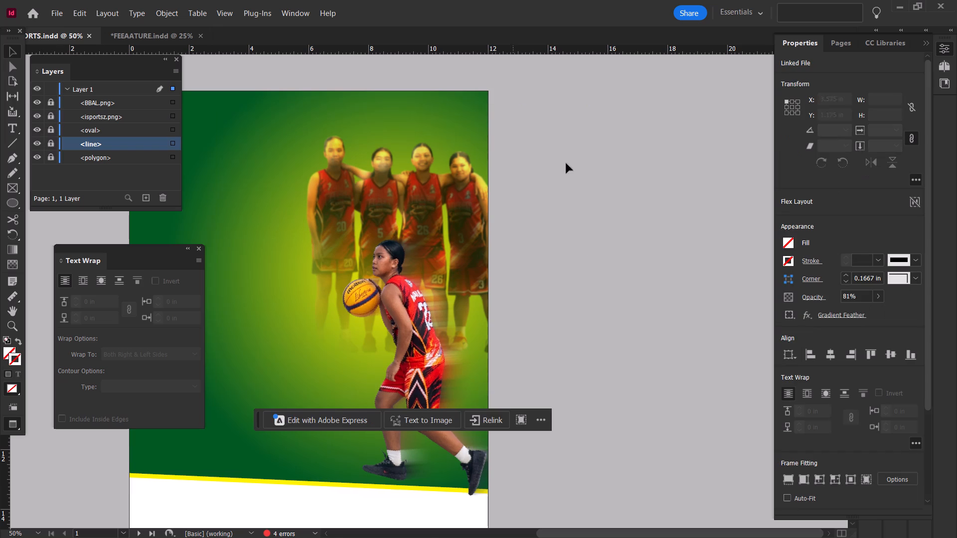
Deselect everything and save the sports document.
{"action": "left_click", "coordinate": [660, 161]}
{"action": "key", "text": "ctrl+s"}
Preview the sports page in full-screen presentation mode and return to the layout.
{"action": "key", "text": "shift+w"}
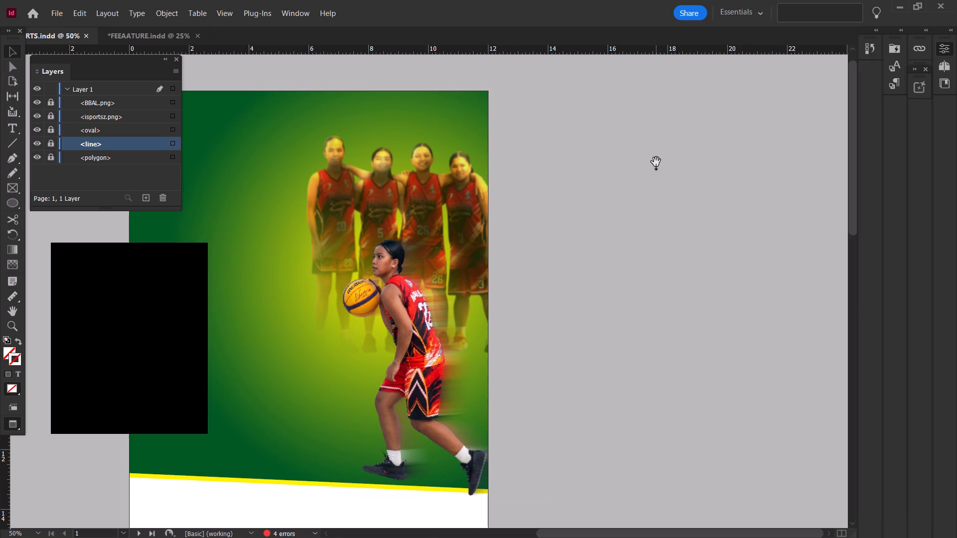
{"action": "key", "text": "shift+w"}
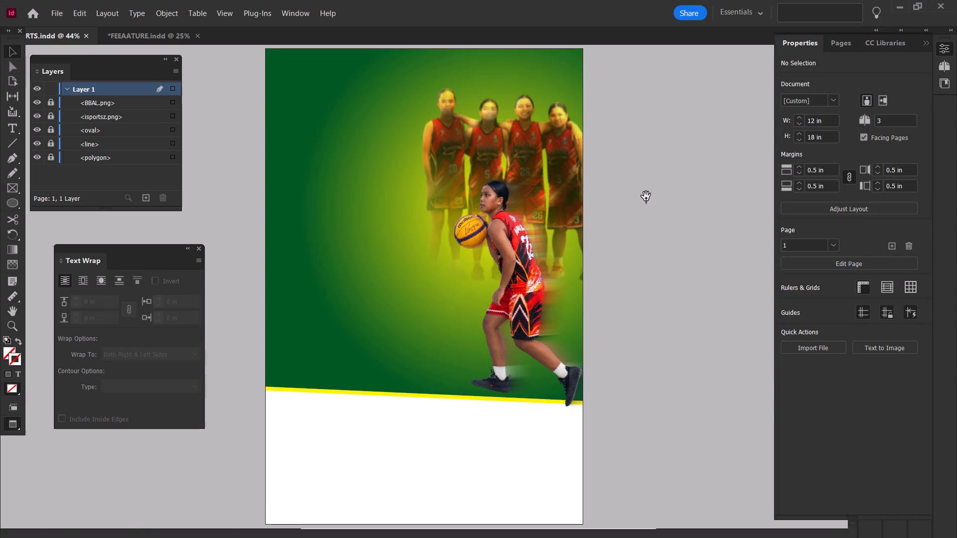
{"action": "type", "text": "WW"}
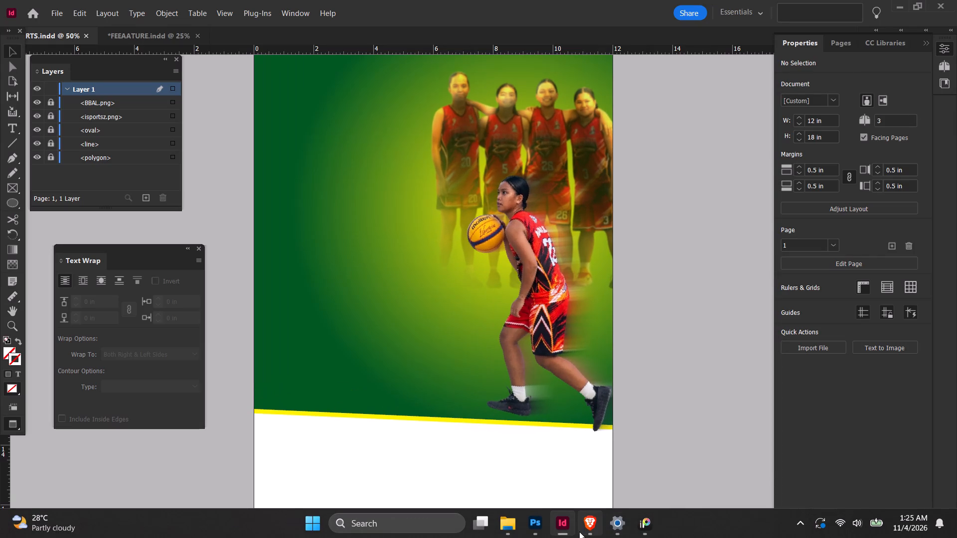
Switch to ibisPaint and duplicate the four-player team artwork, Untitled7, in the gallery.
{"action": "left_click", "coordinate": [644, 522]}
{"action": "left_click", "coordinate": [758, 158]}
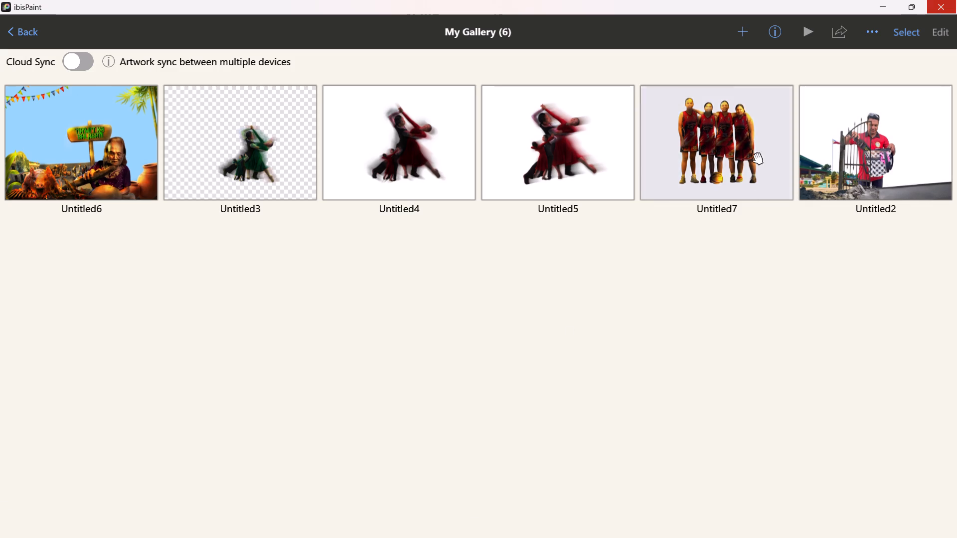
{"action": "left_click", "coordinate": [871, 31]}
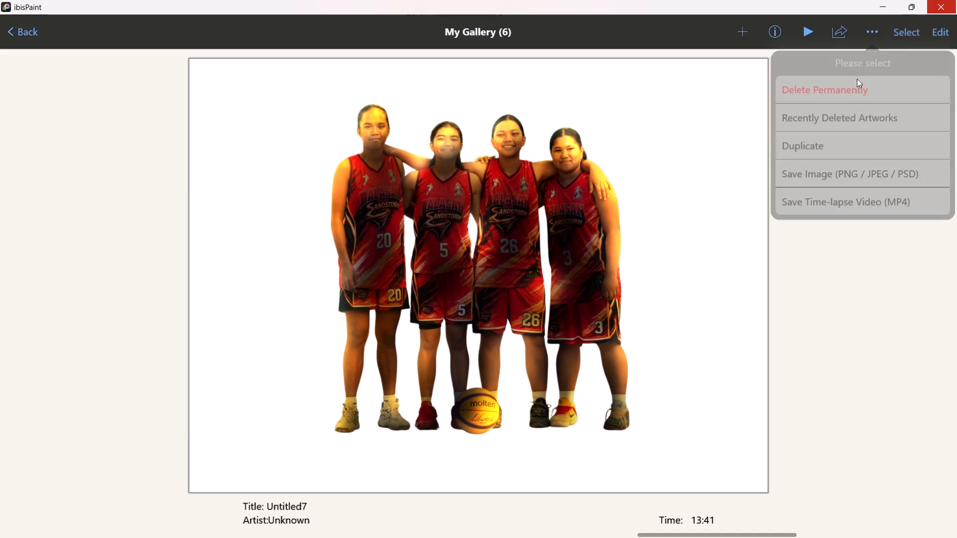
{"action": "left_click", "coordinate": [829, 154]}
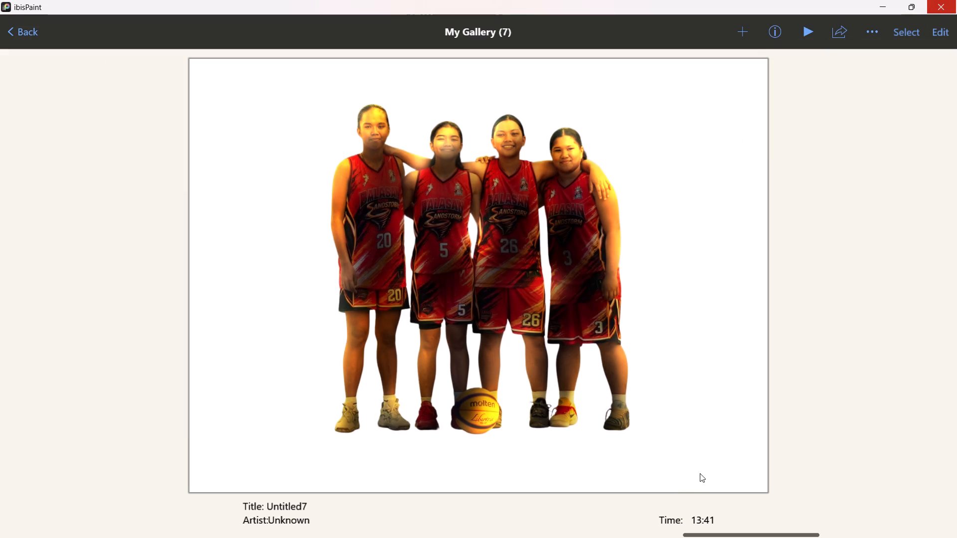
Switch to Photoshop and close isportsz.psd, saving its changes.
{"action": "left_click", "coordinate": [570, 523]}
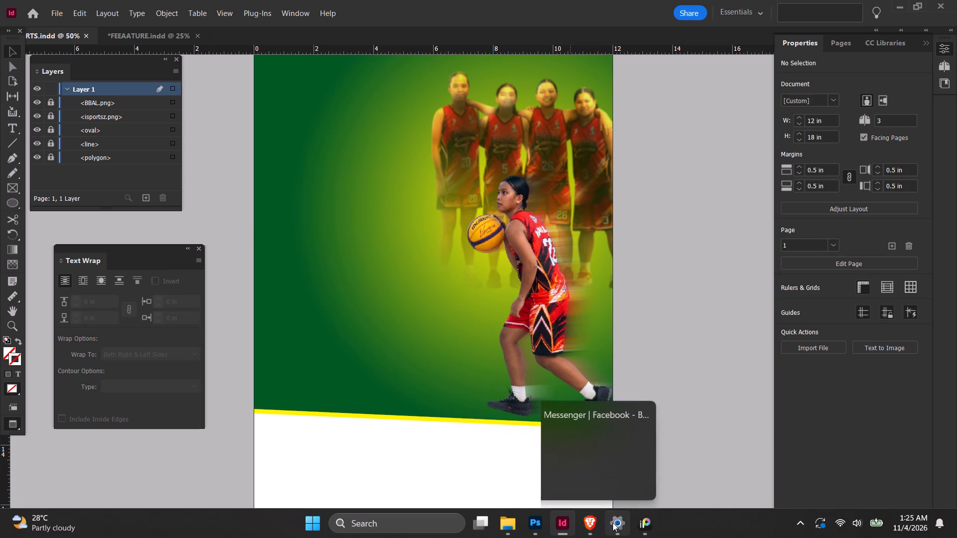
{"action": "left_click", "coordinate": [548, 526]}
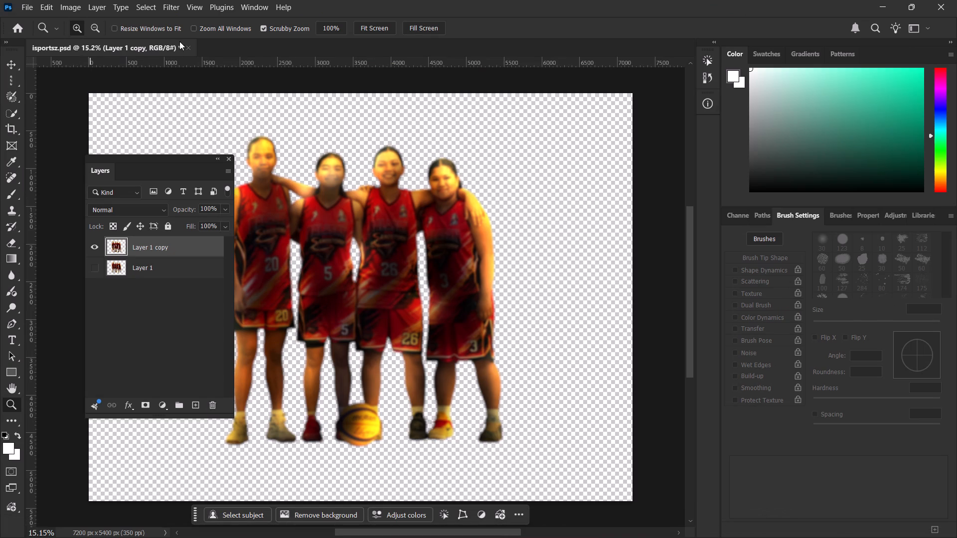
{"action": "left_click", "coordinate": [186, 46]}
{"action": "left_click", "coordinate": [448, 205]}
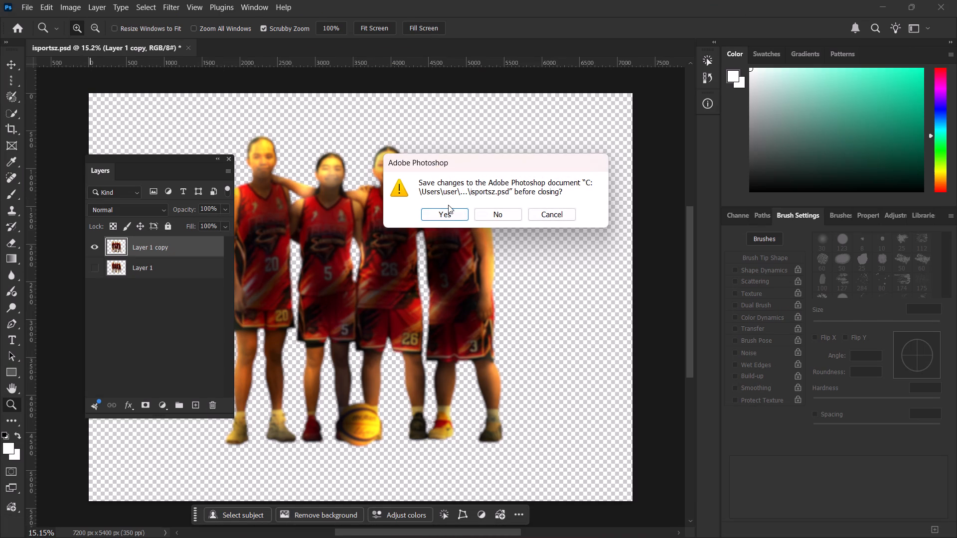
{"action": "left_click", "coordinate": [453, 215]}
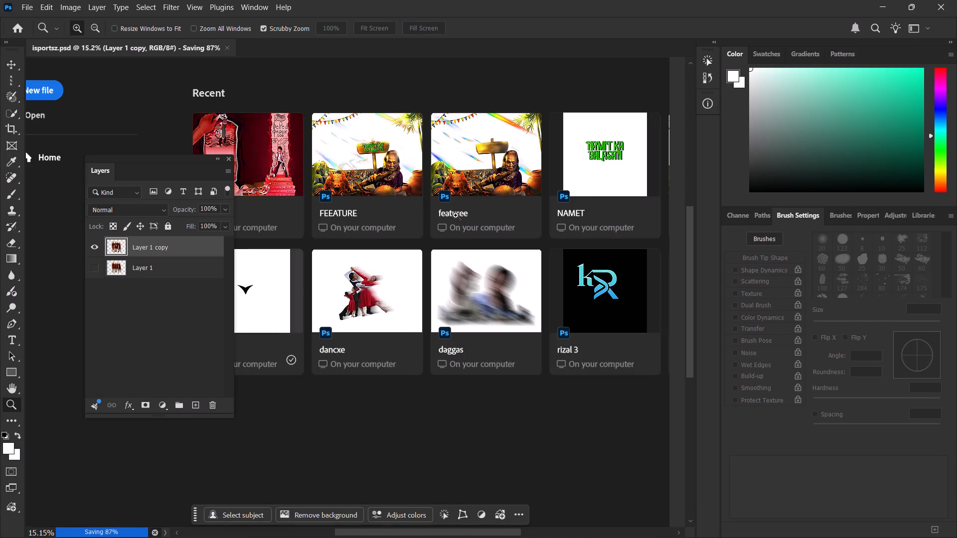
Open the recent running-player document, HHH.psd.
{"action": "left_click", "coordinate": [285, 300]}
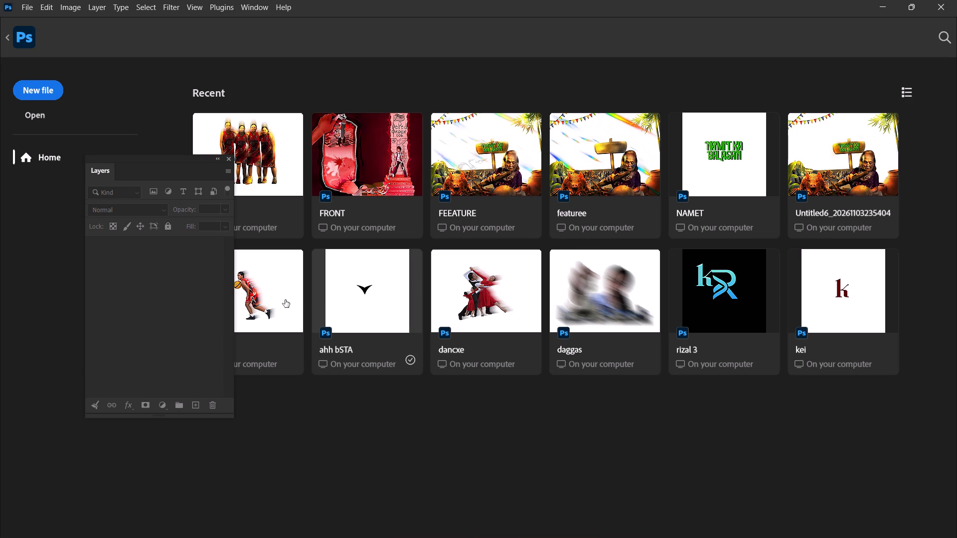
{"action": "left_click", "coordinate": [279, 299]}
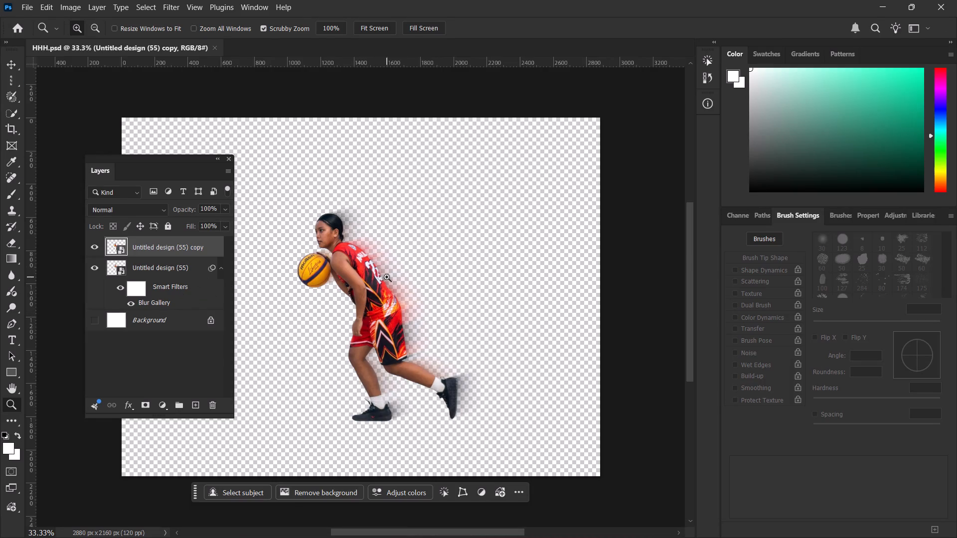
Edit the Path Blur on layer Untitled design (55): extend the path slightly, set End Point Speed 227 px, Speed 194% and Taper 17%.
{"action": "left_click", "coordinate": [3, 60]}
{"action": "left_click", "coordinate": [179, 277]}
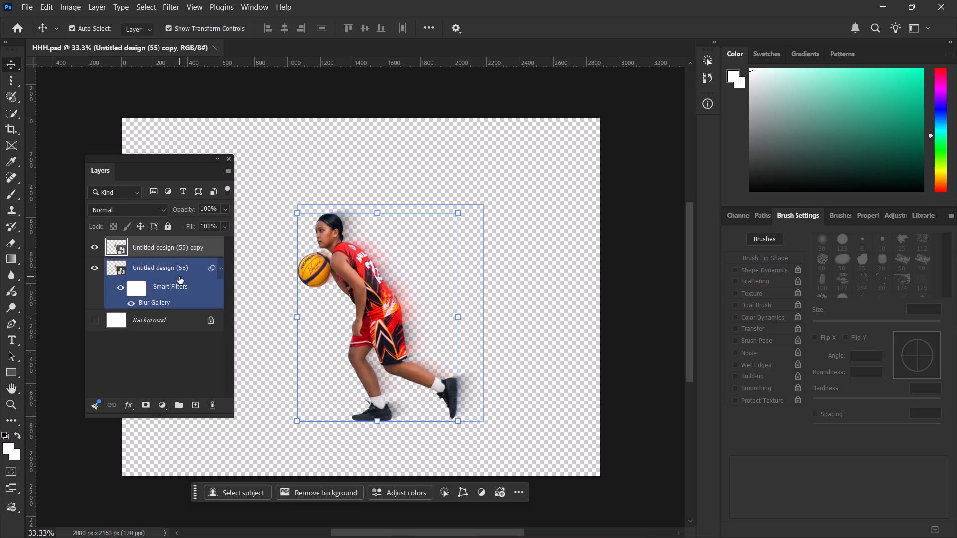
{"action": "double_click", "coordinate": [173, 301]}
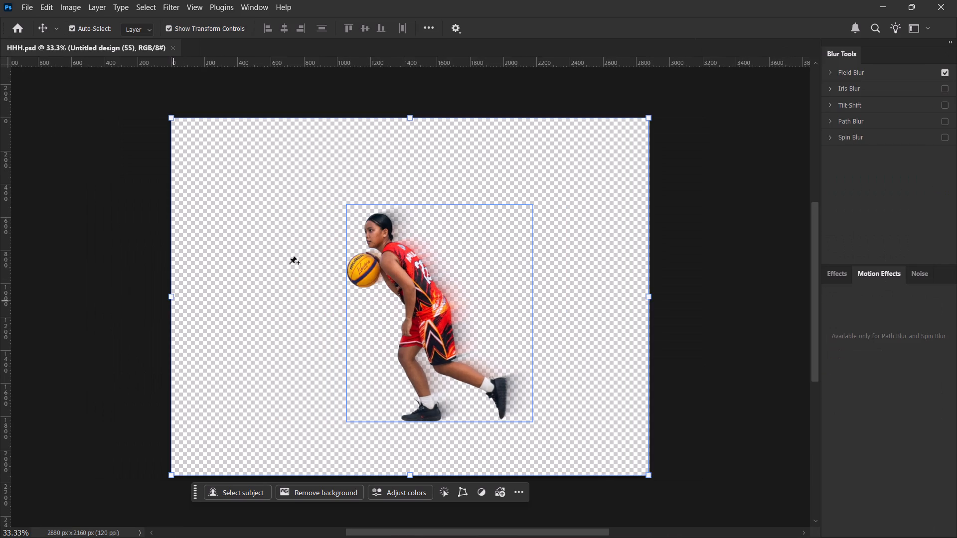
{"action": "left_click_drag", "start_coordinate": [463, 281], "coordinate": [470, 275]}
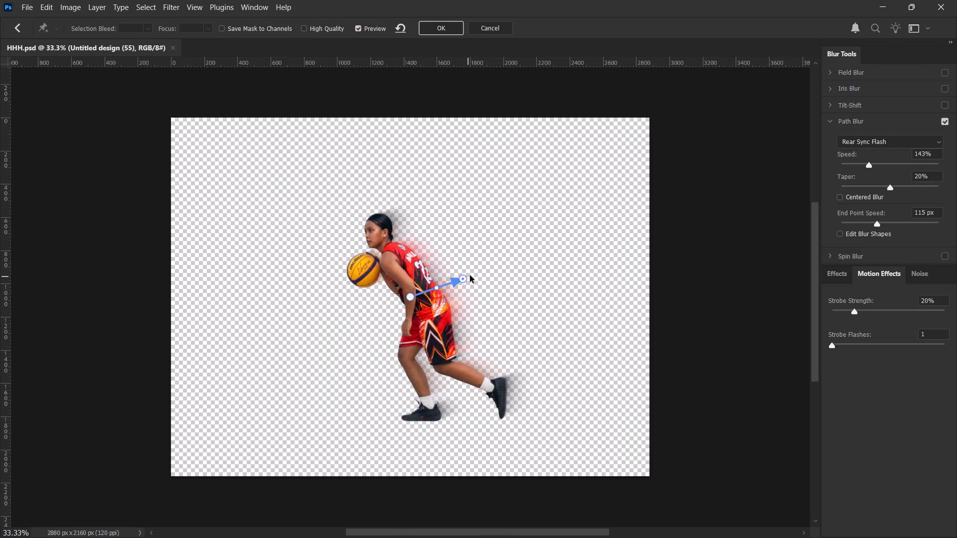
{"action": "left_click_drag", "start_coordinate": [470, 275], "coordinate": [471, 275]}
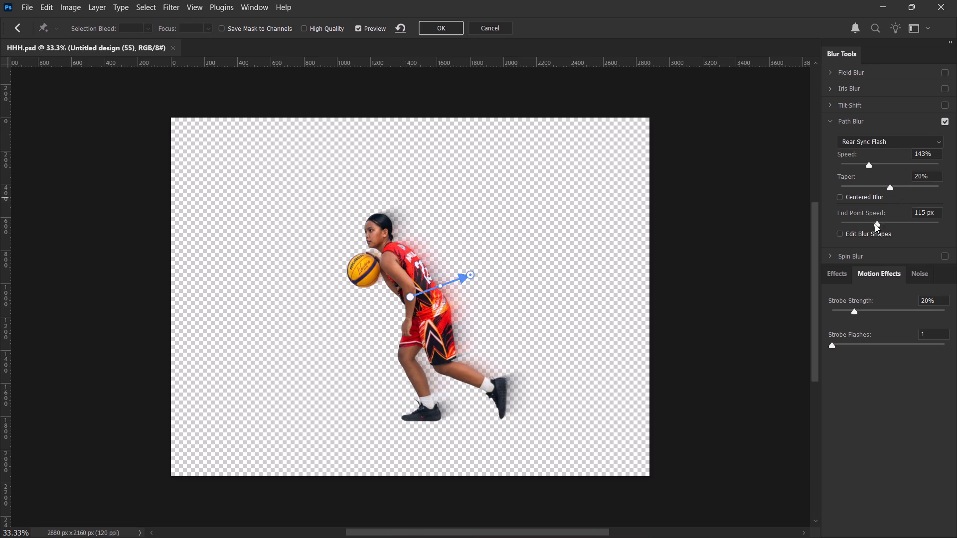
{"action": "left_click_drag", "start_coordinate": [877, 223], "coordinate": [892, 221]}
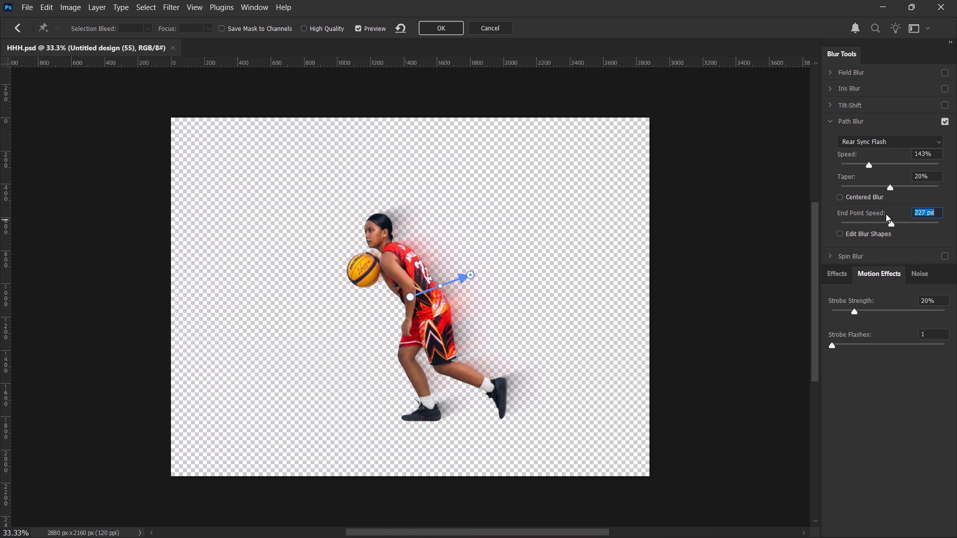
{"action": "left_click_drag", "start_coordinate": [868, 165], "coordinate": [879, 165]}
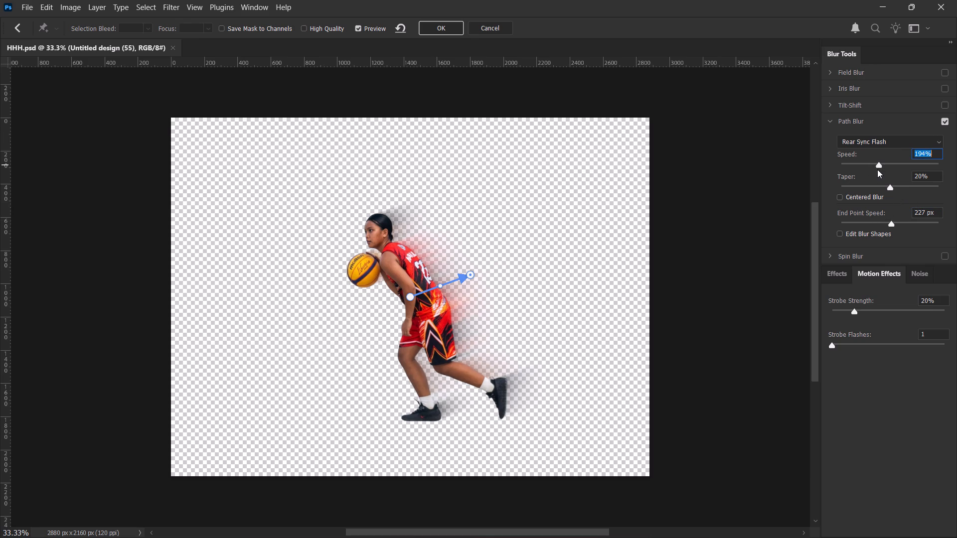
{"action": "left_click_drag", "start_coordinate": [889, 187], "coordinate": [897, 188]}
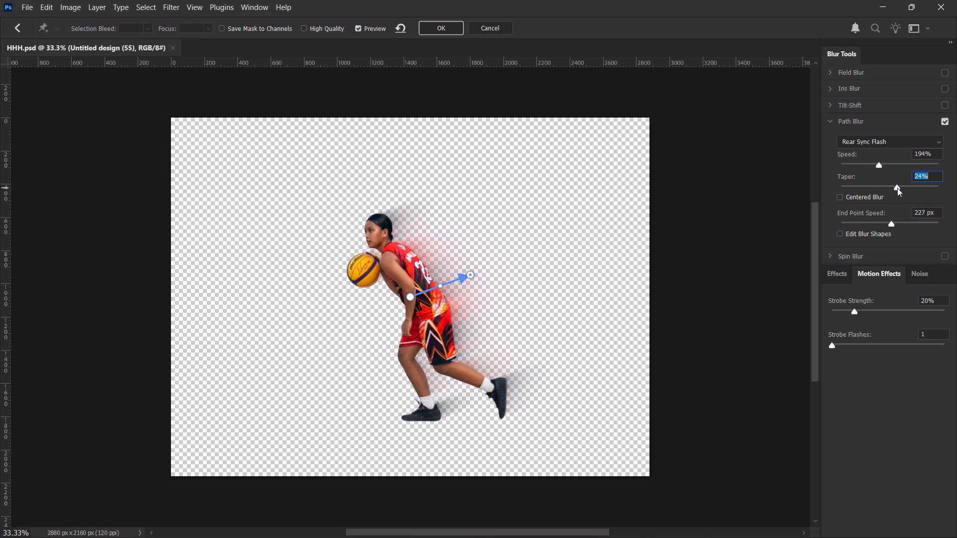
{"action": "left_click_drag", "start_coordinate": [896, 188], "coordinate": [880, 186]}
{"action": "left_click", "coordinate": [437, 29]}
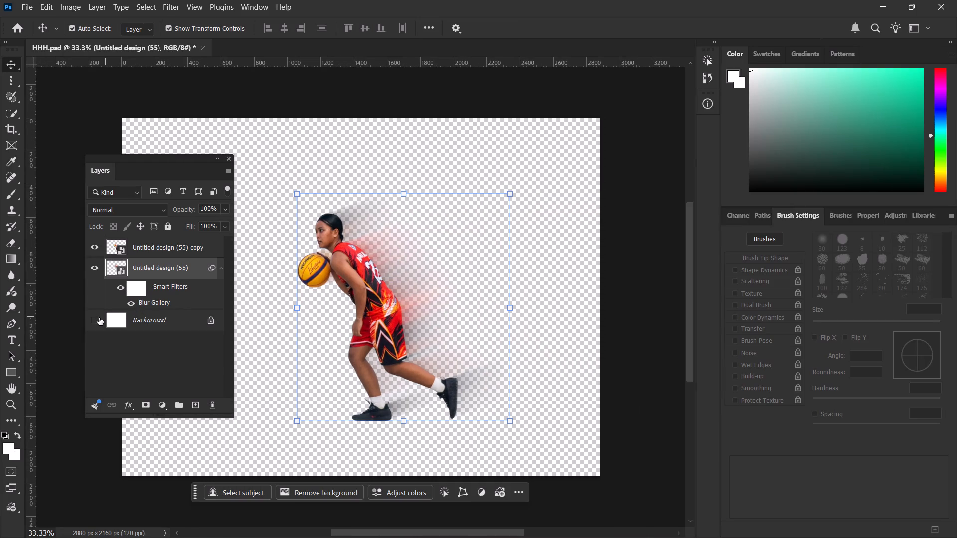
Show the white Background layer behind the running player.
{"action": "left_click", "coordinate": [96, 318]}
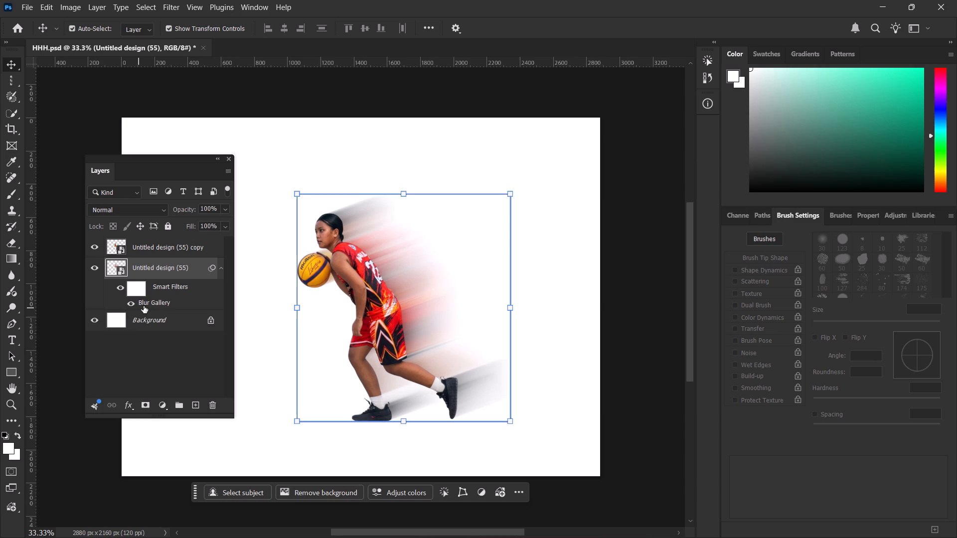
Set the Path Blur speed on the Untitled design (55) layer to 131%.
{"action": "left_click", "coordinate": [186, 285]}
{"action": "double_click", "coordinate": [178, 300]}
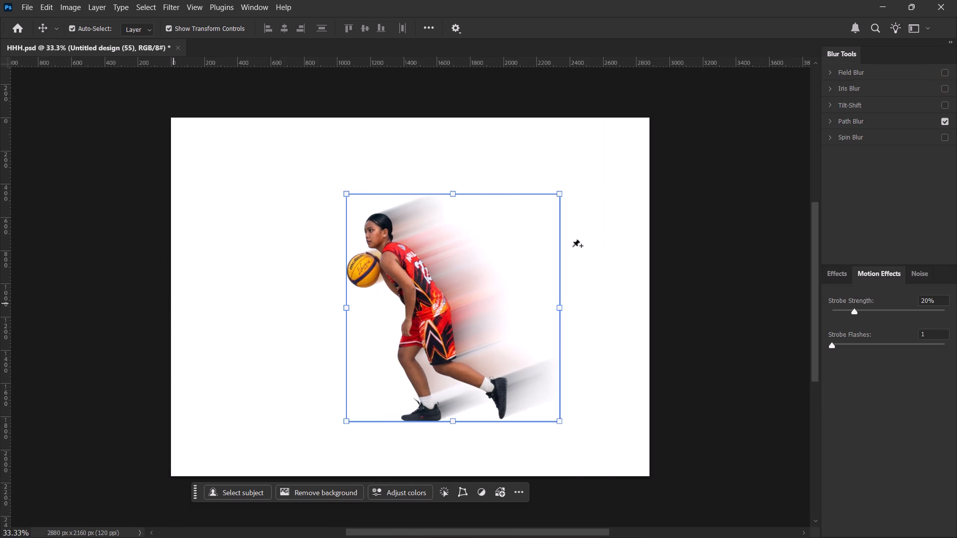
{"action": "left_click_drag", "start_coordinate": [882, 162], "coordinate": [874, 163]}
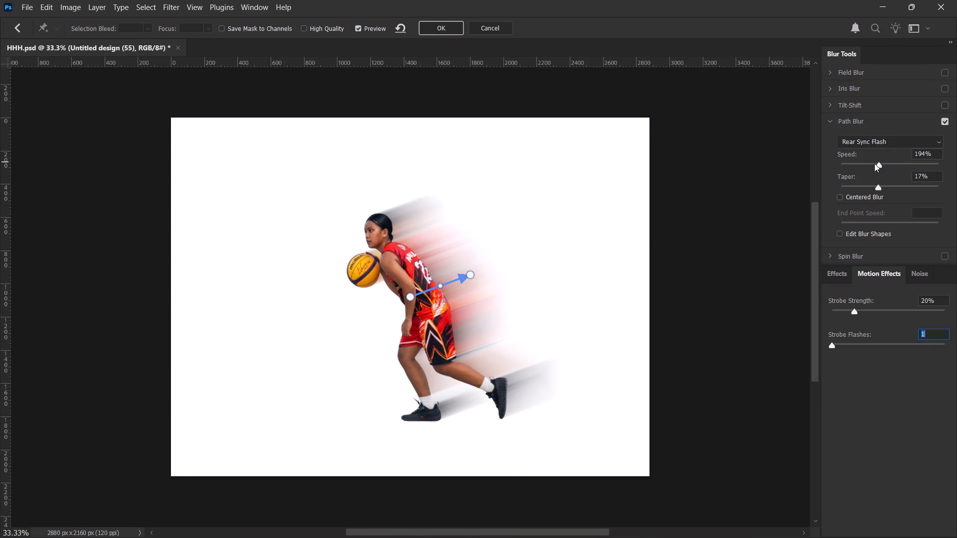
{"action": "left_click_drag", "start_coordinate": [874, 163], "coordinate": [867, 165]}
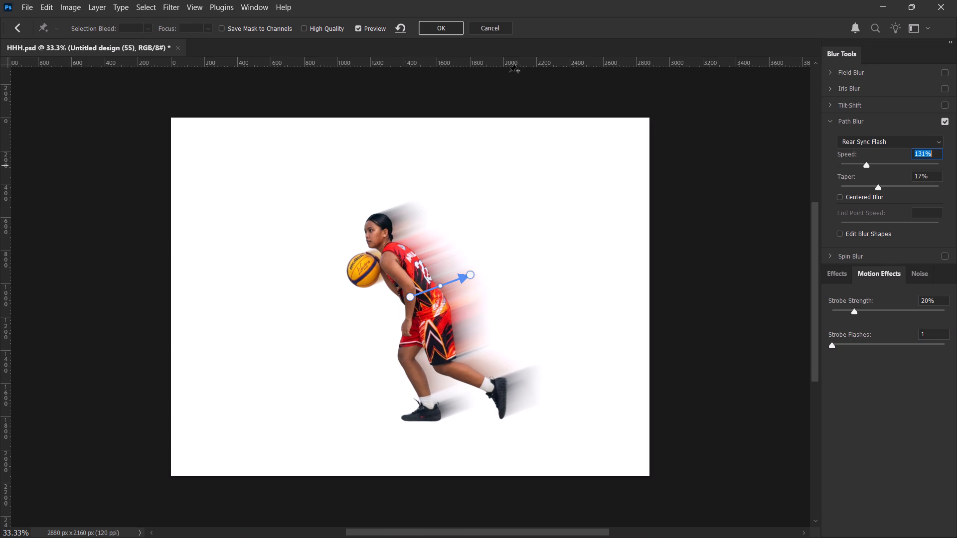
{"action": "left_click", "coordinate": [445, 29]}
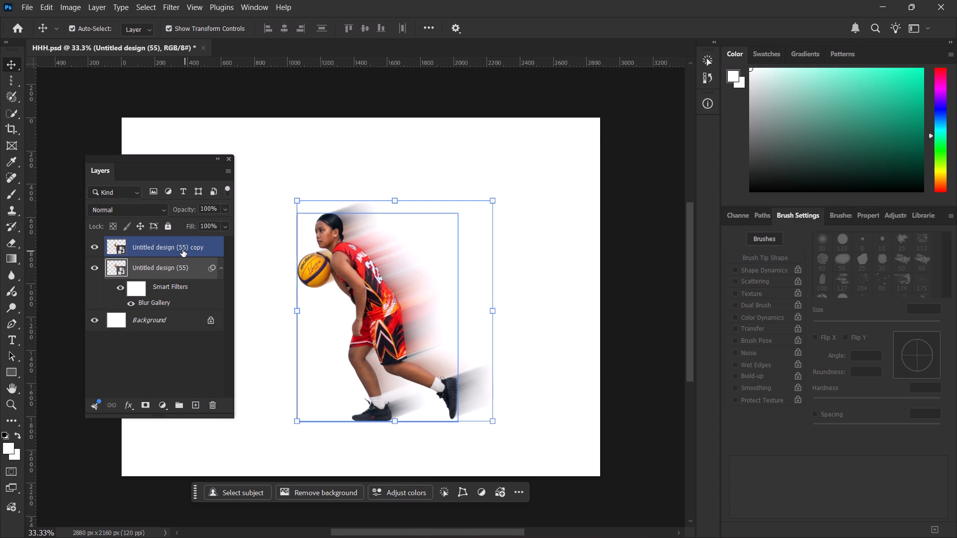
Duplicate the blurred Untitled design (55) layer and place the duplicate above Untitled design (55) copy in the layer order.
{"action": "left_click", "coordinate": [174, 269]}
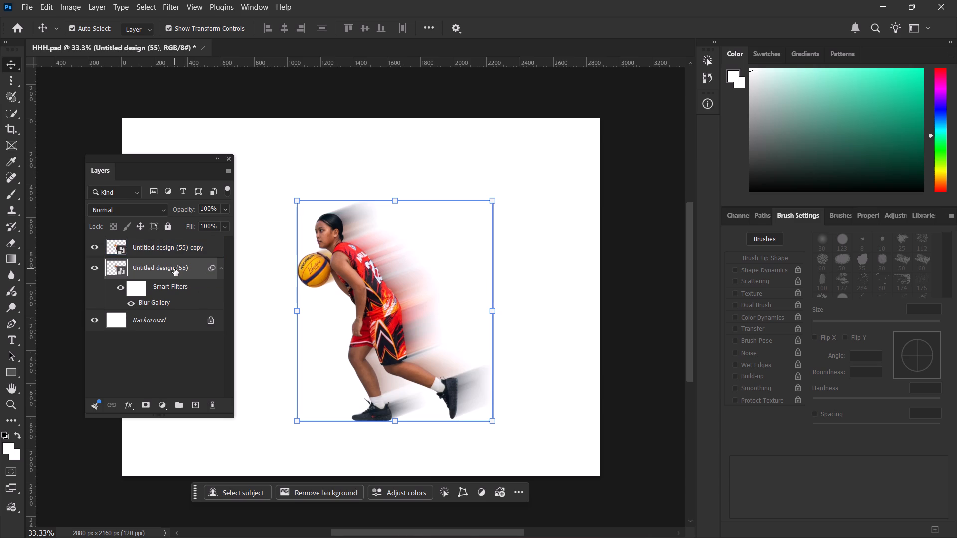
{"action": "key", "text": "ctrl+c"}
{"action": "key", "text": "ctrl+v"}
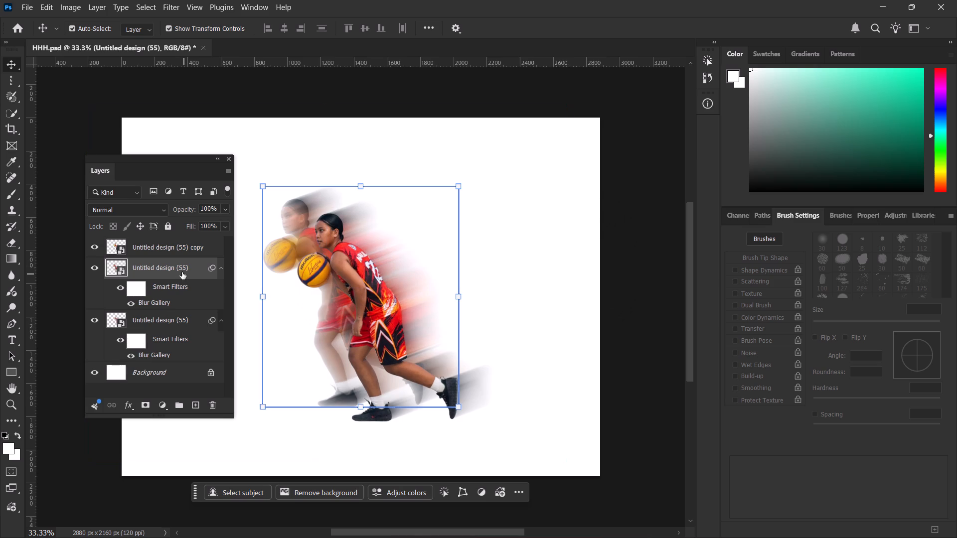
{"action": "left_click_drag", "start_coordinate": [182, 272], "coordinate": [187, 244]}
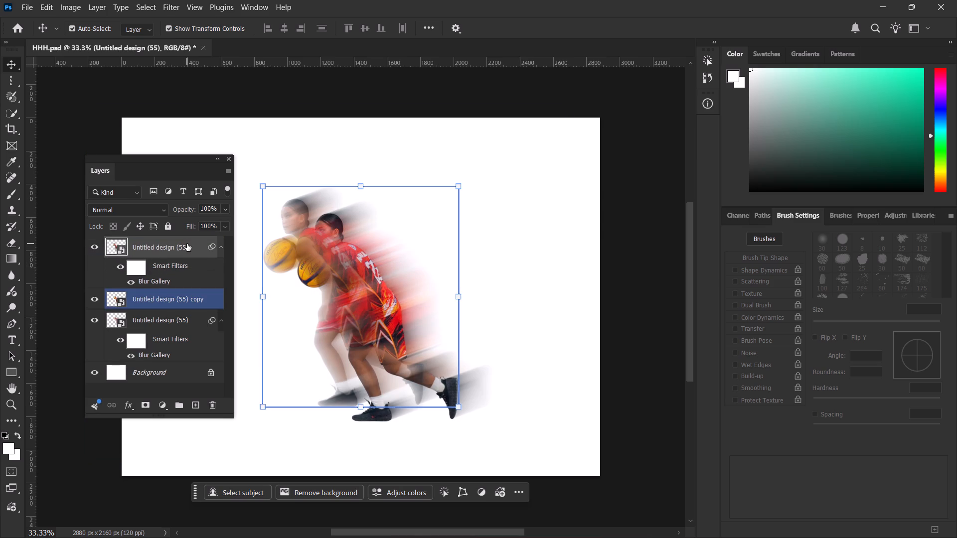
Move the duplicated blurred player so it sits exactly over the original running player.
{"action": "left_click_drag", "start_coordinate": [335, 264], "coordinate": [387, 264]}
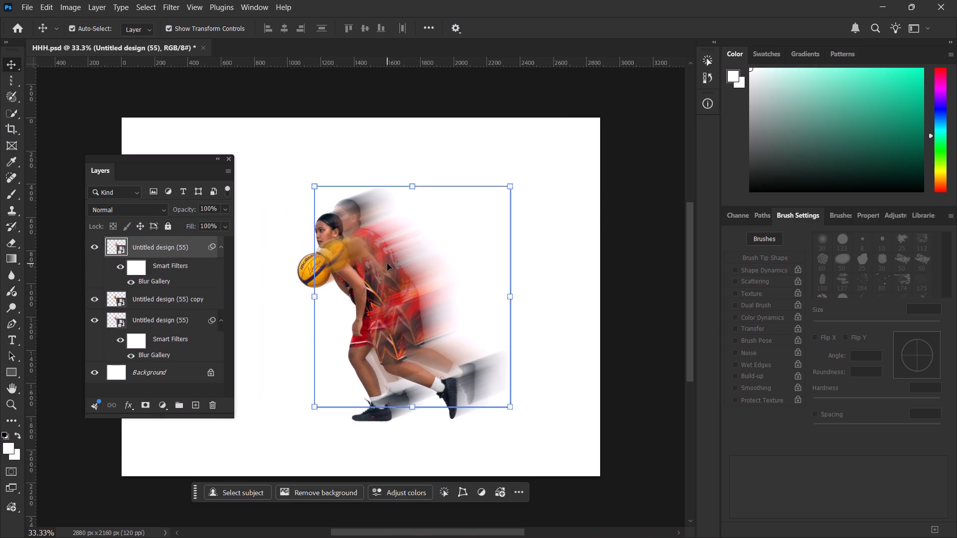
{"action": "left_click_drag", "start_coordinate": [387, 264], "coordinate": [372, 276]}
{"action": "left_click_drag", "start_coordinate": [363, 277], "coordinate": [374, 277]}
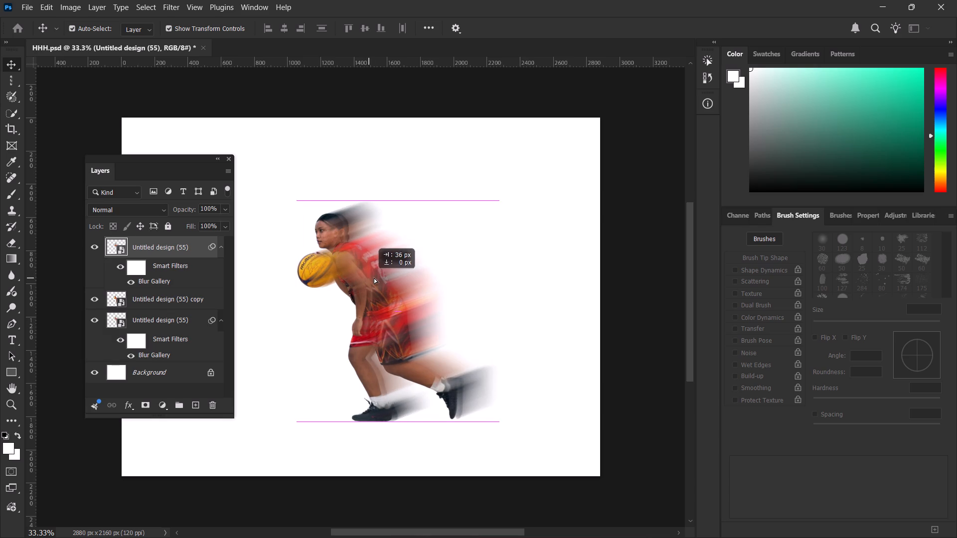
{"action": "left_click_drag", "start_coordinate": [374, 277], "coordinate": [389, 276]}
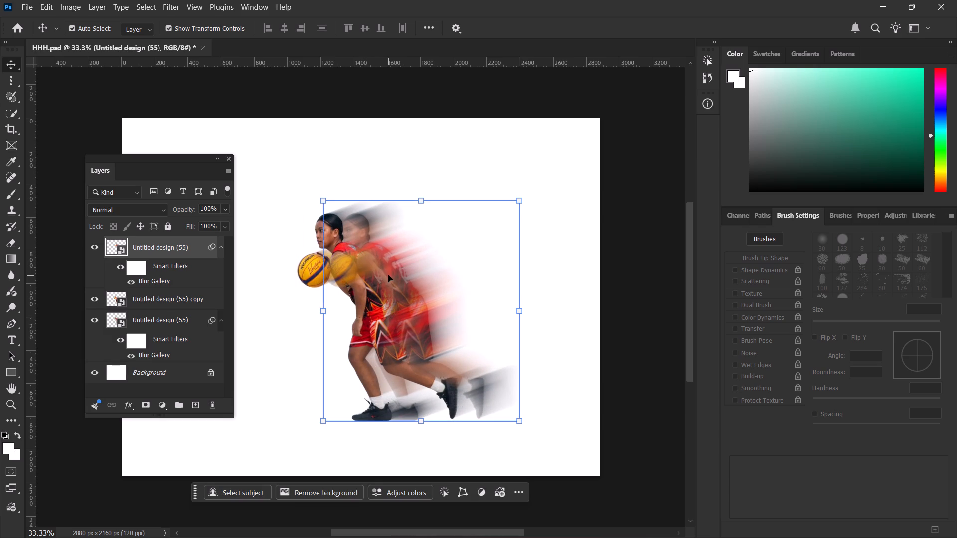
{"action": "key", "text": "ctrl+z"}
{"action": "left_click_drag", "start_coordinate": [331, 276], "coordinate": [345, 281]}
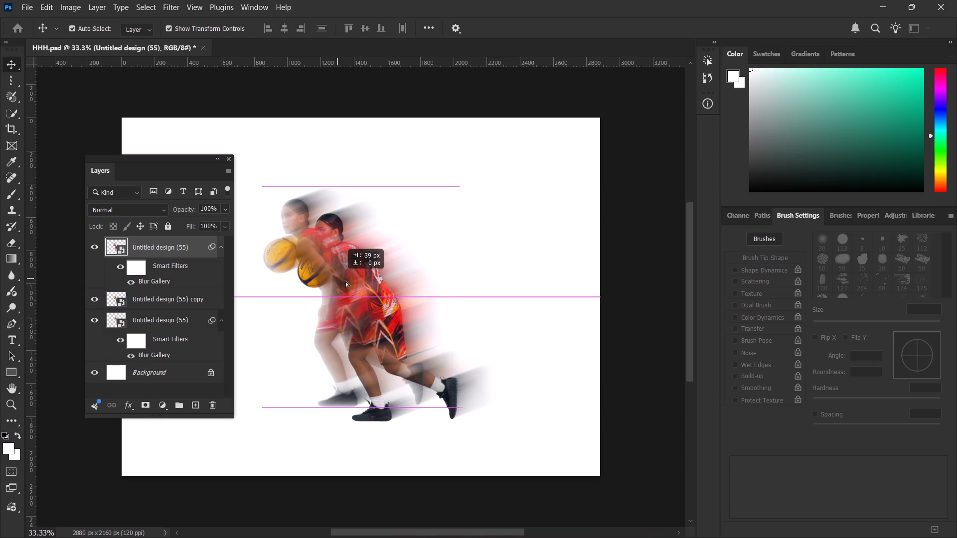
{"action": "left_click_drag", "start_coordinate": [345, 281], "coordinate": [367, 289]}
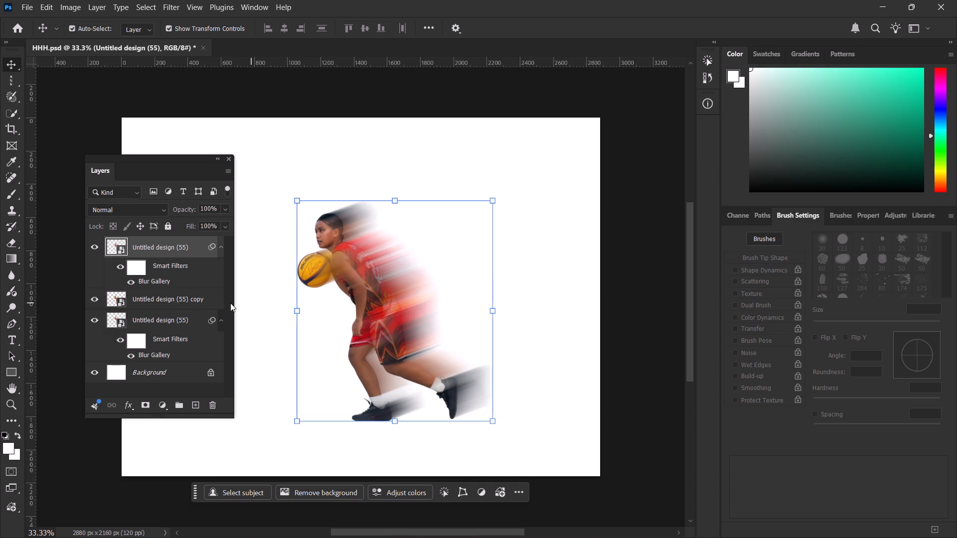
Compare the running player's motion blur with the lower and upper Untitled design (55) layers hidden and shown.
{"action": "left_click", "coordinate": [98, 323]}
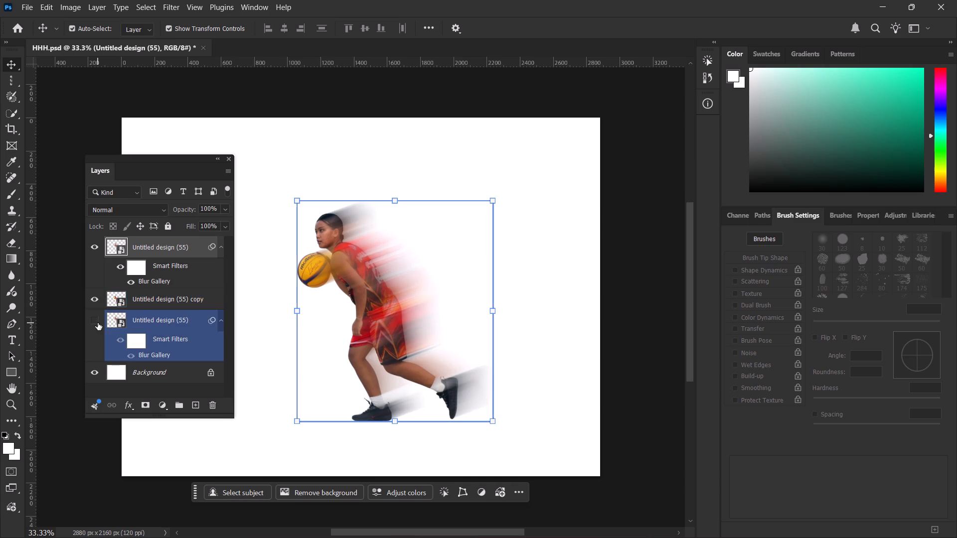
{"action": "left_click", "coordinate": [98, 323]}
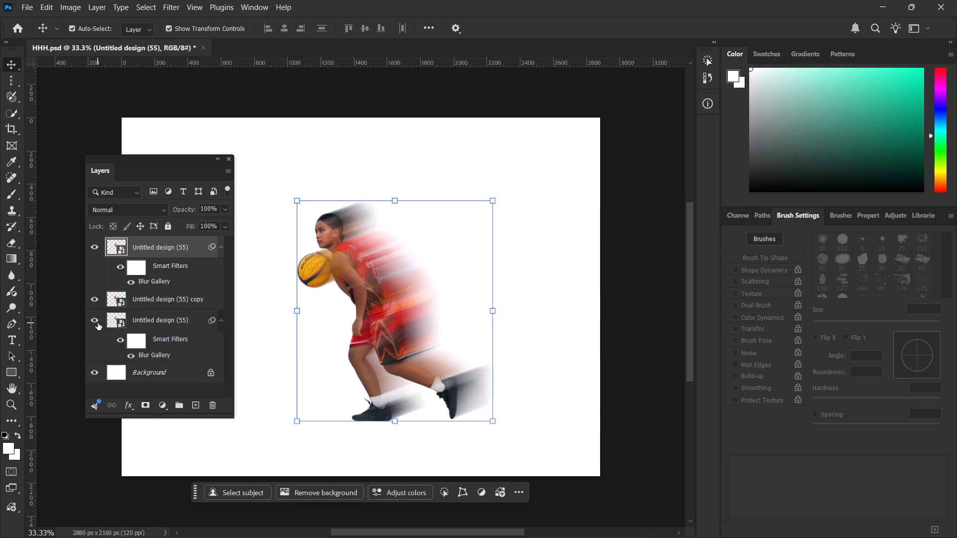
{"action": "left_click", "coordinate": [573, 288]}
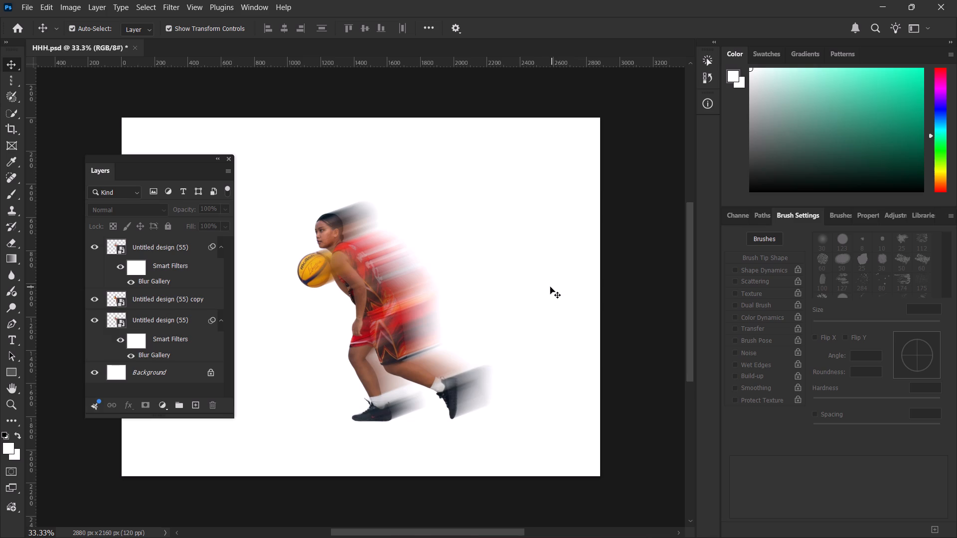
{"action": "left_click", "coordinate": [92, 318]}
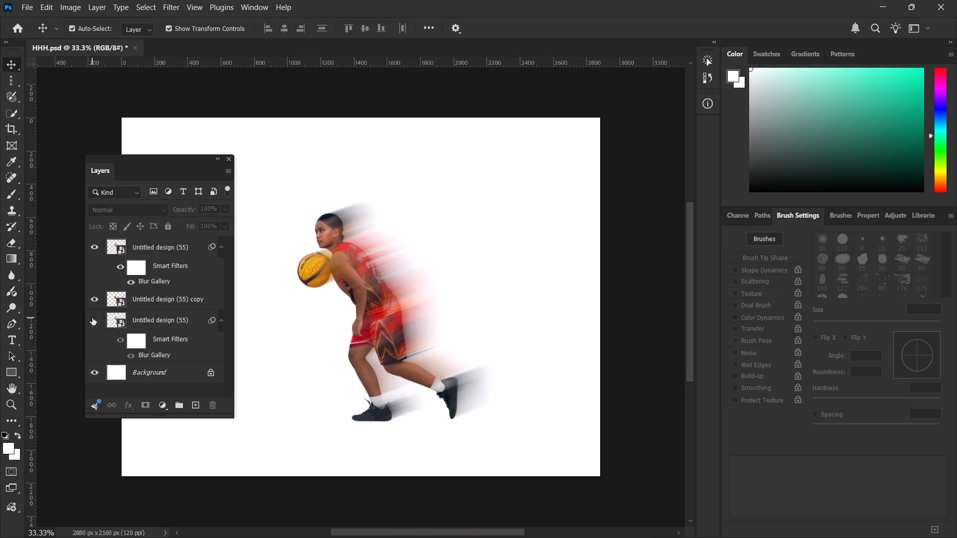
{"action": "left_click", "coordinate": [430, 163]}
{"action": "left_click", "coordinate": [94, 317]}
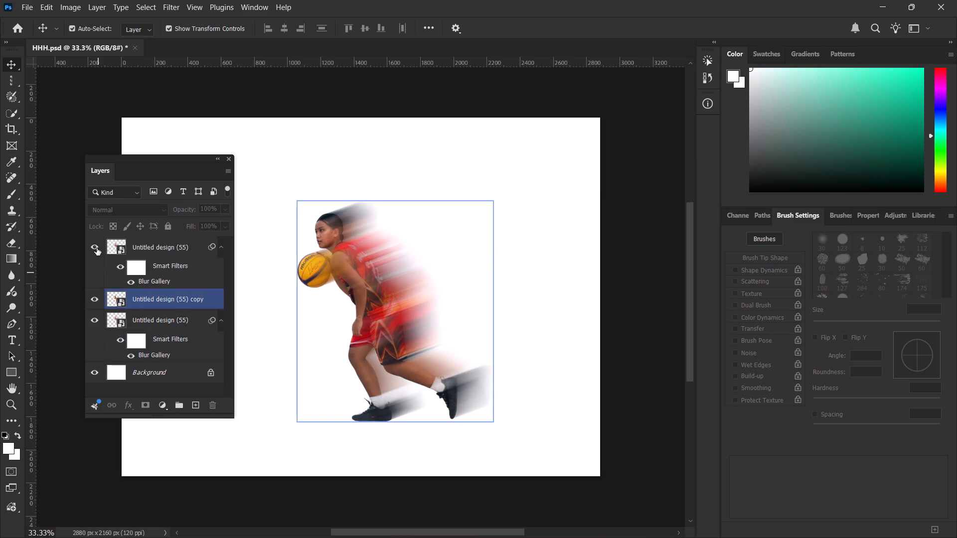
{"action": "left_click", "coordinate": [97, 248]}
{"action": "left_click", "coordinate": [97, 248]}
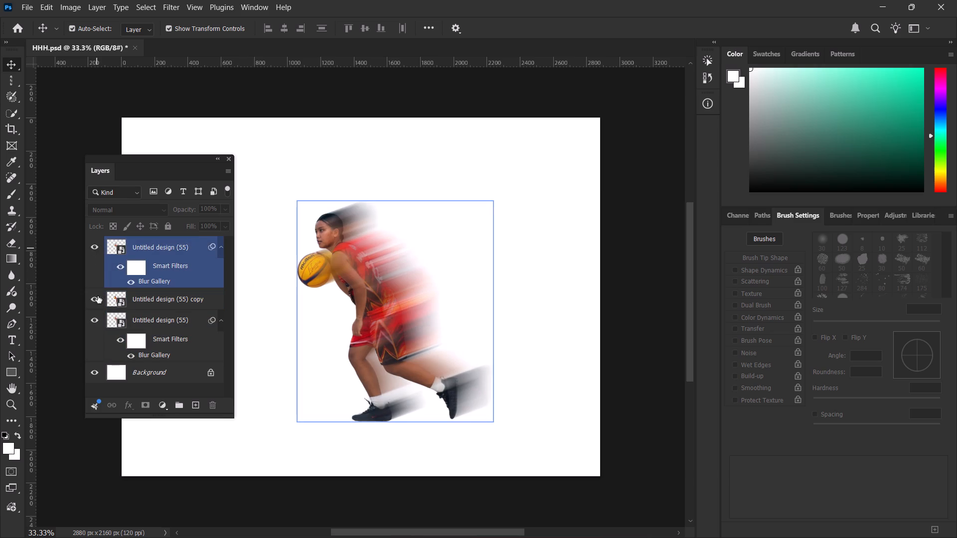
{"action": "left_click", "coordinate": [97, 322]}
{"action": "left_click", "coordinate": [97, 322]}
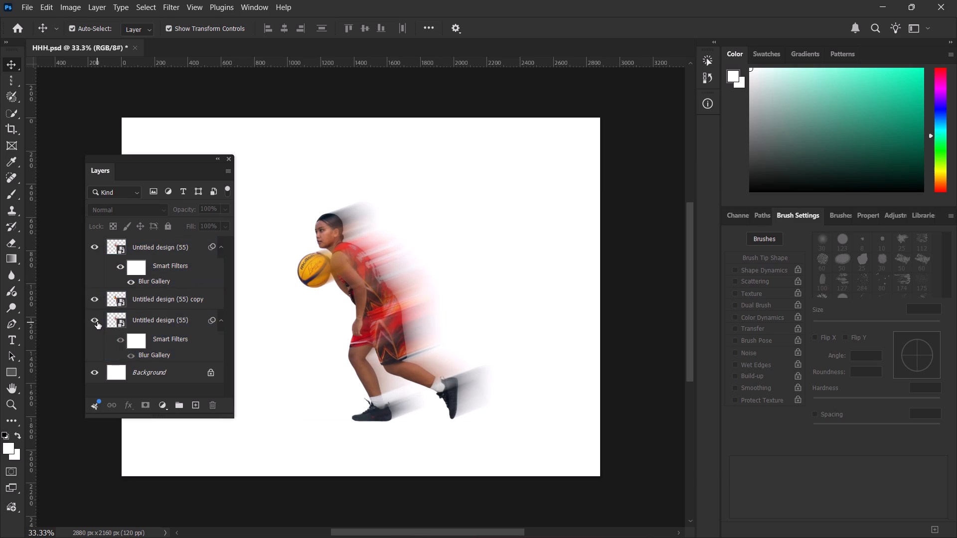
Set the Path Blur speed on the lower Untitled design (55) layer to 41%.
{"action": "double_click", "coordinate": [177, 345]}
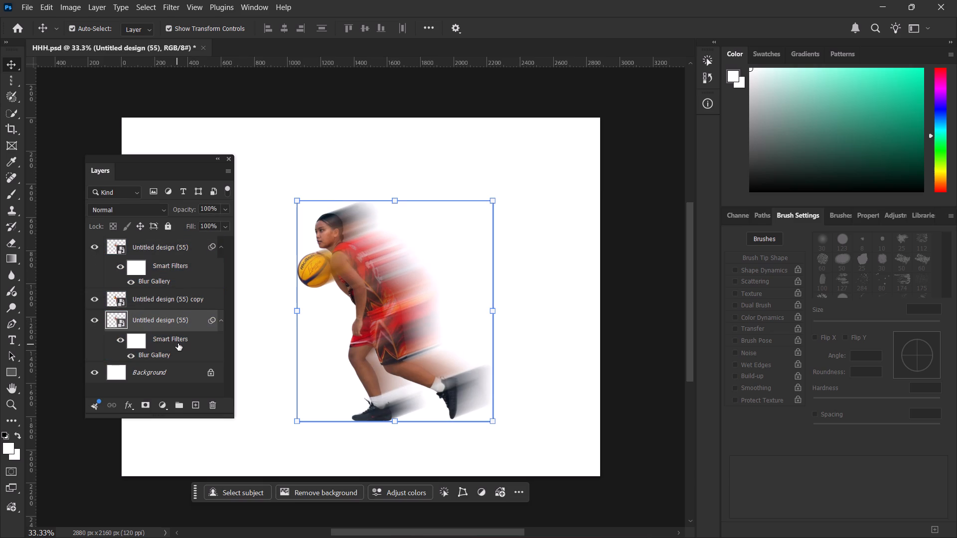
{"action": "double_click", "coordinate": [192, 339]}
{"action": "double_click", "coordinate": [179, 338]}
{"action": "double_click", "coordinate": [153, 356]}
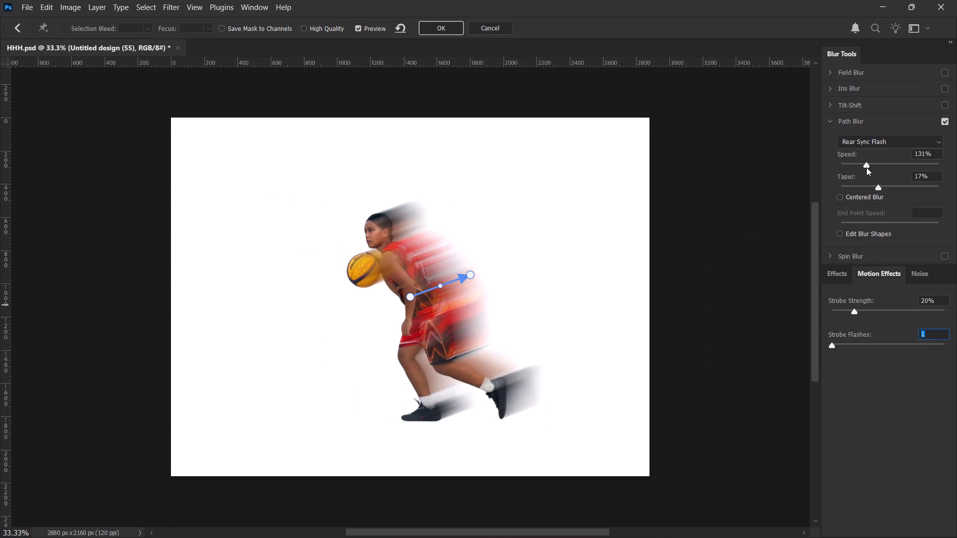
{"action": "left_click_drag", "start_coordinate": [864, 166], "coordinate": [852, 166]}
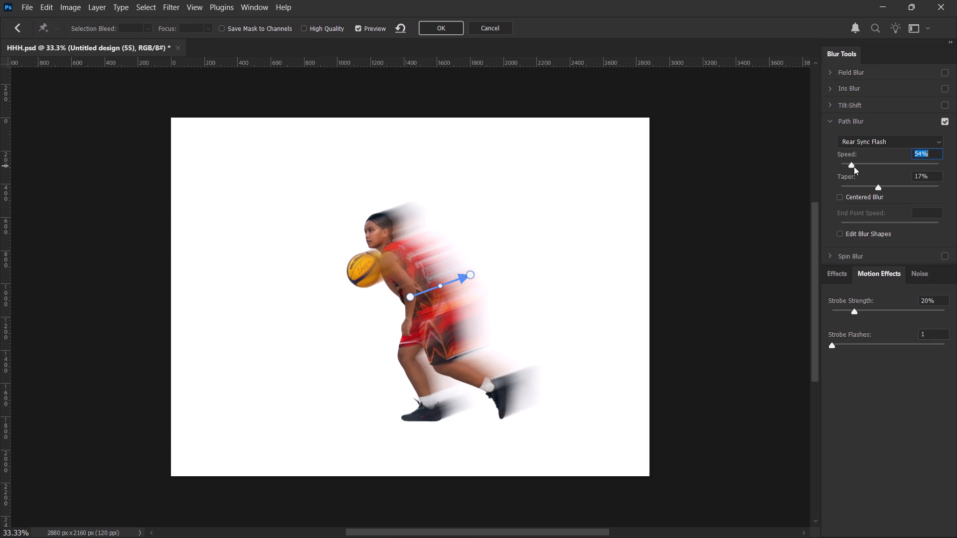
{"action": "left_click_drag", "start_coordinate": [849, 166], "coordinate": [843, 166]}
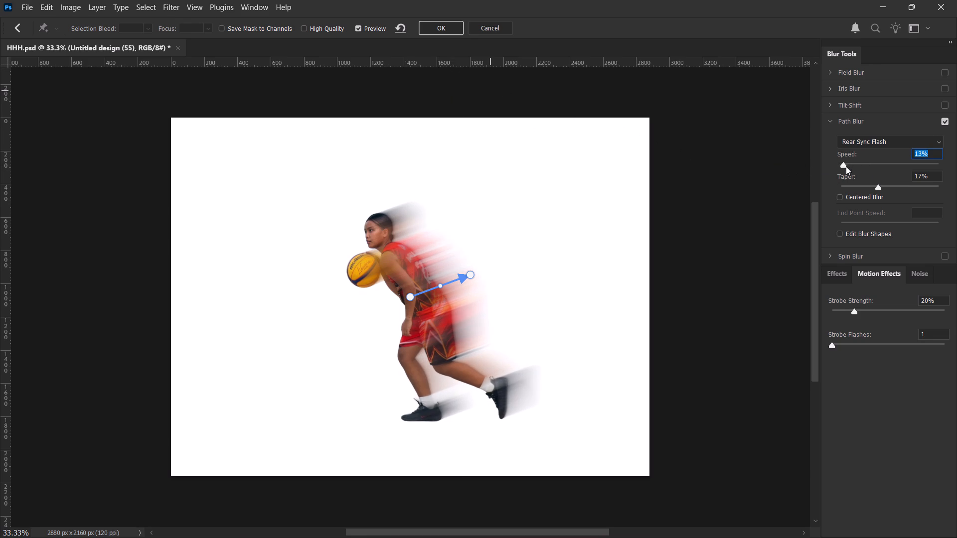
{"action": "left_click_drag", "start_coordinate": [841, 164], "coordinate": [849, 164]}
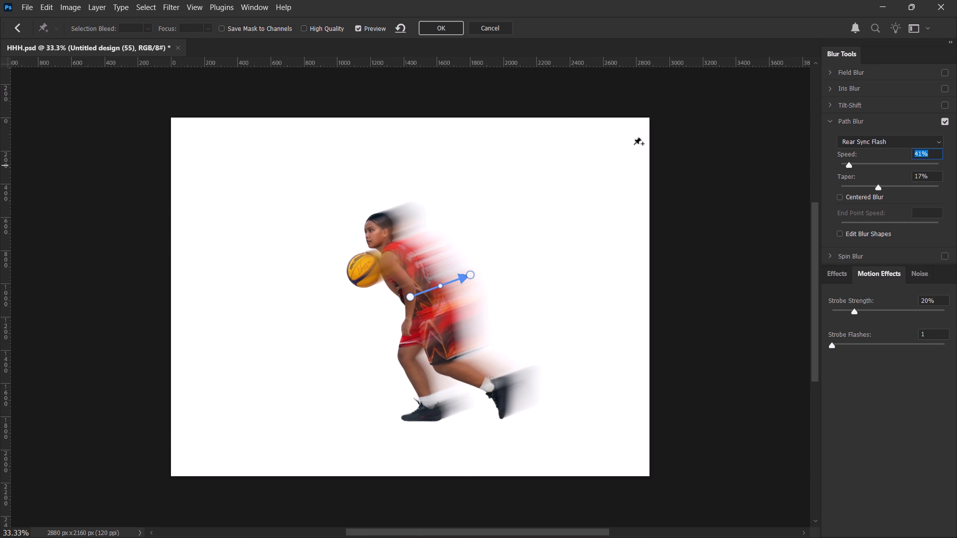
{"action": "left_click", "coordinate": [431, 32]}
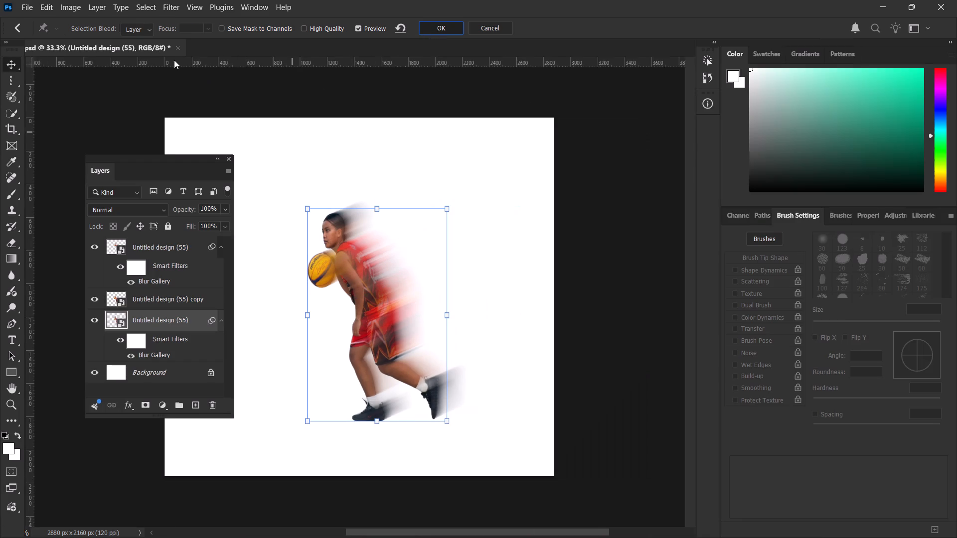
Hide the white Background layer and export the running player as a PNG named HHH in Downloads.
{"action": "left_click", "coordinate": [95, 372]}
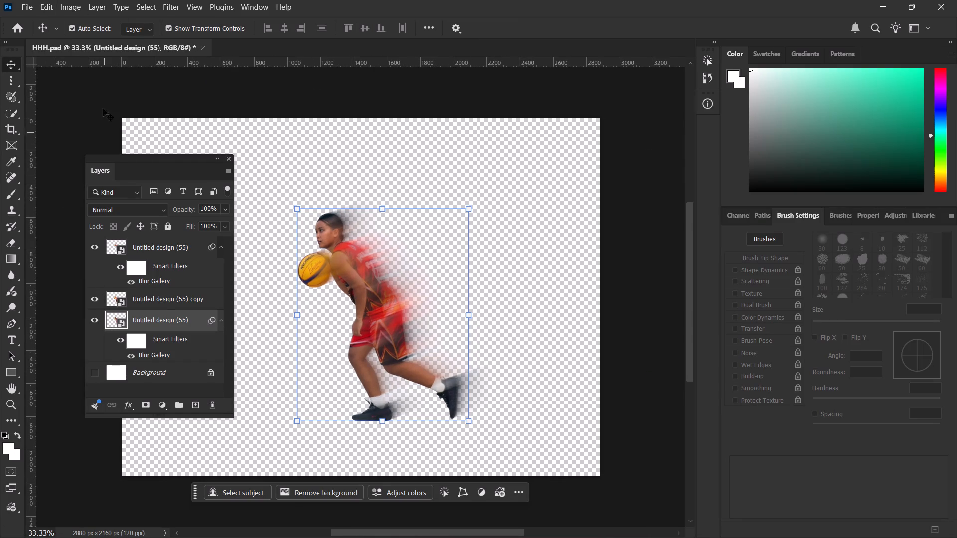
{"action": "left_click", "coordinate": [34, 0]}
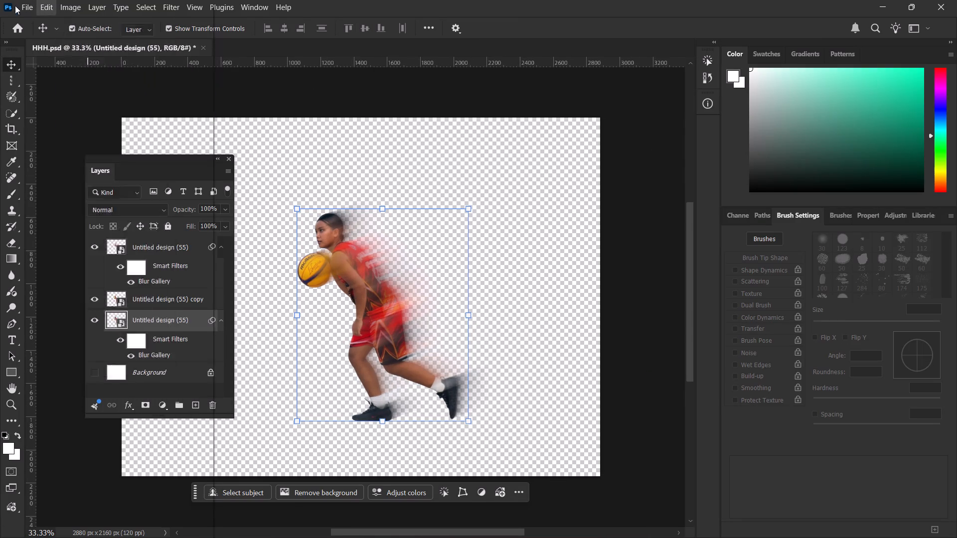
{"action": "left_click", "coordinate": [76, 193]}
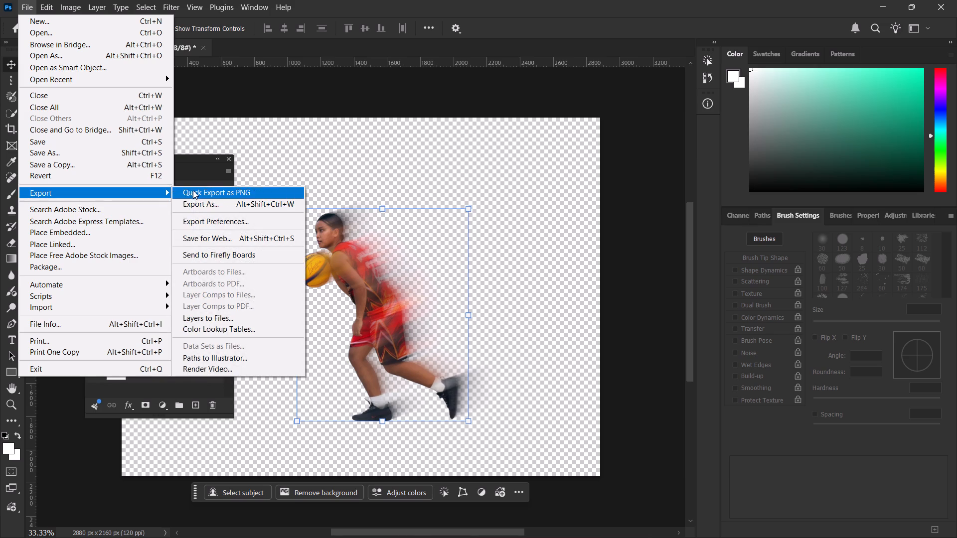
{"action": "left_click", "coordinate": [193, 190]}
{"action": "scroll", "coordinate": [72, 176], "scroll_direction": "down", "scroll_amount": 1}
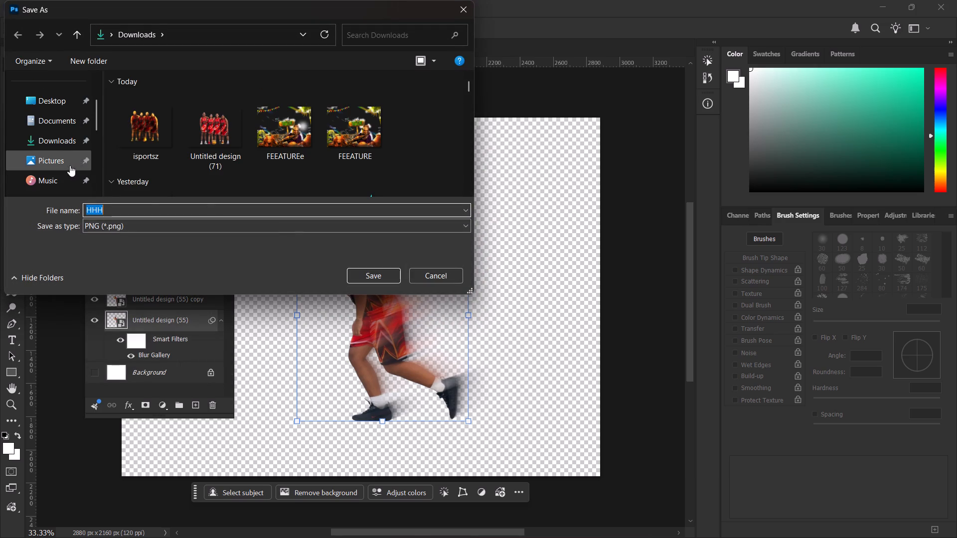
{"action": "left_click", "coordinate": [63, 135]}
{"action": "left_click", "coordinate": [380, 276]}
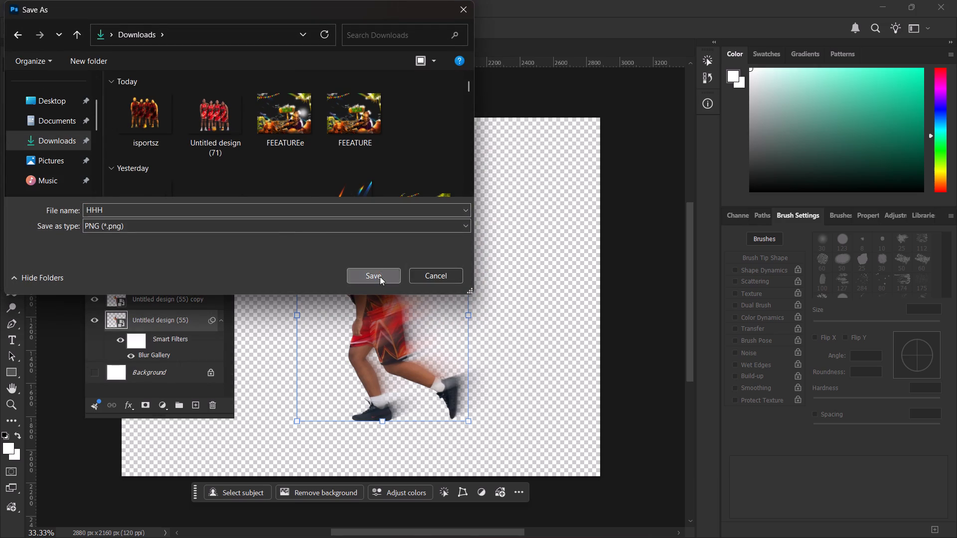
{"action": "left_click", "coordinate": [497, 281]}
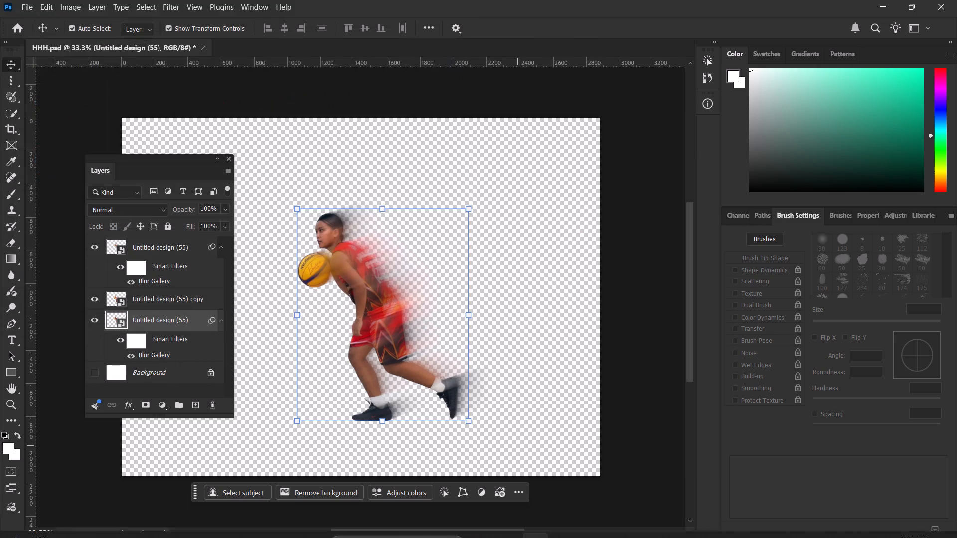
Switch to ibisPaint and open the Untitled8 team artwork from My Gallery for editing.
{"action": "left_click", "coordinate": [641, 519]}
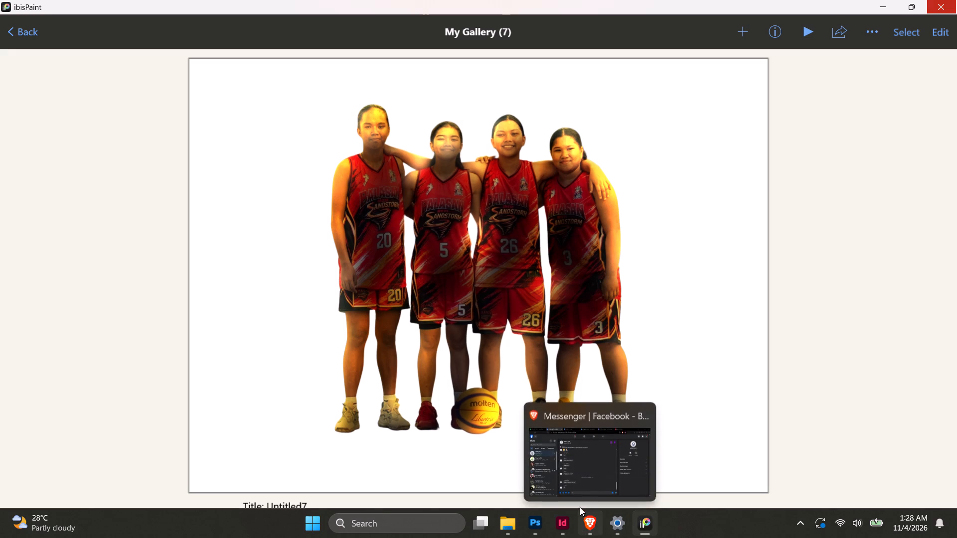
{"action": "left_click", "coordinate": [15, 32]}
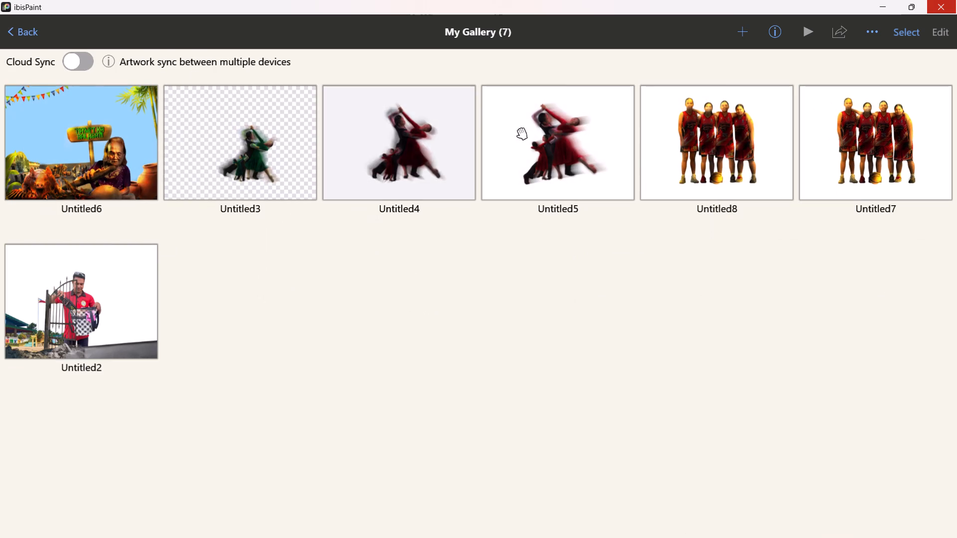
{"action": "left_click", "coordinate": [681, 153]}
{"action": "left_click", "coordinate": [947, 36]}
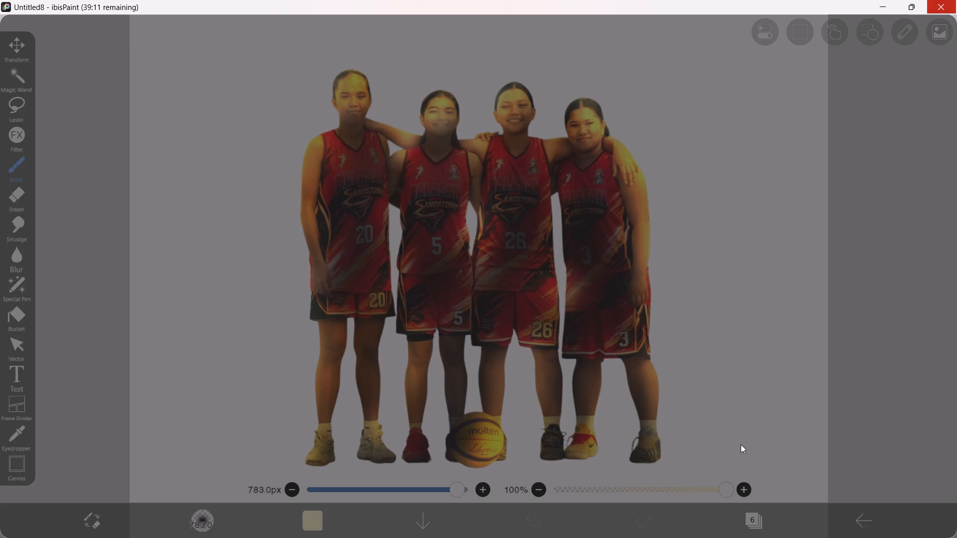
{"action": "left_click", "coordinate": [413, 412]}
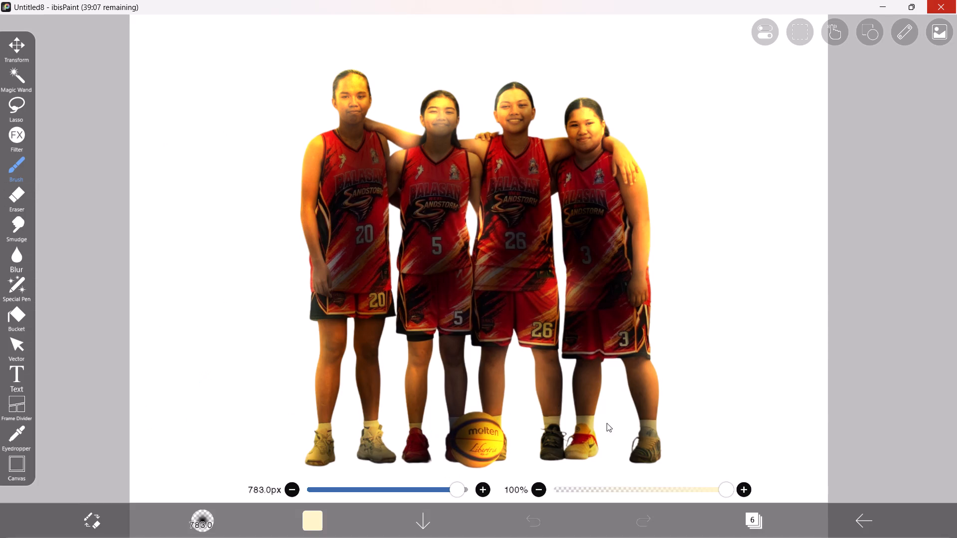
Delete layers 6, 5, 4, 3 and 2 from the Untitled8 team artwork, keeping only the empty layer 1.
{"action": "left_click", "coordinate": [739, 522]}
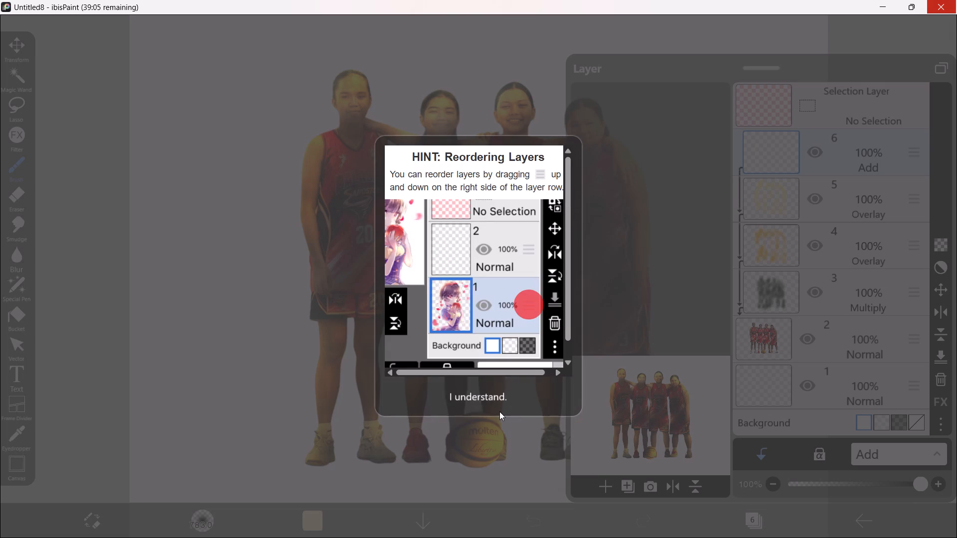
{"action": "left_click", "coordinate": [496, 407]}
{"action": "left_click", "coordinate": [939, 372]}
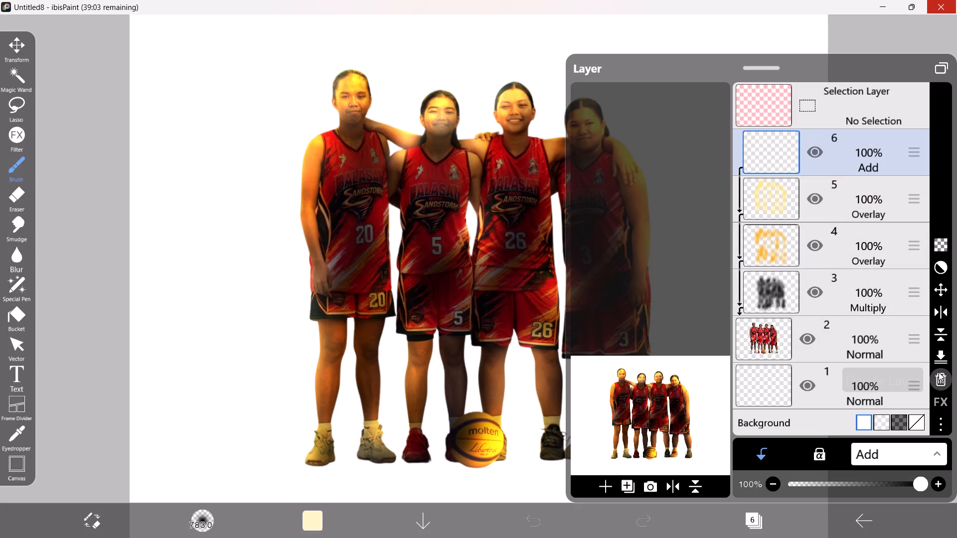
{"action": "left_click", "coordinate": [940, 372]}
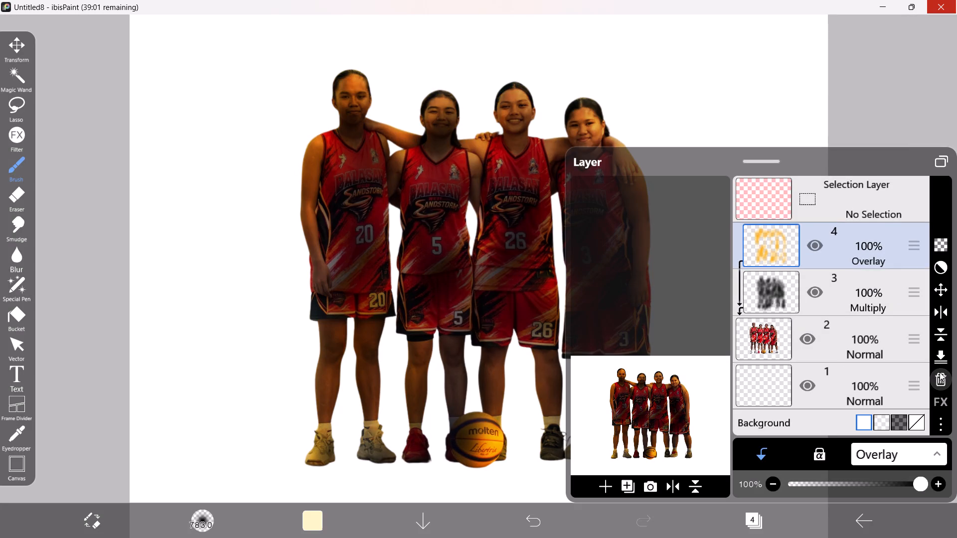
{"action": "left_click", "coordinate": [940, 372]}
{"action": "left_click", "coordinate": [940, 372]}
{"action": "left_click", "coordinate": [940, 372]}
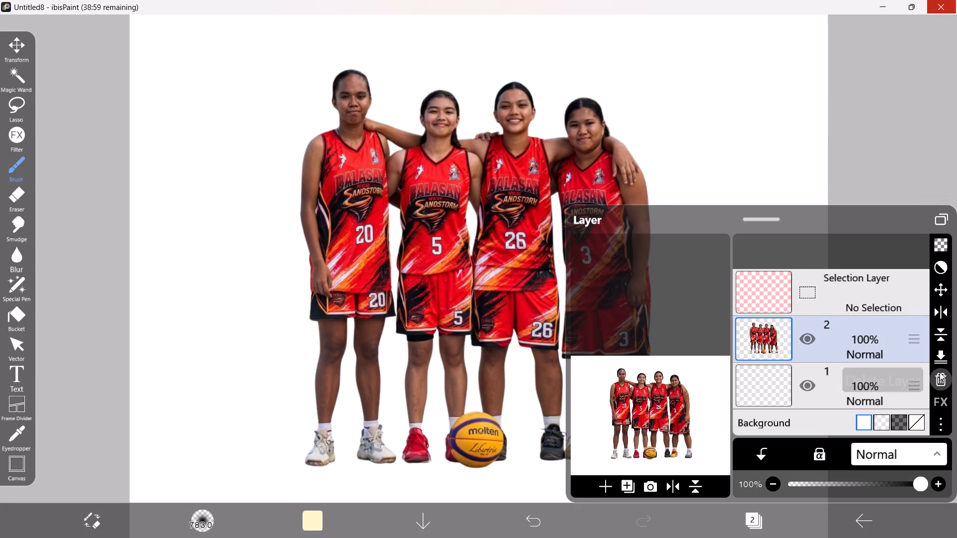
Switch to File Explorer and look through Downloads and the recent files for the exported hhh and isportsz images.
{"action": "left_click", "coordinate": [497, 536]}
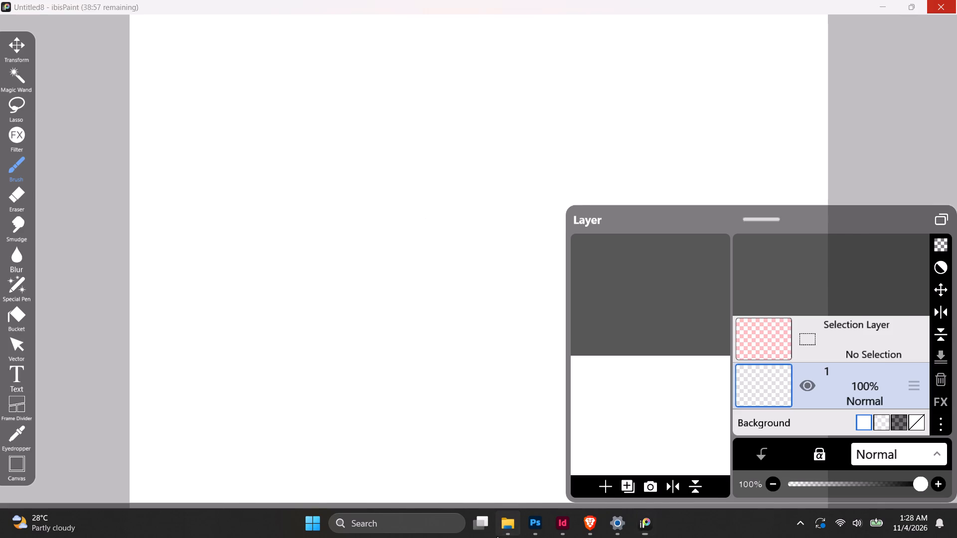
{"action": "left_click", "coordinate": [64, 338]}
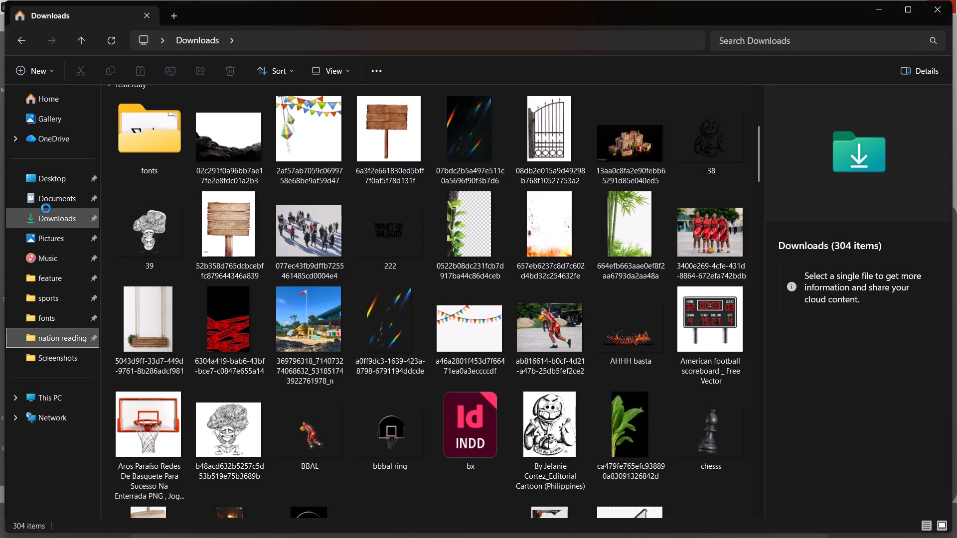
{"action": "left_click", "coordinate": [48, 216]}
{"action": "scroll", "coordinate": [349, 225], "scroll_direction": "up", "scroll_amount": 4}
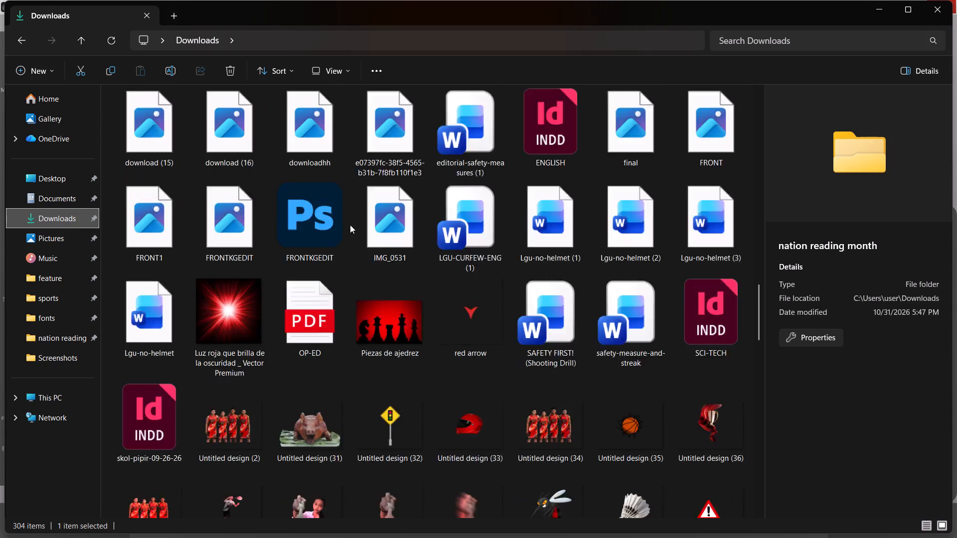
{"action": "scroll", "coordinate": [354, 219], "scroll_direction": "up", "scroll_amount": 9}
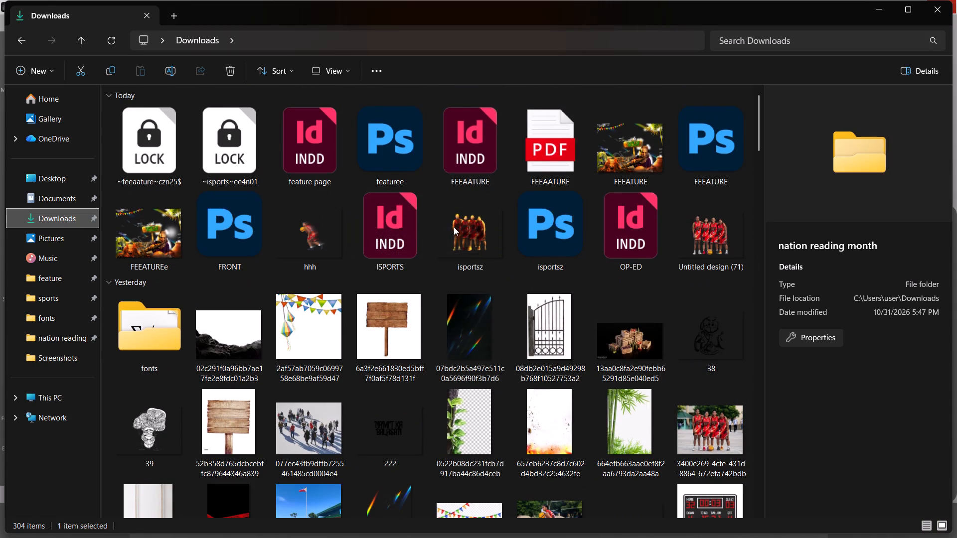
{"action": "left_click", "coordinate": [458, 225]}
{"action": "left_click", "coordinate": [566, 189]}
{"action": "left_click", "coordinate": [641, 161]}
{"action": "left_click", "coordinate": [713, 226]}
{"action": "left_click", "coordinate": [527, 255]}
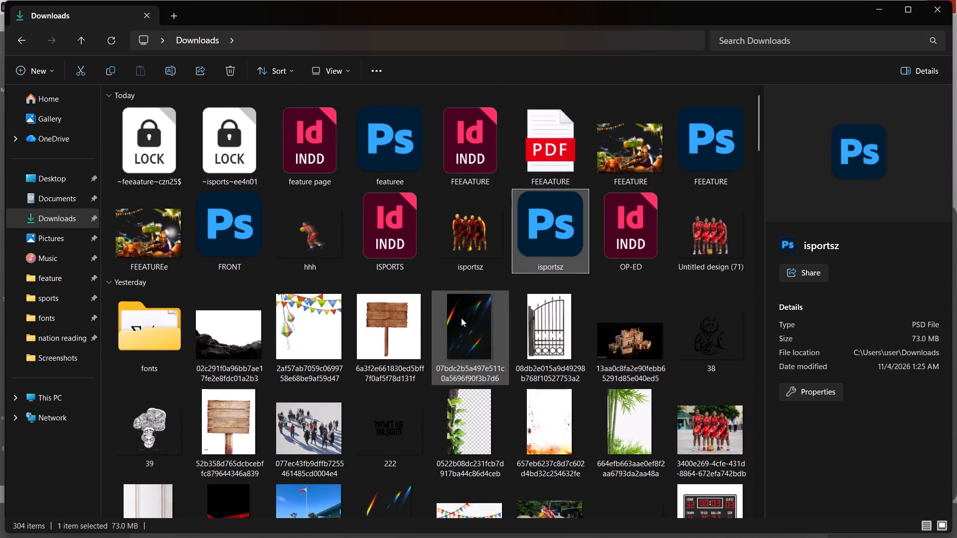
{"action": "scroll", "coordinate": [509, 309], "scroll_direction": "down", "scroll_amount": 2}
{"action": "left_click", "coordinate": [64, 107]}
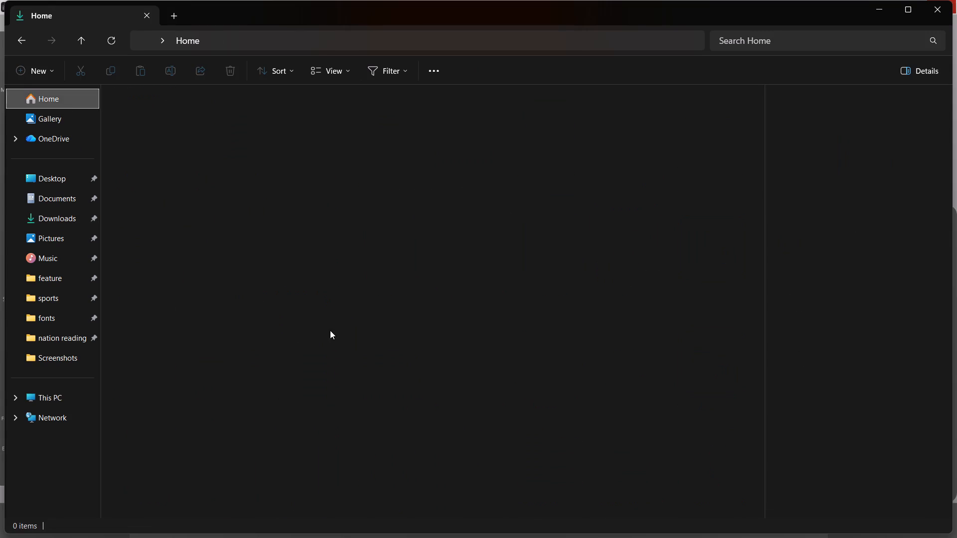
{"action": "left_click", "coordinate": [261, 351]}
{"action": "left_click", "coordinate": [179, 376]}
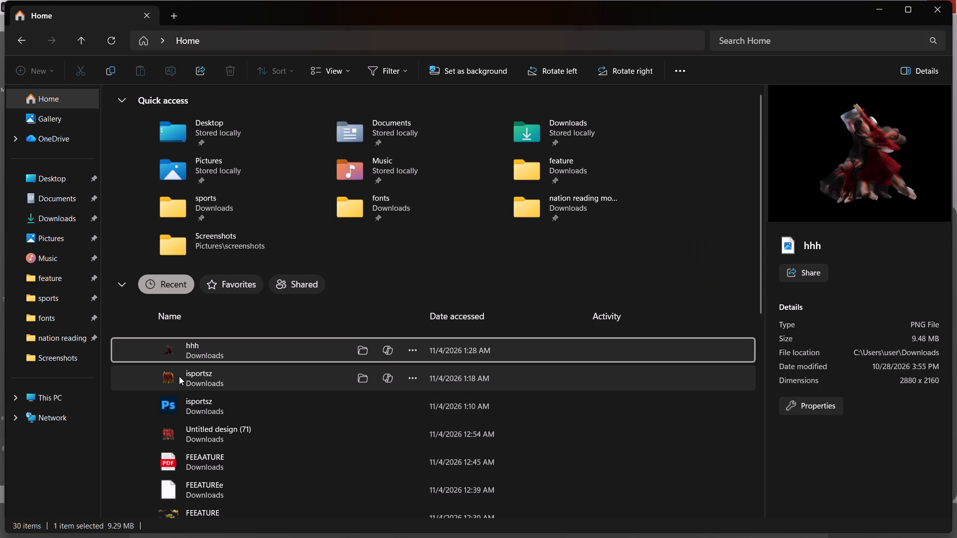
{"action": "left_click", "coordinate": [191, 355]}
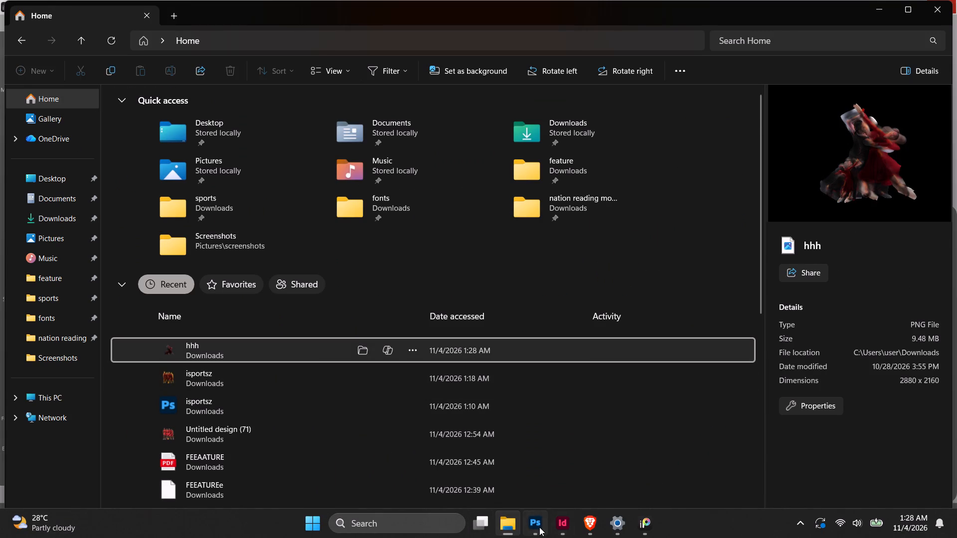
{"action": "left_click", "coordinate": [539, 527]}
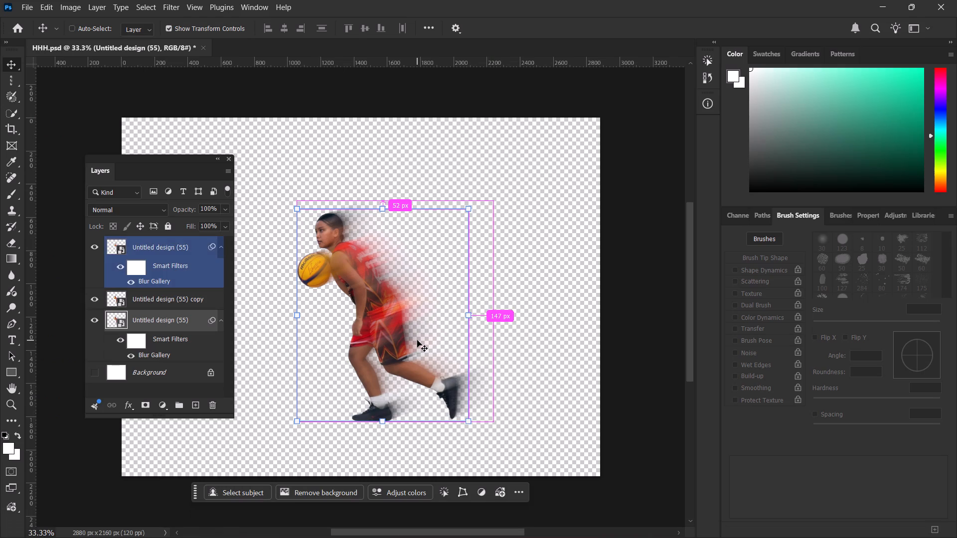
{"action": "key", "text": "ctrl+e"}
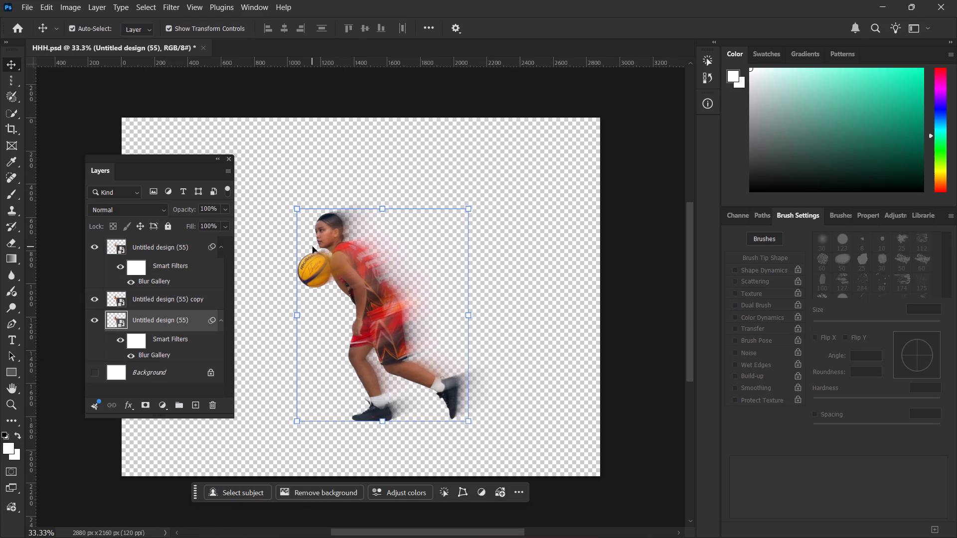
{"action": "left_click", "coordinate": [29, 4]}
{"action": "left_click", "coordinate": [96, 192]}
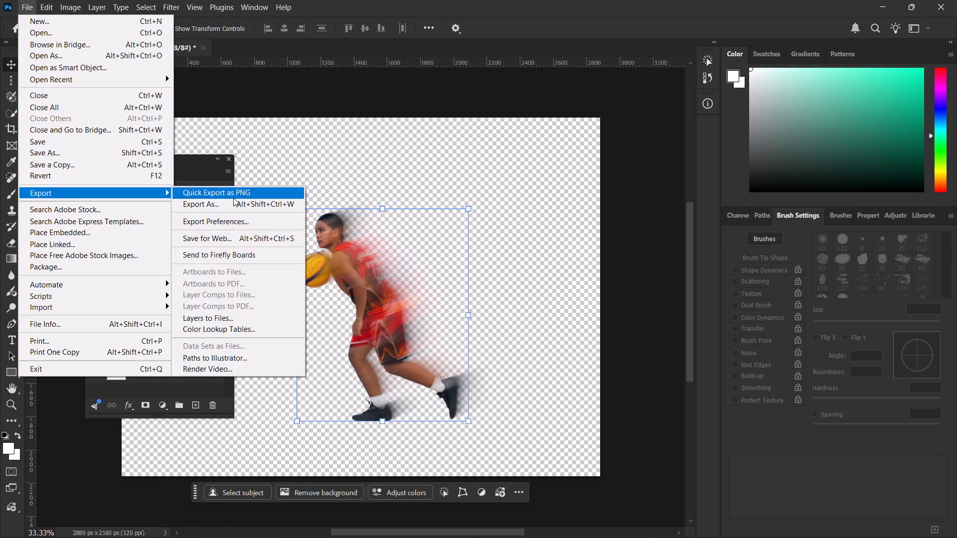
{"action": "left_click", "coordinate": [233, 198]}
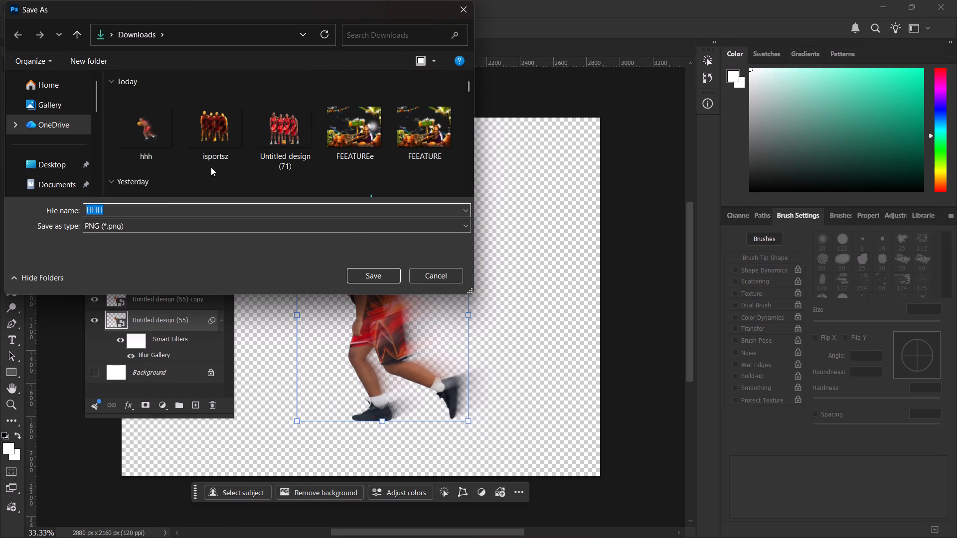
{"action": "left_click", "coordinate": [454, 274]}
Bring the exported hhh running player PNG from Downloads in File Explorer onto the InDesign ISPORTS page, over the current player.
{"action": "left_click", "coordinate": [505, 524]}
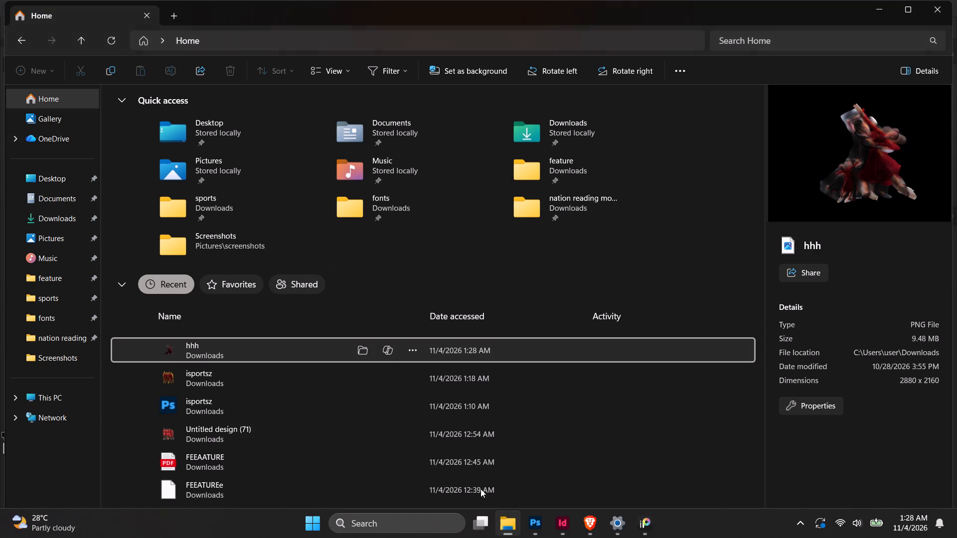
{"action": "triple_click", "coordinate": [110, 46]}
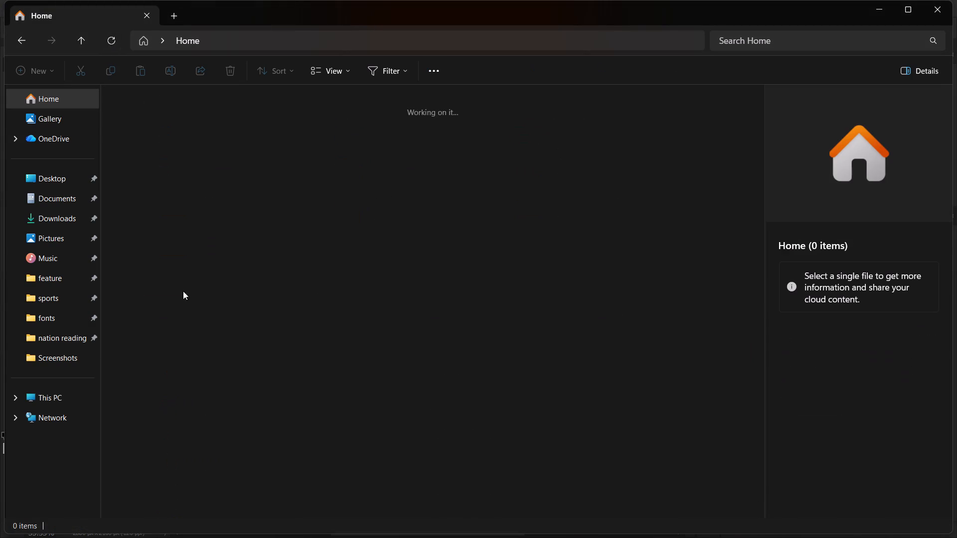
{"action": "left_click", "coordinate": [187, 343]}
{"action": "left_click", "coordinate": [75, 212]}
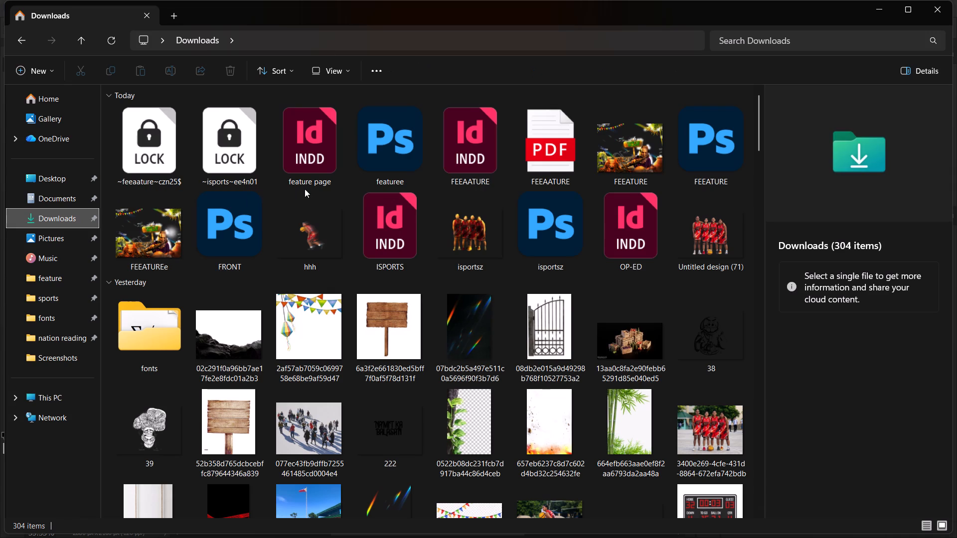
{"action": "left_click", "coordinate": [326, 208]}
{"action": "left_click_drag", "start_coordinate": [300, 238], "coordinate": [591, 518]}
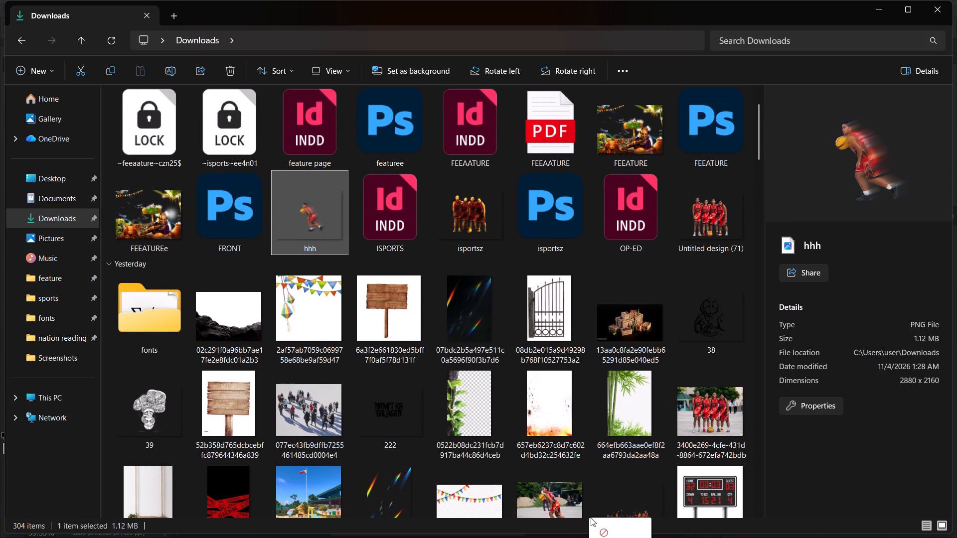
{"action": "left_click_drag", "start_coordinate": [591, 518], "coordinate": [597, 534]}
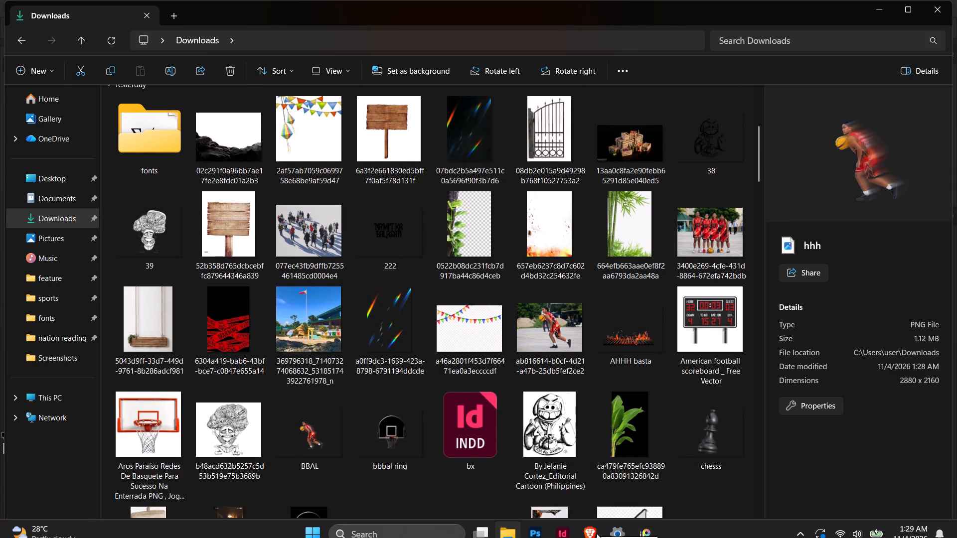
{"action": "left_click_drag", "start_coordinate": [597, 534], "coordinate": [554, 446]}
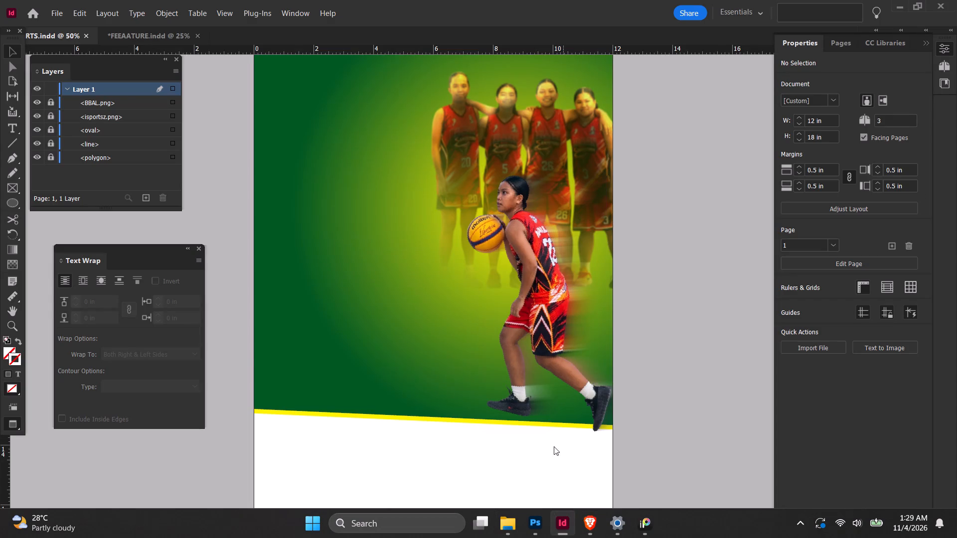
{"action": "left_click_drag", "start_coordinate": [554, 446], "coordinate": [540, 339]}
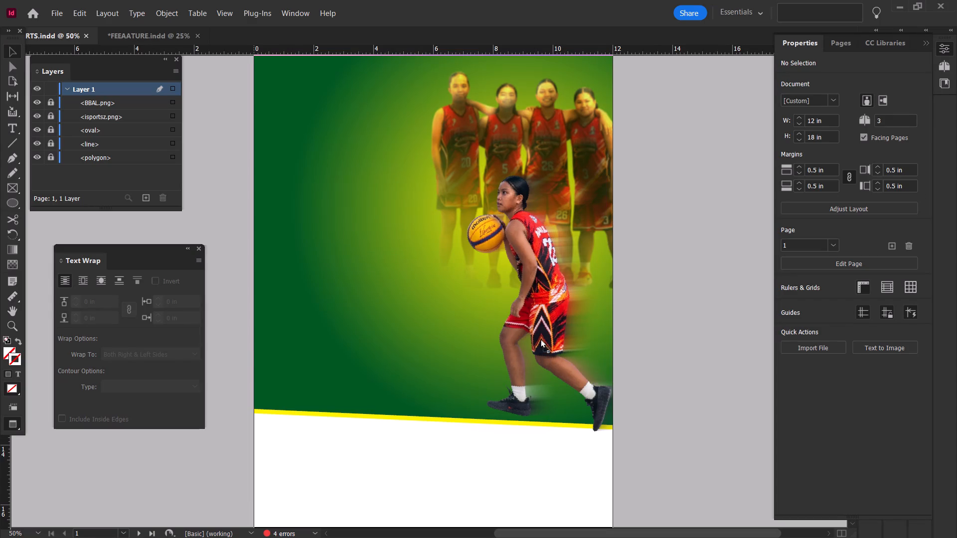
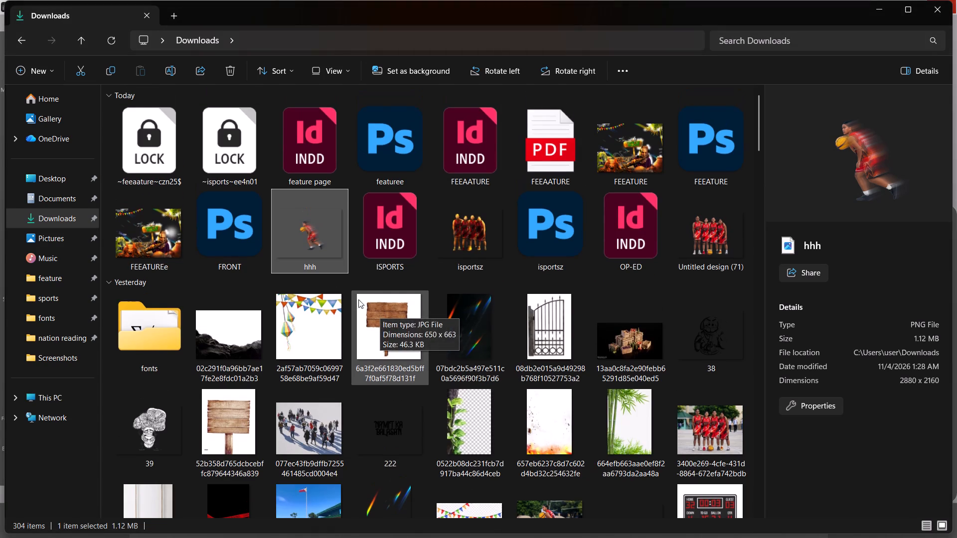
Bring the hhh basketball player PNG from the Downloads folder onto the blank ibisPaint canvas.
{"action": "left_click_drag", "start_coordinate": [302, 240], "coordinate": [561, 389]}
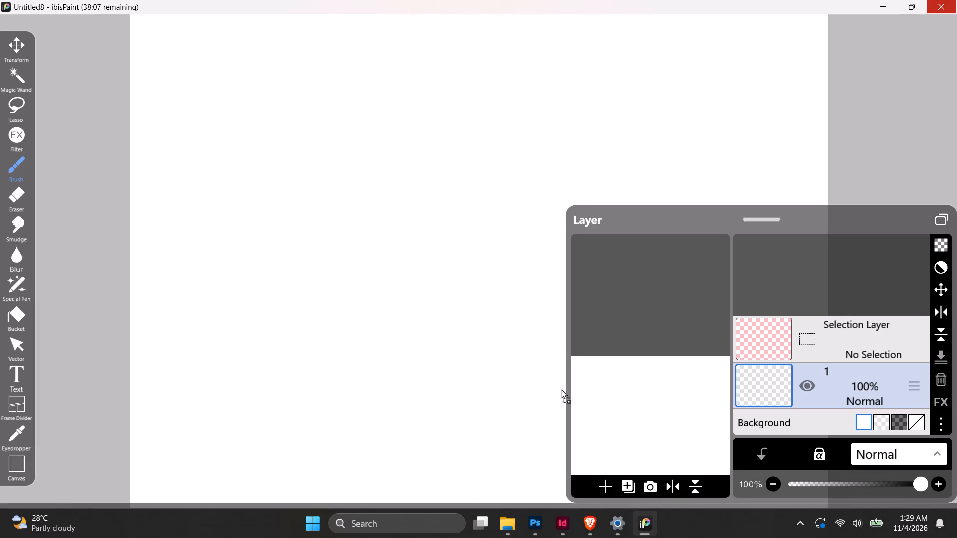
{"action": "left_click_drag", "start_coordinate": [561, 389], "coordinate": [440, 278]}
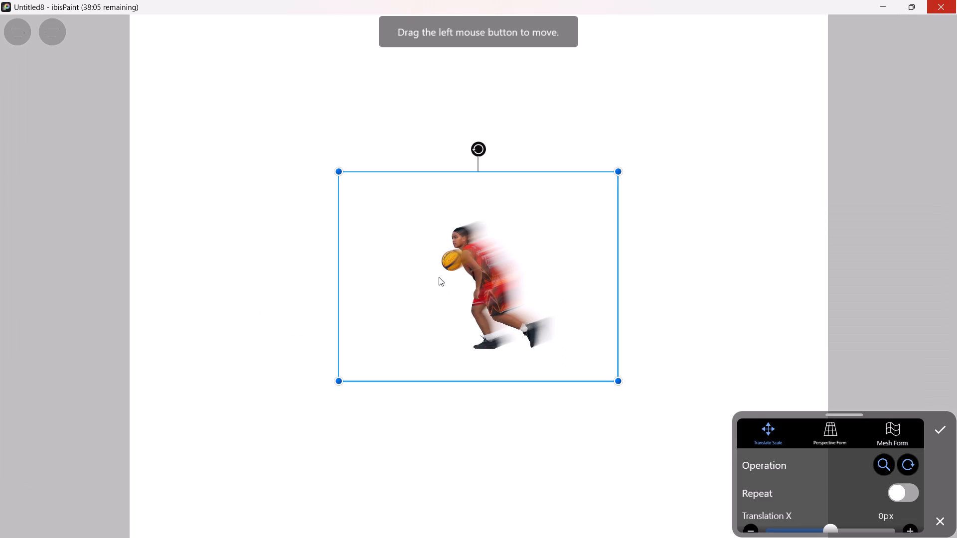
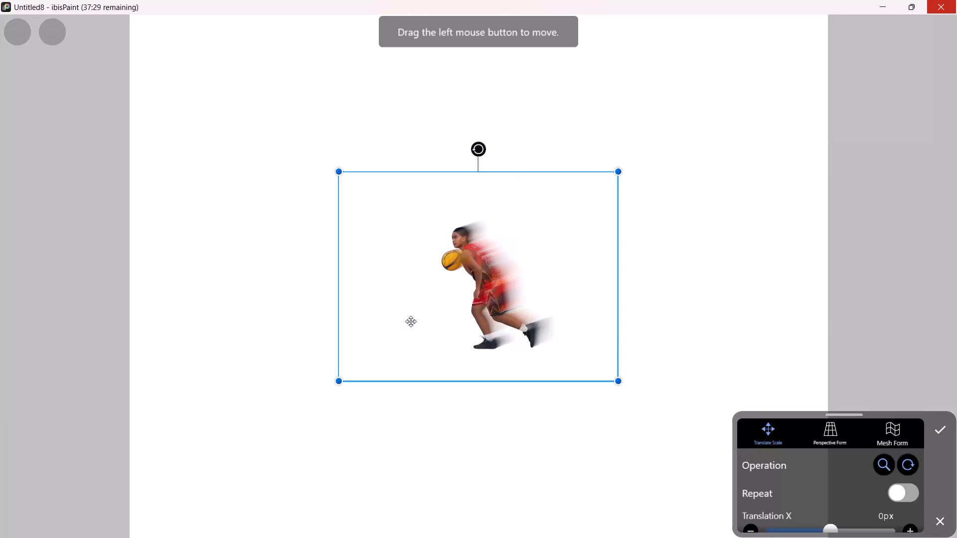
Enlarge the imported player image to about 236%, reposition it near the canvas centre and apply the transform.
{"action": "scroll", "coordinate": [548, 294], "scroll_direction": "up", "scroll_amount": 9, "text": "ctrl"}
{"action": "left_click_drag", "start_coordinate": [499, 286], "coordinate": [504, 286]}
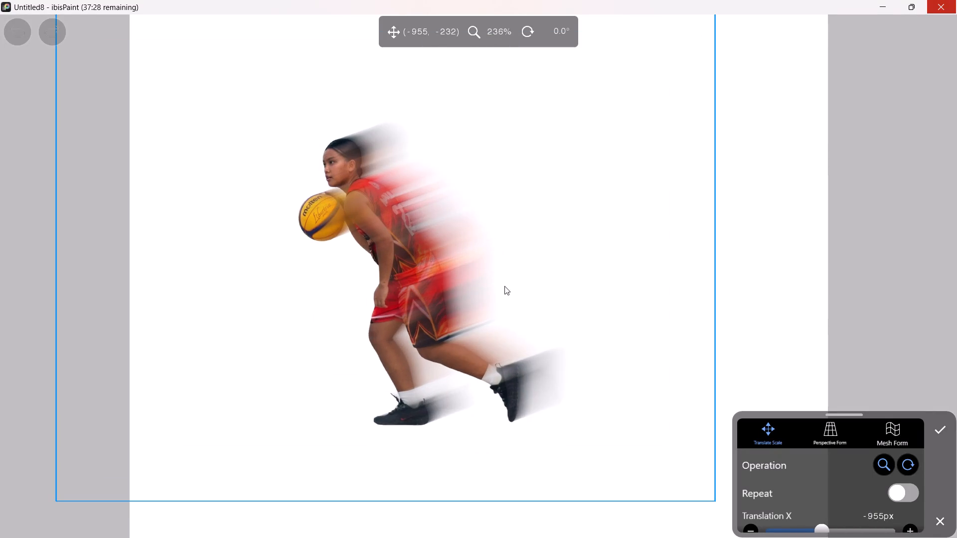
{"action": "left_click_drag", "start_coordinate": [504, 286], "coordinate": [571, 293]}
{"action": "left_click", "coordinate": [939, 430]}
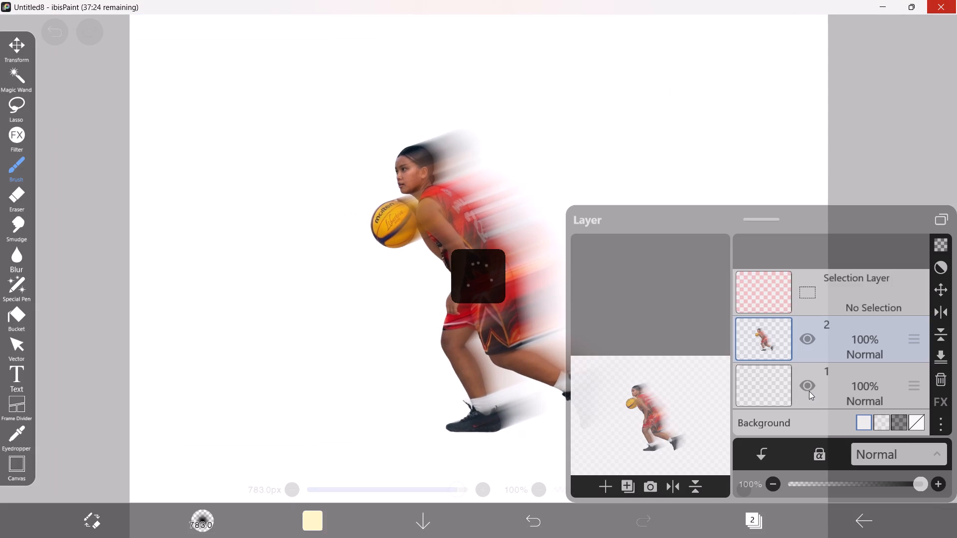
Add a new layer above the player, set its blending mode to Multiply and clip it to the player layer.
{"action": "left_click", "coordinate": [618, 311]}
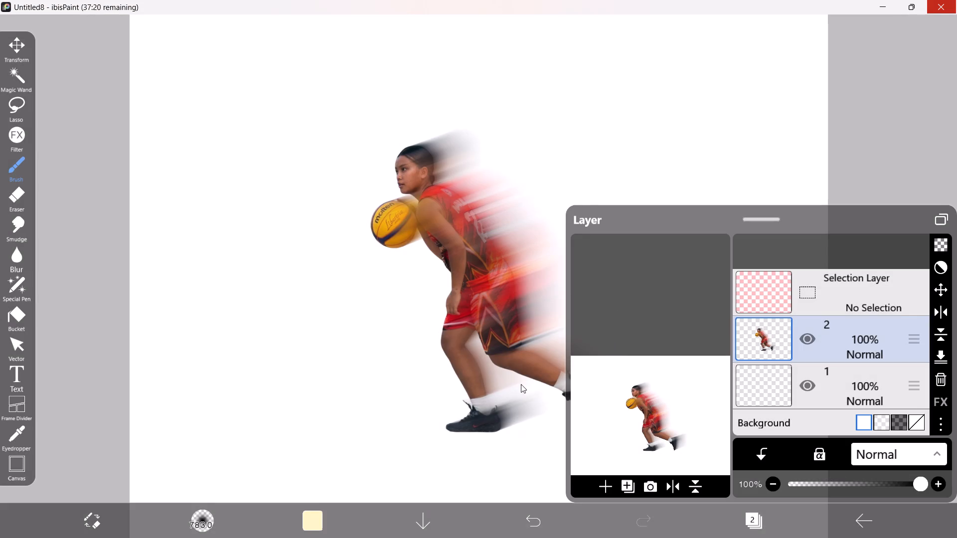
{"action": "left_click", "coordinate": [611, 482]}
{"action": "left_click", "coordinate": [866, 447]}
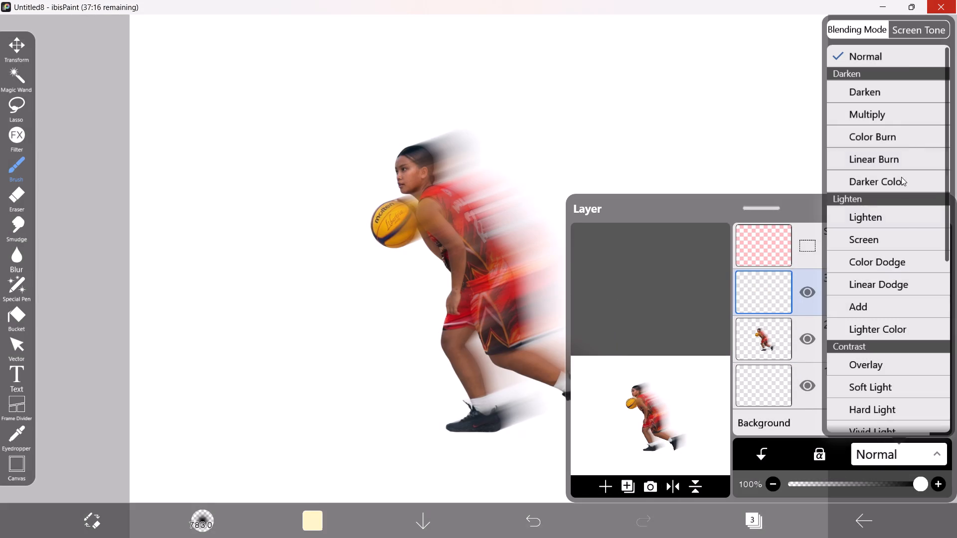
{"action": "left_click", "coordinate": [890, 117]}
{"action": "left_click", "coordinate": [761, 447]}
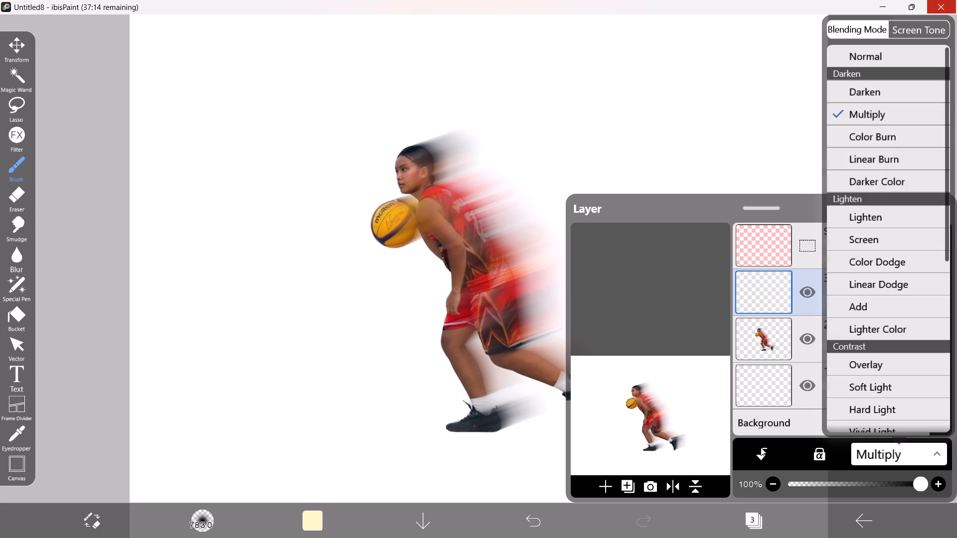
{"action": "left_click", "coordinate": [761, 449]}
{"action": "left_click", "coordinate": [495, 351]}
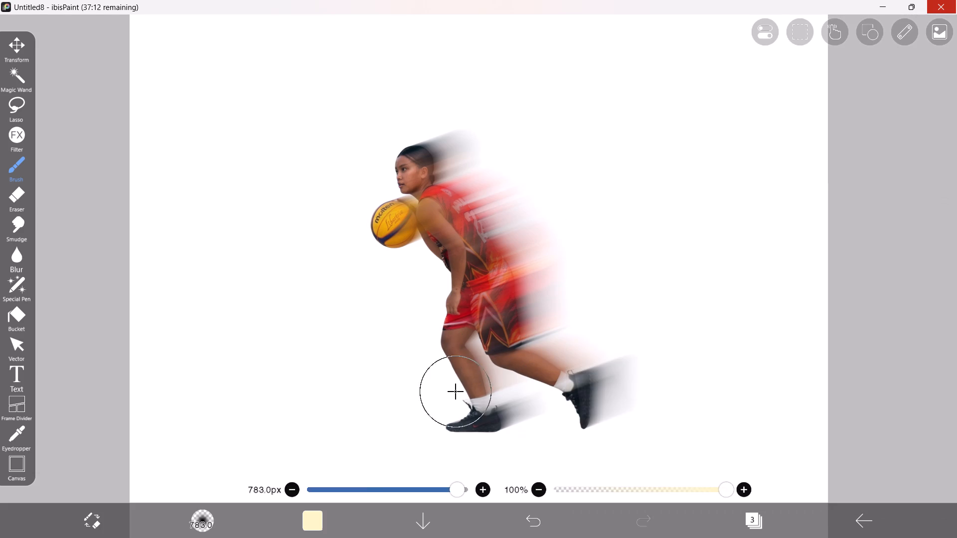
Set the brush colour to black (#000000) and shade the player's front leg, shoes and shorts with the 783 px soft brush.
{"action": "left_click", "coordinate": [323, 521]}
{"action": "left_click", "coordinate": [61, 193]}
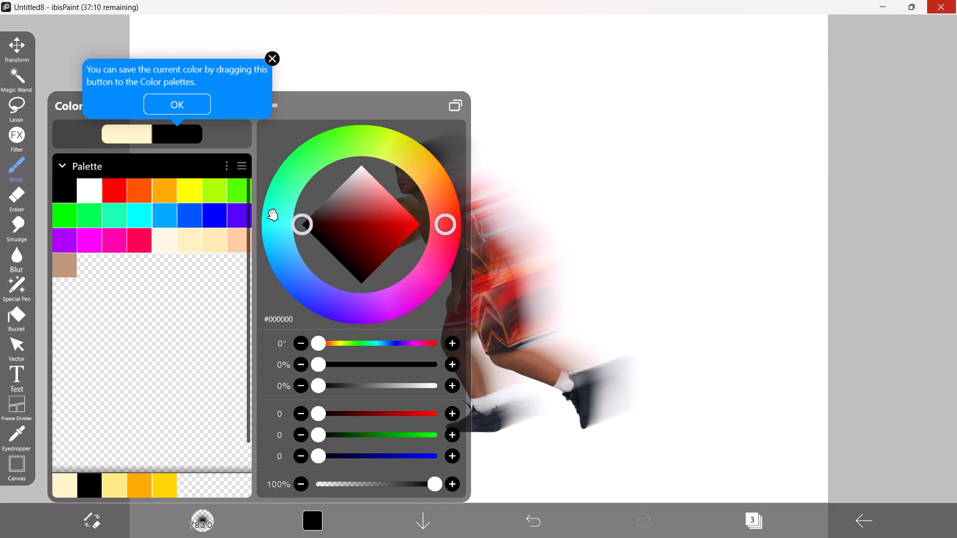
{"action": "left_click", "coordinate": [530, 218]}
{"action": "key", "text": "space"}
{"action": "scroll", "coordinate": [506, 373], "scroll_direction": "up", "scroll_amount": 3}
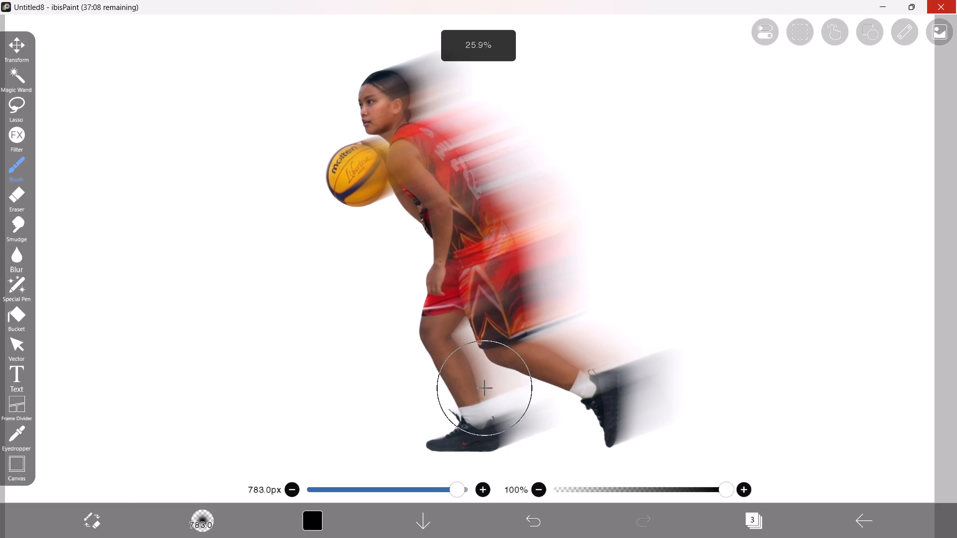
{"action": "left_click_drag", "start_coordinate": [471, 432], "coordinate": [439, 296]}
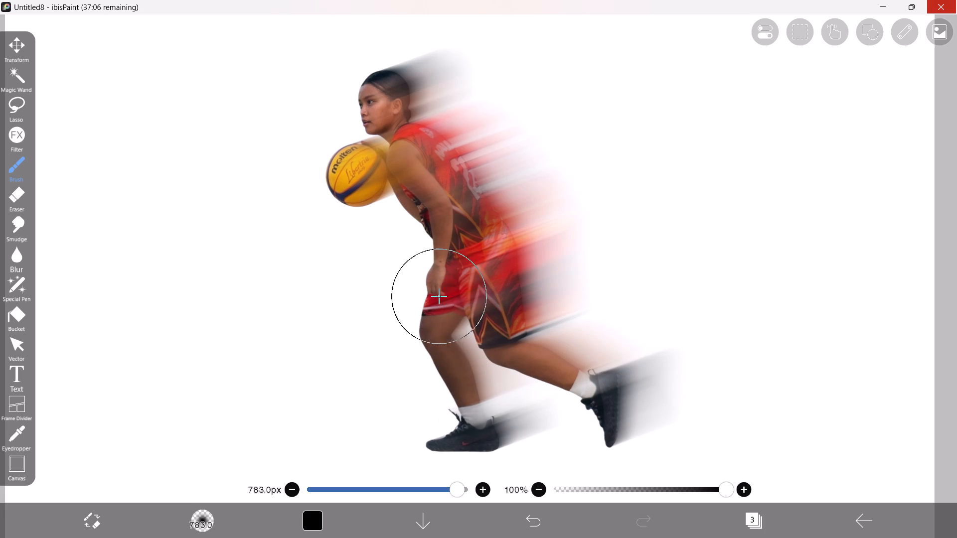
{"action": "left_click_drag", "start_coordinate": [439, 296], "coordinate": [441, 351]}
{"action": "left_click_drag", "start_coordinate": [453, 429], "coordinate": [439, 439]}
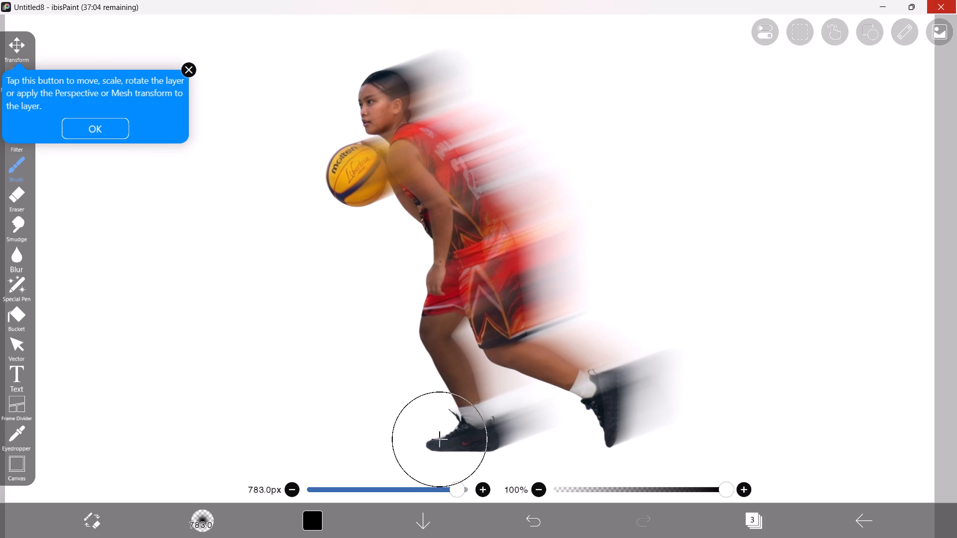
{"action": "left_click_drag", "start_coordinate": [439, 439], "coordinate": [454, 449]}
{"action": "left_click_drag", "start_coordinate": [600, 432], "coordinate": [601, 433]}
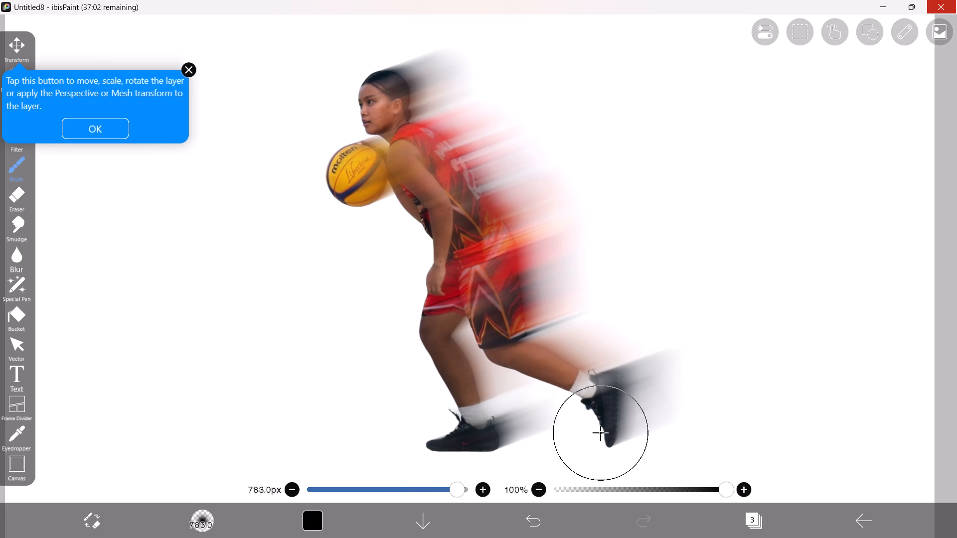
{"action": "left_click_drag", "start_coordinate": [601, 433], "coordinate": [459, 267]}
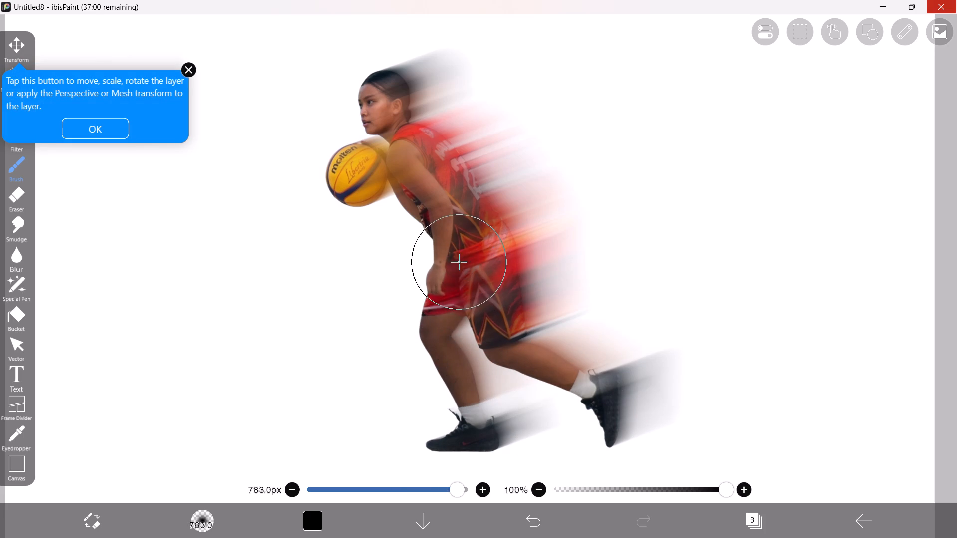
{"action": "left_click_drag", "start_coordinate": [459, 267], "coordinate": [449, 284]}
Shade the player's arm, torso and the side of the jersey with the 783 px black brush.
{"action": "key", "text": "space"}
{"action": "scroll", "coordinate": [450, 268], "scroll_direction": "up", "scroll_amount": 4}
{"action": "left_click_drag", "start_coordinate": [428, 328], "coordinate": [370, 139]}
{"action": "key", "text": "space"}
{"action": "scroll", "coordinate": [389, 161], "scroll_direction": "down", "scroll_amount": 4}
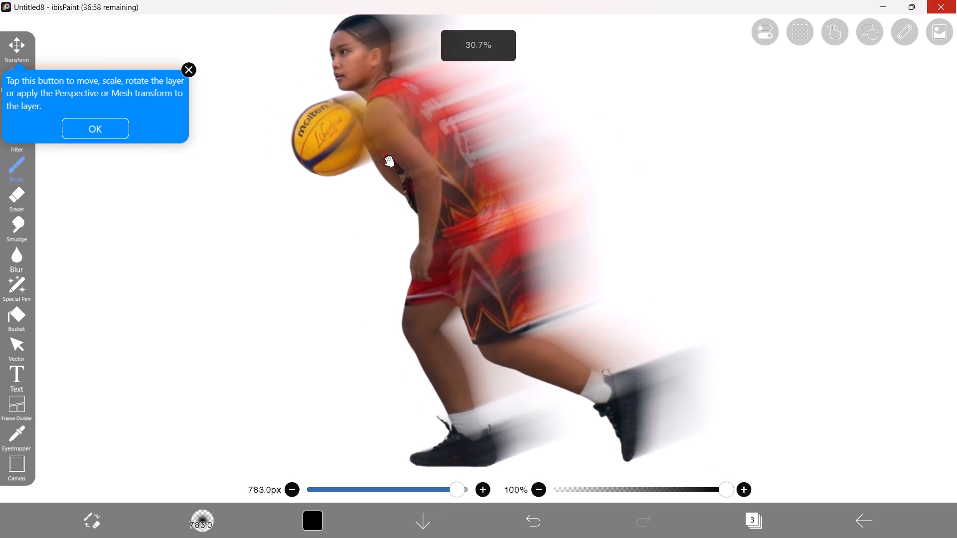
{"action": "key", "text": "space"}
{"action": "key", "text": "space"}
{"action": "key", "text": "space"}
{"action": "key", "text": "space"}
{"action": "key", "text": "space"}
{"action": "key", "text": "space"}
{"action": "key", "text": "space"}
{"action": "key", "text": "space"}
{"action": "key", "text": "space"}
{"action": "key", "text": "space"}
{"action": "key", "text": "space"}
{"action": "key", "text": "space"}
{"action": "key", "text": "space"}
{"action": "key", "text": "space"}
{"action": "key", "text": "space"}
{"action": "left_click_drag", "start_coordinate": [365, 142], "coordinate": [443, 225]}
{"action": "scroll", "coordinate": [444, 227], "scroll_direction": "up", "scroll_amount": 2}
{"action": "key", "text": "space"}
{"action": "key", "text": "space"}
{"action": "key", "text": "space"}
{"action": "key", "text": "space"}
{"action": "key", "text": "space"}
{"action": "key", "text": "space"}
{"action": "key", "text": "space"}
{"action": "key", "text": "space"}
{"action": "key", "text": "space"}
{"action": "key", "text": "space"}
{"action": "key", "text": "space"}
{"action": "key", "text": "space"}
{"action": "key", "text": "space"}
{"action": "key", "text": "space"}
{"action": "key", "text": "space"}
{"action": "key", "text": "space"}
{"action": "key", "text": "space"}
{"action": "key", "text": "space"}
{"action": "key", "text": "space"}
{"action": "key", "text": "space"}
{"action": "scroll", "coordinate": [443, 208], "scroll_direction": "up", "scroll_amount": 3}
{"action": "scroll", "coordinate": [444, 207], "scroll_direction": "down", "scroll_amount": 4}
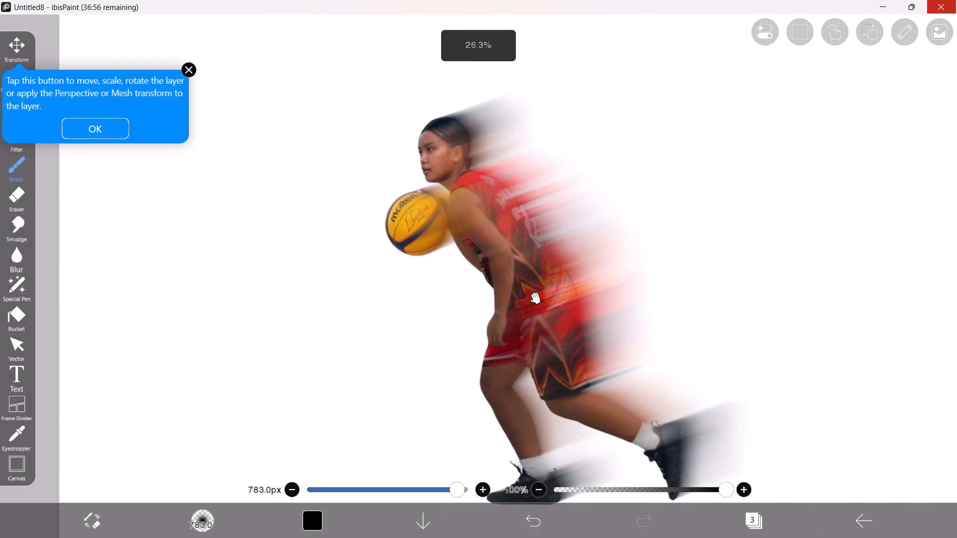
{"action": "scroll", "coordinate": [537, 300], "scroll_direction": "up", "scroll_amount": 3}
{"action": "left_click_drag", "start_coordinate": [549, 334], "coordinate": [478, 188]}
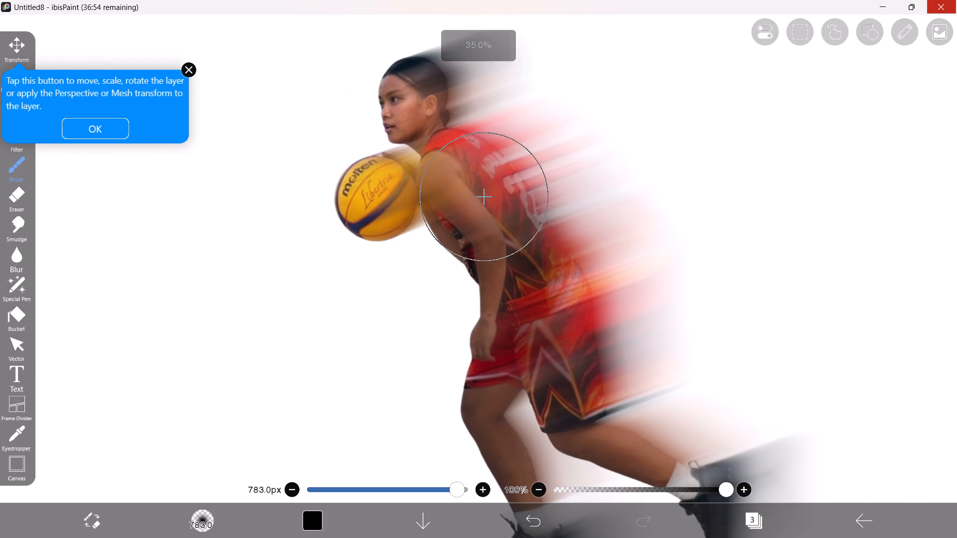
{"action": "left_click_drag", "start_coordinate": [478, 188], "coordinate": [509, 329]}
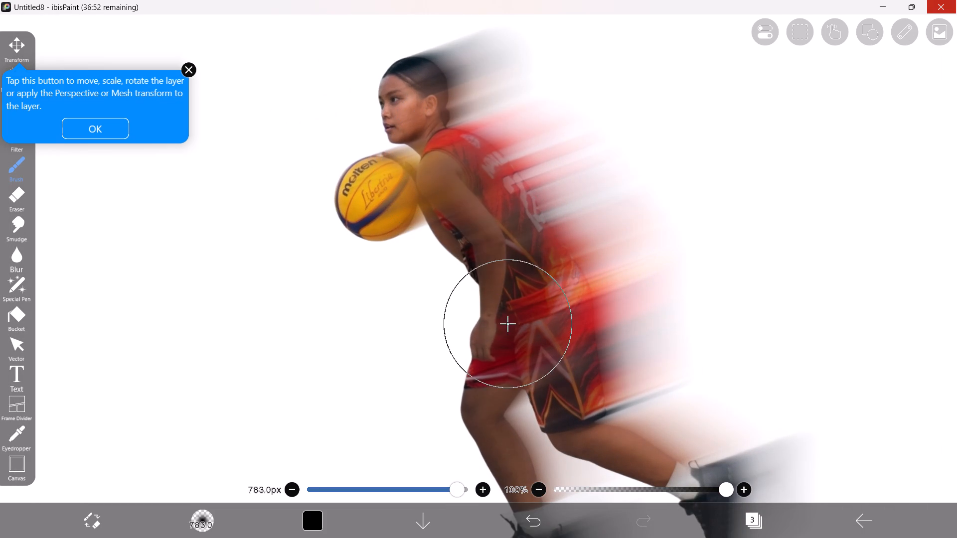
{"action": "left_click_drag", "start_coordinate": [509, 329], "coordinate": [503, 345]}
Darken the rear leg, shorts and front leg with broad strokes of the 783 px black brush.
{"action": "key", "text": "space"}
{"action": "scroll", "coordinate": [564, 309], "scroll_direction": "up", "scroll_amount": 2}
{"action": "scroll", "coordinate": [569, 283], "scroll_direction": "down", "scroll_amount": 5}
{"action": "key", "text": "space"}
{"action": "key", "text": "space"}
{"action": "key", "text": "space"}
{"action": "key", "text": "space"}
{"action": "key", "text": "space"}
{"action": "key", "text": "space"}
{"action": "key", "text": "space"}
{"action": "key", "text": "space"}
{"action": "key", "text": "space"}
{"action": "key", "text": "space"}
{"action": "key", "text": "space"}
{"action": "key", "text": "space"}
{"action": "key", "text": "space"}
{"action": "key", "text": "space"}
{"action": "key", "text": "space"}
{"action": "key", "text": "space"}
{"action": "key", "text": "space"}
{"action": "key", "text": "space"}
{"action": "key", "text": "space"}
{"action": "key", "text": "space"}
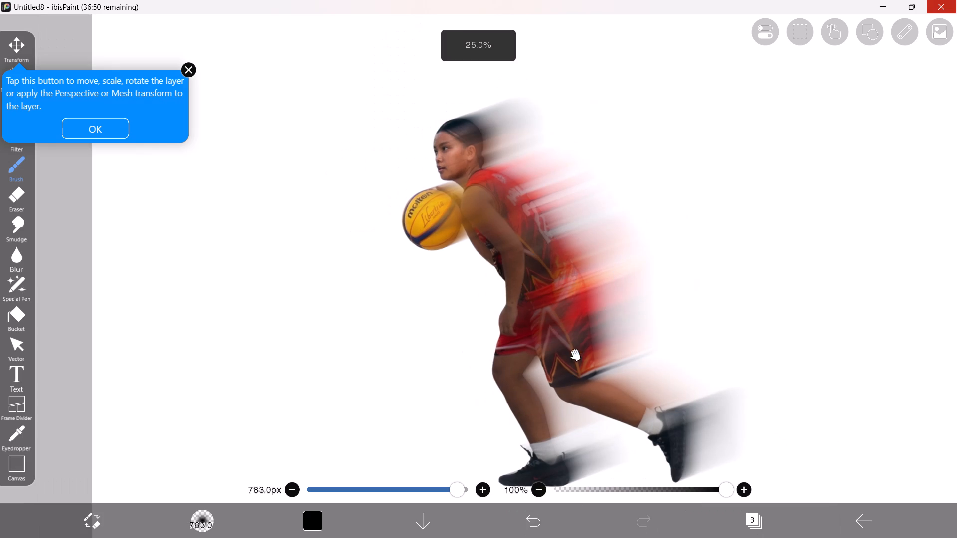
{"action": "left_click_drag", "start_coordinate": [566, 338], "coordinate": [542, 287]}
{"action": "scroll", "coordinate": [547, 319], "scroll_direction": "up", "scroll_amount": 3}
{"action": "left_click_drag", "start_coordinate": [679, 425], "coordinate": [579, 374]}
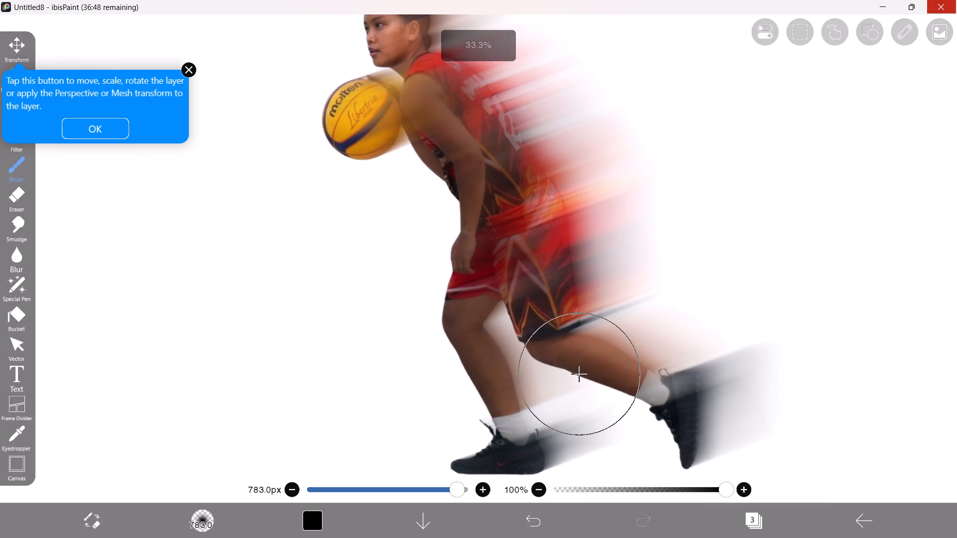
{"action": "left_click_drag", "start_coordinate": [579, 374], "coordinate": [528, 304]}
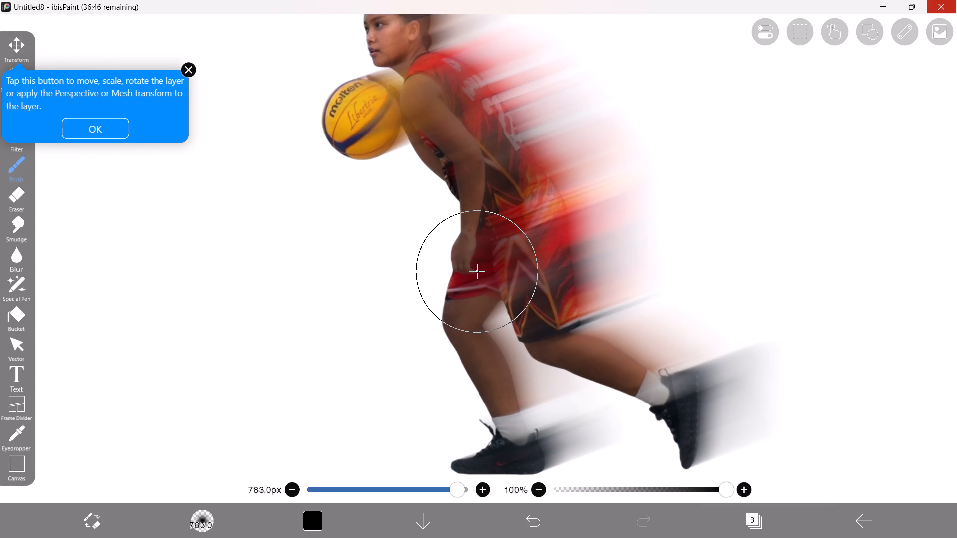
{"action": "left_click_drag", "start_coordinate": [465, 272], "coordinate": [492, 456]}
Deepen the shading over the waist, jersey, shoulder and neck with the 783 px black brush.
{"action": "key", "text": "space"}
{"action": "key", "text": "space"}
{"action": "key", "text": "space"}
{"action": "key", "text": "space"}
{"action": "key", "text": "space"}
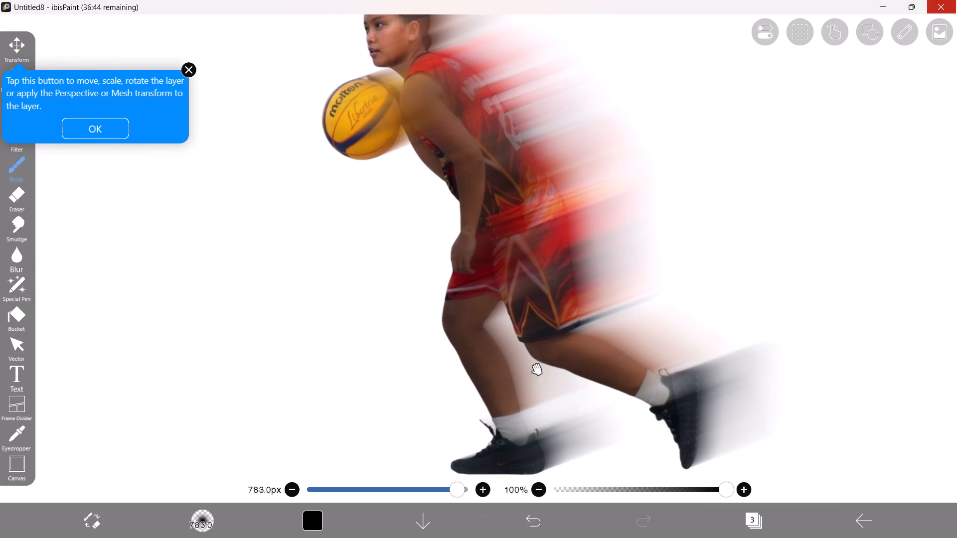
{"action": "scroll", "coordinate": [555, 323], "scroll_direction": "down", "scroll_amount": 2}
{"action": "key", "text": "space"}
{"action": "key", "text": "space"}
{"action": "key", "text": "space"}
{"action": "key", "text": "space"}
{"action": "left_click_drag", "start_coordinate": [519, 239], "coordinate": [524, 319]}
{"action": "scroll", "coordinate": [529, 323], "scroll_direction": "up", "scroll_amount": 3}
{"action": "left_click_drag", "start_coordinate": [558, 402], "coordinate": [502, 313]}
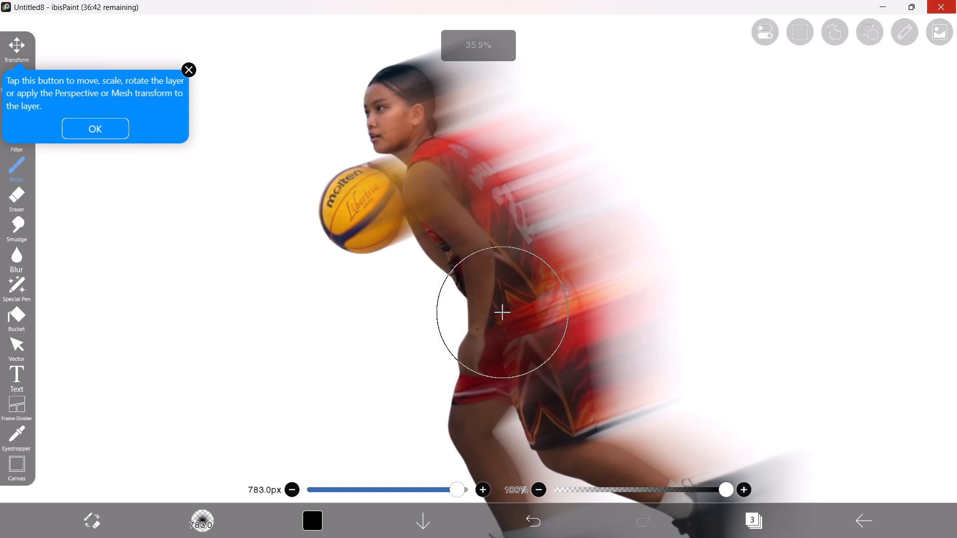
{"action": "left_click_drag", "start_coordinate": [502, 313], "coordinate": [474, 219]}
{"action": "key", "text": "space"}
{"action": "key", "text": "space"}
{"action": "left_click_drag", "start_coordinate": [461, 199], "coordinate": [496, 282]}
{"action": "left_click_drag", "start_coordinate": [479, 227], "coordinate": [446, 250]}
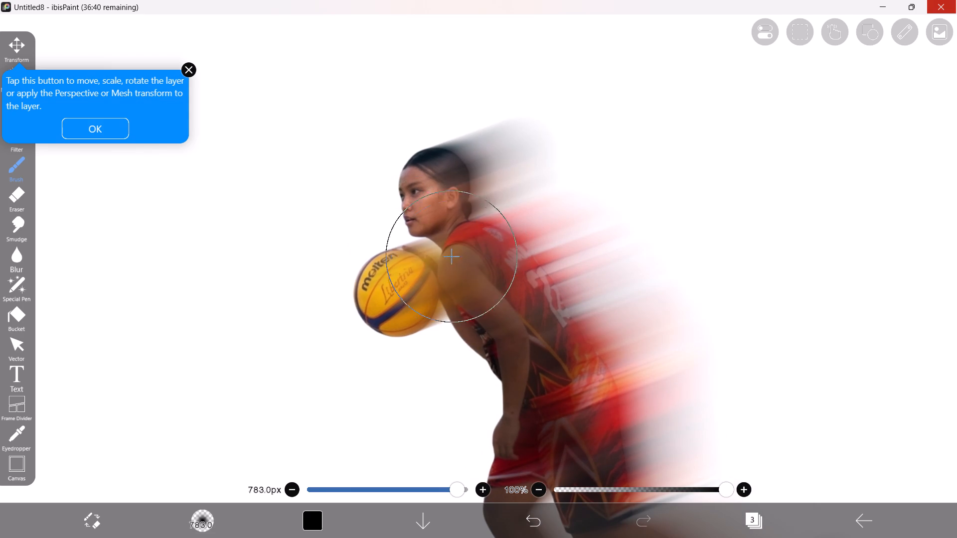
{"action": "left_click_drag", "start_coordinate": [446, 250], "coordinate": [452, 218]}
Shade the basketball's inner side, next to the player's shoulder, with the 783 px black brush.
{"action": "key", "text": "space"}
{"action": "key", "text": "space"}
{"action": "key", "text": "space"}
{"action": "key", "text": "space"}
{"action": "key", "text": "space"}
{"action": "key", "text": "space"}
{"action": "key", "text": "space"}
{"action": "key", "text": "space"}
{"action": "key", "text": "space"}
{"action": "key", "text": "space"}
{"action": "key", "text": "space"}
{"action": "key", "text": "space"}
{"action": "key", "text": "space"}
{"action": "key", "text": "space"}
{"action": "scroll", "coordinate": [454, 217], "scroll_direction": "up", "scroll_amount": 3}
{"action": "left_click_drag", "start_coordinate": [415, 278], "coordinate": [397, 310]}
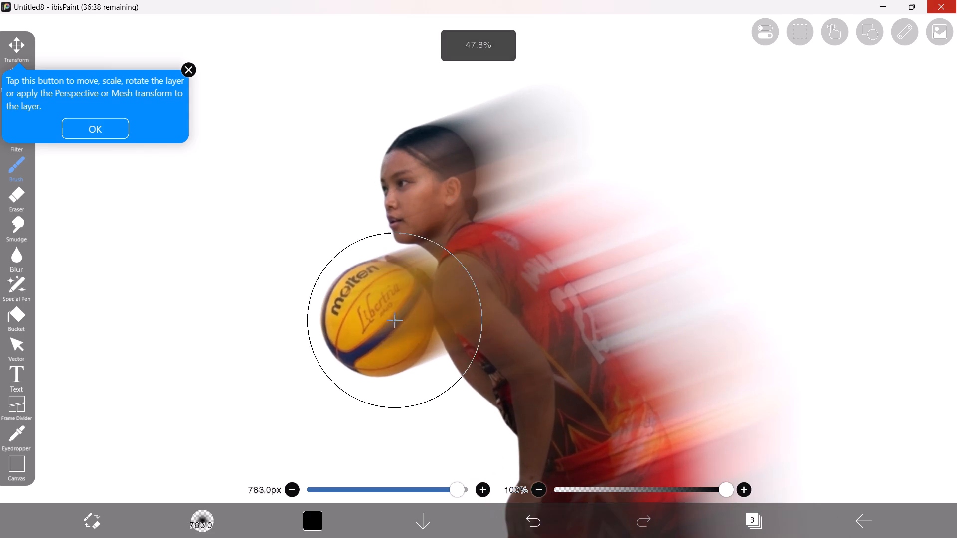
{"action": "left_click_drag", "start_coordinate": [397, 310], "coordinate": [395, 349]}
Reduce the brush to 263 px and shade the side of the face, the hair, the neck and the ball's edge.
{"action": "left_click_drag", "start_coordinate": [458, 485], "coordinate": [422, 471]}
{"action": "key", "text": "space"}
{"action": "scroll", "coordinate": [458, 223], "scroll_direction": "up", "scroll_amount": 2}
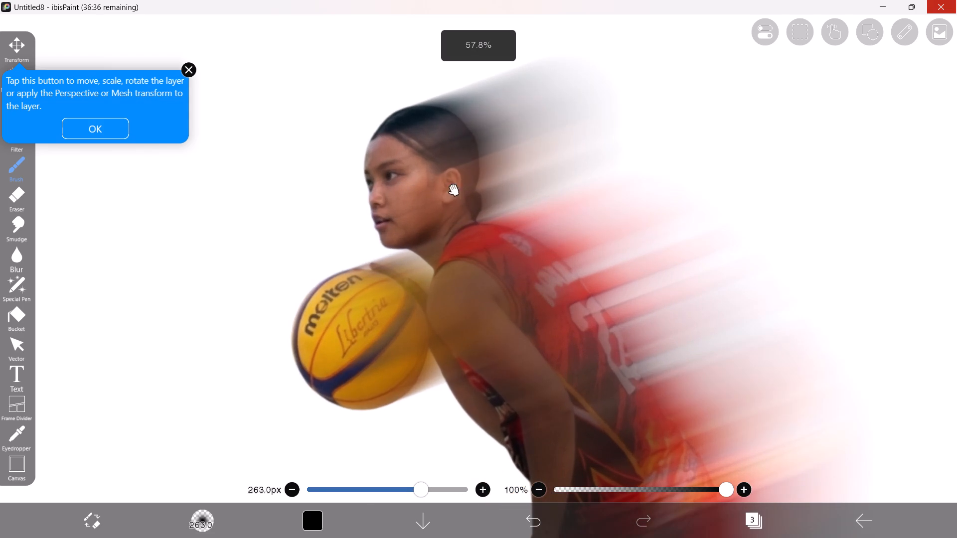
{"action": "left_click_drag", "start_coordinate": [443, 177], "coordinate": [426, 165]}
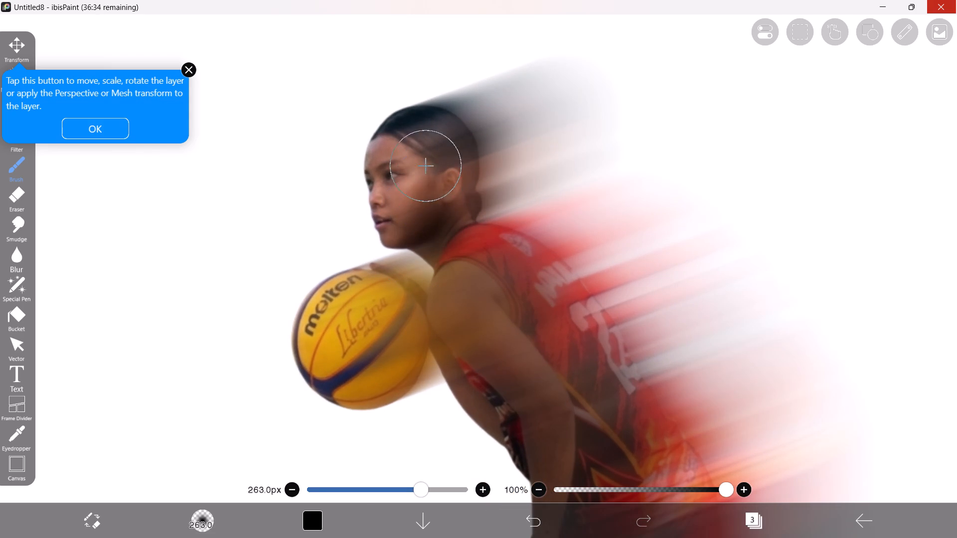
{"action": "left_click_drag", "start_coordinate": [426, 165], "coordinate": [432, 147]}
{"action": "left_click_drag", "start_coordinate": [451, 223], "coordinate": [387, 311]}
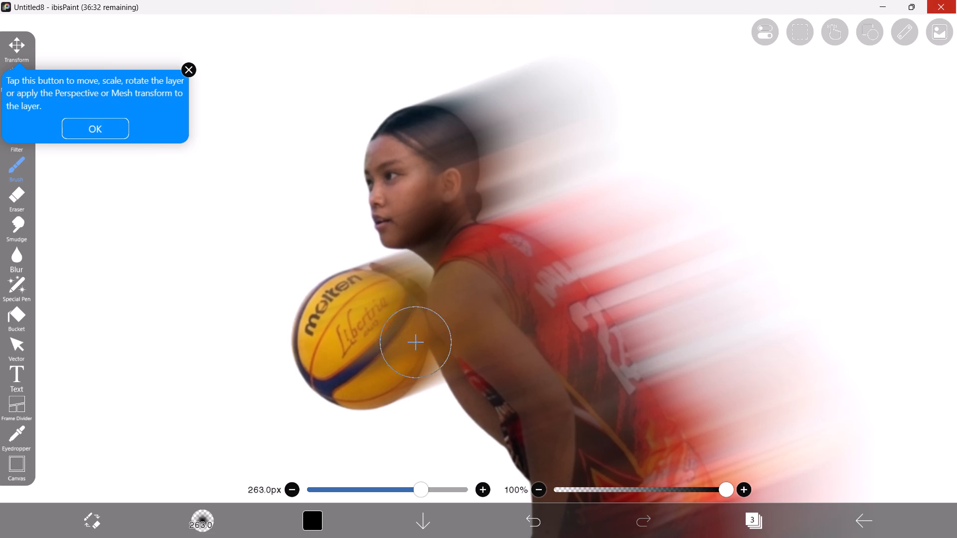
Set the brush size to 324 px and darken the basketball's upper edge and the side facing the player.
{"action": "left_click_drag", "start_coordinate": [430, 485], "coordinate": [437, 472]}
{"action": "left_click_drag", "start_coordinate": [403, 324], "coordinate": [375, 262]}
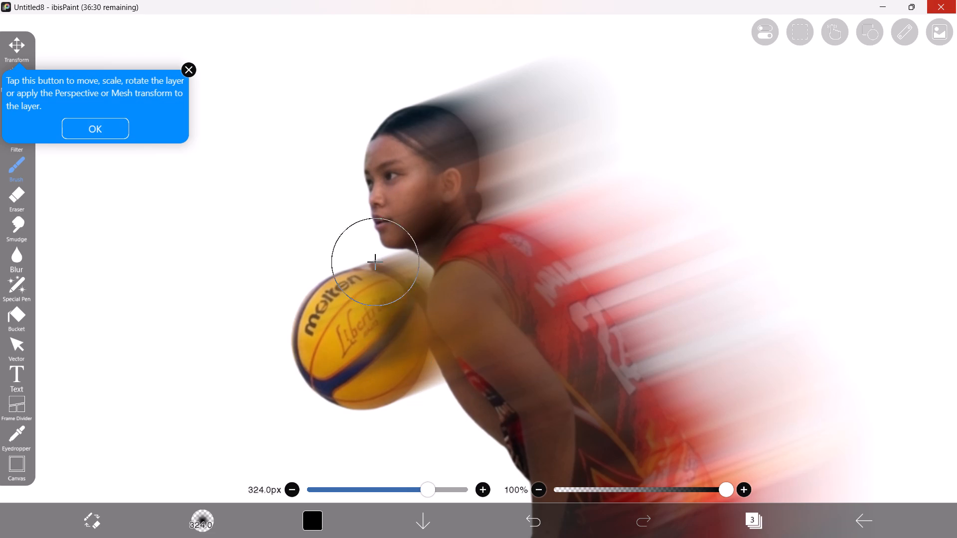
{"action": "left_click_drag", "start_coordinate": [375, 262], "coordinate": [402, 372]}
{"action": "left_click_drag", "start_coordinate": [412, 370], "coordinate": [403, 370], "text": "ctrl"}
{"action": "key", "text": "space"}
{"action": "key", "text": "space"}
{"action": "key", "text": "space"}
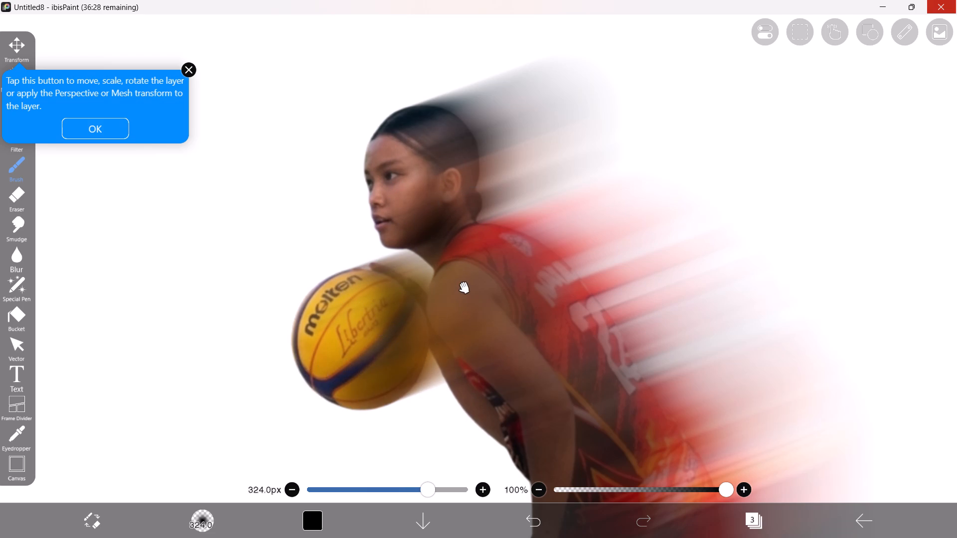
Darken the side of the face, from temple to jaw, with the 324 px black brush.
{"action": "scroll", "coordinate": [458, 281], "scroll_direction": "down", "scroll_amount": 4}
{"action": "key", "text": "space"}
{"action": "key", "text": "space"}
{"action": "key", "text": "space"}
{"action": "key", "text": "space"}
{"action": "key", "text": "space"}
{"action": "key", "text": "space"}
{"action": "key", "text": "space"}
{"action": "key", "text": "space"}
{"action": "left_click_drag", "start_coordinate": [488, 284], "coordinate": [451, 240]}
{"action": "scroll", "coordinate": [442, 212], "scroll_direction": "up", "scroll_amount": 3}
{"action": "left_click_drag", "start_coordinate": [408, 119], "coordinate": [395, 149]}
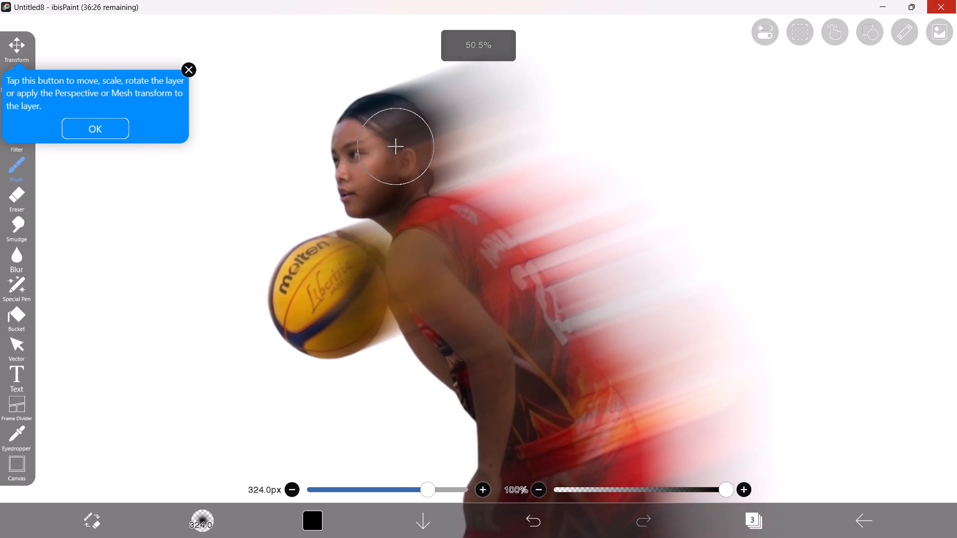
{"action": "left_click_drag", "start_coordinate": [395, 149], "coordinate": [385, 174]}
{"action": "key", "text": "space"}
{"action": "scroll", "coordinate": [425, 144], "scroll_direction": "down", "scroll_amount": 4}
{"action": "key", "text": "space"}
{"action": "key", "text": "space"}
{"action": "key", "text": "space"}
{"action": "key", "text": "space"}
{"action": "key", "text": "space"}
{"action": "key", "text": "space"}
{"action": "key", "text": "space"}
{"action": "key", "text": "space"}
{"action": "key", "text": "space"}
{"action": "key", "text": "space"}
{"action": "key", "text": "space"}
{"action": "key", "text": "space"}
{"action": "key", "text": "space"}
{"action": "key", "text": "space"}
{"action": "key", "text": "space"}
{"action": "key", "text": "space"}
{"action": "key", "text": "space"}
{"action": "key", "text": "space"}
{"action": "key", "text": "space"}
{"action": "key", "text": "space"}
{"action": "left_click_drag", "start_coordinate": [459, 158], "coordinate": [427, 158]}
{"action": "scroll", "coordinate": [404, 158], "scroll_direction": "up", "scroll_amount": 2}
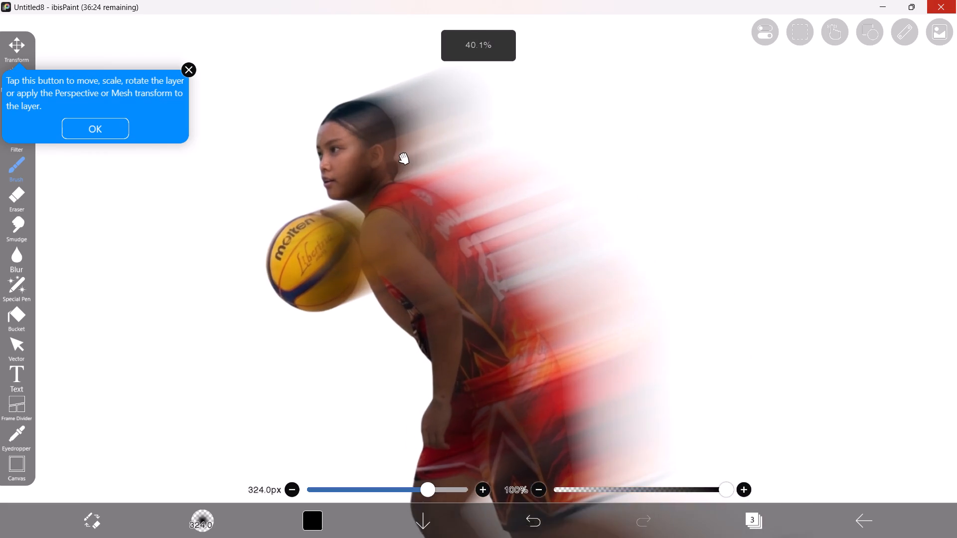
{"action": "scroll", "coordinate": [404, 158], "scroll_direction": "down", "scroll_amount": 2}
{"action": "key", "text": "space"}
{"action": "key", "text": "space"}
{"action": "key", "text": "space"}
{"action": "key", "text": "space"}
{"action": "key", "text": "space"}
{"action": "key", "text": "space"}
{"action": "key", "text": "space"}
{"action": "key", "text": "space"}
{"action": "key", "text": "space"}
{"action": "key", "text": "space"}
{"action": "key", "text": "space"}
{"action": "key", "text": "space"}
{"action": "key", "text": "space"}
{"action": "key", "text": "space"}
{"action": "key", "text": "space"}
{"action": "key", "text": "space"}
{"action": "key", "text": "space"}
{"action": "key", "text": "space"}
{"action": "key", "text": "space"}
{"action": "key", "text": "space"}
{"action": "scroll", "coordinate": [472, 342], "scroll_direction": "down", "scroll_amount": 6}
{"action": "scroll", "coordinate": [420, 236], "scroll_direction": "up", "scroll_amount": 6}
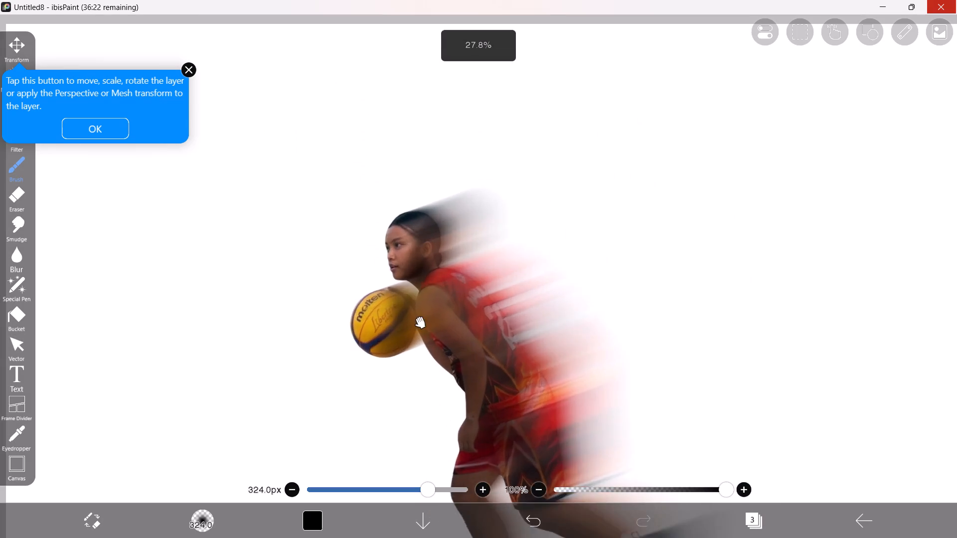
{"action": "scroll", "coordinate": [420, 322], "scroll_direction": "up", "scroll_amount": 7}
{"action": "left_click_drag", "start_coordinate": [400, 190], "coordinate": [389, 216]}
Set the brush size to 499 px and darken the shorts, the back of the jersey and the waist in black.
{"action": "key", "text": "space"}
{"action": "scroll", "coordinate": [431, 217], "scroll_direction": "down", "scroll_amount": 5}
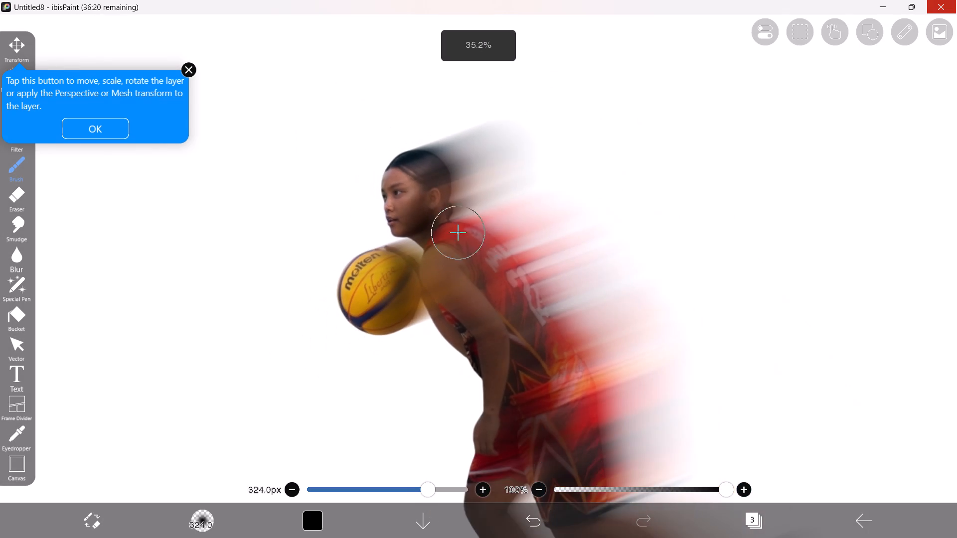
{"action": "key", "text": "space"}
{"action": "left_click", "coordinate": [537, 260]}
{"action": "left_click_drag", "start_coordinate": [537, 260], "coordinate": [472, 180]}
{"action": "left_click_drag", "start_coordinate": [430, 487], "coordinate": [444, 481]}
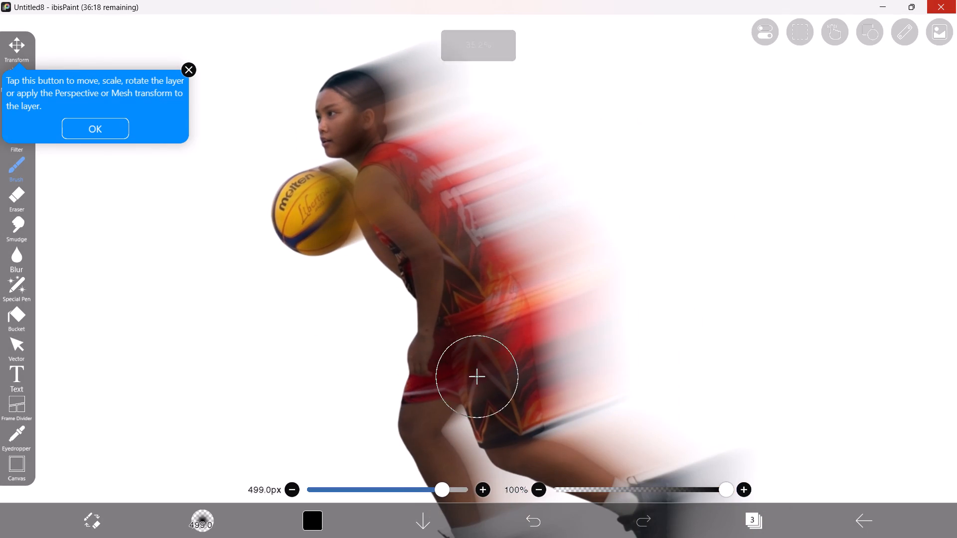
{"action": "left_click_drag", "start_coordinate": [479, 376], "coordinate": [425, 172]}
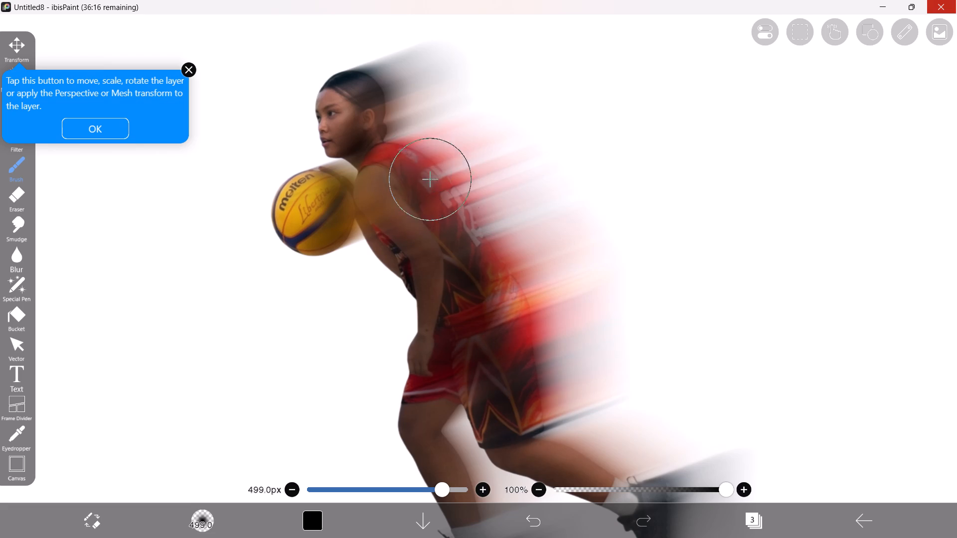
{"action": "left_click_drag", "start_coordinate": [425, 172], "coordinate": [416, 161]}
{"action": "left_click_drag", "start_coordinate": [412, 157], "coordinate": [450, 189]}
{"action": "left_click_drag", "start_coordinate": [399, 160], "coordinate": [441, 311]}
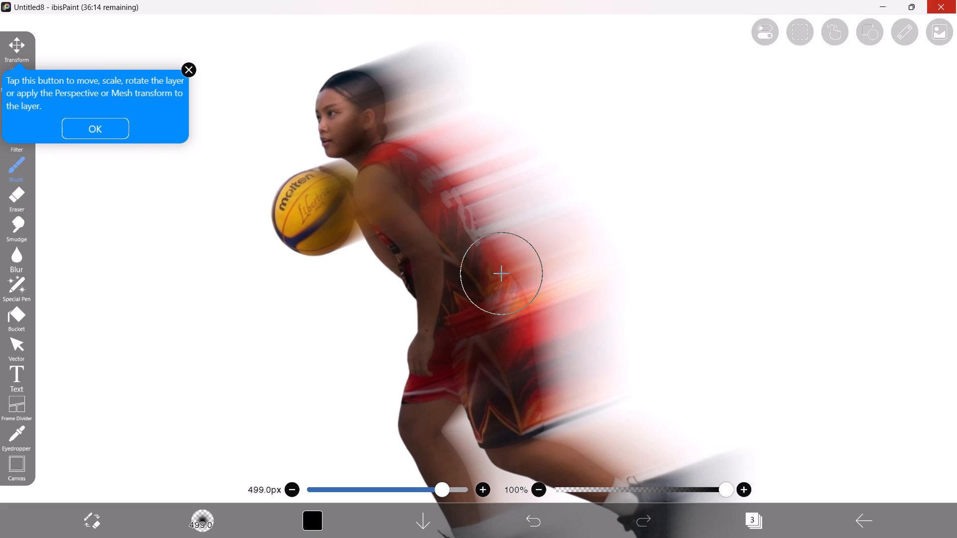
{"action": "left_click_drag", "start_coordinate": [528, 330], "coordinate": [530, 338]}
{"action": "left_click_drag", "start_coordinate": [513, 294], "coordinate": [524, 334]}
{"action": "left_click_drag", "start_coordinate": [520, 352], "coordinate": [520, 367]}
Deepen the shading on the side of the basketball facing the player with the 499 px black brush.
{"action": "key", "text": "space"}
{"action": "scroll", "coordinate": [535, 341], "scroll_direction": "down", "scroll_amount": 5}
{"action": "key", "text": "space"}
{"action": "key", "text": "space"}
{"action": "key", "text": "space"}
{"action": "key", "text": "space"}
{"action": "key", "text": "space"}
{"action": "key", "text": "space"}
{"action": "key", "text": "space"}
{"action": "key", "text": "space"}
{"action": "key", "text": "space"}
{"action": "key", "text": "space"}
{"action": "key", "text": "space"}
{"action": "key", "text": "space"}
{"action": "key", "text": "space"}
{"action": "key", "text": "space"}
{"action": "key", "text": "space"}
{"action": "key", "text": "space"}
{"action": "key", "text": "space"}
{"action": "key", "text": "space"}
{"action": "left_click_drag", "start_coordinate": [532, 351], "coordinate": [511, 314]}
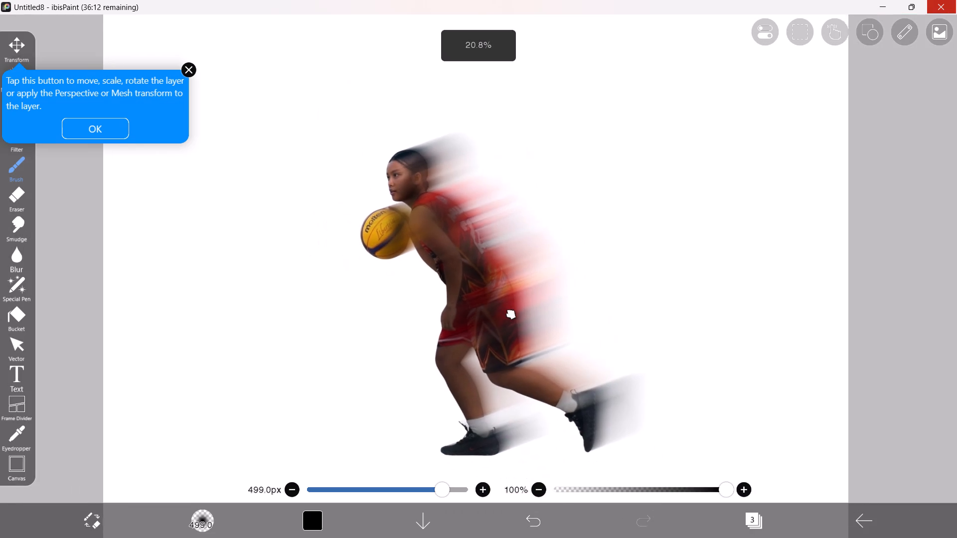
{"action": "left_click_drag", "start_coordinate": [511, 314], "coordinate": [507, 310]}
{"action": "scroll", "coordinate": [361, 233], "scroll_direction": "up", "scroll_amount": 7}
{"action": "left_click_drag", "start_coordinate": [422, 208], "coordinate": [409, 253]}
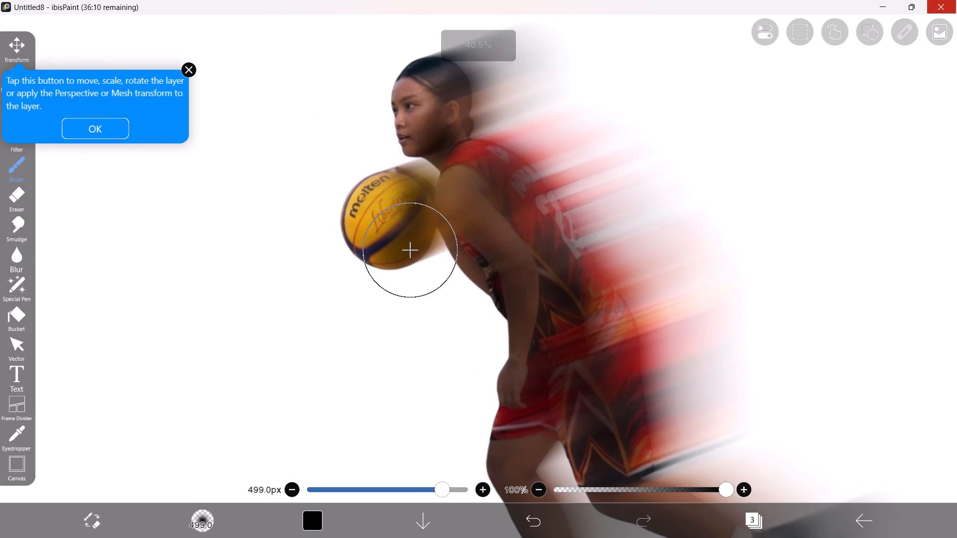
{"action": "left_click_drag", "start_coordinate": [409, 253], "coordinate": [419, 193]}
Darken the player's cheek and the side of the head with the 499 px black brush.
{"action": "key", "text": "space"}
{"action": "scroll", "coordinate": [437, 194], "scroll_direction": "down", "scroll_amount": 6}
{"action": "scroll", "coordinate": [441, 172], "scroll_direction": "up", "scroll_amount": 7}
{"action": "key", "text": "space"}
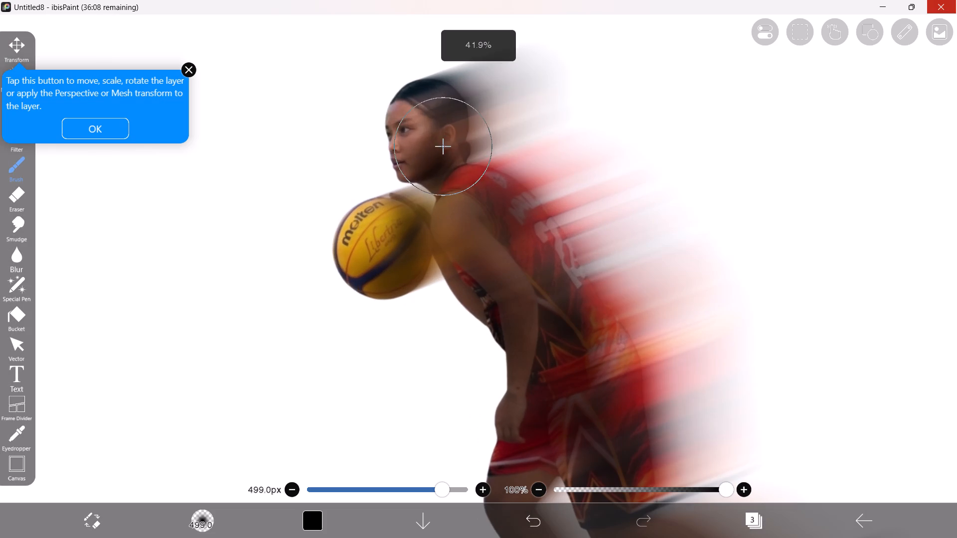
{"action": "left_click_drag", "start_coordinate": [443, 139], "coordinate": [425, 135]}
Add a new layer above the Multiply shadow layer and clip it to the player image.
{"action": "key", "text": "space"}
{"action": "scroll", "coordinate": [442, 133], "scroll_direction": "down", "scroll_amount": 5}
{"action": "key", "text": "space"}
{"action": "left_click_drag", "start_coordinate": [504, 150], "coordinate": [449, 162]}
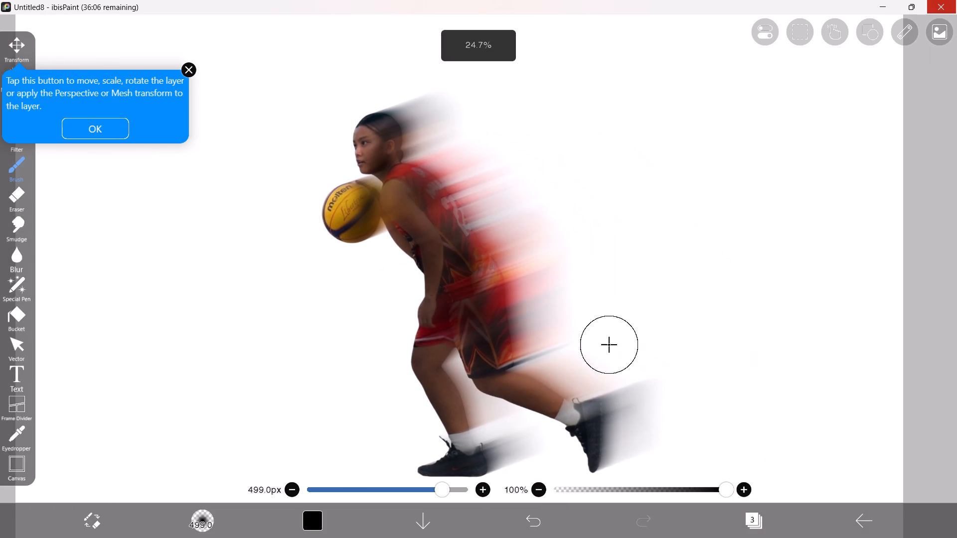
{"action": "left_click", "coordinate": [744, 520]}
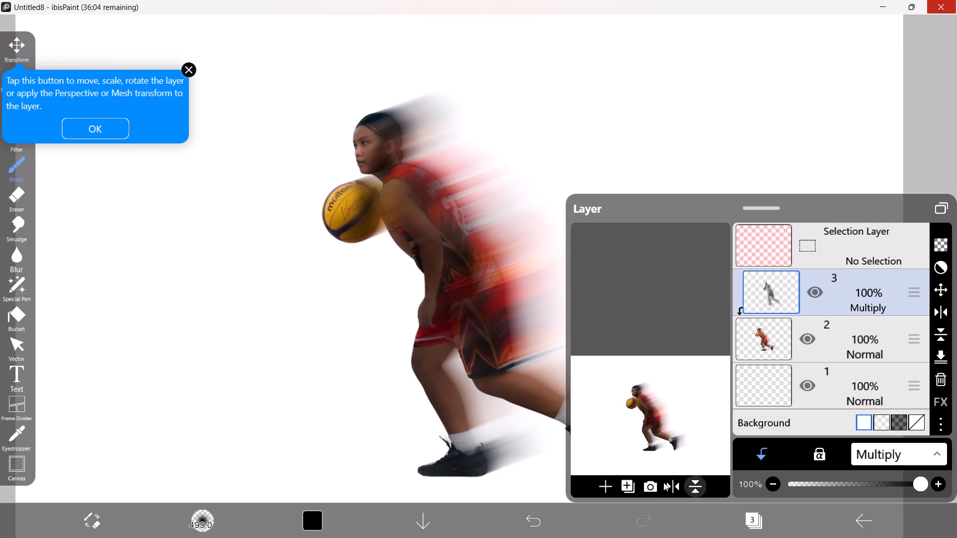
{"action": "left_click", "coordinate": [605, 488]}
{"action": "left_click", "coordinate": [762, 448]}
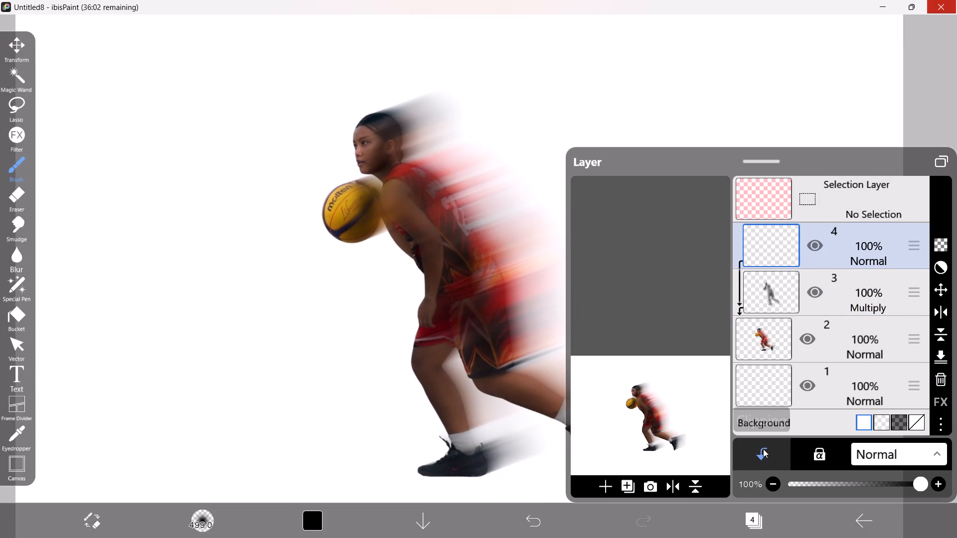
Choose orange from the recently used colours and set the brush size to 1000 px.
{"action": "left_click", "coordinate": [309, 522]}
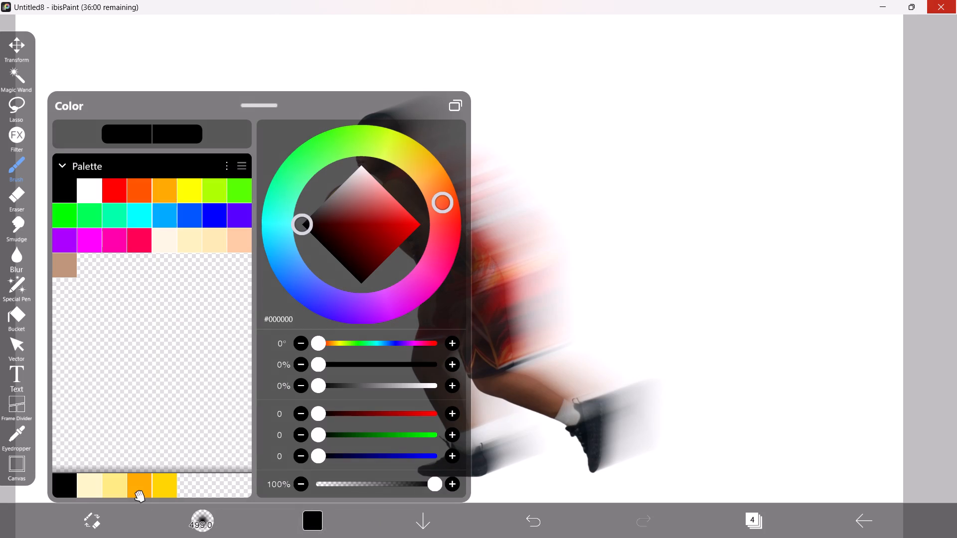
{"action": "left_click", "coordinate": [139, 492]}
{"action": "left_click", "coordinate": [538, 406]}
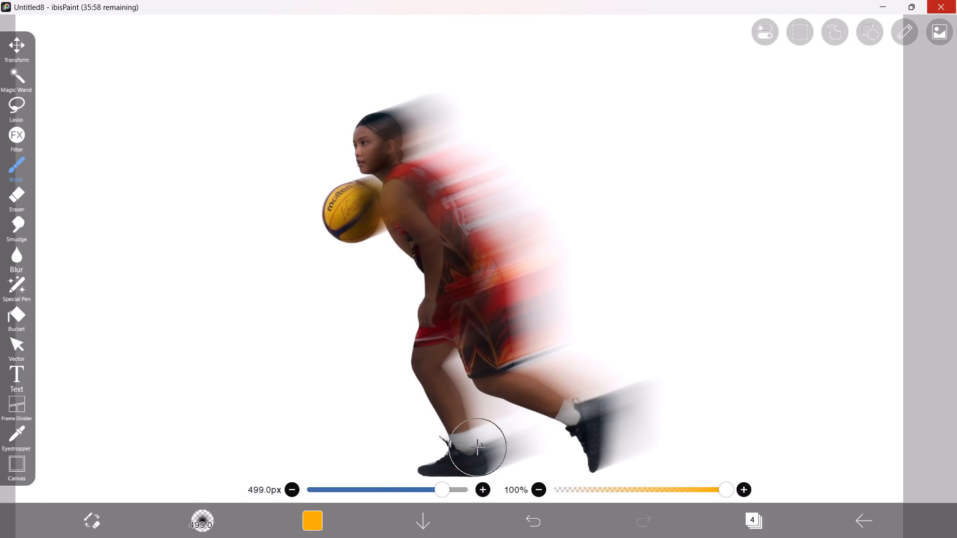
{"action": "left_click_drag", "start_coordinate": [446, 487], "coordinate": [497, 483]}
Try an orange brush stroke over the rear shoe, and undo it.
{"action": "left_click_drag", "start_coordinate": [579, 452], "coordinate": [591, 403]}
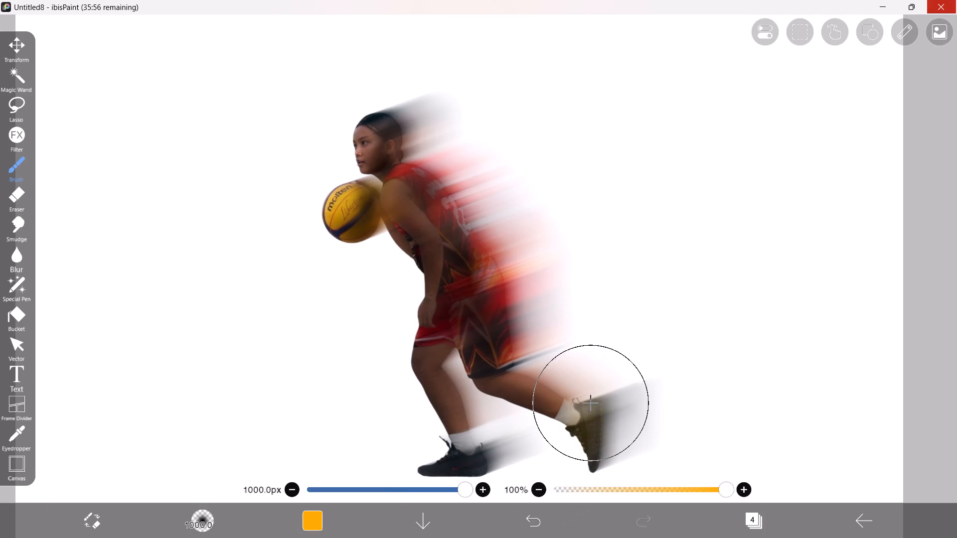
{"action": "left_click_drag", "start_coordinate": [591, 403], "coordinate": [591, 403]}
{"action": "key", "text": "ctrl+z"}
Set the blending mode of the new clipped layer to Overlay.
{"action": "left_click", "coordinate": [755, 510]}
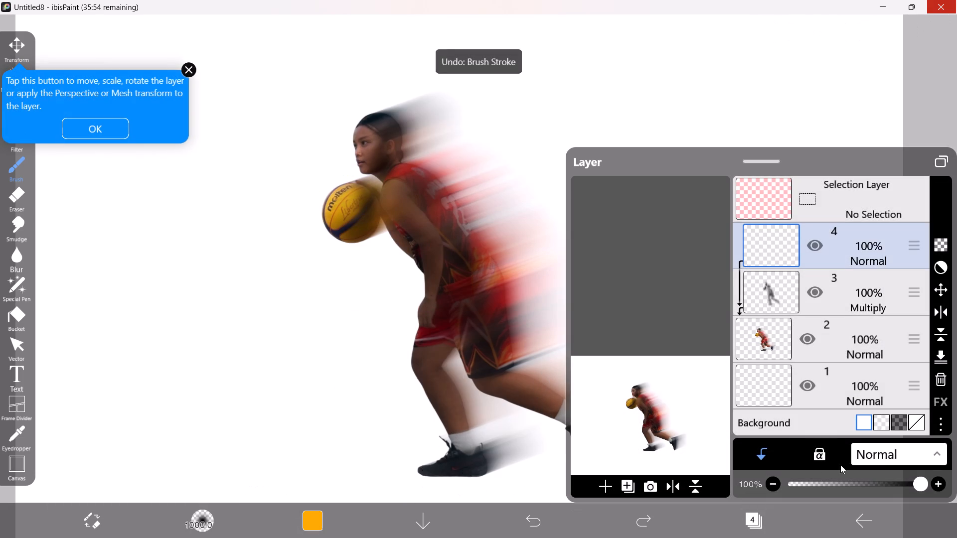
{"action": "left_click", "coordinate": [933, 445]}
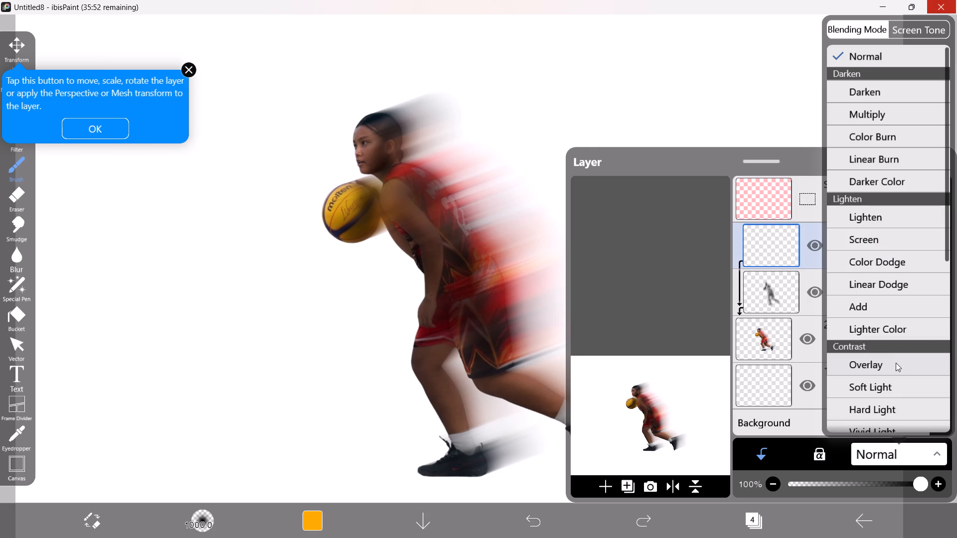
{"action": "left_click", "coordinate": [896, 363]}
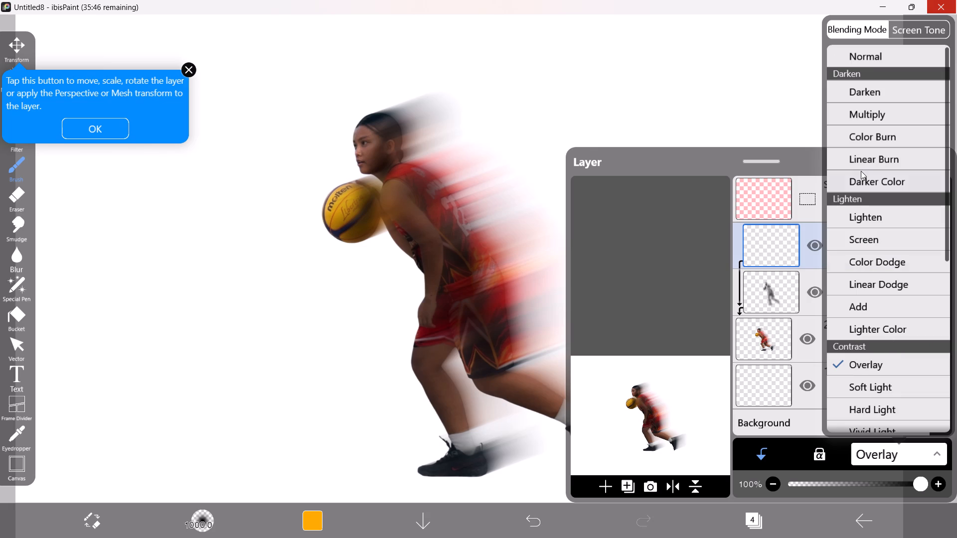
{"action": "left_click", "coordinate": [471, 212]}
{"action": "left_click", "coordinate": [512, 297]}
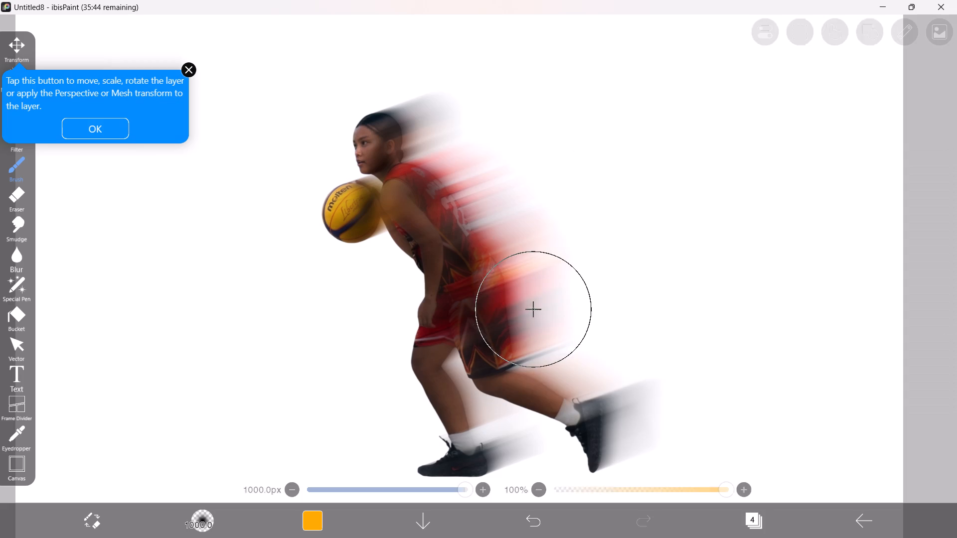
Paint orange light over the rear foot and leg, the shorts and the back of the jersey with the 1000 px brush.
{"action": "left_click_drag", "start_coordinate": [599, 410], "coordinate": [519, 382]}
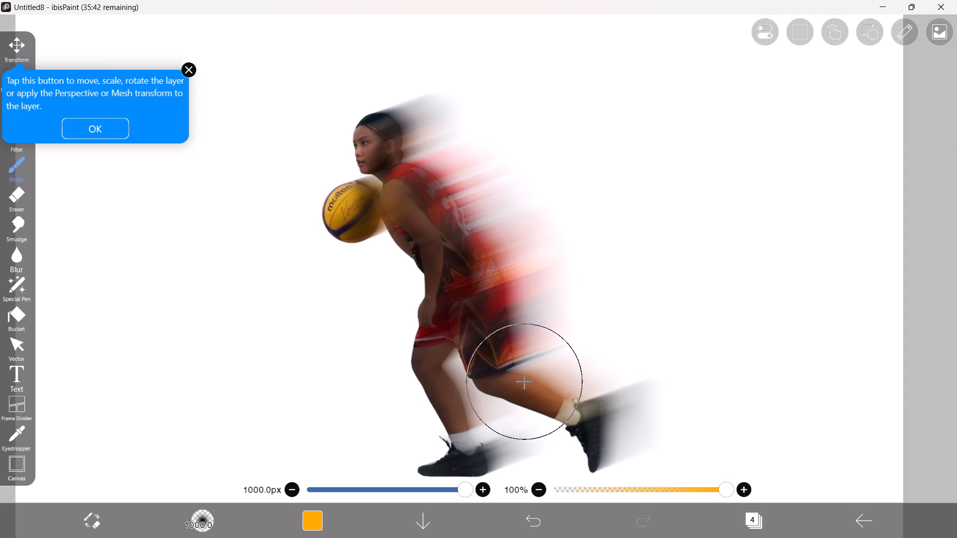
{"action": "left_click_drag", "start_coordinate": [519, 382], "coordinate": [417, 159]}
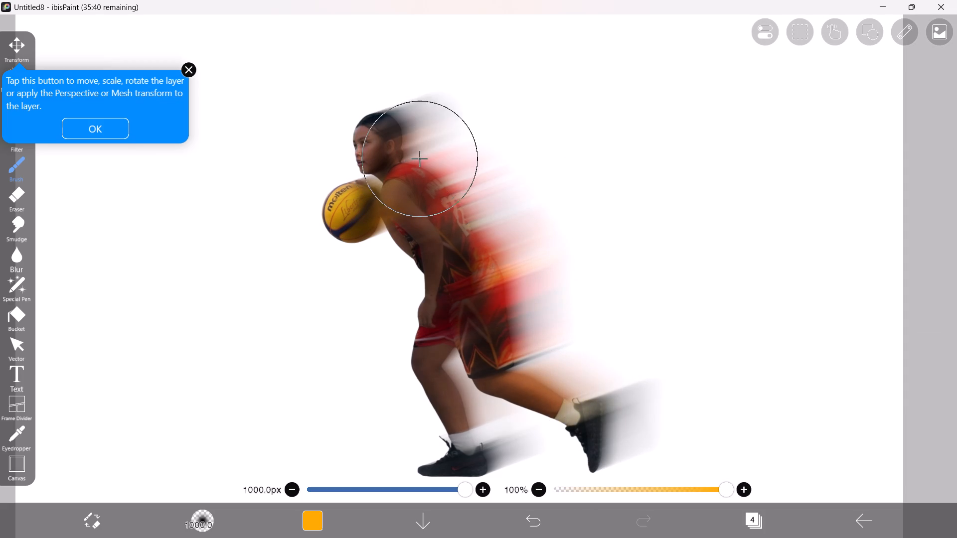
Paint orange light over the face, the basketball and the hair with the 1000 px brush.
{"action": "scroll", "coordinate": [388, 139], "scroll_direction": "up", "scroll_amount": 4, "text": "alt"}
{"action": "key", "text": "space"}
{"action": "left_click_drag", "start_coordinate": [350, 117], "coordinate": [381, 128]}
{"action": "left_click_drag", "start_coordinate": [379, 133], "coordinate": [379, 198]}
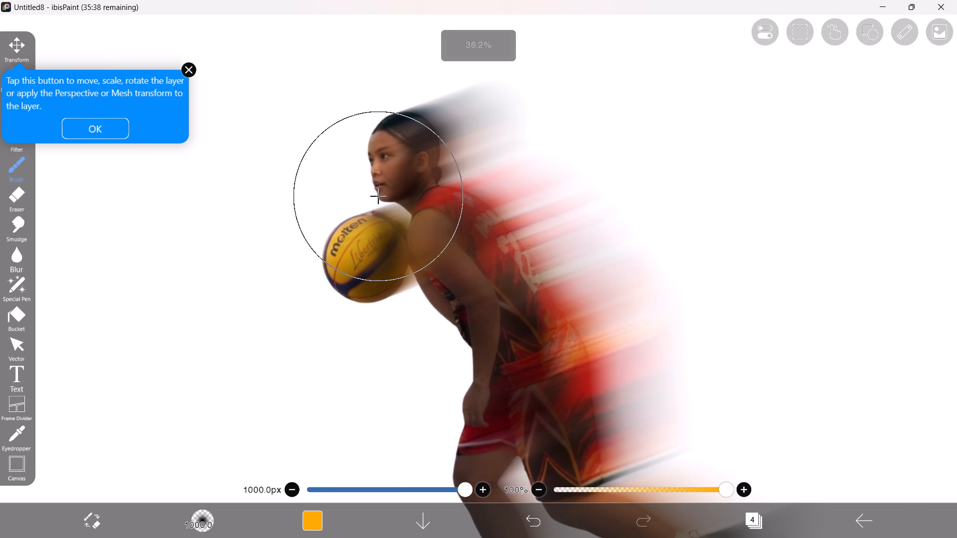
{"action": "left_click_drag", "start_coordinate": [379, 198], "coordinate": [366, 220]}
{"action": "left_click_drag", "start_coordinate": [366, 218], "coordinate": [363, 176]}
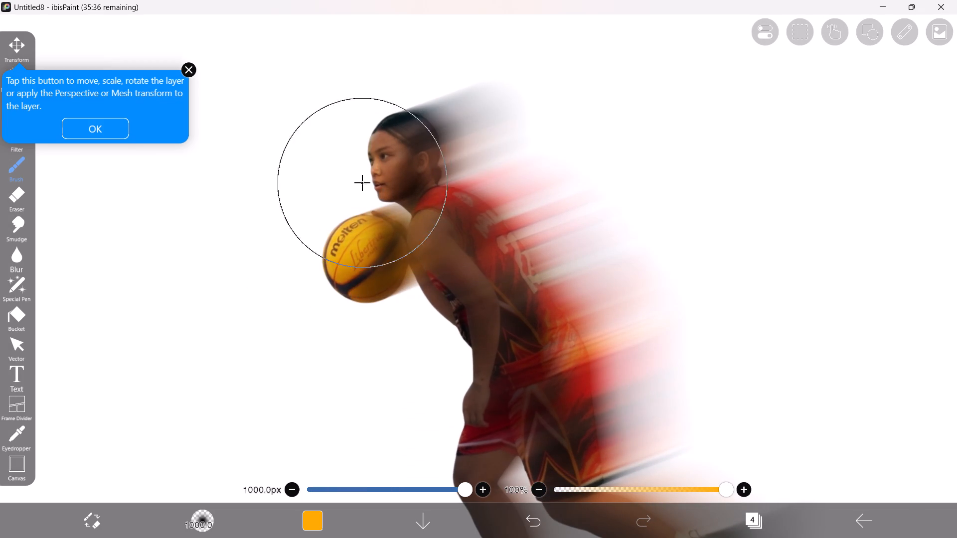
{"action": "left_click_drag", "start_coordinate": [363, 176], "coordinate": [440, 145]}
Paint orange light across the jersey and up over the top of the head with the 1000 px brush.
{"action": "key", "text": "space"}
{"action": "scroll", "coordinate": [489, 169], "scroll_direction": "down", "scroll_amount": 4}
{"action": "key", "text": "space"}
{"action": "key", "text": "space"}
{"action": "key", "text": "space"}
{"action": "key", "text": "space"}
{"action": "key", "text": "space"}
{"action": "key", "text": "space"}
{"action": "key", "text": "space"}
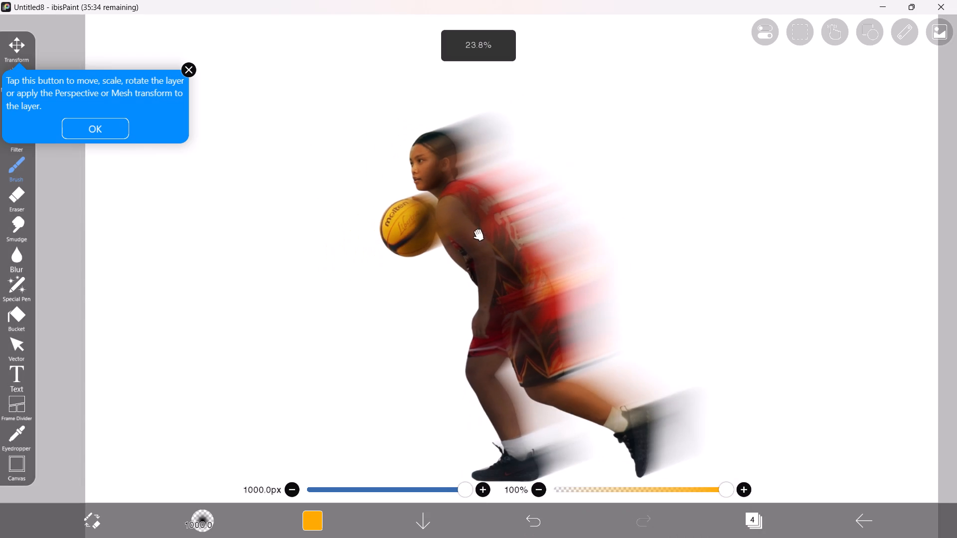
{"action": "left_click_drag", "start_coordinate": [478, 233], "coordinate": [473, 195]}
{"action": "left_click_drag", "start_coordinate": [549, 268], "coordinate": [437, 87]}
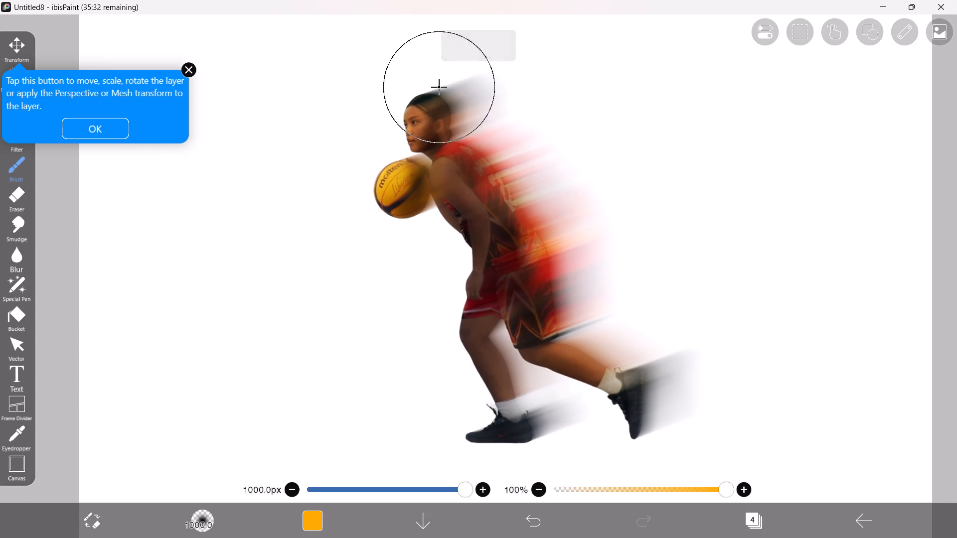
{"action": "left_click_drag", "start_coordinate": [437, 87], "coordinate": [402, 87]}
Paint orange light over both legs, the socks and the shoes with the 1000 px brush.
{"action": "key", "text": "space"}
{"action": "key", "text": "space"}
{"action": "key", "text": "space"}
{"action": "key", "text": "space"}
{"action": "key", "text": "space"}
{"action": "key", "text": "space"}
{"action": "key", "text": "space"}
{"action": "key", "text": "space"}
{"action": "key", "text": "space"}
{"action": "key", "text": "space"}
{"action": "key", "text": "space"}
{"action": "key", "text": "space"}
{"action": "key", "text": "space"}
{"action": "key", "text": "space"}
{"action": "key", "text": "space"}
{"action": "key", "text": "space"}
{"action": "scroll", "coordinate": [515, 147], "scroll_direction": "down", "scroll_amount": 2}
{"action": "scroll", "coordinate": [543, 152], "scroll_direction": "up", "scroll_amount": 3}
{"action": "key", "text": "space"}
{"action": "key", "text": "space"}
{"action": "scroll", "coordinate": [528, 360], "scroll_direction": "up", "scroll_amount": 3}
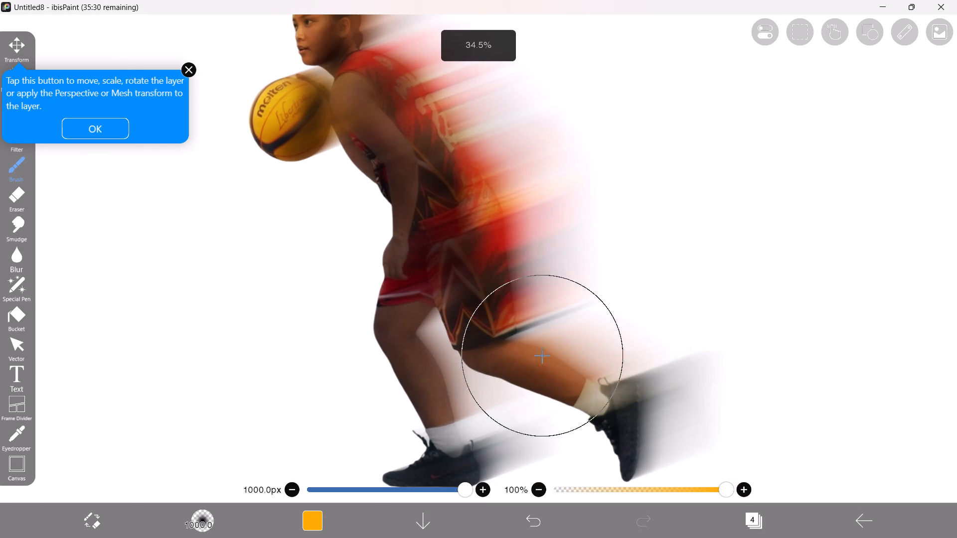
{"action": "left_click_drag", "start_coordinate": [570, 365], "coordinate": [524, 360]}
{"action": "left_click_drag", "start_coordinate": [441, 301], "coordinate": [425, 337]}
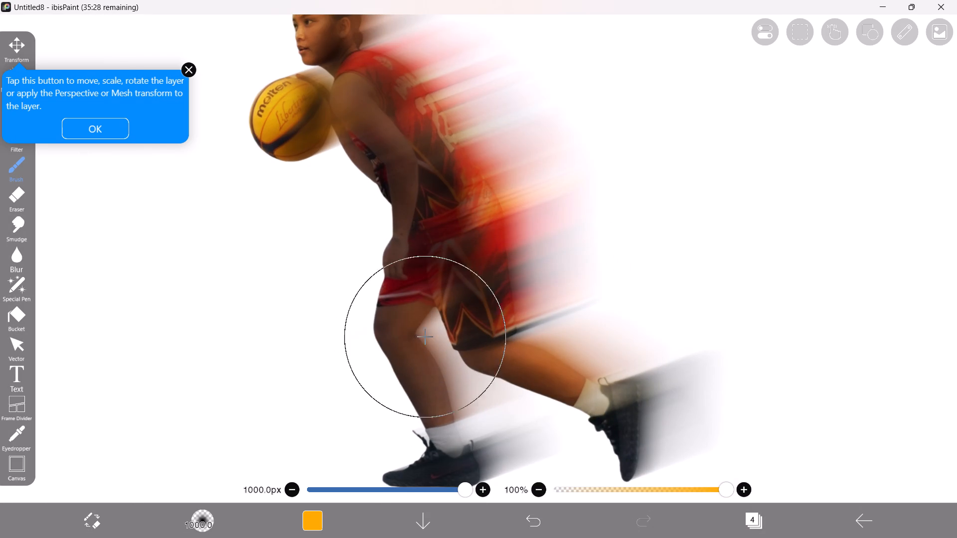
{"action": "left_click_drag", "start_coordinate": [425, 337], "coordinate": [509, 443]}
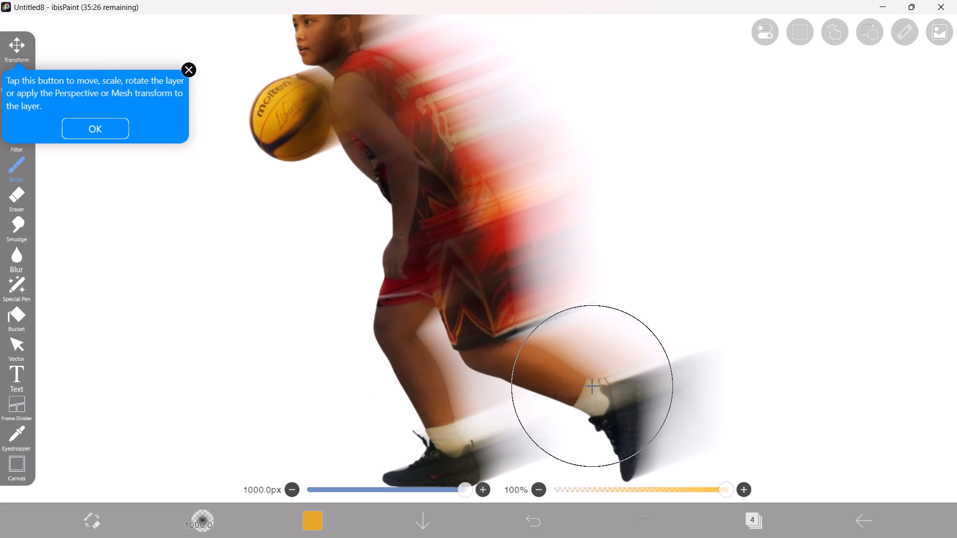
{"action": "left_click_drag", "start_coordinate": [602, 376], "coordinate": [649, 392]}
Paint orange light over the shoulder, the arm and the side of the jersey with the 1000 px brush.
{"action": "left_click_drag", "start_coordinate": [405, 279], "coordinate": [408, 141]}
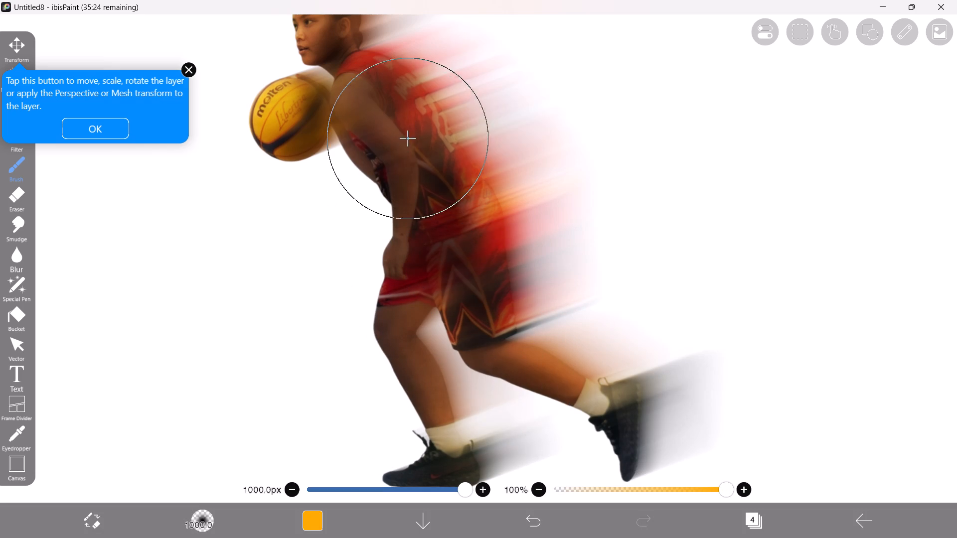
{"action": "key", "text": "space"}
{"action": "scroll", "coordinate": [408, 135], "scroll_direction": "down", "scroll_amount": 2}
{"action": "key", "text": "space"}
{"action": "key", "text": "space"}
{"action": "key", "text": "space"}
{"action": "key", "text": "space"}
{"action": "key", "text": "space"}
{"action": "key", "text": "space"}
{"action": "key", "text": "space"}
{"action": "key", "text": "space"}
{"action": "key", "text": "space"}
{"action": "key", "text": "space"}
{"action": "key", "text": "space"}
{"action": "key", "text": "space"}
{"action": "left_click_drag", "start_coordinate": [369, 99], "coordinate": [428, 208]}
{"action": "scroll", "coordinate": [449, 215], "scroll_direction": "up", "scroll_amount": 3}
{"action": "left_click_drag", "start_coordinate": [408, 211], "coordinate": [426, 219]}
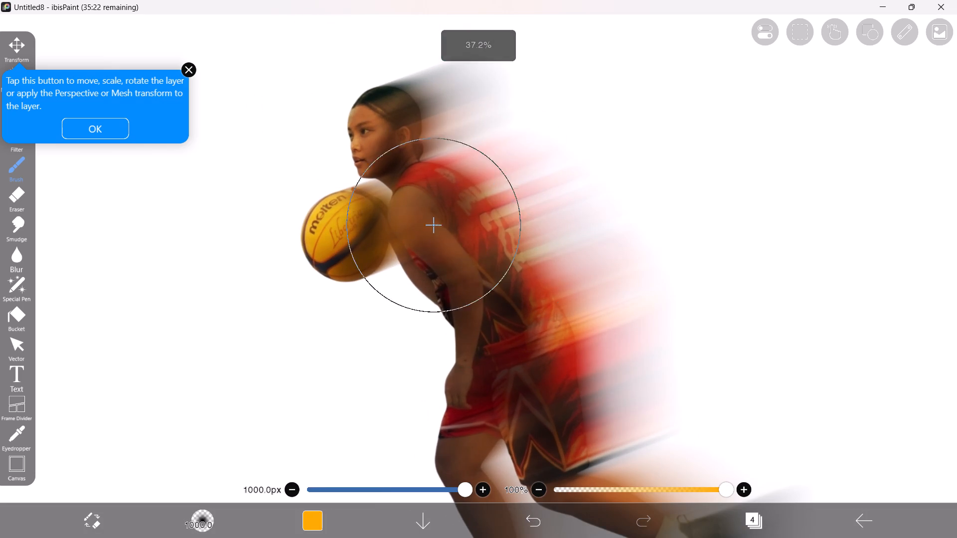
{"action": "left_click_drag", "start_coordinate": [426, 219], "coordinate": [466, 395]}
On the Multiply layer, shade the arm from the hand up to the shoulder in black (#000000) with a 203 px brush.
{"action": "key", "text": "space"}
{"action": "scroll", "coordinate": [480, 337], "scroll_direction": "up", "scroll_amount": 2}
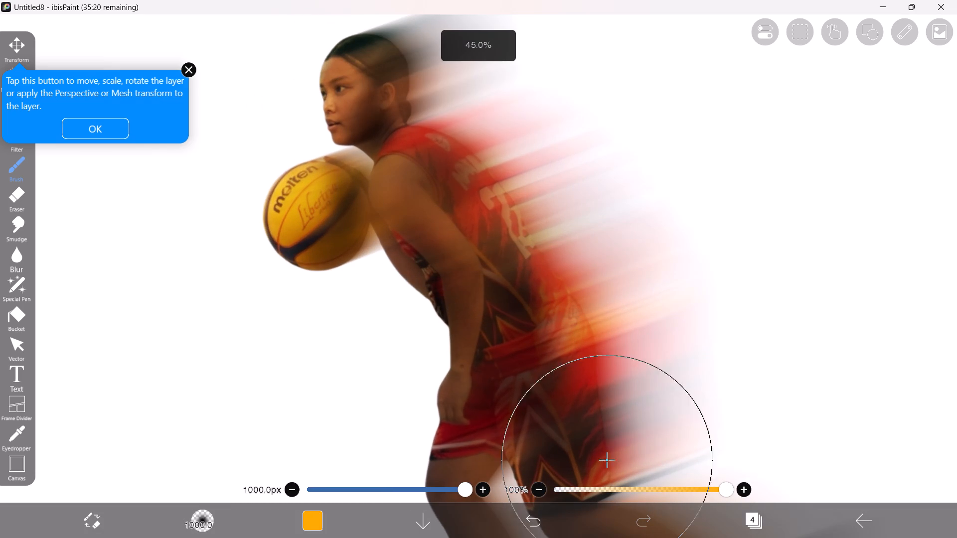
{"action": "left_click", "coordinate": [751, 520]}
{"action": "left_click", "coordinate": [767, 304]}
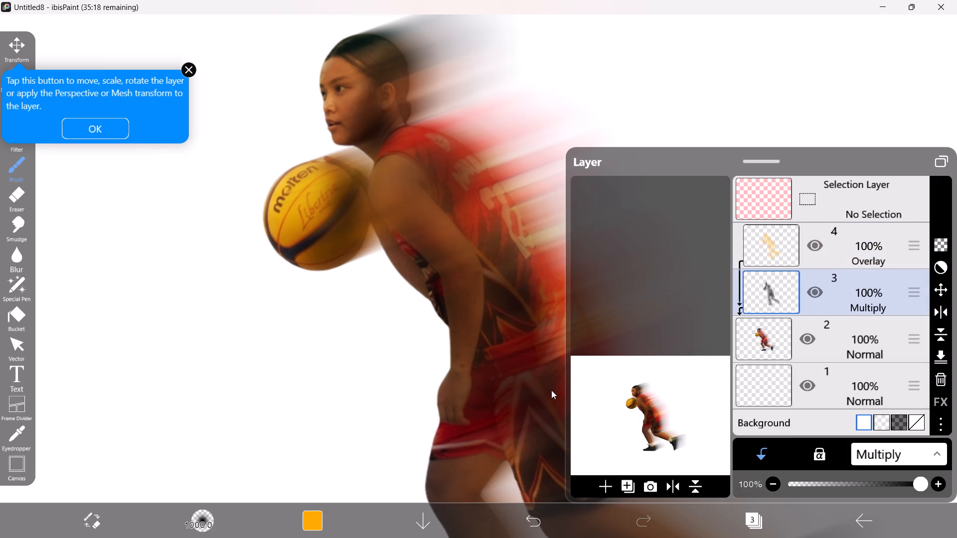
{"action": "left_click", "coordinate": [310, 524]}
{"action": "left_click", "coordinate": [94, 486]}
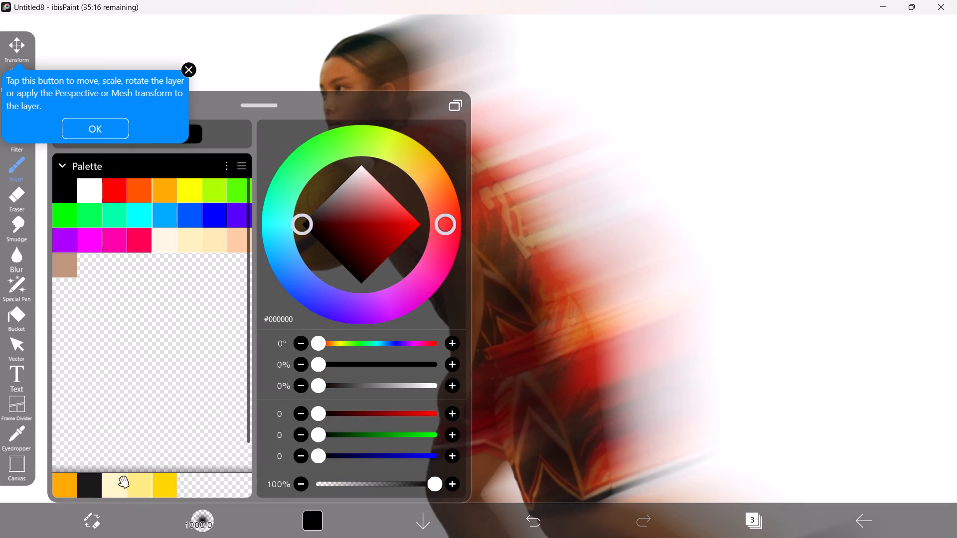
{"action": "left_click", "coordinate": [550, 352]}
{"action": "key", "text": "space"}
{"action": "key", "text": "space"}
{"action": "key", "text": "space"}
{"action": "key", "text": "space"}
{"action": "key", "text": "space"}
{"action": "key", "text": "space"}
{"action": "key", "text": "space"}
{"action": "scroll", "coordinate": [438, 401], "scroll_direction": "up", "scroll_amount": 3}
{"action": "left_click_drag", "start_coordinate": [450, 491], "coordinate": [419, 492]}
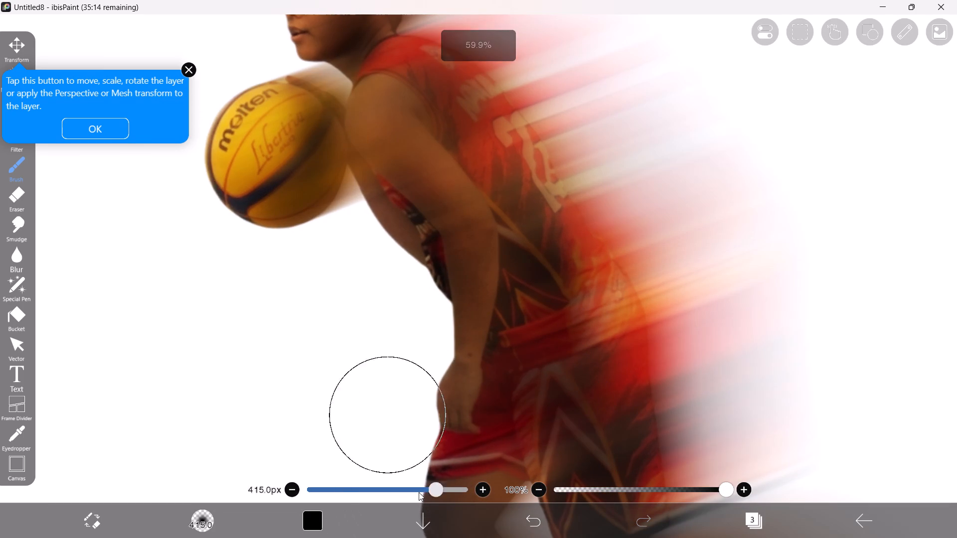
{"action": "left_click_drag", "start_coordinate": [419, 492], "coordinate": [413, 490]}
{"action": "left_click_drag", "start_coordinate": [454, 390], "coordinate": [468, 353]}
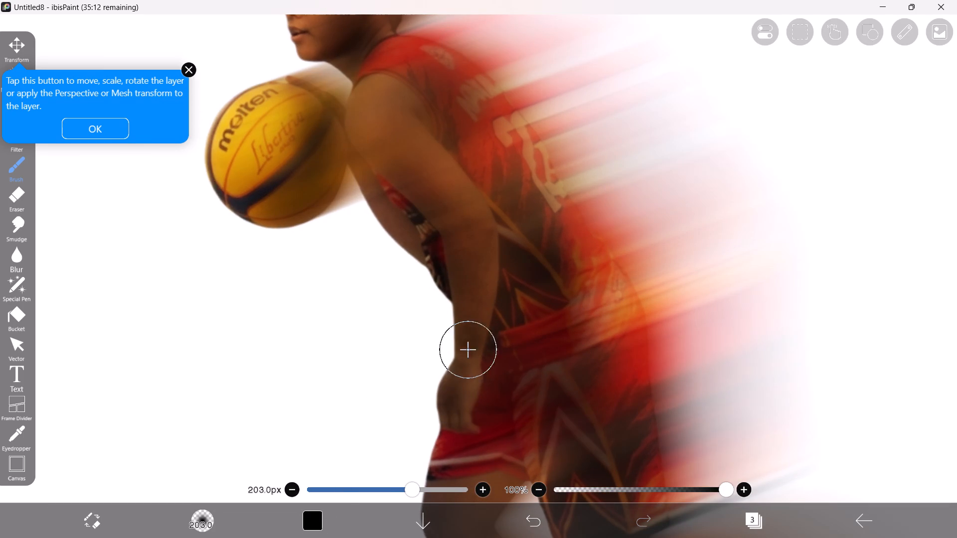
{"action": "left_click_drag", "start_coordinate": [468, 353], "coordinate": [367, 109]}
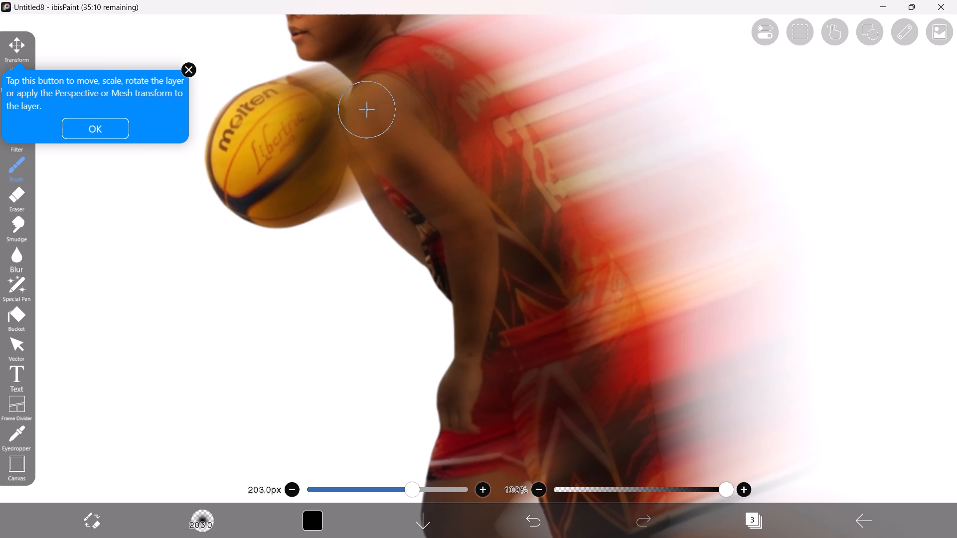
{"action": "key", "text": "space"}
{"action": "scroll", "coordinate": [427, 178], "scroll_direction": "up", "scroll_amount": 2}
{"action": "left_click_drag", "start_coordinate": [367, 160], "coordinate": [467, 302]}
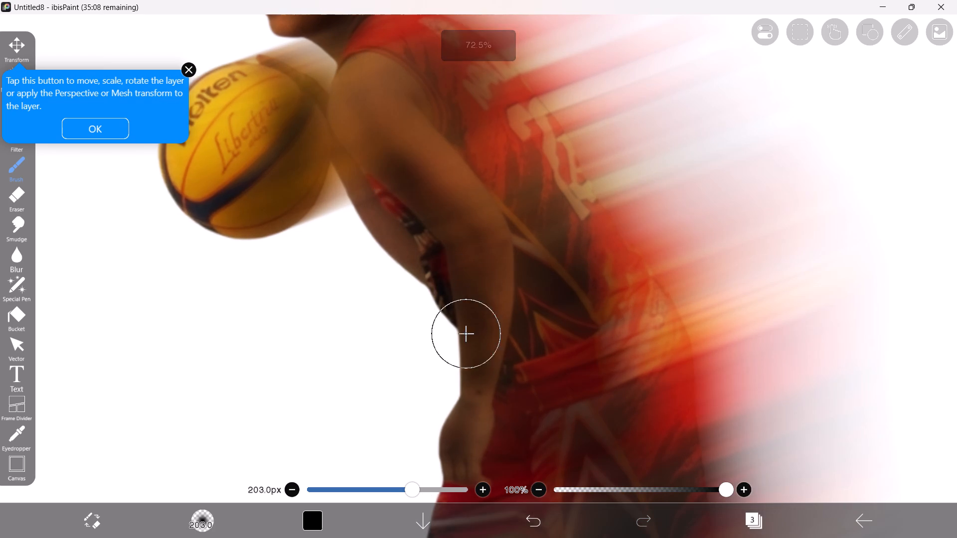
{"action": "left_click", "coordinate": [457, 425]}
Examine the shading and orange lighting on the player both up close and as a full figure.
{"action": "key", "text": "space"}
{"action": "key", "text": "space"}
{"action": "key", "text": "space"}
{"action": "key", "text": "space"}
{"action": "key", "text": "space"}
{"action": "key", "text": "space"}
{"action": "scroll", "coordinate": [512, 327], "scroll_direction": "down", "scroll_amount": 10}
{"action": "key", "text": "space"}
{"action": "key", "text": "space"}
{"action": "key", "text": "space"}
{"action": "key", "text": "space"}
{"action": "key", "text": "space"}
{"action": "key", "text": "space"}
{"action": "key", "text": "space"}
{"action": "key", "text": "space"}
{"action": "key", "text": "space"}
{"action": "key", "text": "space"}
{"action": "key", "text": "space"}
{"action": "key", "text": "space"}
{"action": "key", "text": "space"}
{"action": "key", "text": "space"}
{"action": "key", "text": "space"}
{"action": "key", "text": "space"}
{"action": "key", "text": "space"}
{"action": "key", "text": "space"}
{"action": "key", "text": "space"}
{"action": "left_click_drag", "start_coordinate": [507, 245], "coordinate": [495, 255]}
{"action": "scroll", "coordinate": [455, 257], "scroll_direction": "up", "scroll_amount": 2}
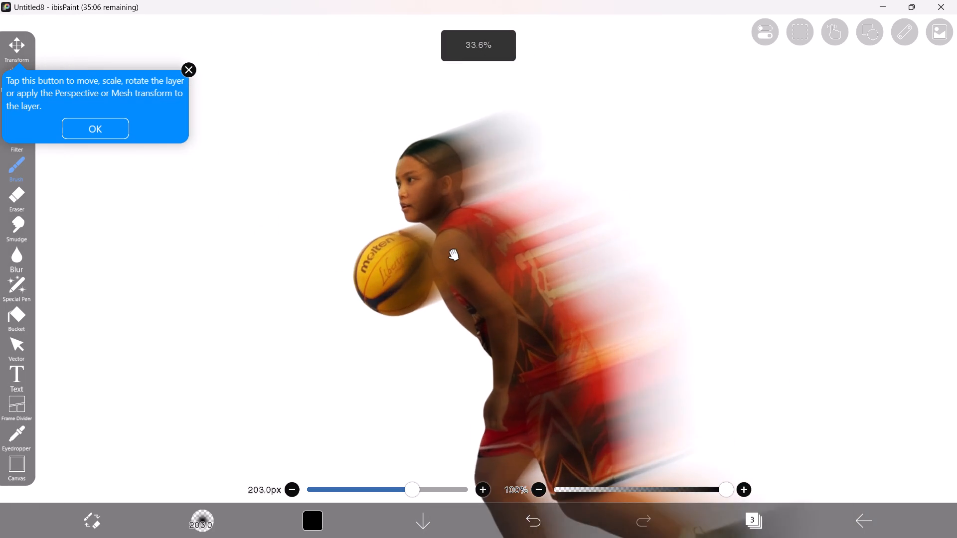
{"action": "scroll", "coordinate": [454, 255], "scroll_direction": "up", "scroll_amount": 4}
{"action": "left_click_drag", "start_coordinate": [410, 283], "coordinate": [391, 328]}
{"action": "key", "text": "space"}
{"action": "key", "text": "space"}
{"action": "key", "text": "space"}
{"action": "key", "text": "space"}
{"action": "key", "text": "space"}
{"action": "key", "text": "space"}
{"action": "key", "text": "space"}
{"action": "key", "text": "space"}
{"action": "key", "text": "space"}
{"action": "key", "text": "space"}
{"action": "key", "text": "space"}
{"action": "key", "text": "space"}
{"action": "key", "text": "space"}
{"action": "key", "text": "space"}
{"action": "key", "text": "space"}
{"action": "key", "text": "space"}
{"action": "key", "text": "space"}
{"action": "key", "text": "space"}
{"action": "key", "text": "space"}
{"action": "key", "text": "space"}
{"action": "scroll", "coordinate": [454, 289], "scroll_direction": "down", "scroll_amount": 5}
{"action": "scroll", "coordinate": [504, 294], "scroll_direction": "up", "scroll_amount": 2}
{"action": "scroll", "coordinate": [515, 286], "scroll_direction": "down", "scroll_amount": 4}
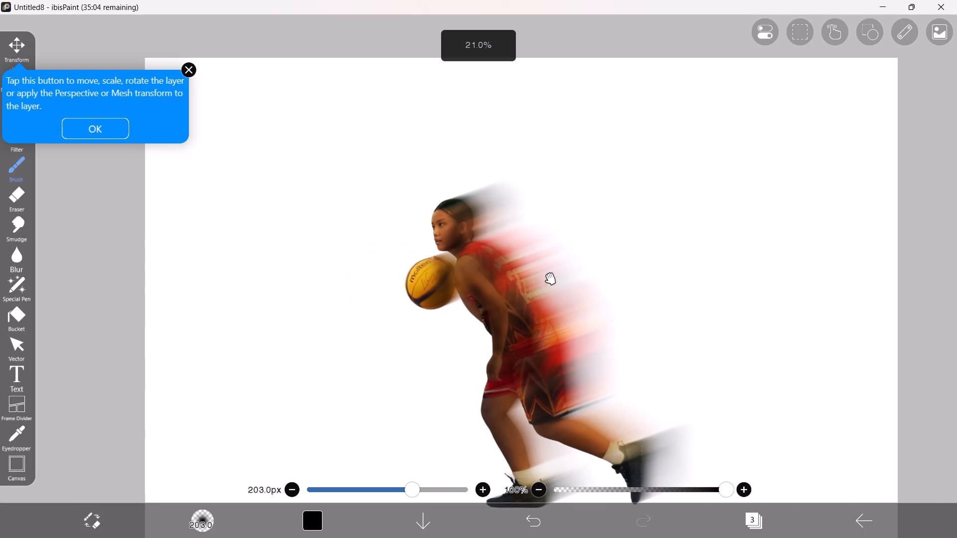
{"action": "key", "text": "space"}
{"action": "key", "text": "space"}
{"action": "key", "text": "space"}
{"action": "key", "text": "space"}
{"action": "key", "text": "space"}
{"action": "key", "text": "space"}
{"action": "key", "text": "space"}
{"action": "key", "text": "space"}
{"action": "key", "text": "space"}
{"action": "key", "text": "space"}
{"action": "key", "text": "space"}
{"action": "key", "text": "space"}
{"action": "key", "text": "space"}
{"action": "key", "text": "space"}
{"action": "key", "text": "space"}
{"action": "key", "text": "space"}
{"action": "key", "text": "space"}
{"action": "key", "text": "space"}
{"action": "key", "text": "space"}
{"action": "key", "text": "space"}
{"action": "left_click_drag", "start_coordinate": [651, 244], "coordinate": [602, 205]}
{"action": "scroll", "coordinate": [591, 202], "scroll_direction": "up", "scroll_amount": 2}
{"action": "scroll", "coordinate": [592, 206], "scroll_direction": "down", "scroll_amount": 3}
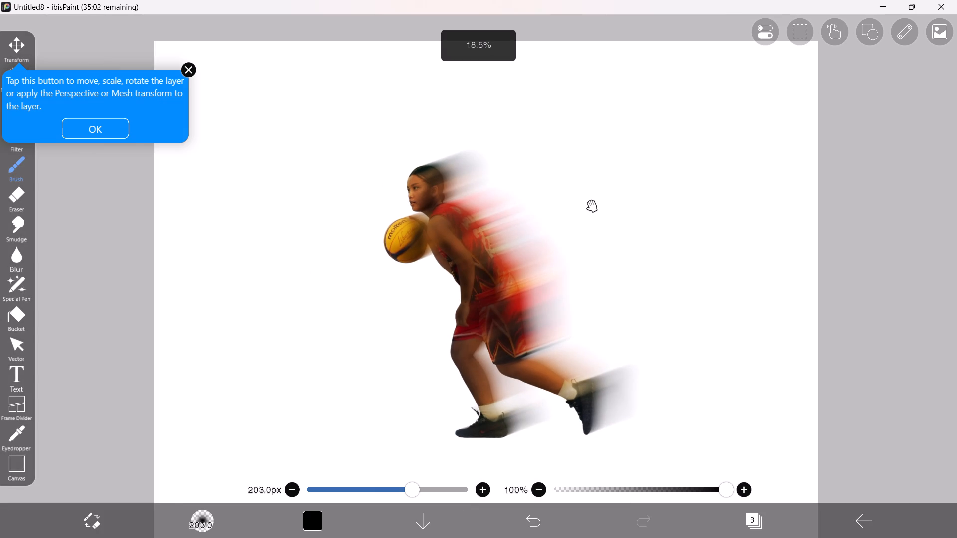
{"action": "scroll", "coordinate": [593, 206], "scroll_direction": "down", "scroll_amount": 1}
Add a new empty layer and move it above the Overlay layer.
{"action": "left_click", "coordinate": [754, 518]}
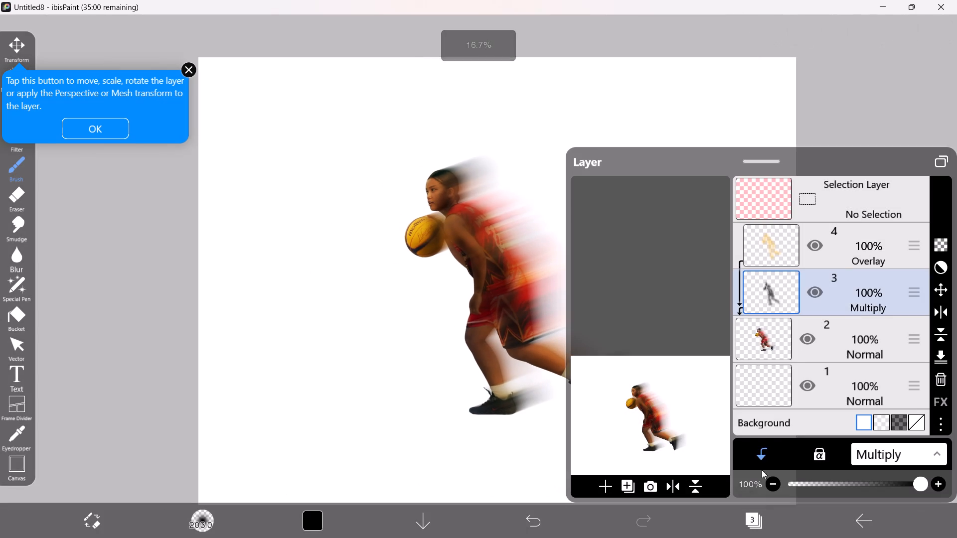
{"action": "left_click", "coordinate": [600, 487]}
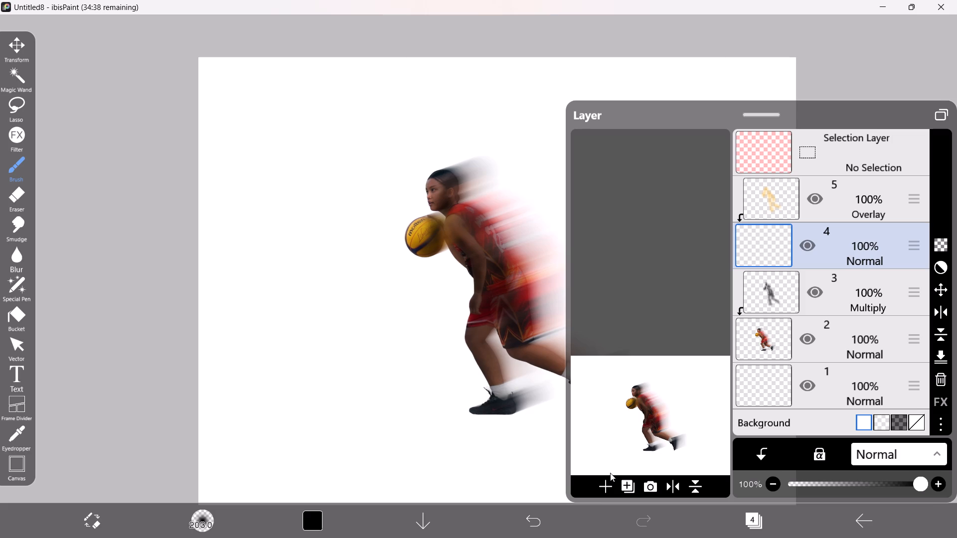
{"action": "left_click_drag", "start_coordinate": [911, 239], "coordinate": [911, 189]}
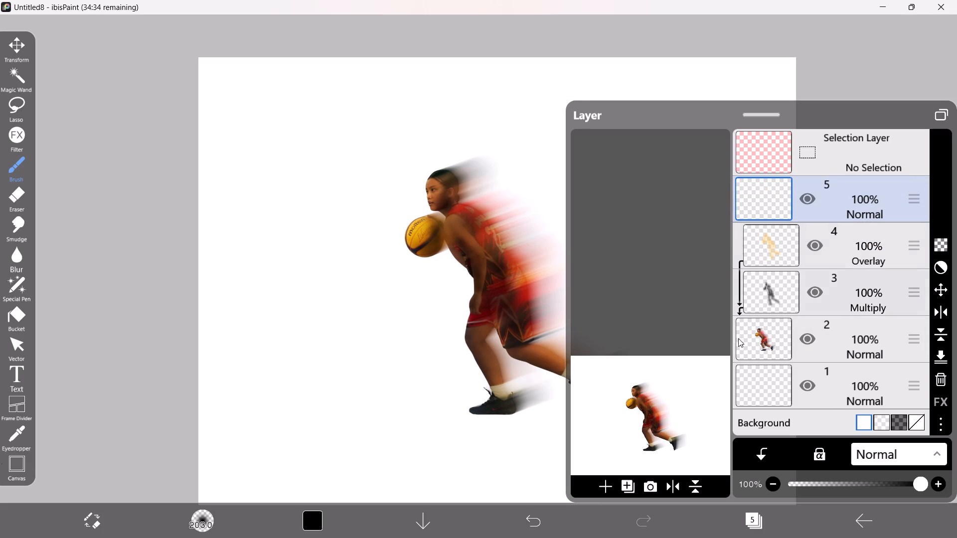
Clip the new top layer to the layers below and set its blending mode to Add.
{"action": "left_click", "coordinate": [765, 459]}
{"action": "left_click", "coordinate": [870, 451]}
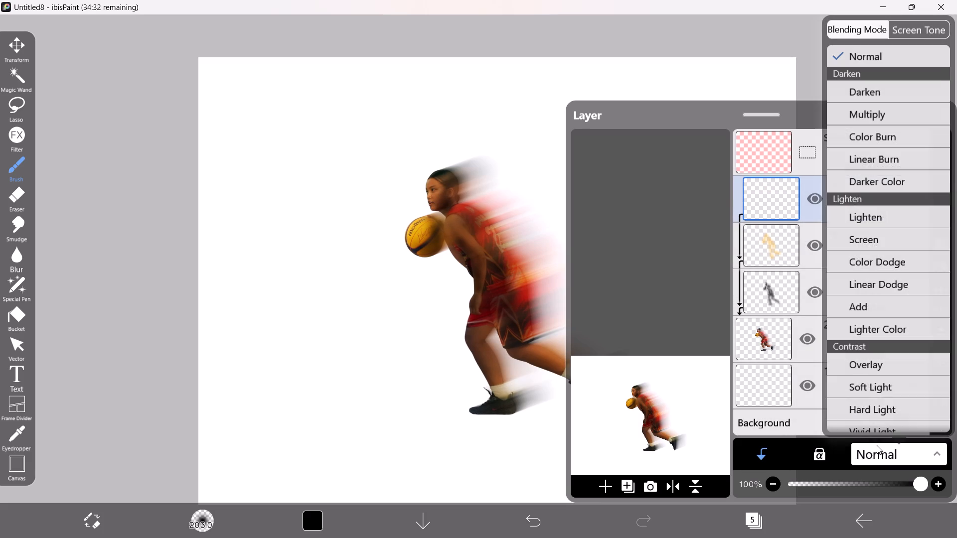
{"action": "left_click", "coordinate": [882, 312]}
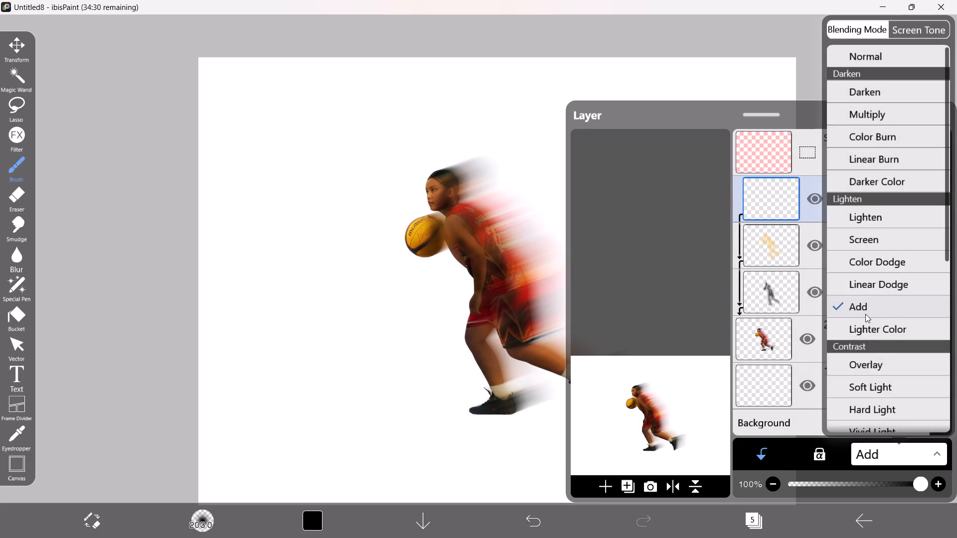
{"action": "left_click", "coordinate": [513, 290]}
{"action": "left_click", "coordinate": [502, 296]}
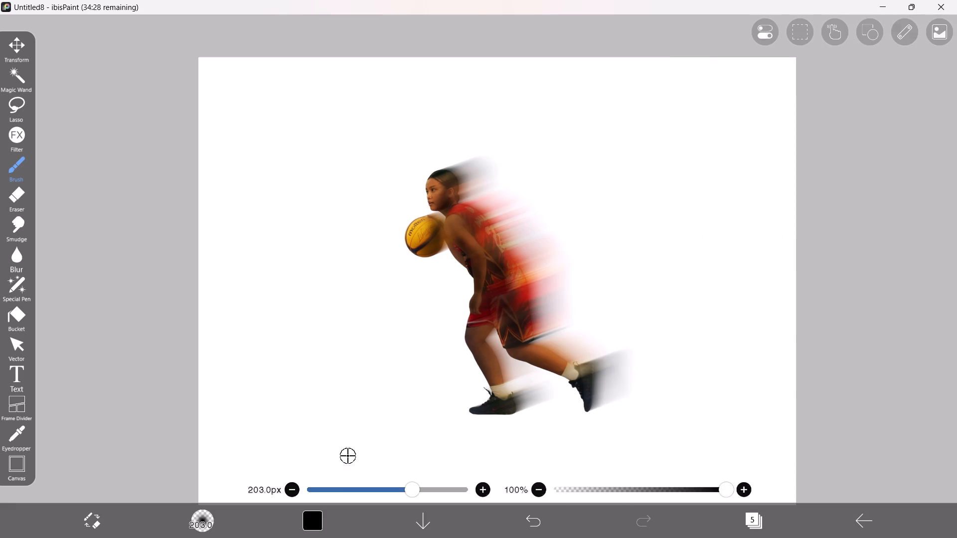
Set the brush colour to the pale yellow #FFF5C7 from the saved colours.
{"action": "left_click", "coordinate": [315, 525]}
{"action": "left_click", "coordinate": [115, 488]}
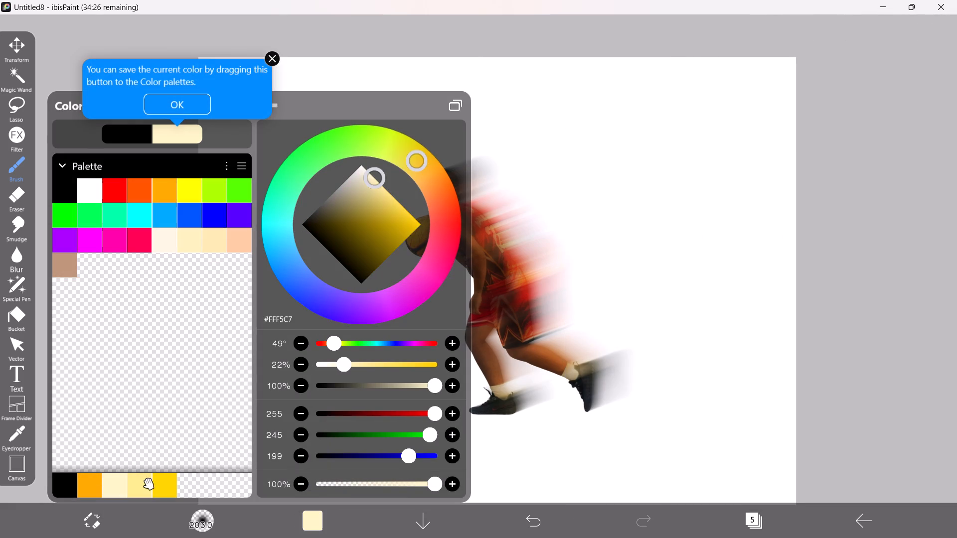
{"action": "left_click", "coordinate": [432, 405]}
{"action": "left_click", "coordinate": [519, 395]}
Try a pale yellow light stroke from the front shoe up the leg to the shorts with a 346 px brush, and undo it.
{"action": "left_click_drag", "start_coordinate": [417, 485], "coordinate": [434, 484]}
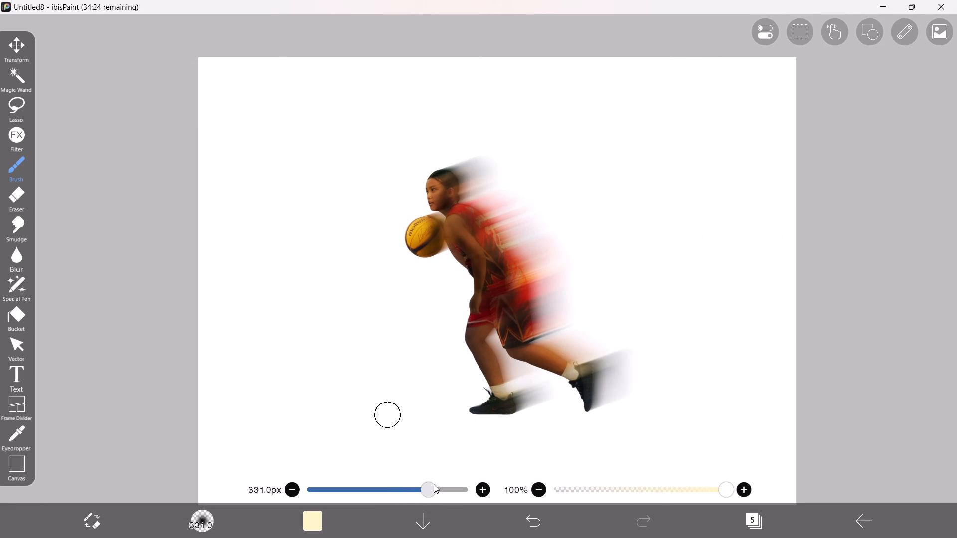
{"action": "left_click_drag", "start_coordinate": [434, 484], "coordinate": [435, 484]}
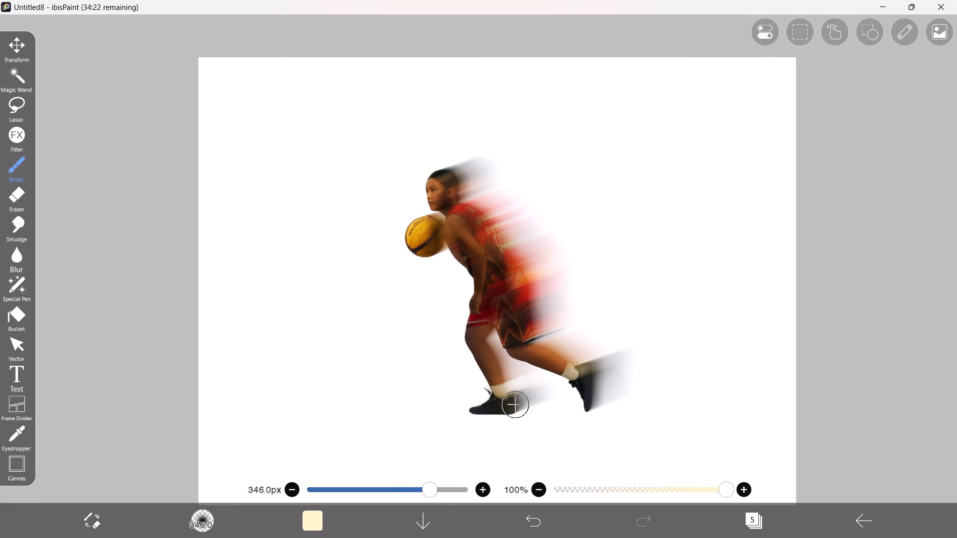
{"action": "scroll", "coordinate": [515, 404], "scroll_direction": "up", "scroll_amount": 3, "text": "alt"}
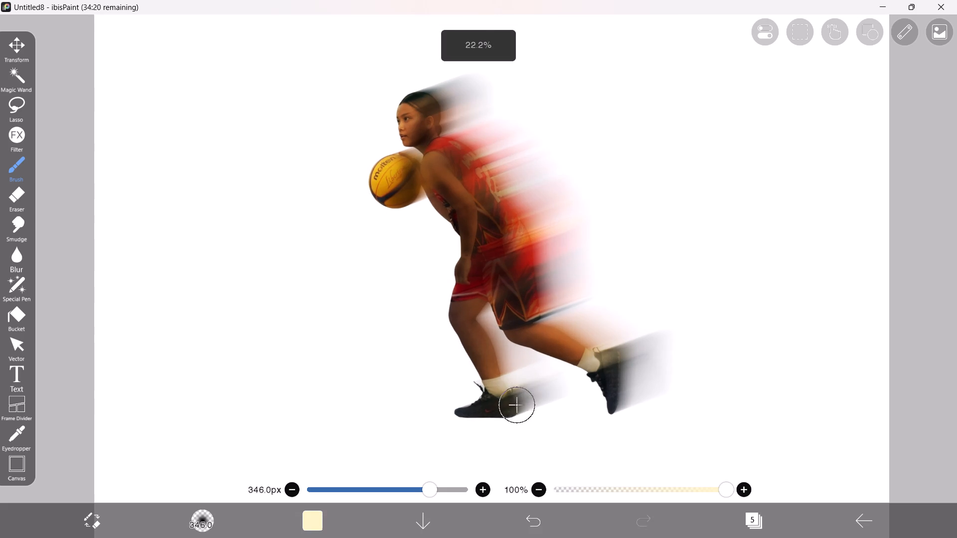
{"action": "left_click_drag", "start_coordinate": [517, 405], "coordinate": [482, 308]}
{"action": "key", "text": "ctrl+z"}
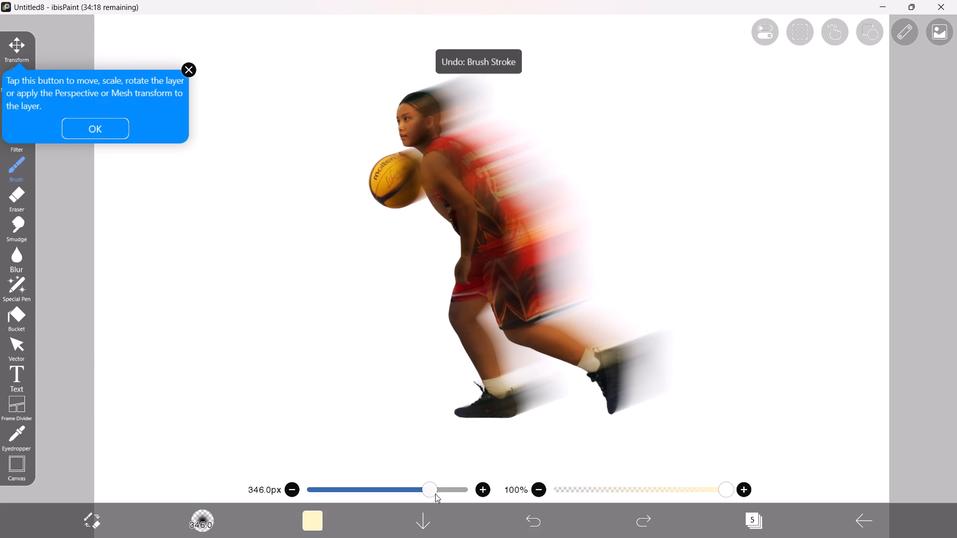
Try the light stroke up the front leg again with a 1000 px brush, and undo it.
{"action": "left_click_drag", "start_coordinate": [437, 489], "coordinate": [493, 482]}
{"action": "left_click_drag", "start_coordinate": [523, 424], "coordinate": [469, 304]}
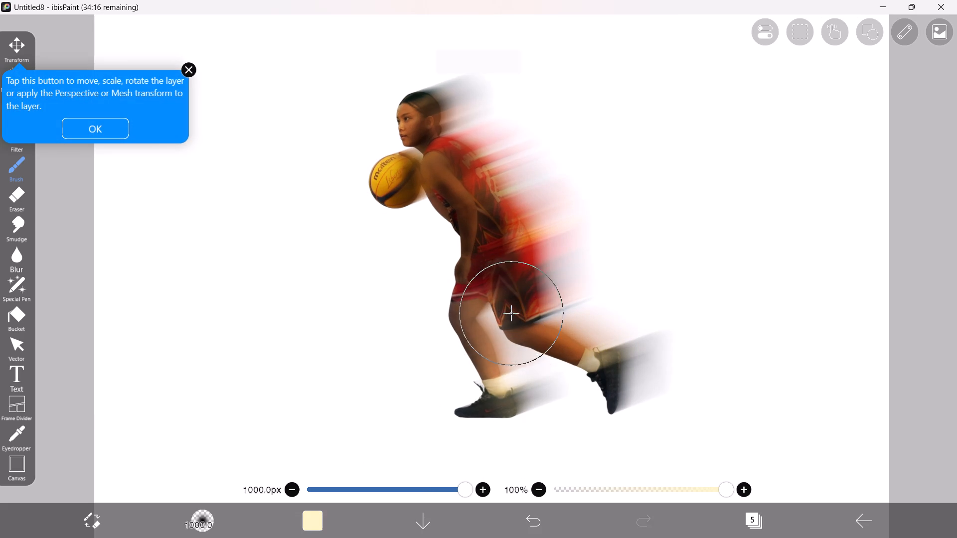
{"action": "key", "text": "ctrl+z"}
Set the brush size to 492 px and check that the Add layer is active for painting.
{"action": "left_click_drag", "start_coordinate": [467, 488], "coordinate": [443, 489]}
{"action": "left_click", "coordinate": [757, 518]}
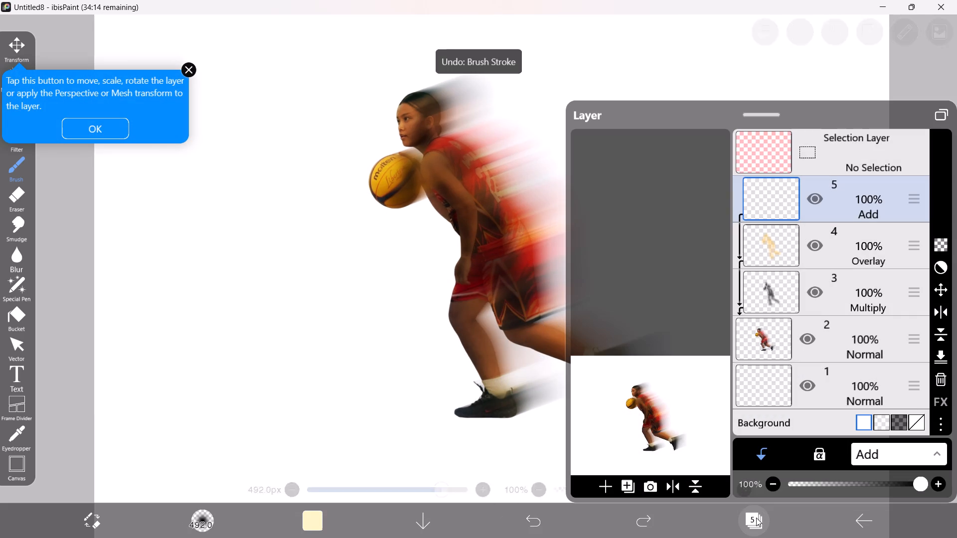
{"action": "left_click", "coordinate": [756, 518]}
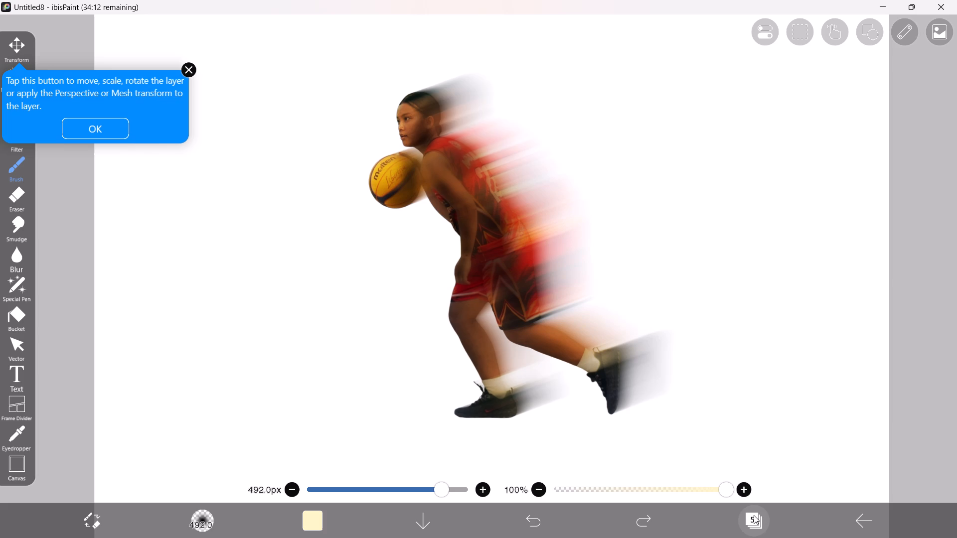
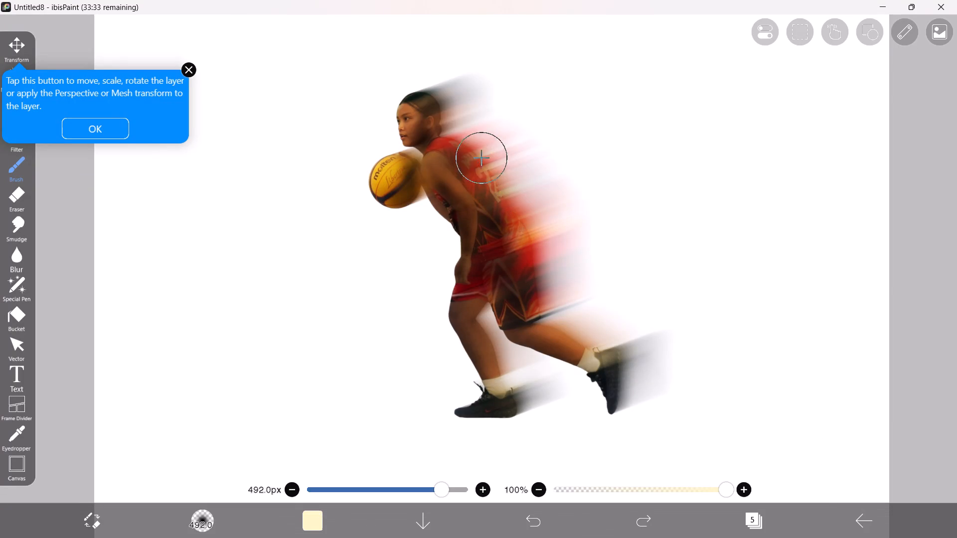
Brush pale yellow light along the player's face, the front edge of the basketball and the forehead on the Add layer.
{"action": "key", "text": "space"}
{"action": "scroll", "coordinate": [432, 111], "scroll_direction": "up", "scroll_amount": 4}
{"action": "left_click_drag", "start_coordinate": [401, 87], "coordinate": [379, 204]}
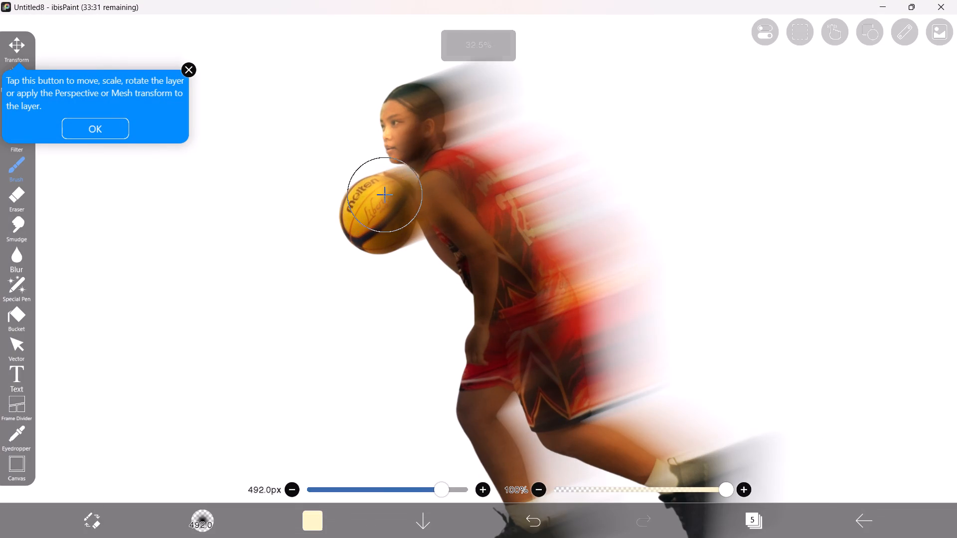
{"action": "key", "text": "space"}
{"action": "scroll", "coordinate": [384, 190], "scroll_direction": "up", "scroll_amount": 2}
{"action": "left_click_drag", "start_coordinate": [383, 166], "coordinate": [332, 241]}
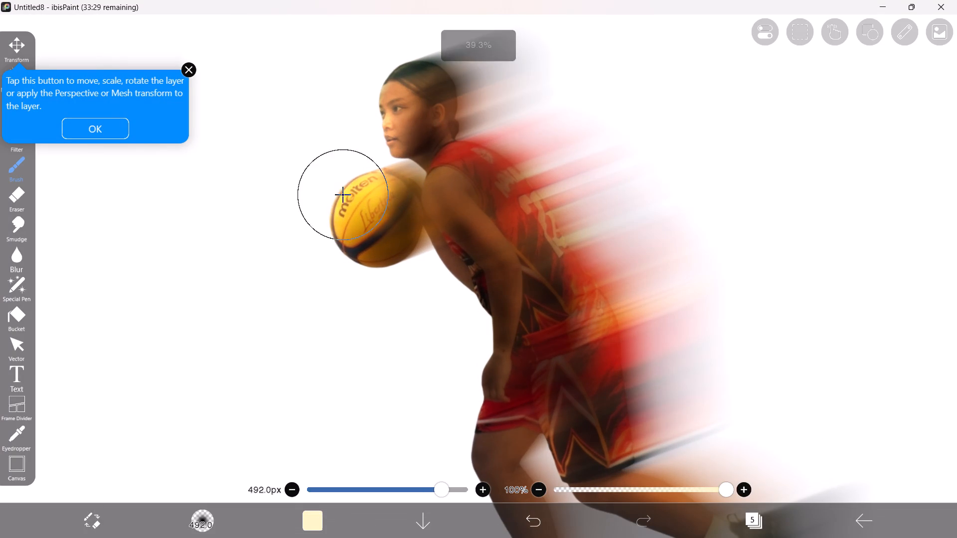
{"action": "left_click_drag", "start_coordinate": [343, 201], "coordinate": [348, 252]}
{"action": "left_click_drag", "start_coordinate": [394, 72], "coordinate": [393, 71]}
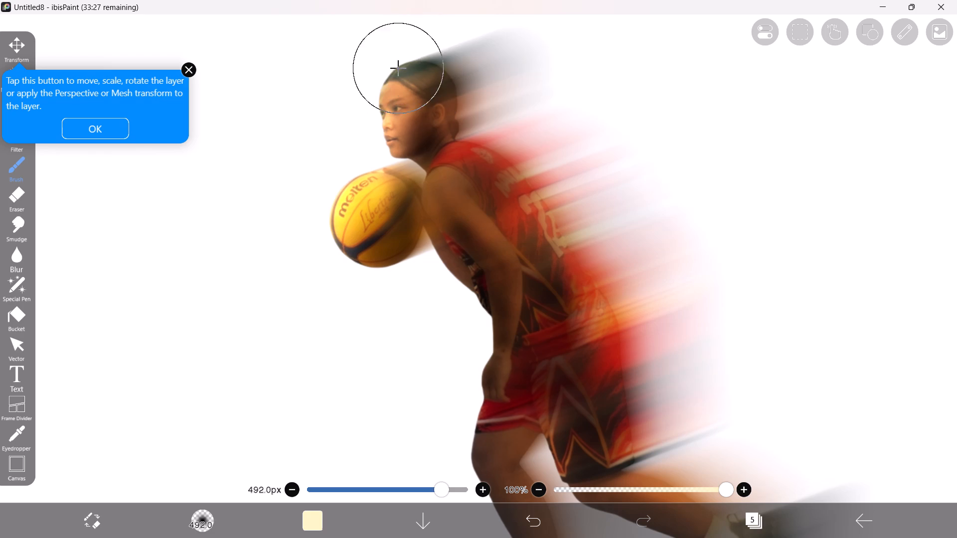
{"action": "left_click_drag", "start_coordinate": [393, 71], "coordinate": [375, 82]}
Brush pale yellow light down the back of the jersey from the shoulder to the waist and shorts.
{"action": "key", "text": "space"}
{"action": "scroll", "coordinate": [516, 141], "scroll_direction": "up", "scroll_amount": 1}
{"action": "left_click_drag", "start_coordinate": [491, 148], "coordinate": [630, 311]}
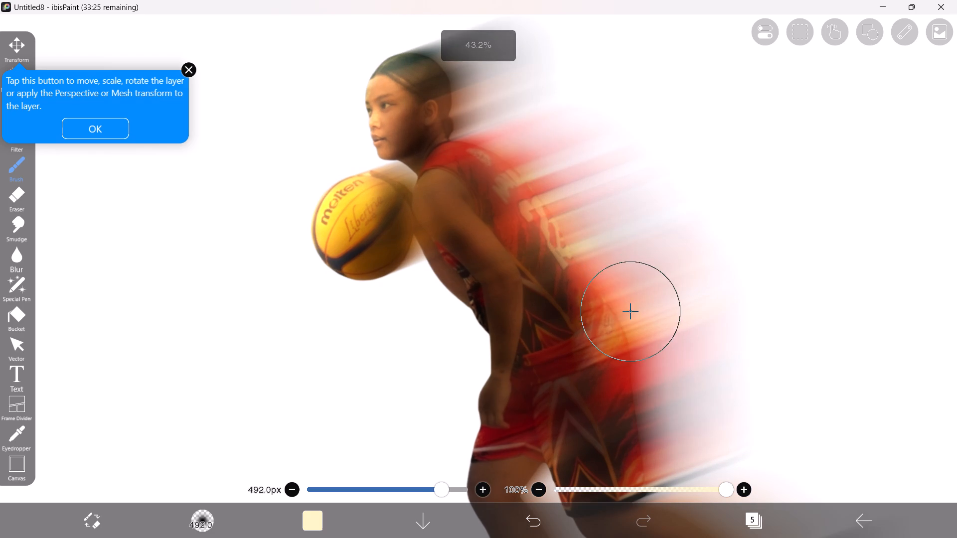
{"action": "key", "text": "space"}
{"action": "scroll", "coordinate": [638, 309], "scroll_direction": "down", "scroll_amount": 4}
{"action": "key", "text": "space"}
{"action": "key", "text": "space"}
{"action": "key", "text": "space"}
{"action": "key", "text": "space"}
{"action": "key", "text": "space"}
{"action": "key", "text": "space"}
{"action": "left_click_drag", "start_coordinate": [650, 348], "coordinate": [599, 243]}
{"action": "scroll", "coordinate": [597, 239], "scroll_direction": "up", "scroll_amount": 2}
{"action": "left_click_drag", "start_coordinate": [545, 169], "coordinate": [608, 267]}
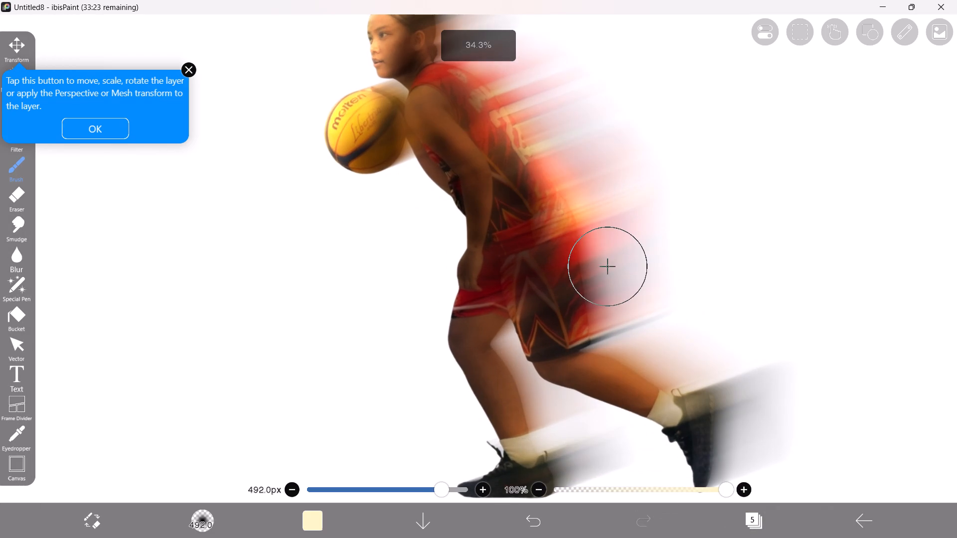
Brush pale yellow light down the arm from the shoulder to the hand.
{"action": "key", "text": "space"}
{"action": "scroll", "coordinate": [578, 242], "scroll_direction": "up", "scroll_amount": 2}
{"action": "left_click_drag", "start_coordinate": [417, 94], "coordinate": [469, 157]}
{"action": "left_click_drag", "start_coordinate": [467, 160], "coordinate": [472, 233]}
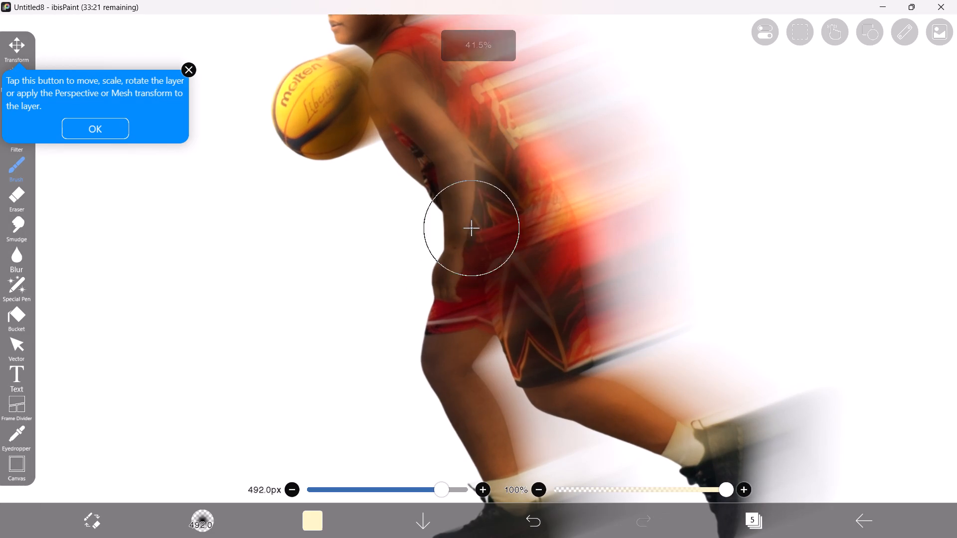
{"action": "left_click_drag", "start_coordinate": [472, 233], "coordinate": [471, 241]}
{"action": "key", "text": "space"}
{"action": "key", "text": "space"}
{"action": "key", "text": "space"}
{"action": "key", "text": "space"}
{"action": "key", "text": "space"}
{"action": "key", "text": "space"}
{"action": "key", "text": "space"}
{"action": "key", "text": "space"}
{"action": "key", "text": "space"}
{"action": "key", "text": "space"}
{"action": "scroll", "coordinate": [470, 236], "scroll_direction": "down", "scroll_amount": 3}
{"action": "scroll", "coordinate": [487, 252], "scroll_direction": "up", "scroll_amount": 2}
{"action": "left_click_drag", "start_coordinate": [463, 243], "coordinate": [453, 286]}
Brush pale yellow light down the front leg from the shorts to the sock.
{"action": "key", "text": "space"}
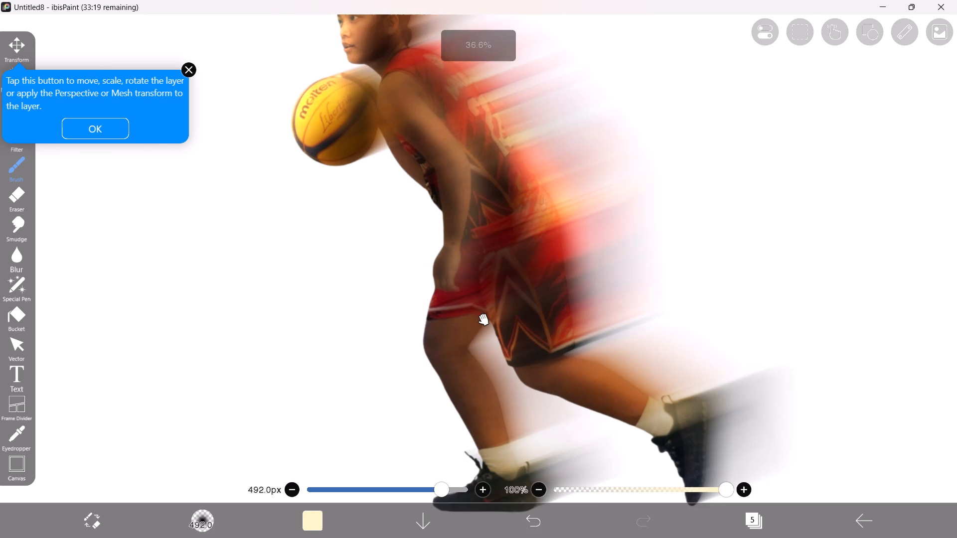
{"action": "scroll", "coordinate": [484, 319], "scroll_direction": "up", "scroll_amount": 3}
{"action": "key", "text": "space"}
{"action": "key", "text": "space"}
{"action": "key", "text": "space"}
{"action": "key", "text": "space"}
{"action": "key", "text": "space"}
{"action": "key", "text": "space"}
{"action": "left_click_drag", "start_coordinate": [515, 366], "coordinate": [515, 277]}
{"action": "left_click_drag", "start_coordinate": [472, 217], "coordinate": [491, 350]}
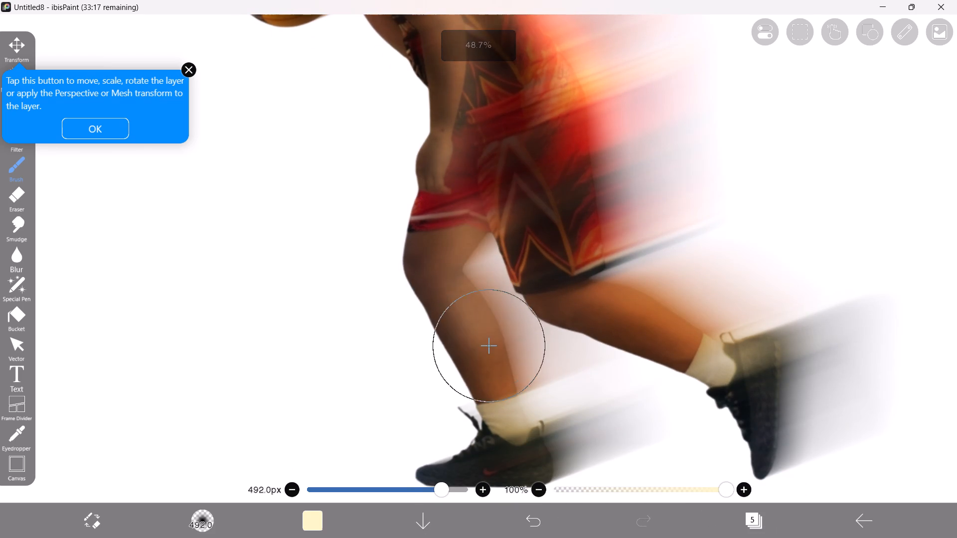
{"action": "left_click_drag", "start_coordinate": [491, 350], "coordinate": [520, 425]}
Brush pale yellow light along the back leg from the shoe up to the hem of the shorts.
{"action": "key", "text": "space"}
{"action": "key", "text": "space"}
{"action": "key", "text": "space"}
{"action": "key", "text": "space"}
{"action": "key", "text": "space"}
{"action": "key", "text": "space"}
{"action": "key", "text": "space"}
{"action": "key", "text": "space"}
{"action": "key", "text": "space"}
{"action": "key", "text": "space"}
{"action": "key", "text": "space"}
{"action": "key", "text": "space"}
{"action": "scroll", "coordinate": [529, 405], "scroll_direction": "down", "scroll_amount": 2}
{"action": "scroll", "coordinate": [645, 372], "scroll_direction": "up", "scroll_amount": 2}
{"action": "left_click_drag", "start_coordinate": [737, 354], "coordinate": [554, 291]}
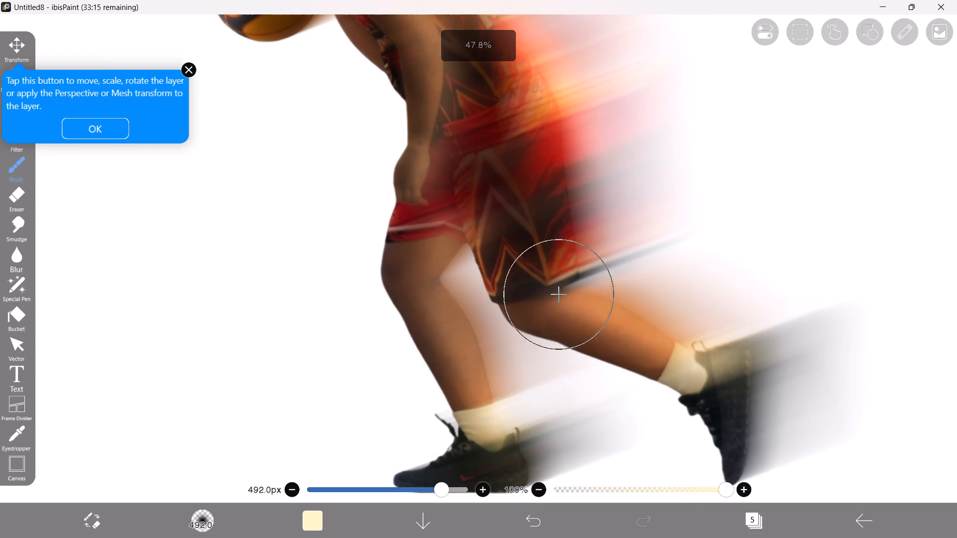
{"action": "left_click_drag", "start_coordinate": [554, 291], "coordinate": [541, 270]}
Make the Multiply shading layer active and switch from the brush to the eraser.
{"action": "key", "text": "space"}
{"action": "key", "text": "space"}
{"action": "key", "text": "space"}
{"action": "key", "text": "space"}
{"action": "key", "text": "space"}
{"action": "key", "text": "space"}
{"action": "key", "text": "space"}
{"action": "key", "text": "space"}
{"action": "key", "text": "space"}
{"action": "scroll", "coordinate": [593, 239], "scroll_direction": "down", "scroll_amount": 10}
{"action": "key", "text": "space"}
{"action": "key", "text": "space"}
{"action": "key", "text": "space"}
{"action": "key", "text": "space"}
{"action": "key", "text": "space"}
{"action": "key", "text": "space"}
{"action": "key", "text": "space"}
{"action": "key", "text": "space"}
{"action": "key", "text": "space"}
{"action": "key", "text": "space"}
{"action": "key", "text": "space"}
{"action": "key", "text": "space"}
{"action": "key", "text": "space"}
{"action": "key", "text": "space"}
{"action": "key", "text": "space"}
{"action": "key", "text": "space"}
{"action": "key", "text": "space"}
{"action": "key", "text": "space"}
{"action": "key", "text": "space"}
{"action": "key", "text": "space"}
{"action": "left_click_drag", "start_coordinate": [607, 139], "coordinate": [583, 210]}
{"action": "scroll", "coordinate": [514, 200], "scroll_direction": "up", "scroll_amount": 6}
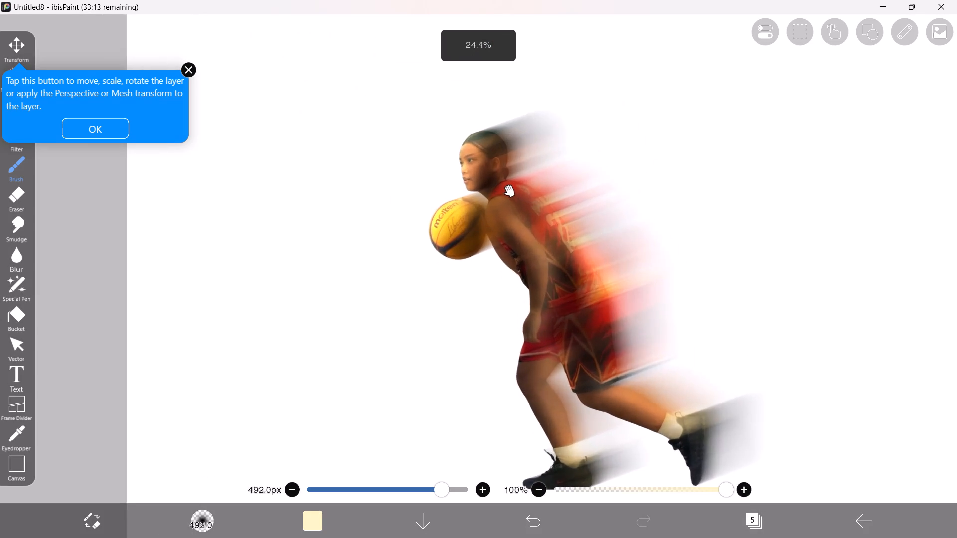
{"action": "scroll", "coordinate": [509, 191], "scroll_direction": "up", "scroll_amount": 2}
{"action": "left_click", "coordinate": [766, 521]}
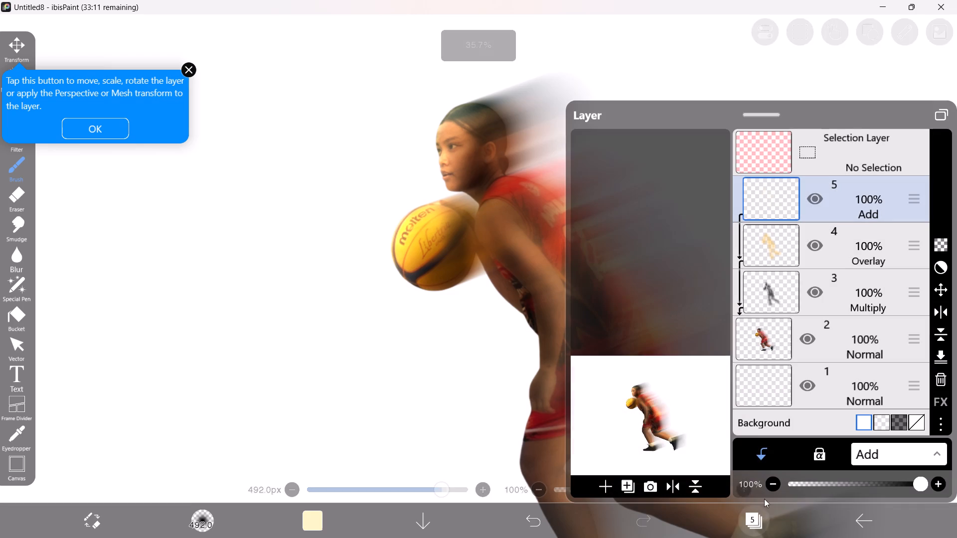
{"action": "left_click", "coordinate": [759, 288]}
{"action": "left_click", "coordinate": [411, 343]}
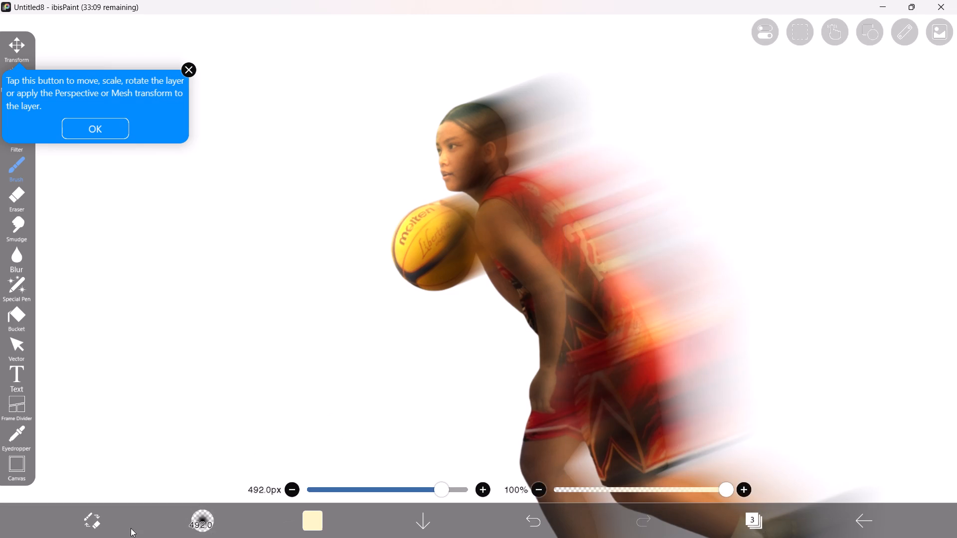
{"action": "left_click", "coordinate": [90, 524]}
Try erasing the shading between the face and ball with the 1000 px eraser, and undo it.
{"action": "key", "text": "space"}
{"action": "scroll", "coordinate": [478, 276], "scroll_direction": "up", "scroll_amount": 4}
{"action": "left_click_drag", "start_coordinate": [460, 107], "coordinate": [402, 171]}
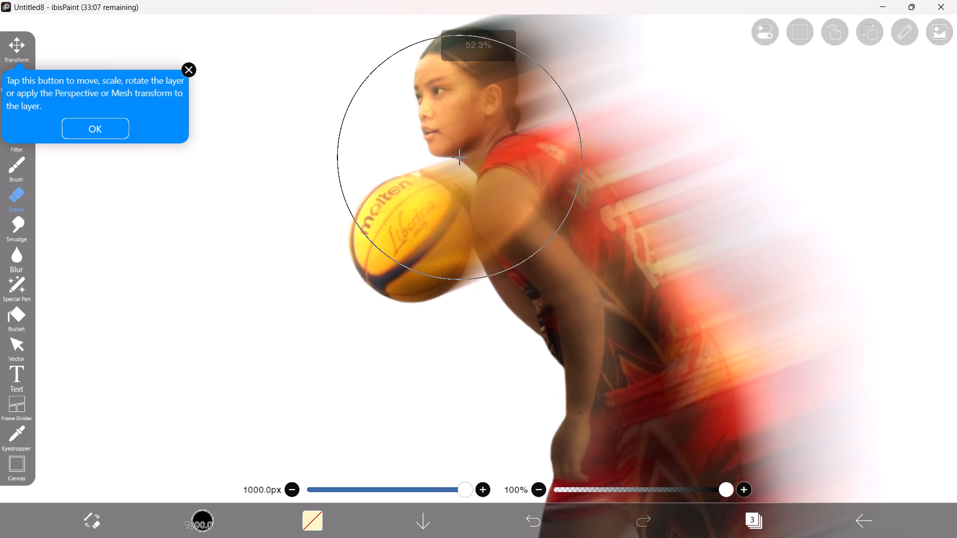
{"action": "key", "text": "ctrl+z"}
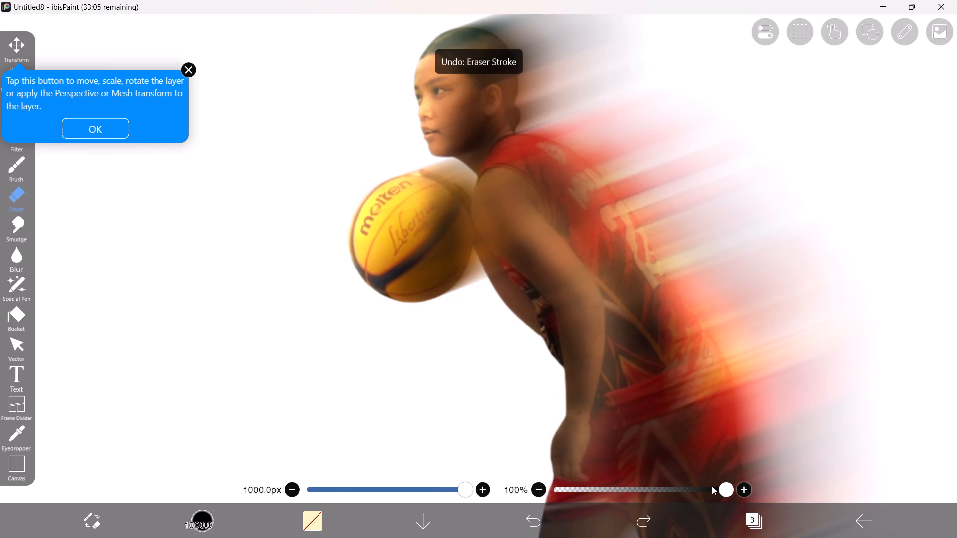
Set the eraser size to 223 px and its opacity to 65%.
{"action": "left_click_drag", "start_coordinate": [712, 486], "coordinate": [667, 492]}
{"action": "left_click_drag", "start_coordinate": [454, 488], "coordinate": [404, 484]}
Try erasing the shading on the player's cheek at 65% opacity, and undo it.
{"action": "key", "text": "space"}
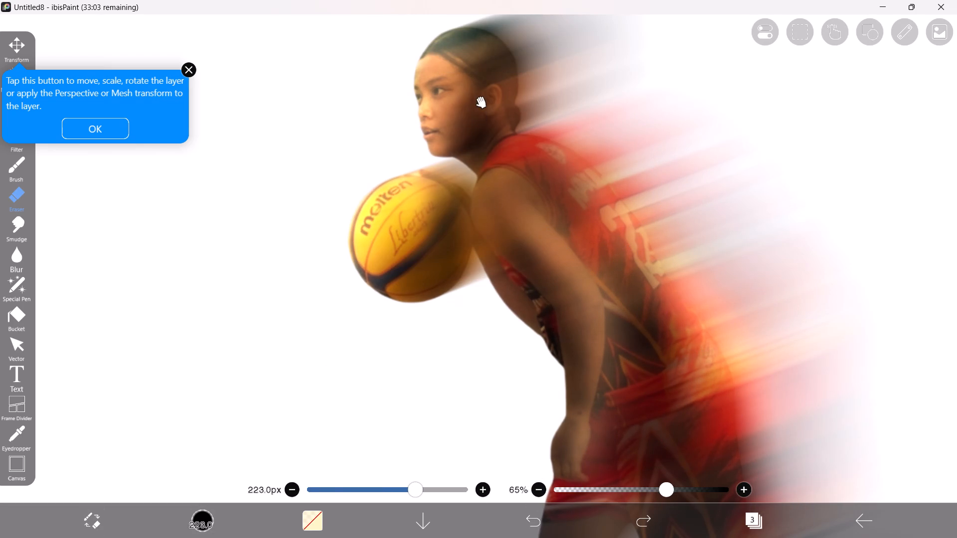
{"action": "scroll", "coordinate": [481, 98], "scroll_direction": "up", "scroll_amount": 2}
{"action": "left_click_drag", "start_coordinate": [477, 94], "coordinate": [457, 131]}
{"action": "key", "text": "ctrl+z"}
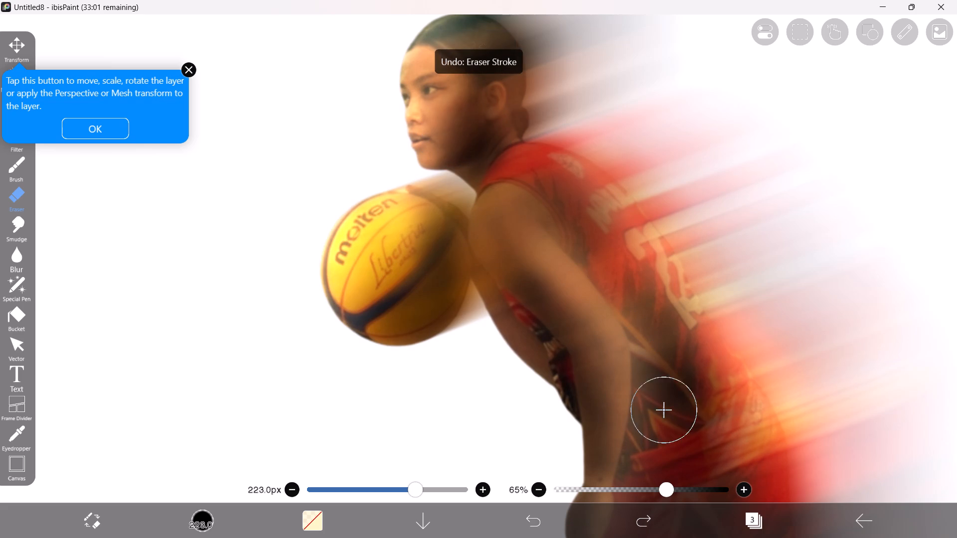
Set the eraser opacity to 11%.
{"action": "left_click_drag", "start_coordinate": [665, 486], "coordinate": [575, 485]}
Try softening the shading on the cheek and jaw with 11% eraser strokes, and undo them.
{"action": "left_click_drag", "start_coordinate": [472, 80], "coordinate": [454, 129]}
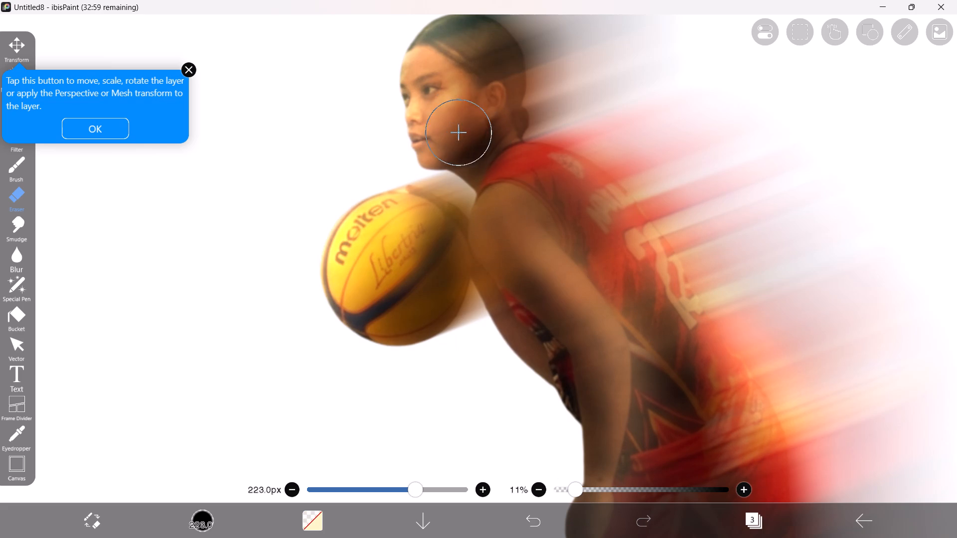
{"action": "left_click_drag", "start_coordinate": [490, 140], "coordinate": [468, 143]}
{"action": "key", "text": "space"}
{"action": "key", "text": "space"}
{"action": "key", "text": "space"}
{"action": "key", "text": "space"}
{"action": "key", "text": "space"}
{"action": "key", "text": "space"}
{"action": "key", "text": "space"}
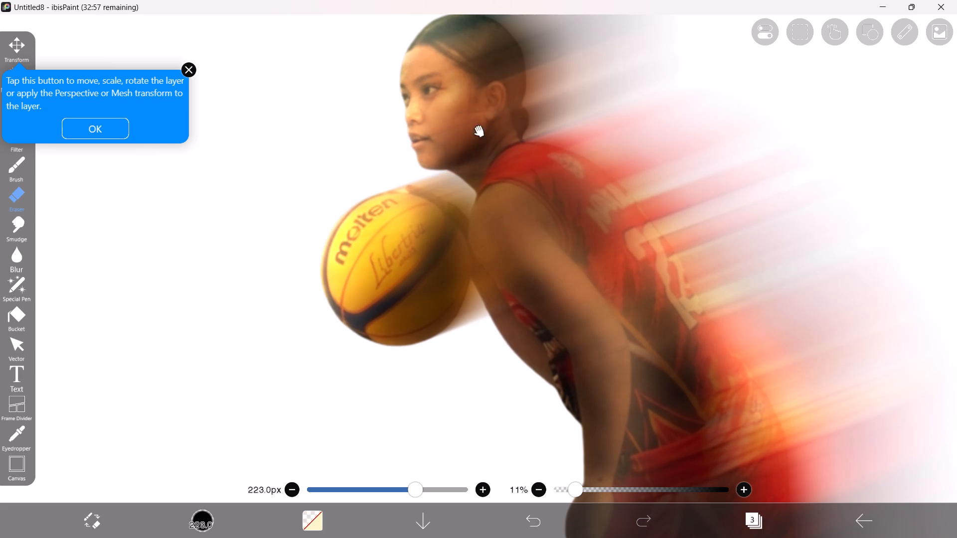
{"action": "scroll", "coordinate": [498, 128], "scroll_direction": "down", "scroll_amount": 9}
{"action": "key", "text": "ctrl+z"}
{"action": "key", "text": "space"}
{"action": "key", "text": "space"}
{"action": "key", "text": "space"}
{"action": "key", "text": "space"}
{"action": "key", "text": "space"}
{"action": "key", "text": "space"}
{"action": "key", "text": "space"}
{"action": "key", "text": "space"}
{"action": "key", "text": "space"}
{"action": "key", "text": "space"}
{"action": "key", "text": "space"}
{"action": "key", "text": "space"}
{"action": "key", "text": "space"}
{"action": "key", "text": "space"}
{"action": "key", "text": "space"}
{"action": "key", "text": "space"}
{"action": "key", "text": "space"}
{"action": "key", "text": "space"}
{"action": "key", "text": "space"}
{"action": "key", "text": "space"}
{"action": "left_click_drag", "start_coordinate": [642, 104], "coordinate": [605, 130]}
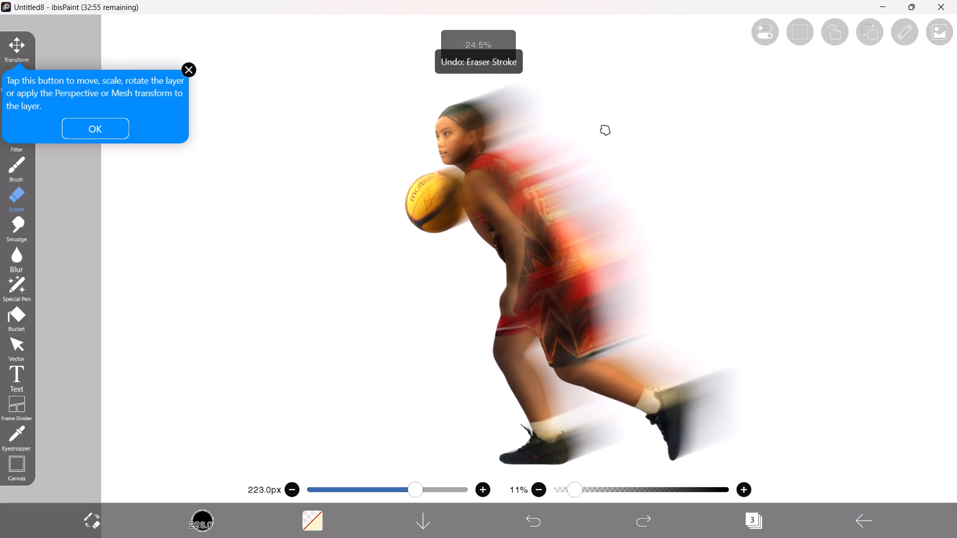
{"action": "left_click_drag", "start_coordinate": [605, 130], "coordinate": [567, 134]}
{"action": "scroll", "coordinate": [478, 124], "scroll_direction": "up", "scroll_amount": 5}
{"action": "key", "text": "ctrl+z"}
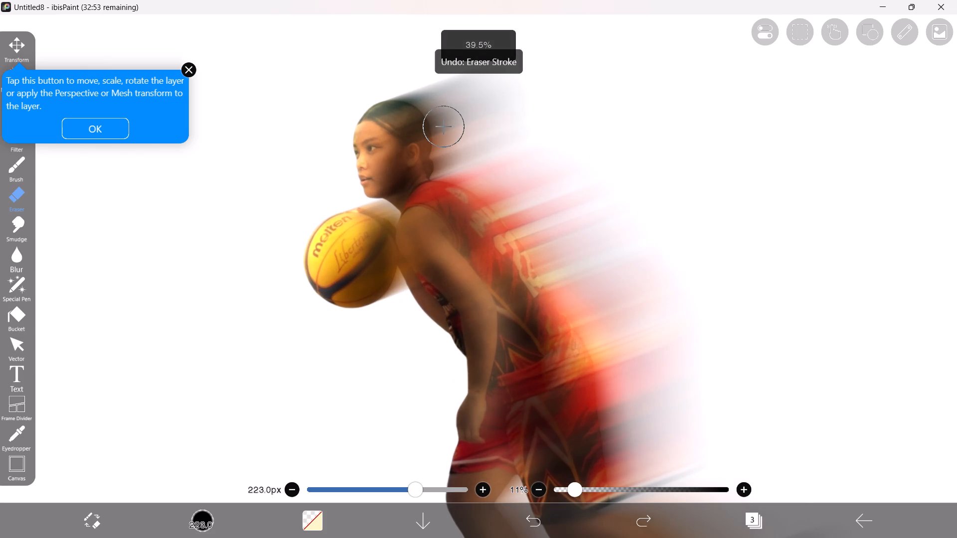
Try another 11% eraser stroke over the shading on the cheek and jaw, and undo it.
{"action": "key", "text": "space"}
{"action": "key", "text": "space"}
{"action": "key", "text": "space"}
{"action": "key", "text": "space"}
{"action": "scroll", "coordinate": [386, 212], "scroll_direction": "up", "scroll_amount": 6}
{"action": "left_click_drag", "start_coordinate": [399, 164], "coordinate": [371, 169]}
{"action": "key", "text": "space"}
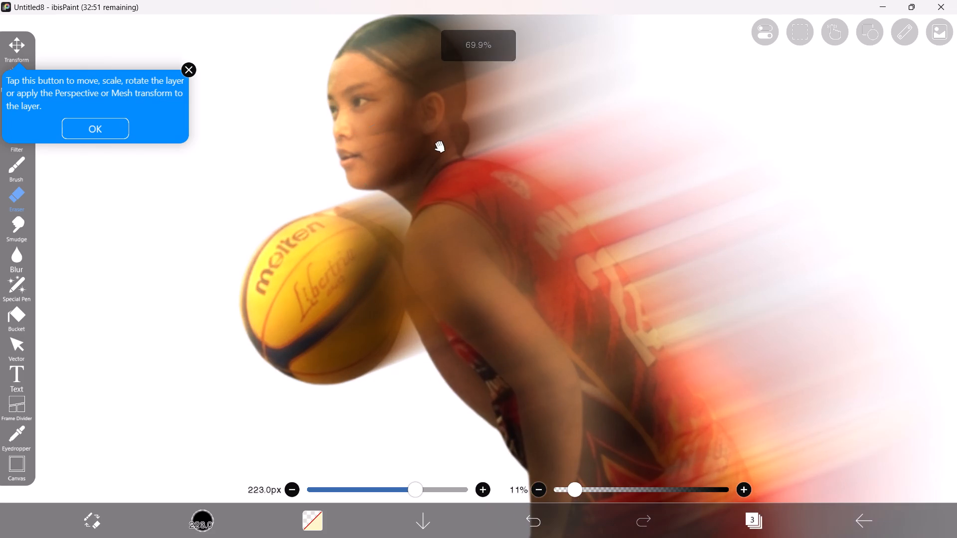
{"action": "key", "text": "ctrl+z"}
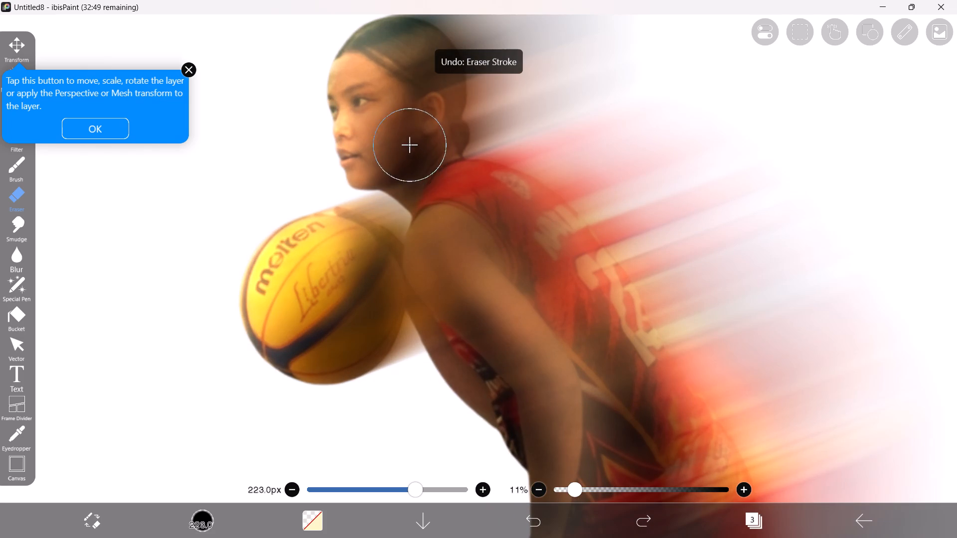
Soften the shading on the player's cheek with 11% eraser strokes, undoing and redoing them to compare.
{"action": "left_click_drag", "start_coordinate": [409, 144], "coordinate": [378, 151]}
{"action": "left_click", "coordinate": [379, 111]}
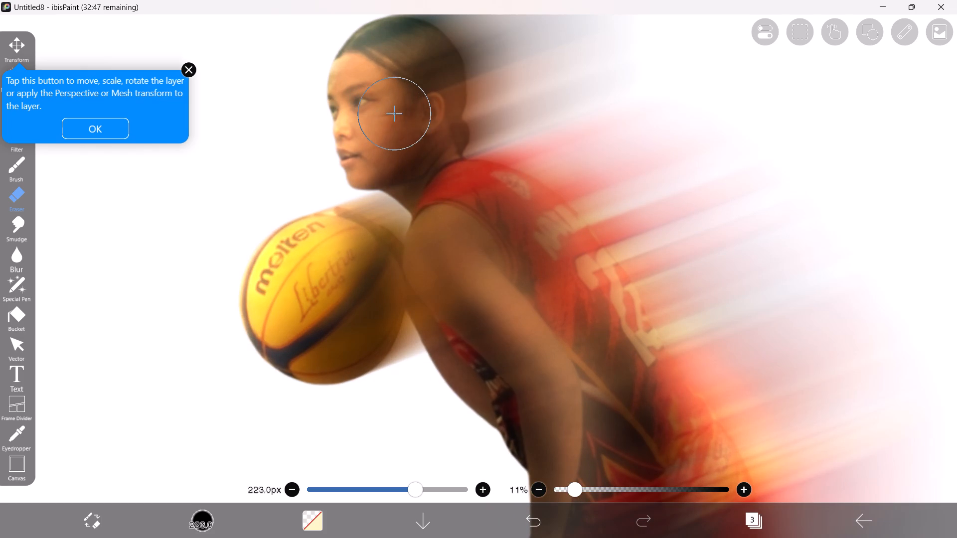
{"action": "left_click", "coordinate": [394, 114]}
{"action": "key", "text": "ctrl+z"}
{"action": "key", "text": "ctrl+z"}
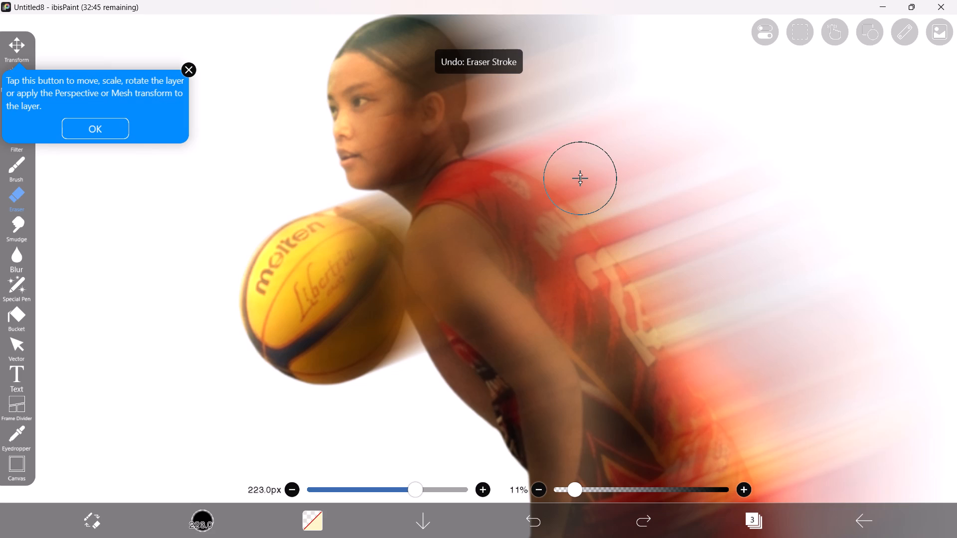
{"action": "key", "text": "ctrl+shift+z"}
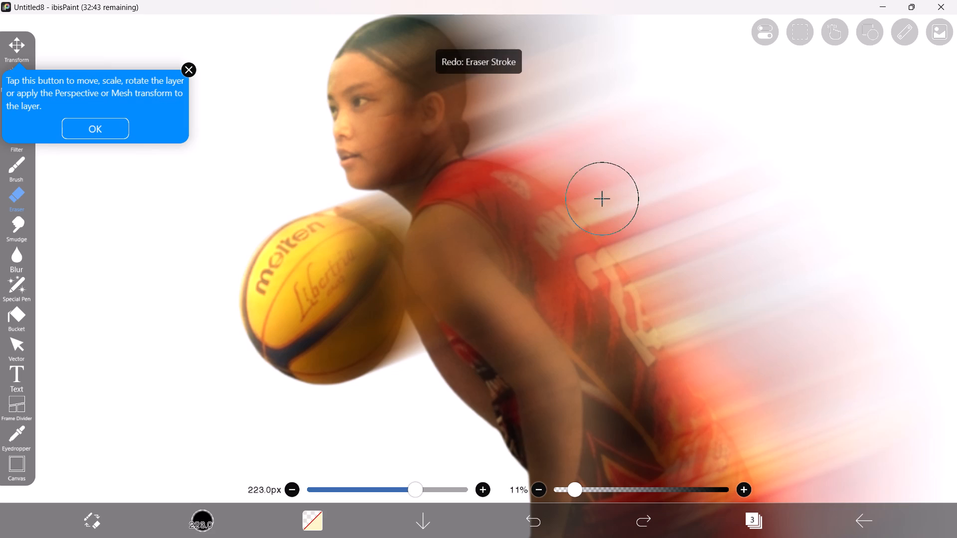
{"action": "triple_click", "coordinate": [651, 517]}
{"action": "double_click", "coordinate": [651, 517]}
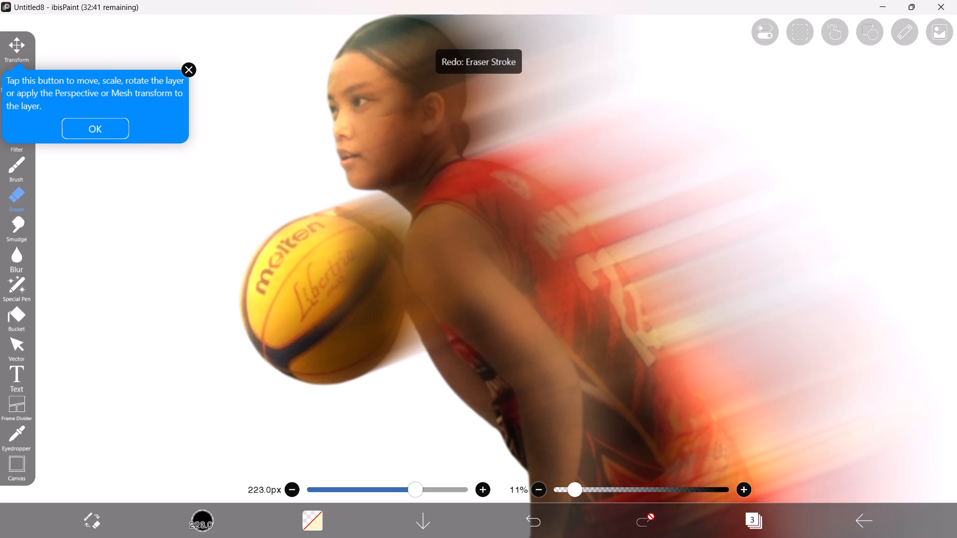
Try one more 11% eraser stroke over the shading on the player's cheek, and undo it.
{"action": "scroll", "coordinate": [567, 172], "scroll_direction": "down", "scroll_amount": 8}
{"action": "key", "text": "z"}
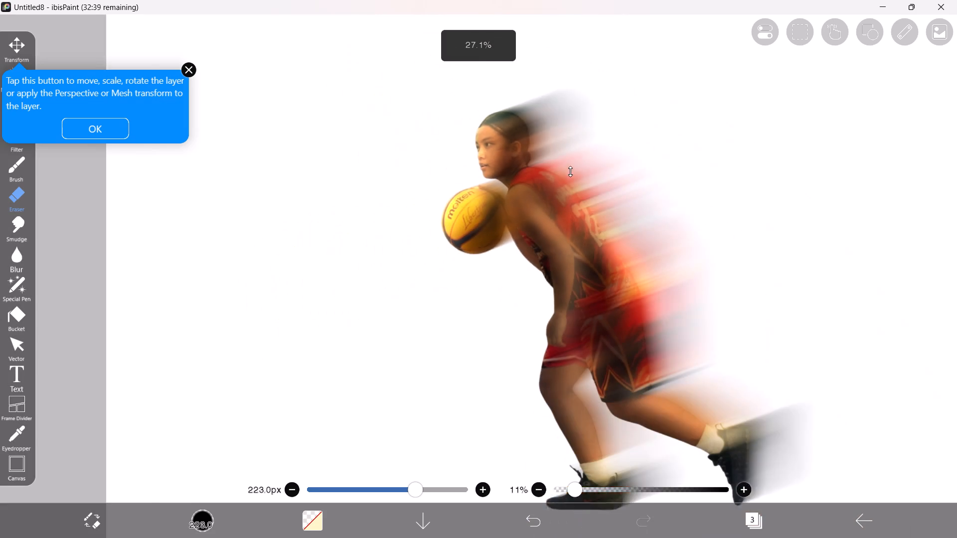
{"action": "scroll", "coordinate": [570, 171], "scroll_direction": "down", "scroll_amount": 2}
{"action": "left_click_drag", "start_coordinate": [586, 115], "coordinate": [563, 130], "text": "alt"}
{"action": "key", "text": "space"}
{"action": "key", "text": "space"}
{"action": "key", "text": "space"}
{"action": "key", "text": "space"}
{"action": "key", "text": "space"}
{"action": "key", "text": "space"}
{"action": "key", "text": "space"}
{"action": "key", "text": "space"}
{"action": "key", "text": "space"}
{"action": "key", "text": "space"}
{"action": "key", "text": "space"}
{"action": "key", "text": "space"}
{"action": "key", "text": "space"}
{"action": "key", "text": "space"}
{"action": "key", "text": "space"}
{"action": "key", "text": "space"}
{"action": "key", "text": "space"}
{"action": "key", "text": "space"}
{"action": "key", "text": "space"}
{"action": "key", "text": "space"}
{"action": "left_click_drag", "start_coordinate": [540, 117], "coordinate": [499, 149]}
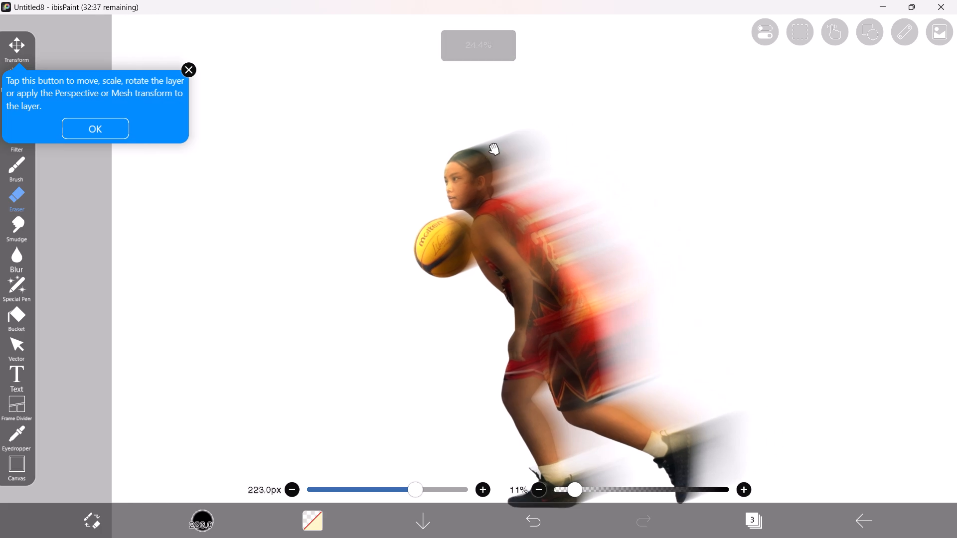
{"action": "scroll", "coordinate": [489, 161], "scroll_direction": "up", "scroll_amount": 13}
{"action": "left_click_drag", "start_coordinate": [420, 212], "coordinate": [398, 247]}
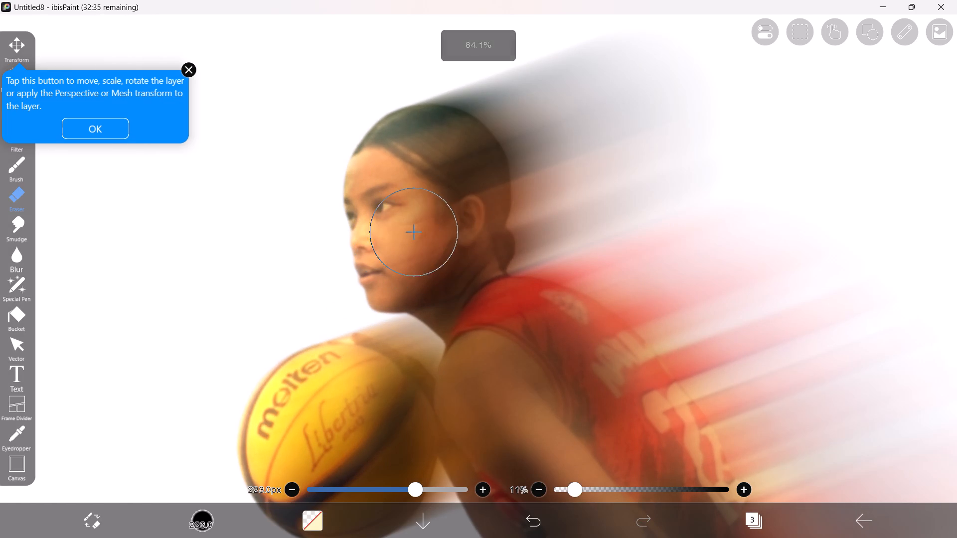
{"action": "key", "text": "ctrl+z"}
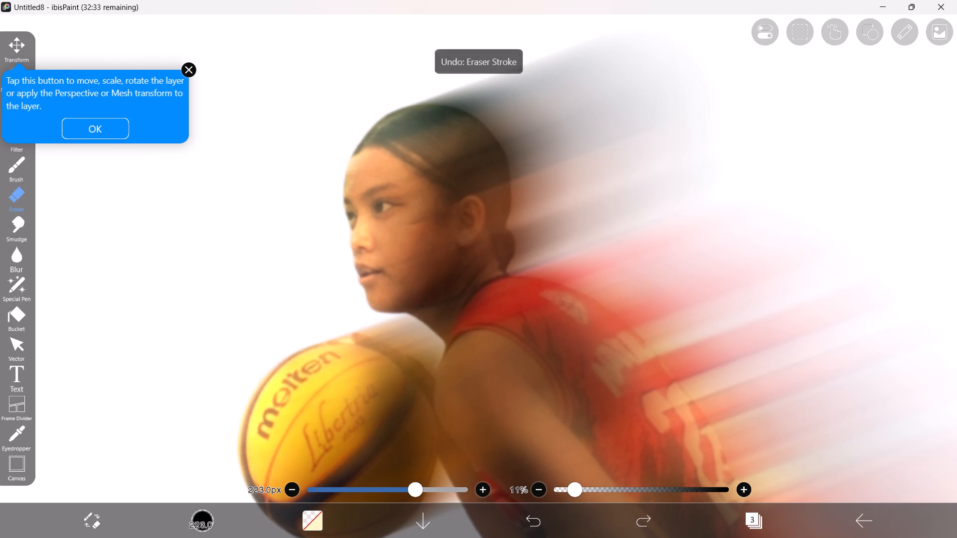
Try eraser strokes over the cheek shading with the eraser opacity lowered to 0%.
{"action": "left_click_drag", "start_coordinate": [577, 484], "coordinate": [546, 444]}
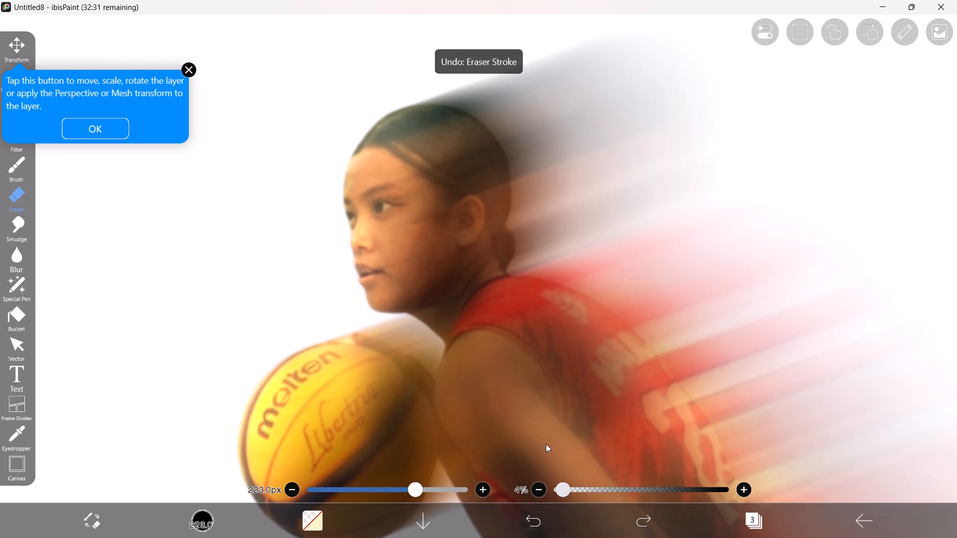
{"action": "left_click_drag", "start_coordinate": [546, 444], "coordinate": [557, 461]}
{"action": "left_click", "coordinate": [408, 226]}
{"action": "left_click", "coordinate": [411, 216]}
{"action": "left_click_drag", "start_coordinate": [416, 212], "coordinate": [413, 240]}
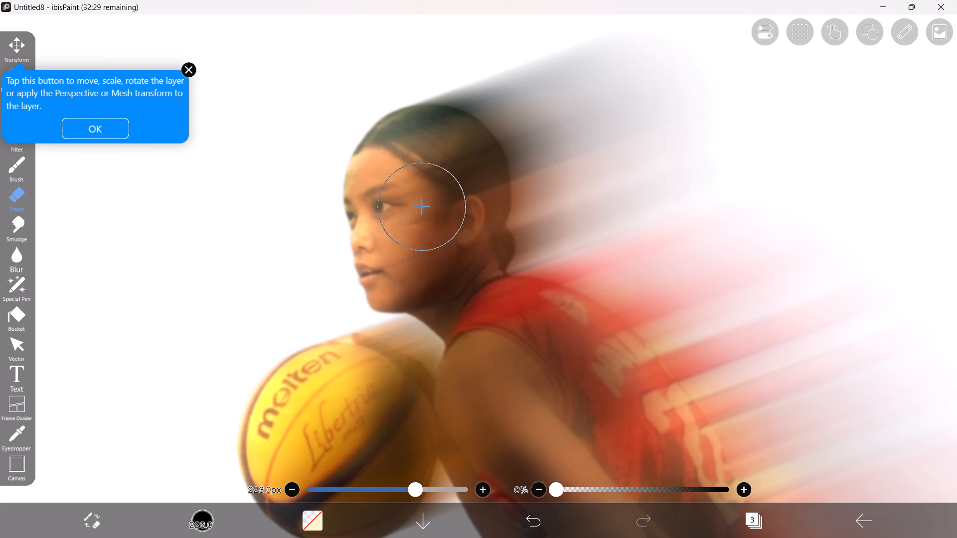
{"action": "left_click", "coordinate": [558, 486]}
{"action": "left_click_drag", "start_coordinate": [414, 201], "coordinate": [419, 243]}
Set the eraser opacity to 5% and soften the shading between the player's eye and cheek.
{"action": "left_click_drag", "start_coordinate": [563, 483], "coordinate": [566, 487]}
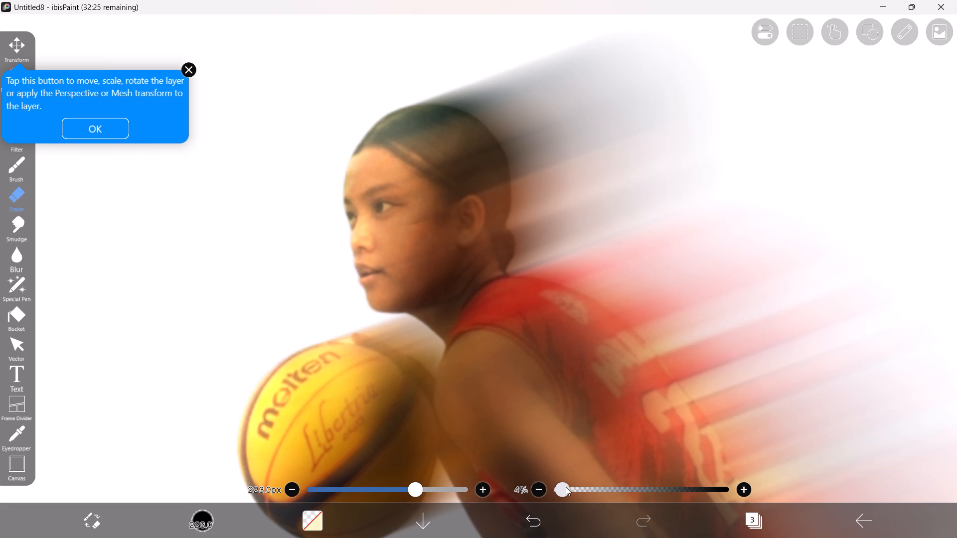
{"action": "left_click_drag", "start_coordinate": [566, 487], "coordinate": [567, 475]}
{"action": "left_click_drag", "start_coordinate": [425, 189], "coordinate": [424, 202]}
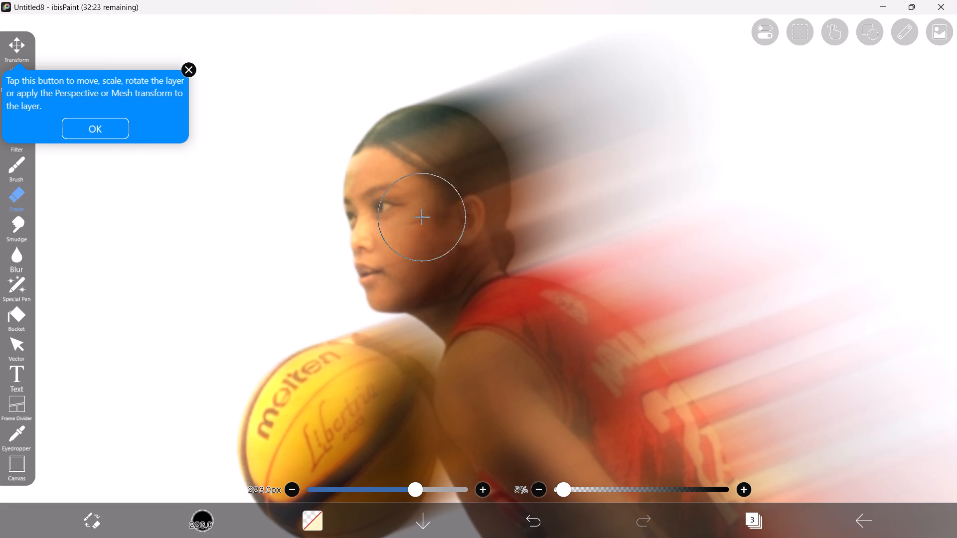
{"action": "left_click_drag", "start_coordinate": [424, 202], "coordinate": [429, 200]}
{"action": "key", "text": "space"}
{"action": "scroll", "coordinate": [428, 201], "scroll_direction": "up", "scroll_amount": 6}
{"action": "left_click", "coordinate": [421, 209]}
{"action": "left_click_drag", "start_coordinate": [418, 224], "coordinate": [420, 239]}
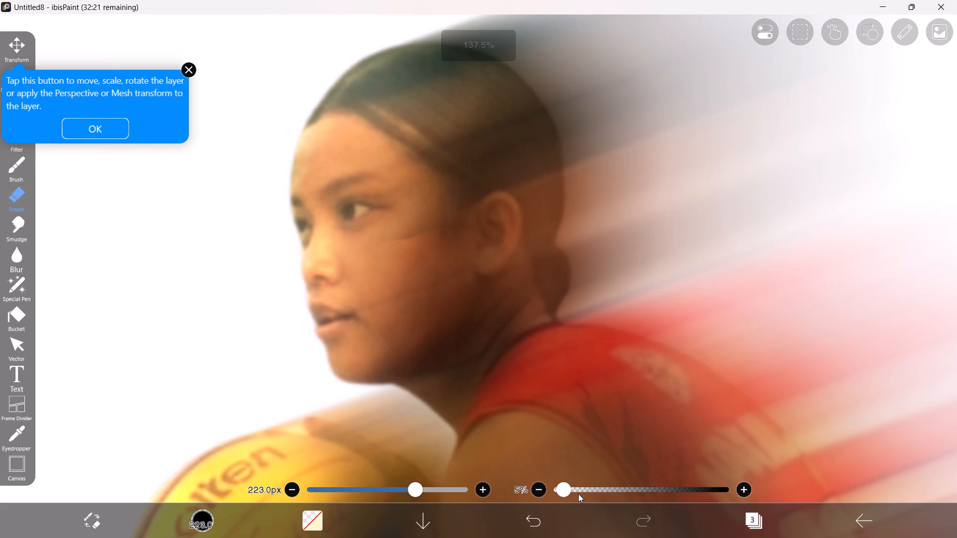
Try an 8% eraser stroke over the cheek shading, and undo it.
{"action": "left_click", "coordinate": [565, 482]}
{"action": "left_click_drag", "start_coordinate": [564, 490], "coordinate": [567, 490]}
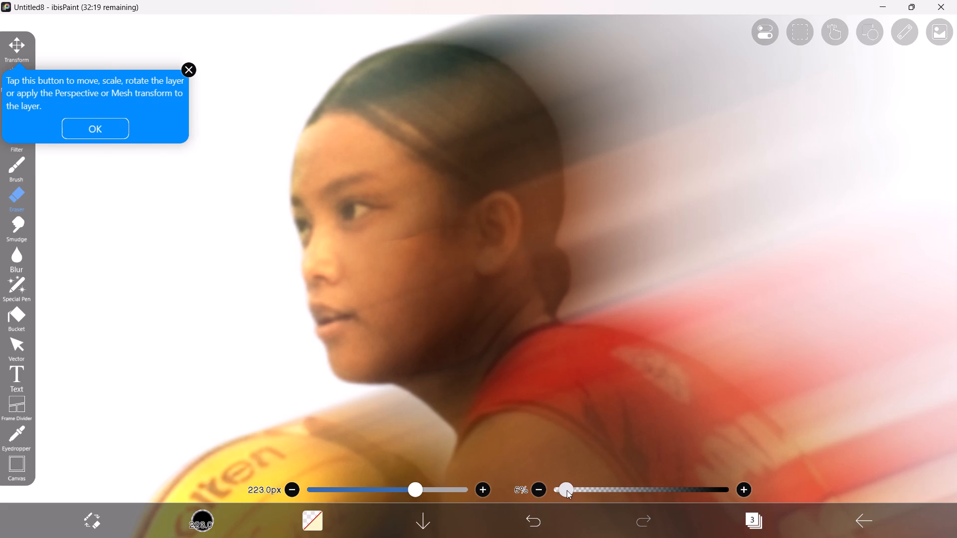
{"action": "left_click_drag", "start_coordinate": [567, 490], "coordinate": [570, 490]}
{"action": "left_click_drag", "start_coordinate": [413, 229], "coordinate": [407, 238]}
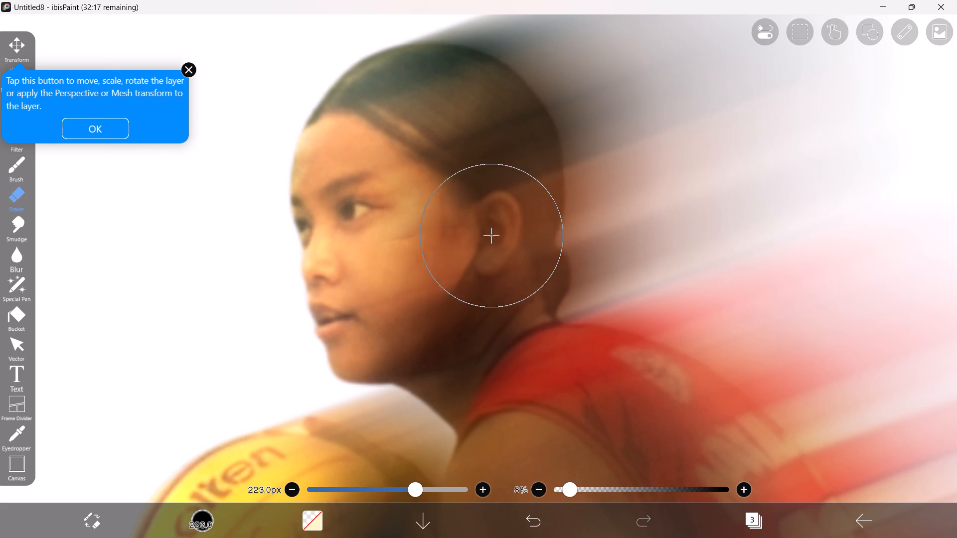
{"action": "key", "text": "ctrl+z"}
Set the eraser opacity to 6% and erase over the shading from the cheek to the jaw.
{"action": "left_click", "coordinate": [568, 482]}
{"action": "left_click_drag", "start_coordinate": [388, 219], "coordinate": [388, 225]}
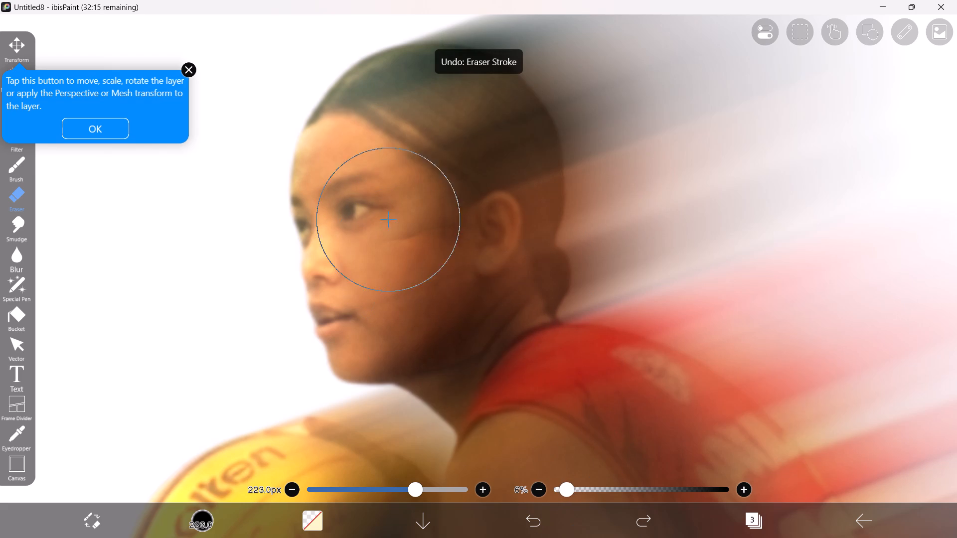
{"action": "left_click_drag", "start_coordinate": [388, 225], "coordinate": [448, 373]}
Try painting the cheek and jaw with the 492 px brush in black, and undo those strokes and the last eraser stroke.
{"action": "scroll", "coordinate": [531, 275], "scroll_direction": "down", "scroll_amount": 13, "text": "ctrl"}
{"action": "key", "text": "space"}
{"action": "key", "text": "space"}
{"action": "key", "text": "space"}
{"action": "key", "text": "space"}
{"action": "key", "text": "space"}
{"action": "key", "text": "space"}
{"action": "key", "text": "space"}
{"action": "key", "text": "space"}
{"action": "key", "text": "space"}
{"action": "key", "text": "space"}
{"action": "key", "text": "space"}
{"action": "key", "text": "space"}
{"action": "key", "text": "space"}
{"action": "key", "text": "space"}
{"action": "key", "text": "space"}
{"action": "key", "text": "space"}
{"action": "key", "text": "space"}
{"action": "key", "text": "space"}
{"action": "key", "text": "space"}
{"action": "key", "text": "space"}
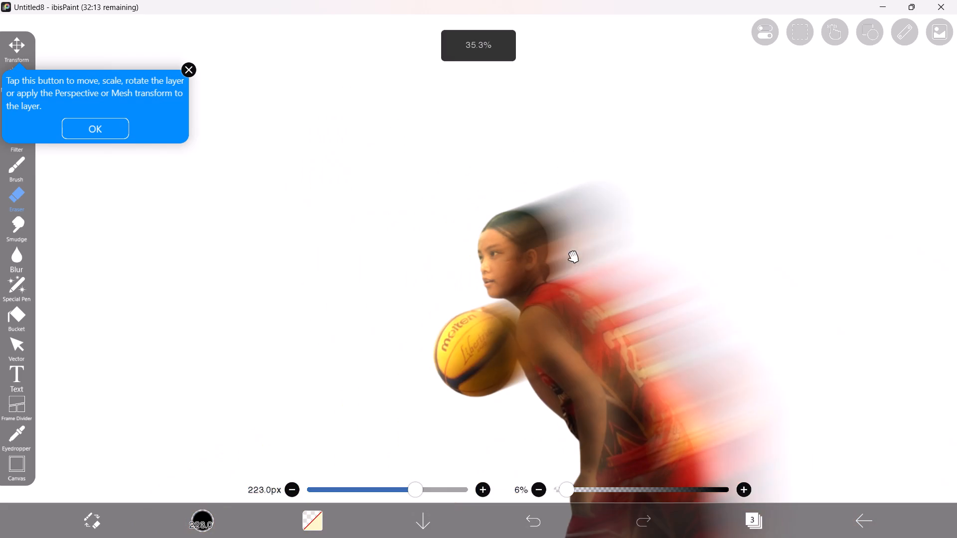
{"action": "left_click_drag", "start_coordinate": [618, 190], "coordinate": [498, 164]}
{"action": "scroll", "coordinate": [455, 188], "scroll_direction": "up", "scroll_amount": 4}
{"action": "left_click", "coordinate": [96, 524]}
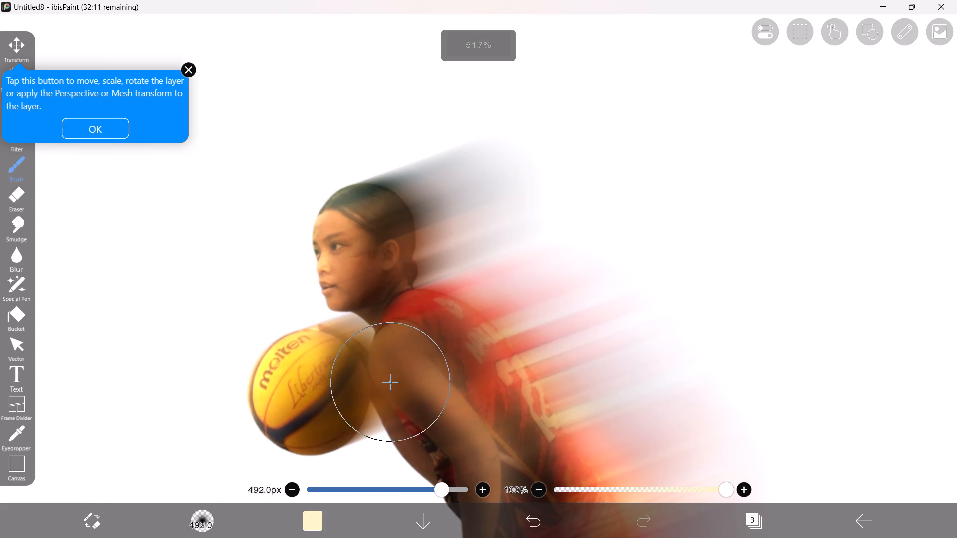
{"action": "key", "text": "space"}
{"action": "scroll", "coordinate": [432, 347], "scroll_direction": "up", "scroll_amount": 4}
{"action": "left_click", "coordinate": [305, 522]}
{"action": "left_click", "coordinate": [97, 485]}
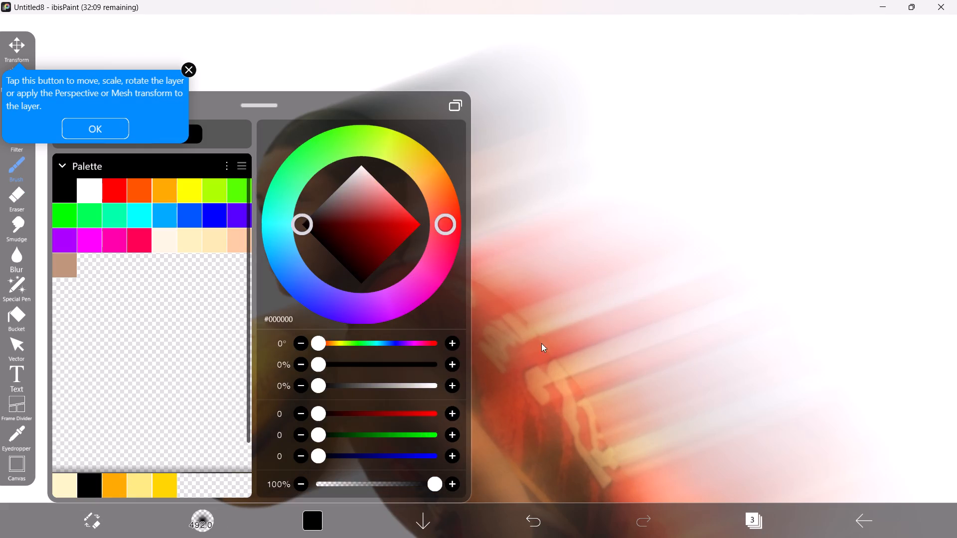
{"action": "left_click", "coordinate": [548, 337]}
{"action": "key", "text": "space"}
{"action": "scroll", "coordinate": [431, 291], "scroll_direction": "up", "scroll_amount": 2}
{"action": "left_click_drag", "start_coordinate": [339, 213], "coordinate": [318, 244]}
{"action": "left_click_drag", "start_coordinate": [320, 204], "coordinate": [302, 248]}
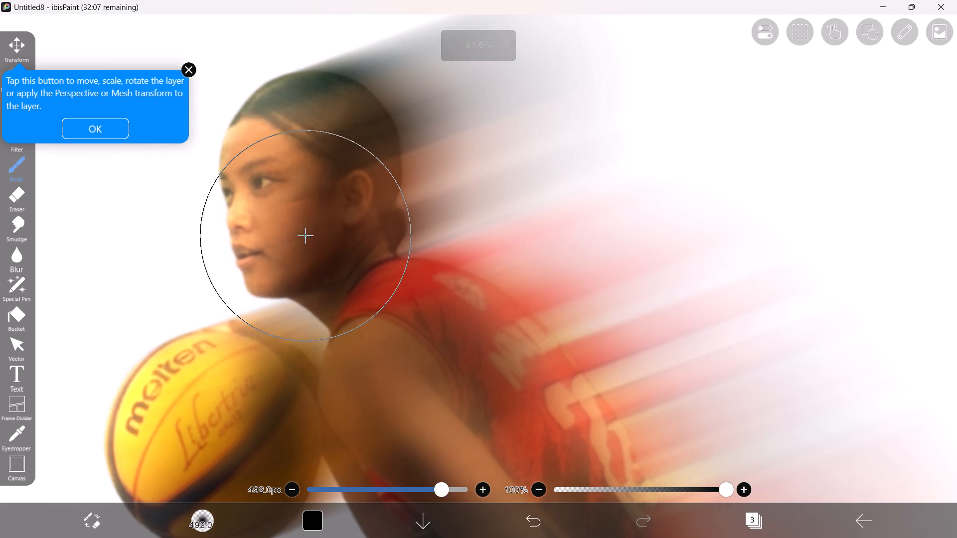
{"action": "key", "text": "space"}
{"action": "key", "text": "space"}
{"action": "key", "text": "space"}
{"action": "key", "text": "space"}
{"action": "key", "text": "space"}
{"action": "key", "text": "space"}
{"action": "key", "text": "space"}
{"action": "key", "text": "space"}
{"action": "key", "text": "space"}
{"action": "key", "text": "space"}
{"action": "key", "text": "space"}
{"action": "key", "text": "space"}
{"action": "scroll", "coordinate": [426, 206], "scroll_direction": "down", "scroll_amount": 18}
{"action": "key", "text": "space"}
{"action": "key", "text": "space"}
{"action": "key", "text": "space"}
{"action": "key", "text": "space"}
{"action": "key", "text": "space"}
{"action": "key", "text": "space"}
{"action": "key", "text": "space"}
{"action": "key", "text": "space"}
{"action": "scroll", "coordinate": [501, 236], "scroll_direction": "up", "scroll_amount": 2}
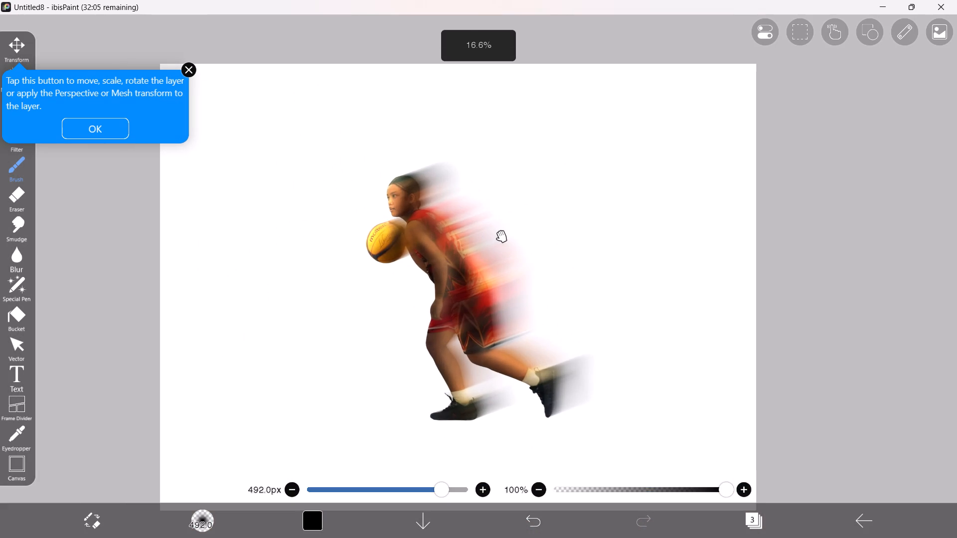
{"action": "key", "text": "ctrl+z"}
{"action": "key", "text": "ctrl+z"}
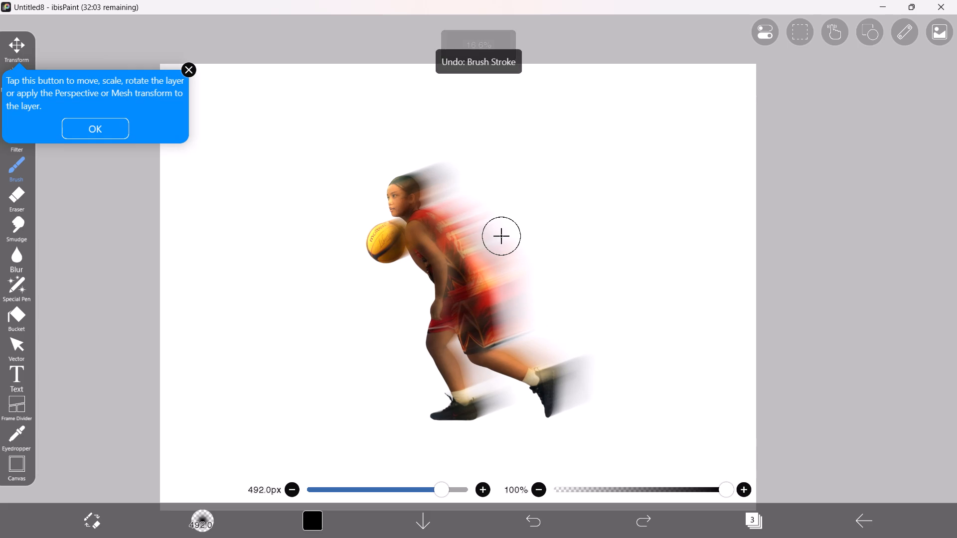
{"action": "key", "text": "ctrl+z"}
Export the player artwork as a transparent PNG to the Downloads folder, keeping the suggested file name.
{"action": "key", "text": "space"}
{"action": "key", "text": "space"}
{"action": "key", "text": "space"}
{"action": "scroll", "coordinate": [501, 236], "scroll_direction": "up", "scroll_amount": 1}
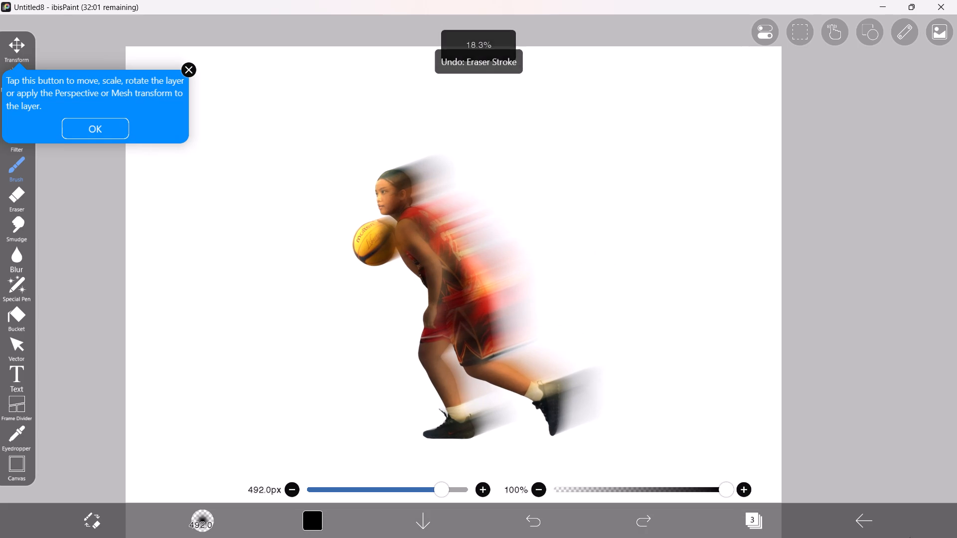
{"action": "left_click", "coordinate": [873, 516]}
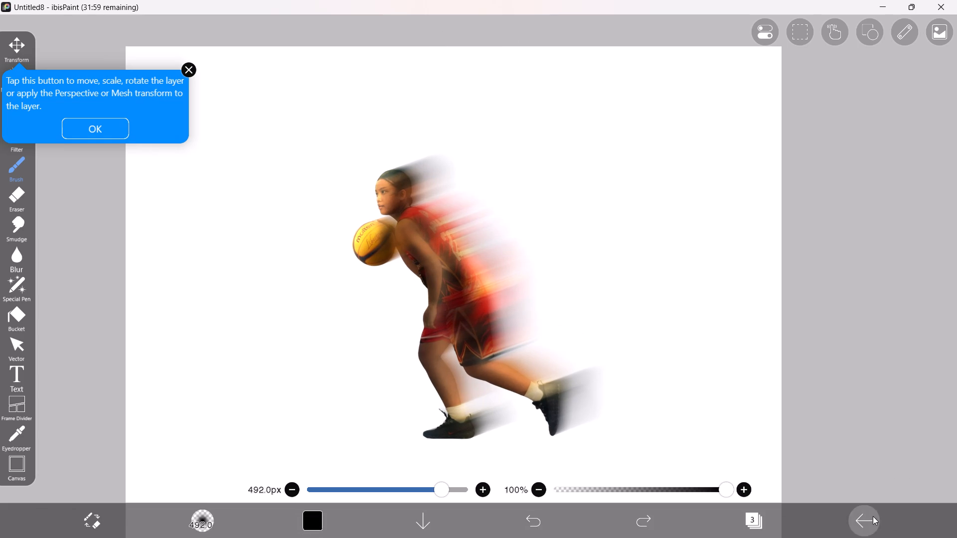
{"action": "left_click", "coordinate": [868, 458]}
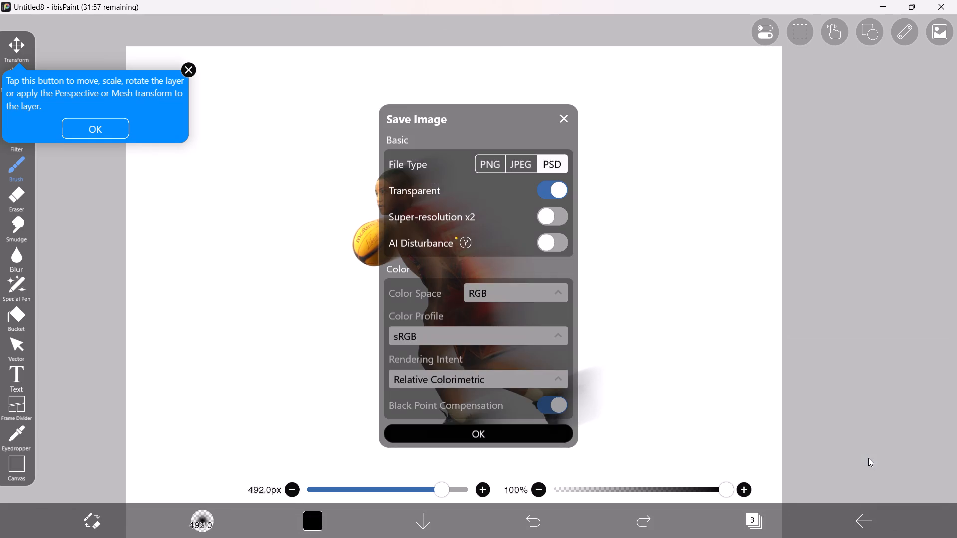
{"action": "left_click", "coordinate": [492, 164]}
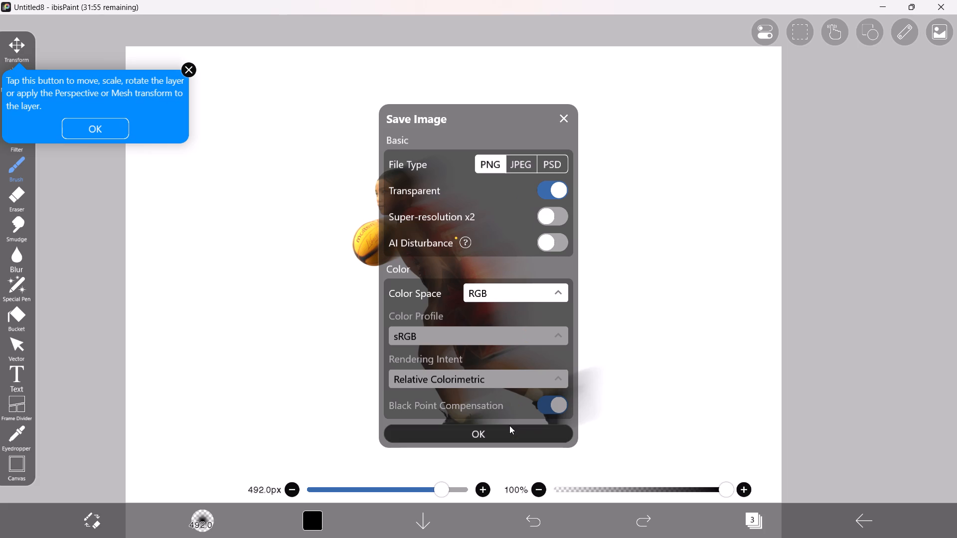
{"action": "left_click", "coordinate": [512, 429]}
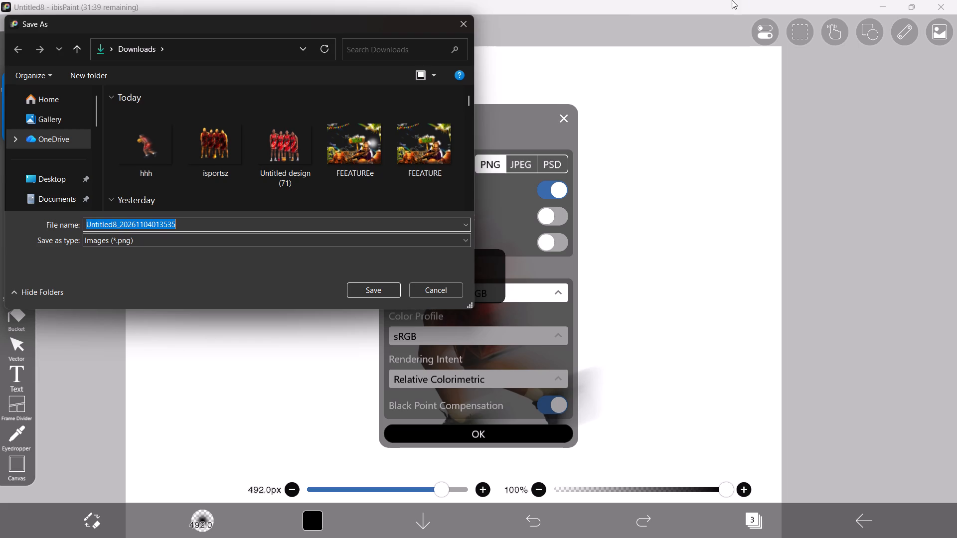
{"action": "scroll", "coordinate": [55, 137], "scroll_direction": "down", "scroll_amount": 1}
{"action": "left_click", "coordinate": [65, 150]}
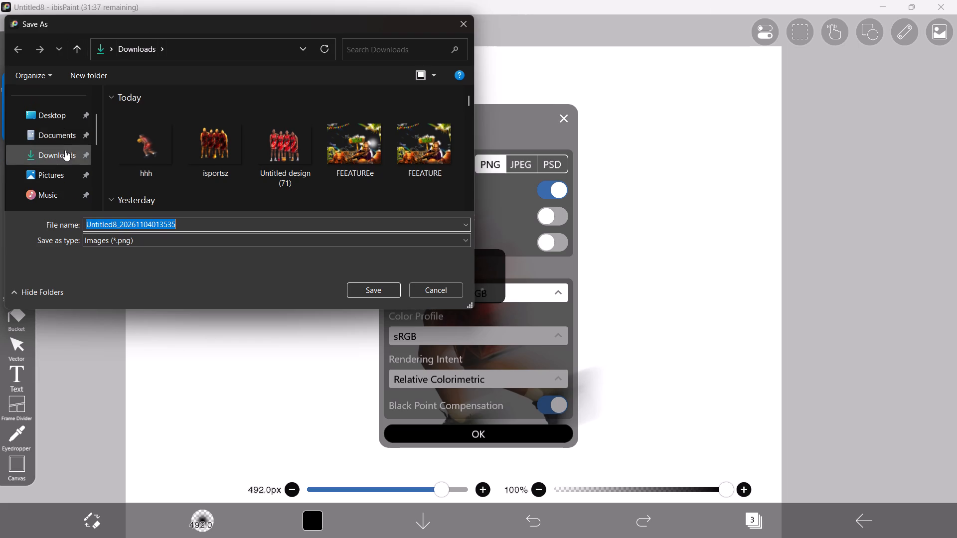
{"action": "left_click", "coordinate": [378, 286]}
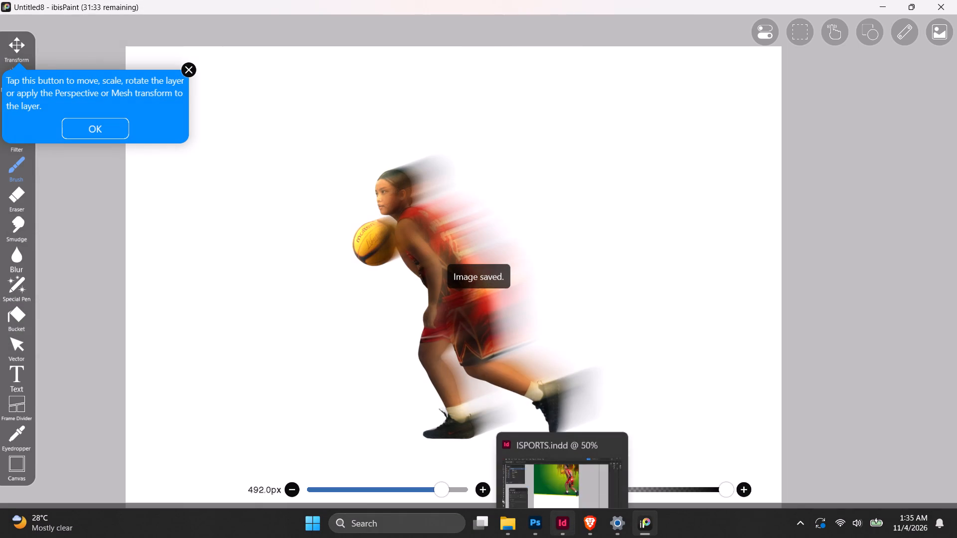
Place the newly exported Untitled8 PNG from the Downloads folder into the ISPORTS document in InDesign.
{"action": "left_click", "coordinate": [534, 533]}
{"action": "left_click", "coordinate": [555, 530]}
{"action": "scroll", "coordinate": [521, 381], "scroll_direction": "down", "scroll_amount": 4}
{"action": "scroll", "coordinate": [521, 377], "scroll_direction": "up", "scroll_amount": 2}
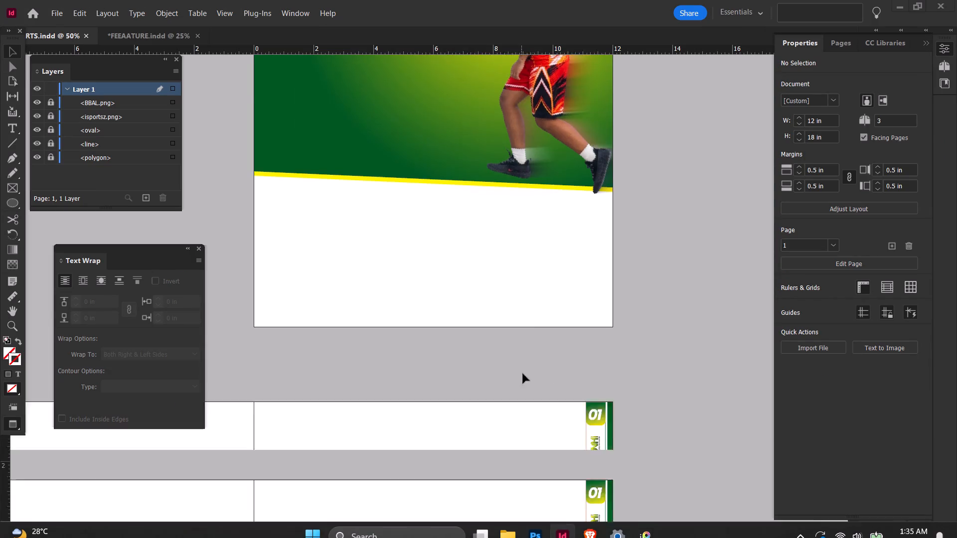
{"action": "scroll", "coordinate": [523, 374], "scroll_direction": "up", "scroll_amount": 8}
{"action": "left_click", "coordinate": [514, 529]}
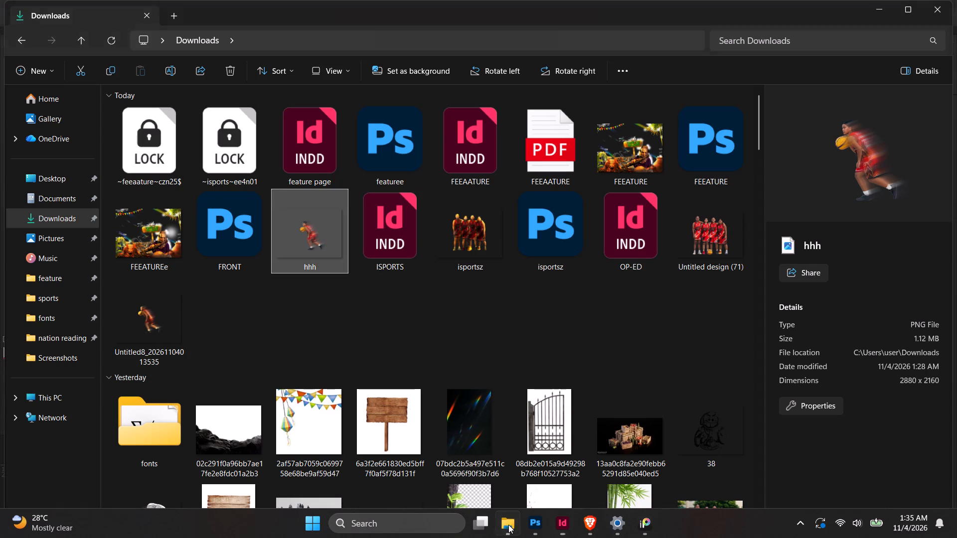
{"action": "left_click", "coordinate": [330, 231]}
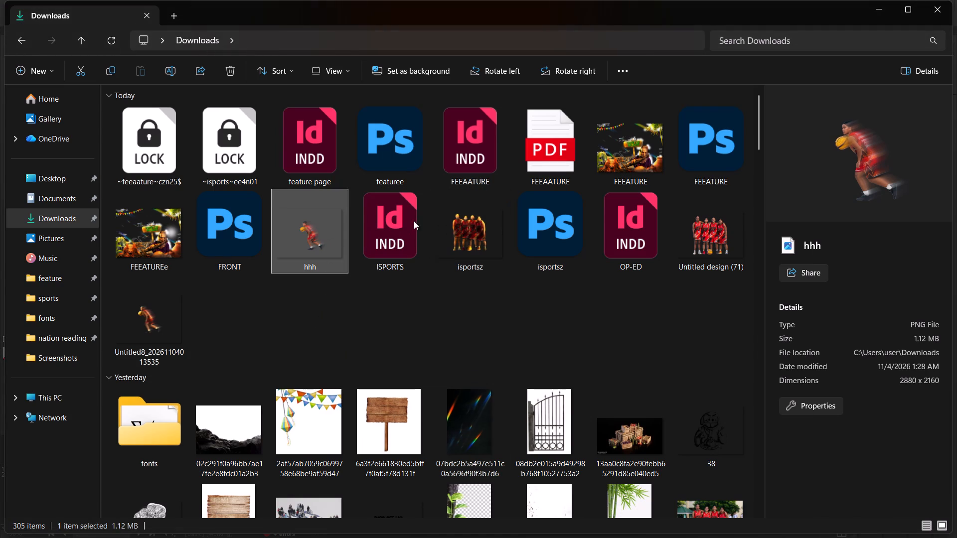
{"action": "left_click", "coordinate": [144, 301]}
{"action": "left_click_drag", "start_coordinate": [130, 325], "coordinate": [575, 508]}
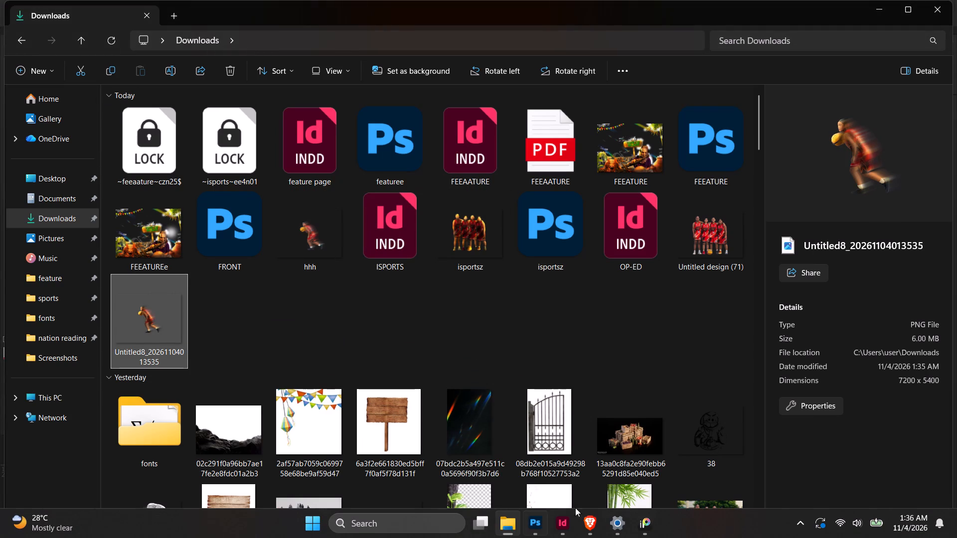
{"action": "left_click_drag", "start_coordinate": [575, 508], "coordinate": [299, 492]}
{"action": "left_click", "coordinate": [299, 492]}
{"action": "left_click", "coordinate": [303, 368]}
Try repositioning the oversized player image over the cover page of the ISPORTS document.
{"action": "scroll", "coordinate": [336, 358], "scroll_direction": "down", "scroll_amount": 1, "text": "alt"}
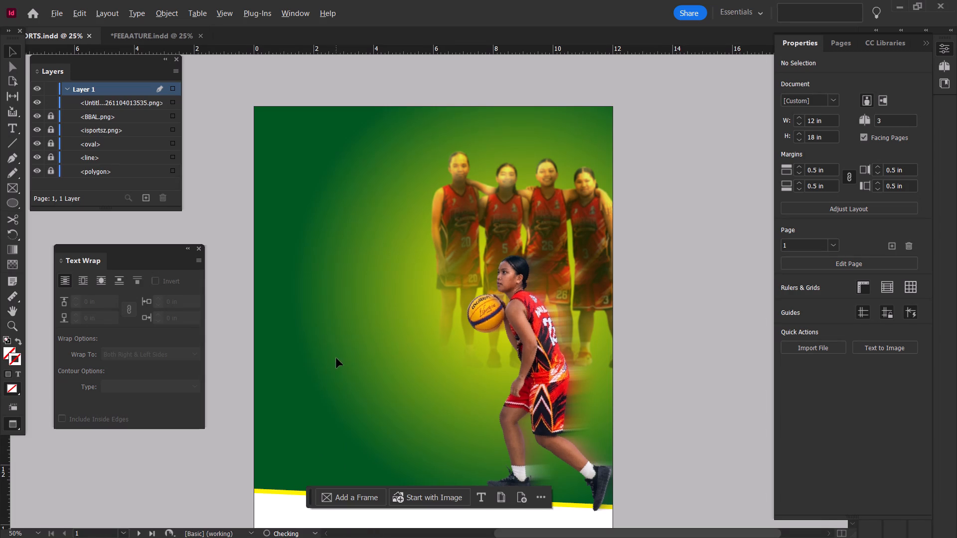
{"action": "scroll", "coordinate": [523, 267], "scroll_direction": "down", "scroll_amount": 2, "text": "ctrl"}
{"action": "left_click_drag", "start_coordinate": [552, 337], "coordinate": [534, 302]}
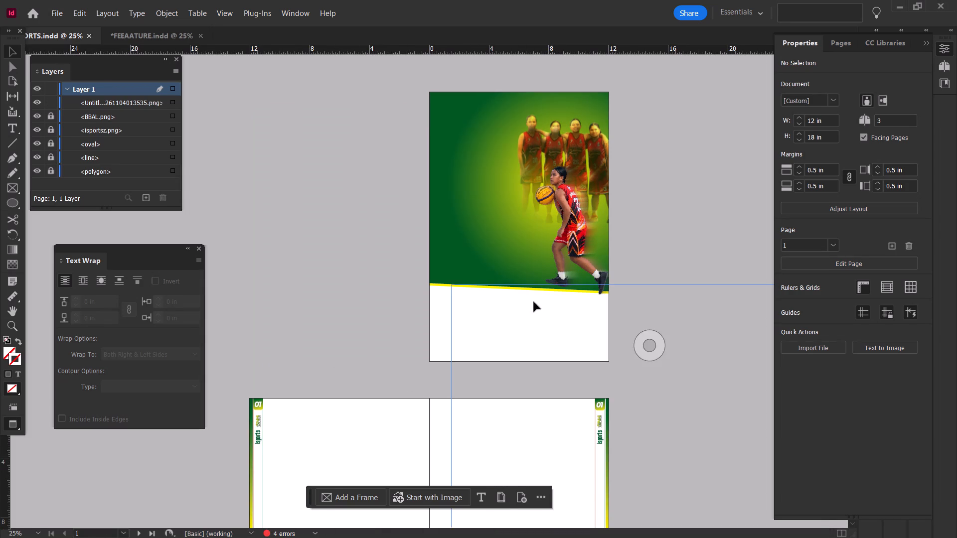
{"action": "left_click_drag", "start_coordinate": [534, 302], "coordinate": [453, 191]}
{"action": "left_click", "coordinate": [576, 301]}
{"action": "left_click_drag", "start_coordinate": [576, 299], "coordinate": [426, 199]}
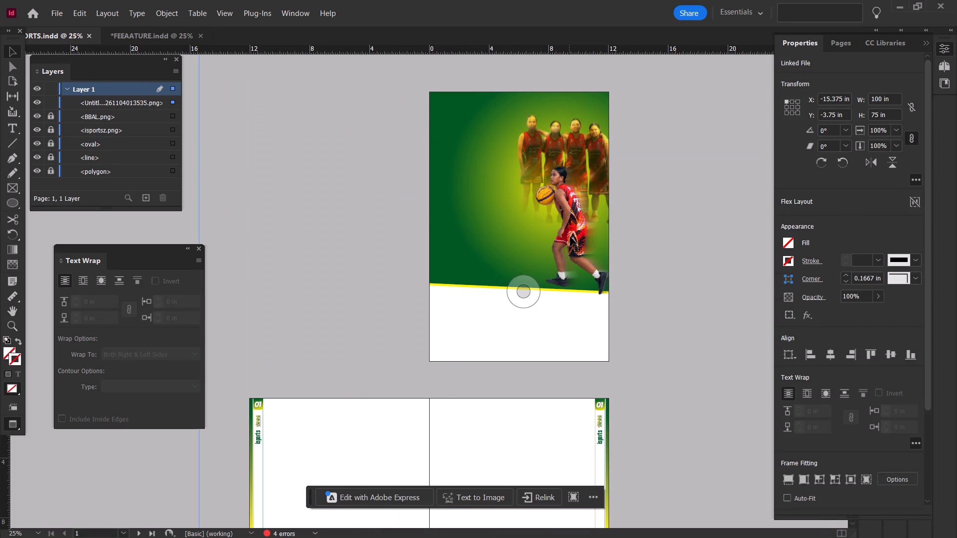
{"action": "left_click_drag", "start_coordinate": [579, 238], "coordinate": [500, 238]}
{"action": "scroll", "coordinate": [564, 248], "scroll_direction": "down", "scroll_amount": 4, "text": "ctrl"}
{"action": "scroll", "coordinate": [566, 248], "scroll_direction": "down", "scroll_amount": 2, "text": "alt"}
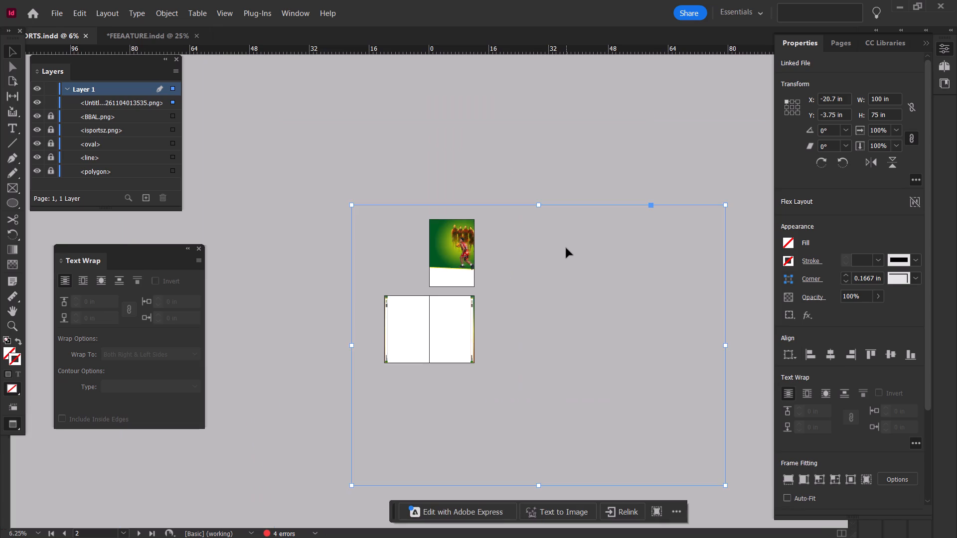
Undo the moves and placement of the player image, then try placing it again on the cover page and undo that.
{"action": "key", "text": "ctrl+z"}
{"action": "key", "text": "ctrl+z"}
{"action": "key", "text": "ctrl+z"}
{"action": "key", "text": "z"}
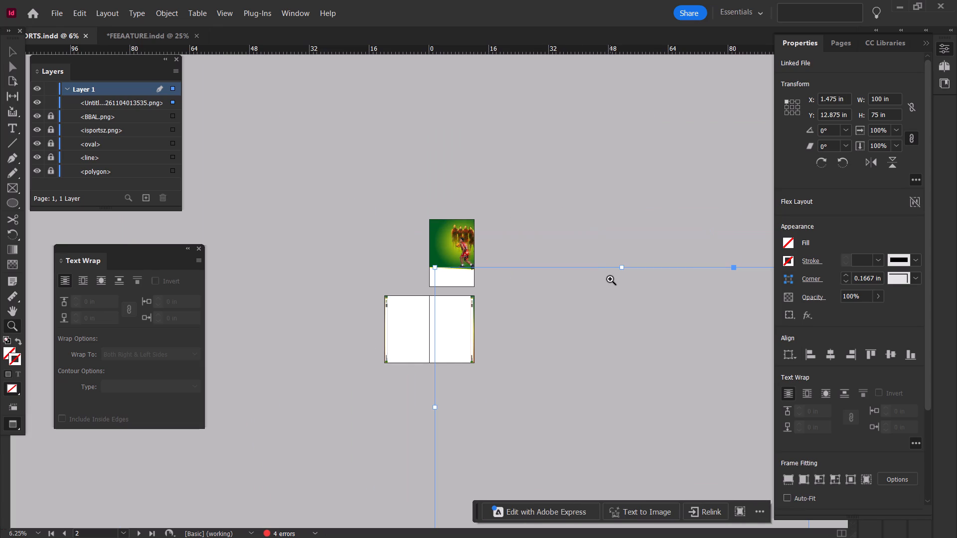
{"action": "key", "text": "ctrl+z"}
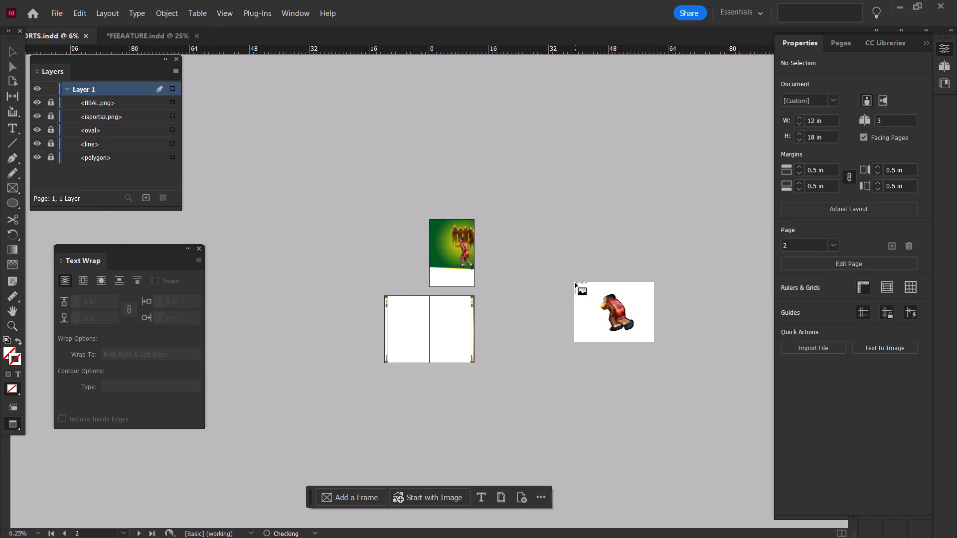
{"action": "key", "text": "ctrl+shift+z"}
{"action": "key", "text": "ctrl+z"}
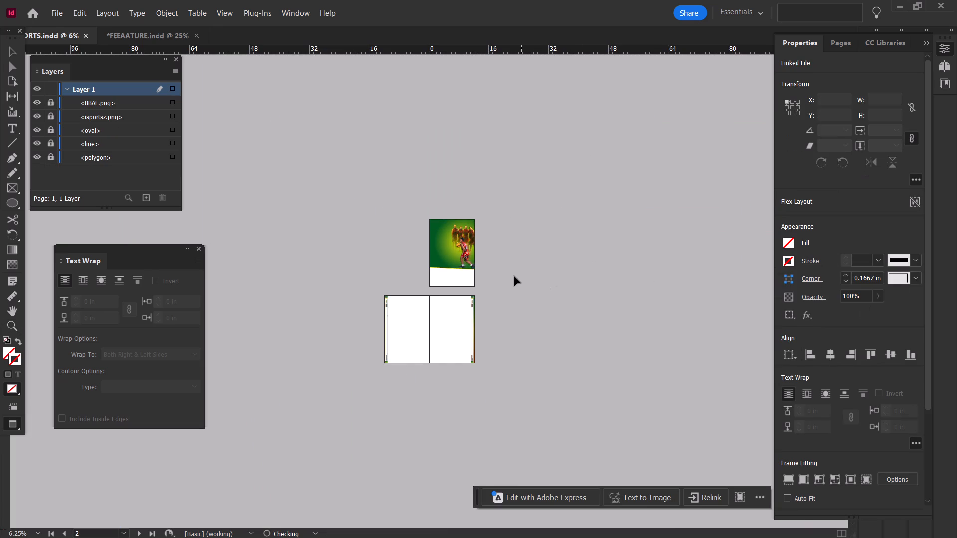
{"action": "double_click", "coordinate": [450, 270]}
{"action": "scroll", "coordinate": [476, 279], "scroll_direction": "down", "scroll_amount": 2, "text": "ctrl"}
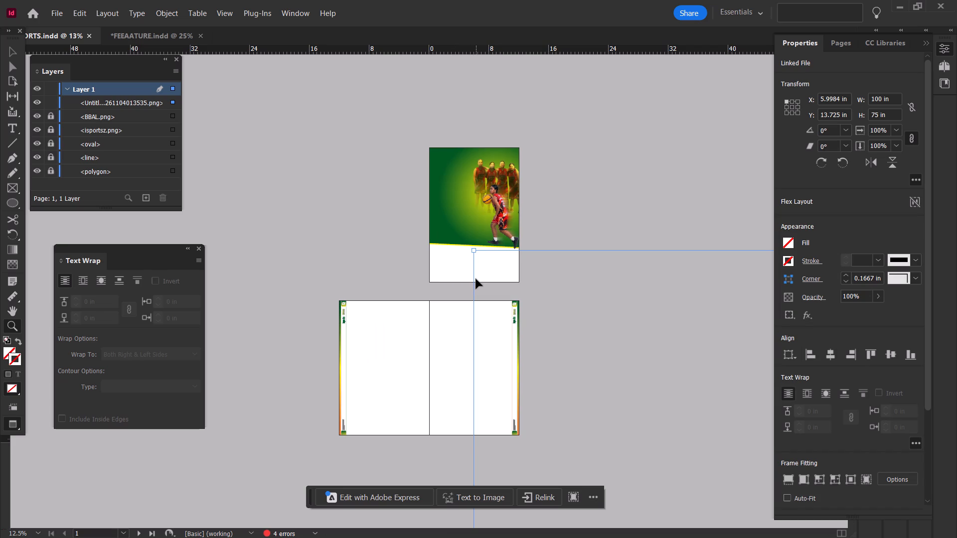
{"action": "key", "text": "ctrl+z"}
Place the player image again on the inside spread and scale it down to about 32.6 in by 24.4 in.
{"action": "double_click", "coordinate": [375, 315]}
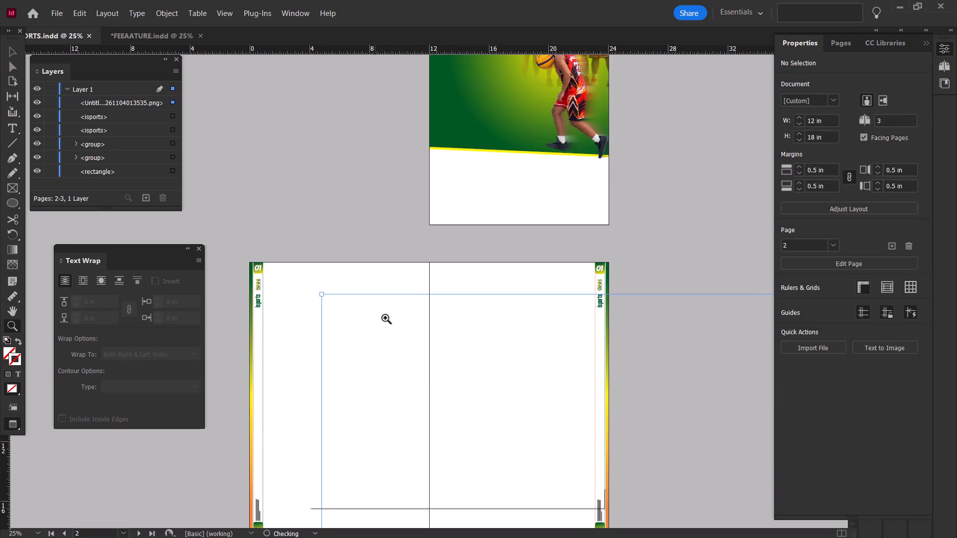
{"action": "scroll", "coordinate": [394, 318], "scroll_direction": "down", "scroll_amount": 2, "text": "ctrl"}
{"action": "left_click_drag", "start_coordinate": [322, 293], "coordinate": [481, 418], "text": "ctrl+shift"}
{"action": "left_click_drag", "start_coordinate": [552, 430], "coordinate": [302, 190]}
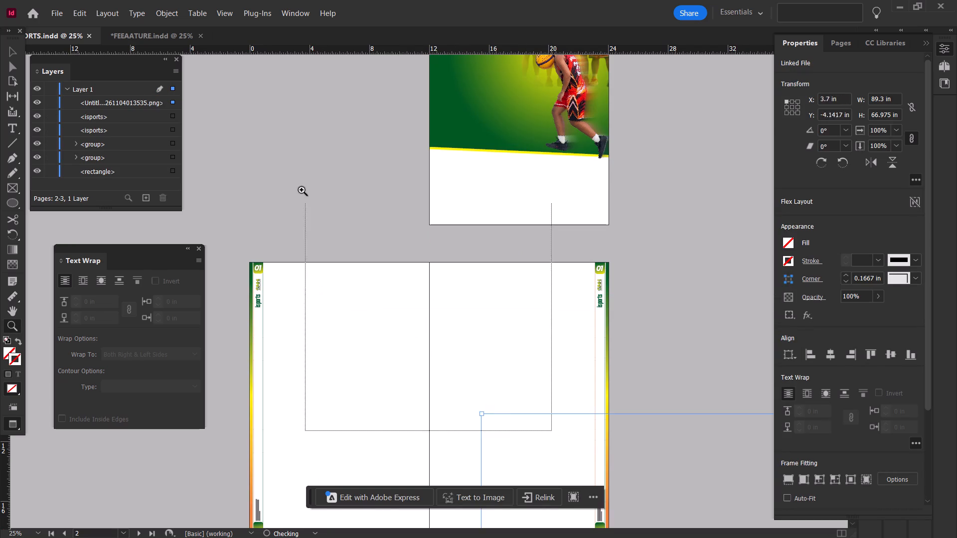
{"action": "left_click_drag", "start_coordinate": [302, 190], "coordinate": [301, 187]}
{"action": "scroll", "coordinate": [463, 291], "scroll_direction": "down", "scroll_amount": 3, "text": "alt"}
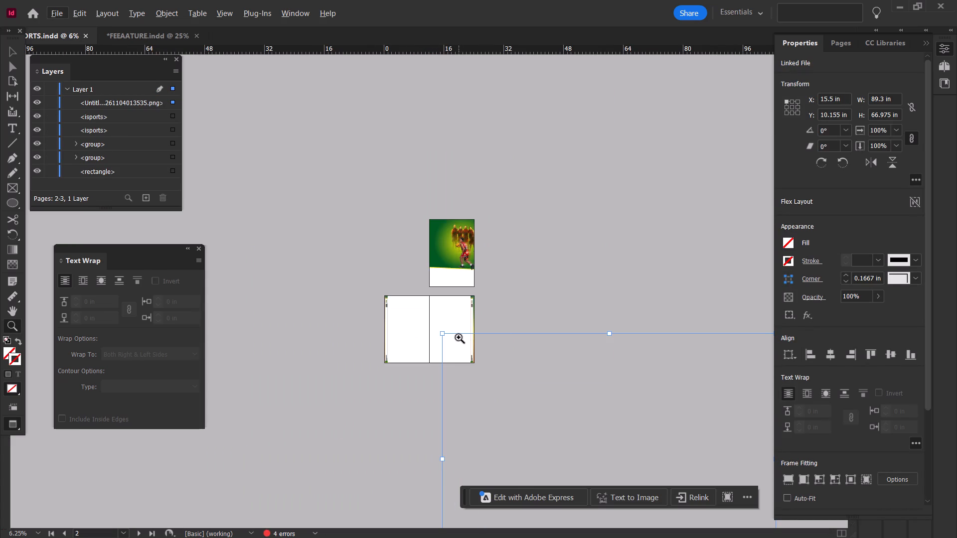
{"action": "left_click", "coordinate": [11, 52]}
{"action": "left_click_drag", "start_coordinate": [452, 340], "coordinate": [451, 339]}
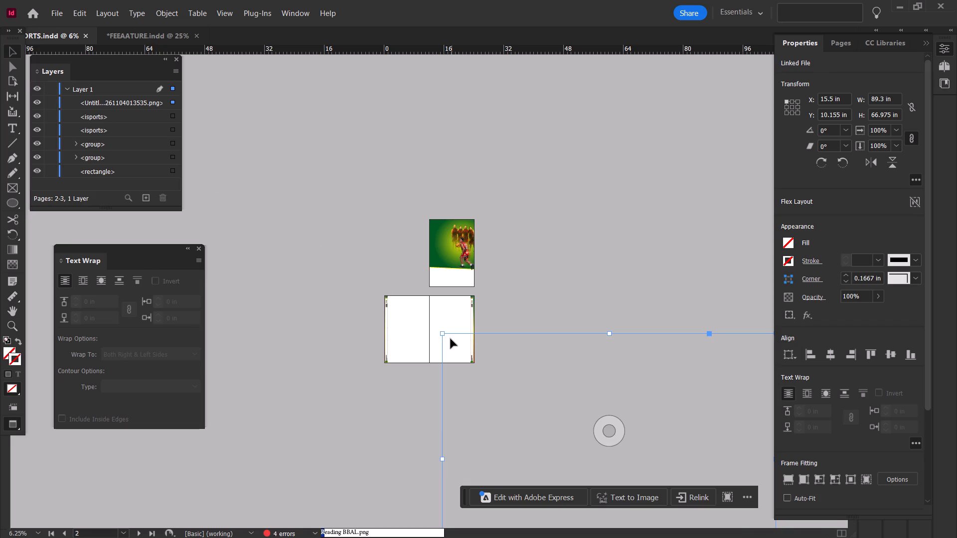
{"action": "left_click_drag", "start_coordinate": [451, 339], "coordinate": [240, 137]}
{"action": "left_click_drag", "start_coordinate": [564, 381], "coordinate": [288, 190], "text": "ctrl+shift"}
Move the reduced player image from the pasteboard over the cover page and onto the spread below.
{"action": "left_click_drag", "start_coordinate": [292, 169], "coordinate": [438, 262]}
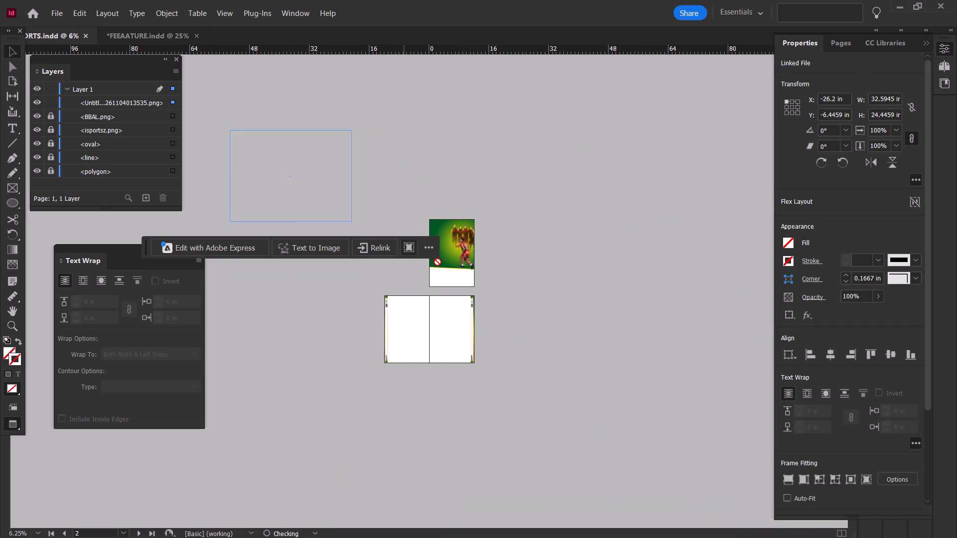
{"action": "left_click_drag", "start_coordinate": [438, 262], "coordinate": [452, 319]}
{"action": "scroll", "coordinate": [451, 316], "scroll_direction": "up", "scroll_amount": 1, "text": "alt"}
{"action": "left_click_drag", "start_coordinate": [515, 327], "coordinate": [524, 270]}
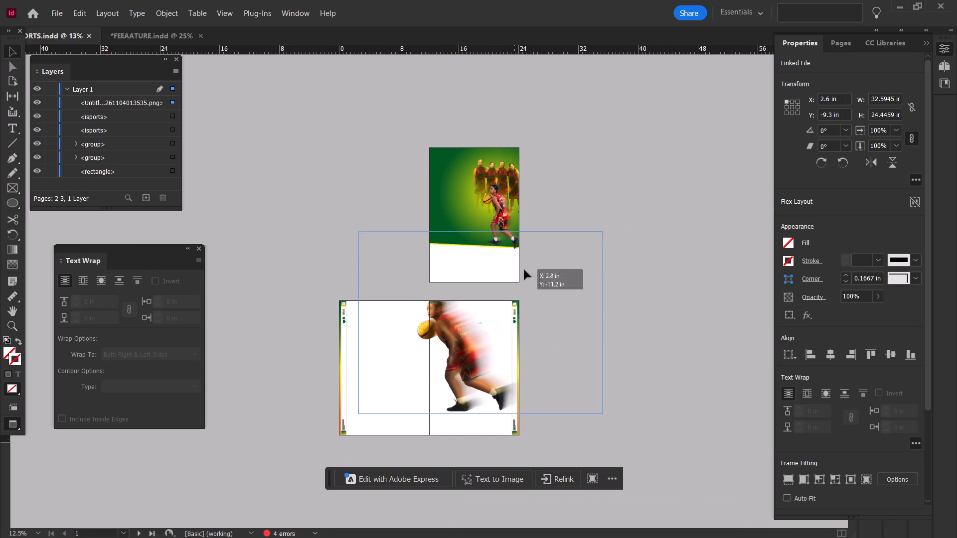
{"action": "left_click_drag", "start_coordinate": [524, 270], "coordinate": [527, 251]}
{"action": "scroll", "coordinate": [549, 252], "scroll_direction": "up", "scroll_amount": 1, "text": "alt"}
{"action": "scroll", "coordinate": [549, 252], "scroll_direction": "down", "scroll_amount": 1, "text": "ctrl"}
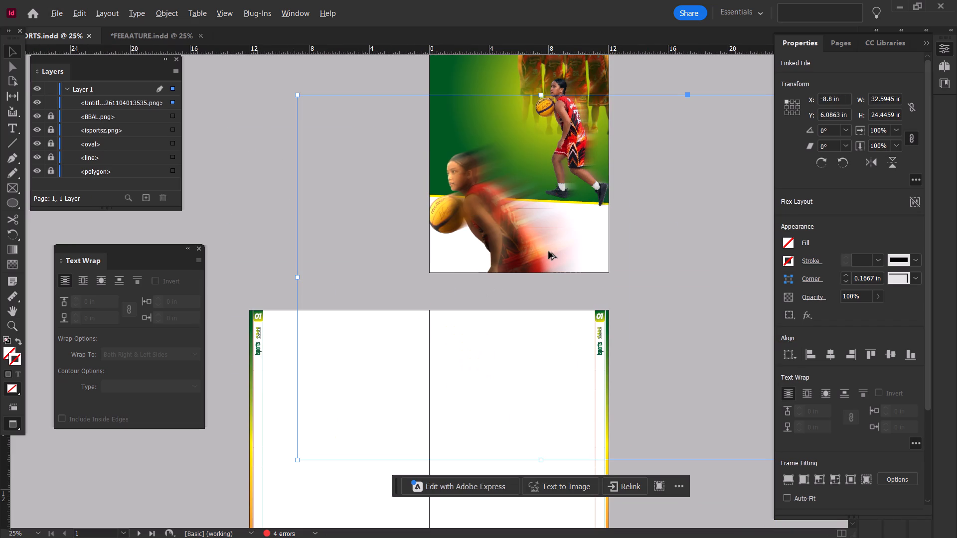
{"action": "left_click_drag", "start_coordinate": [581, 269], "coordinate": [568, 185]}
{"action": "scroll", "coordinate": [568, 185], "scroll_direction": "down", "scroll_amount": 1, "text": "ctrl"}
{"action": "scroll", "coordinate": [638, 276], "scroll_direction": "down", "scroll_amount": 1, "text": "ctrl"}
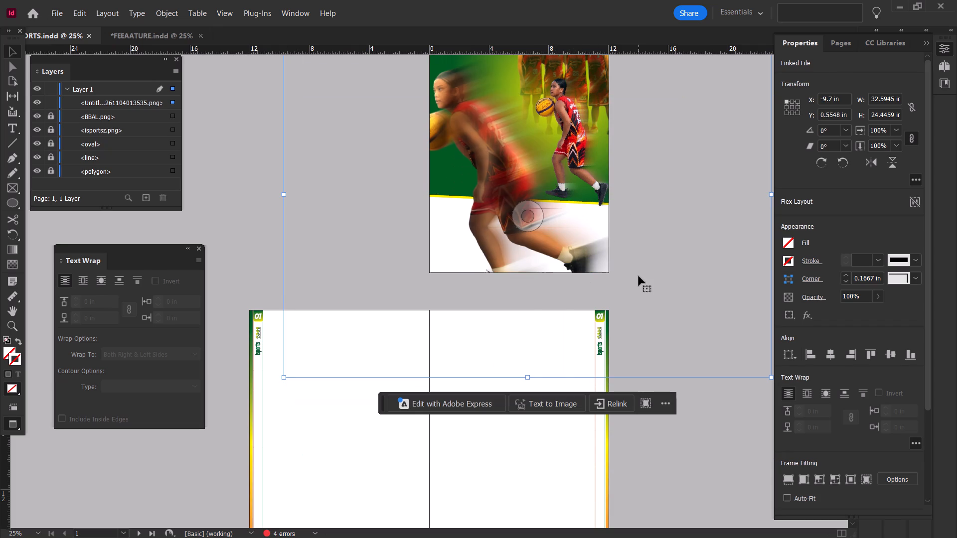
{"action": "left_click_drag", "start_coordinate": [630, 223], "coordinate": [590, 378]}
{"action": "scroll", "coordinate": [600, 345], "scroll_direction": "down", "scroll_amount": 1, "text": "ctrl"}
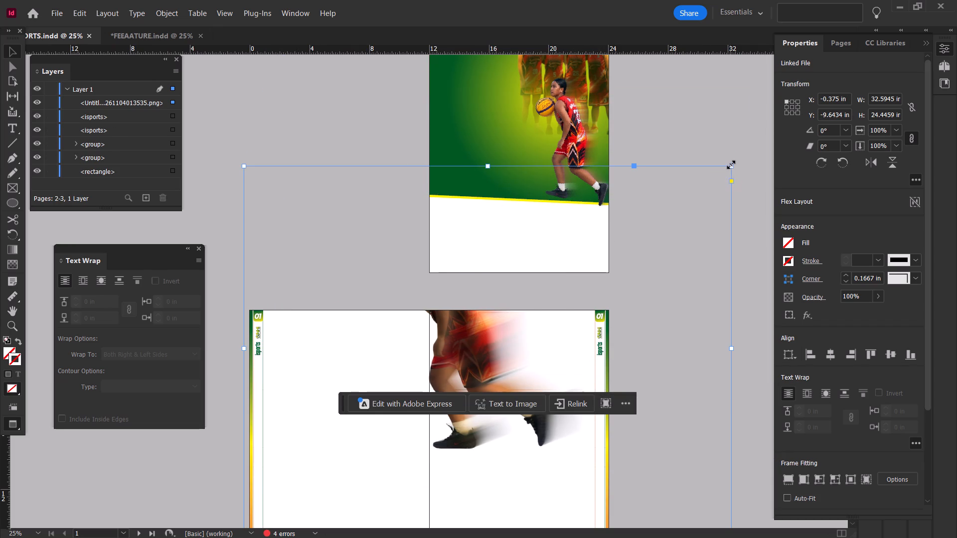
Scale the player image down to about 24.1 in by 18.1 in and move it to the cover page's lower white area.
{"action": "left_click_drag", "start_coordinate": [731, 164], "coordinate": [605, 322], "text": "ctrl+shift"}
{"action": "left_click_drag", "start_coordinate": [566, 344], "coordinate": [618, 183]}
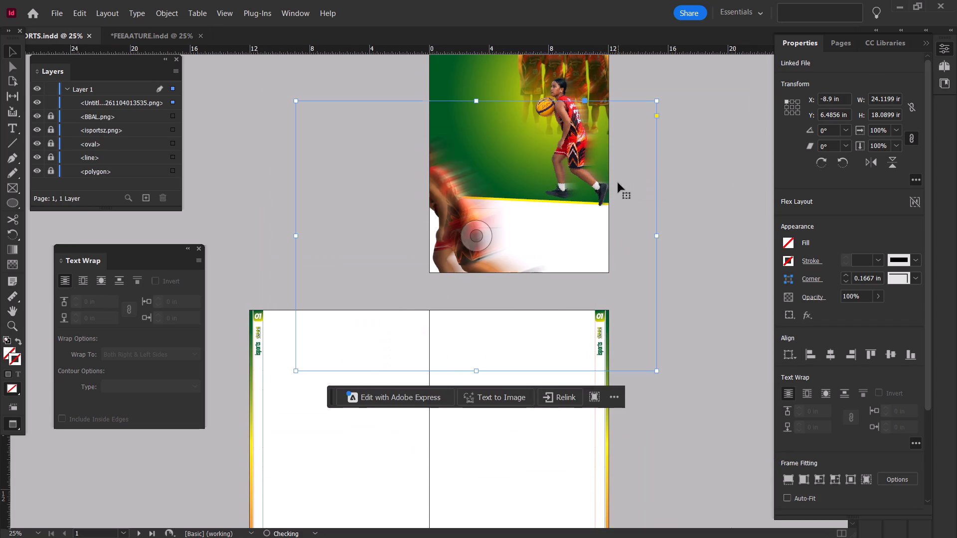
{"action": "left_click_drag", "start_coordinate": [602, 166], "coordinate": [621, 221]}
Unlock the BBAL.png image on the cover page and cut it from the layout.
{"action": "left_click", "coordinate": [581, 132]}
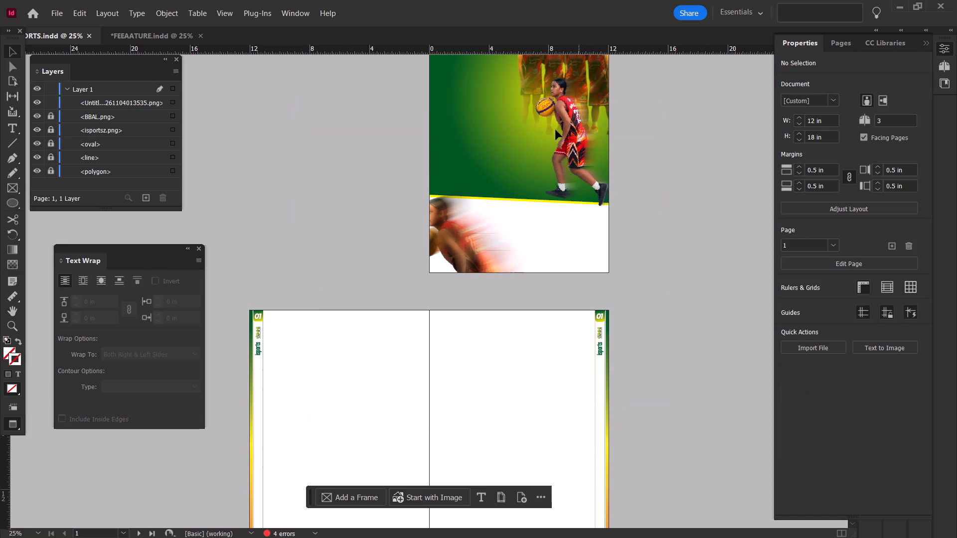
{"action": "left_click", "coordinate": [51, 114]}
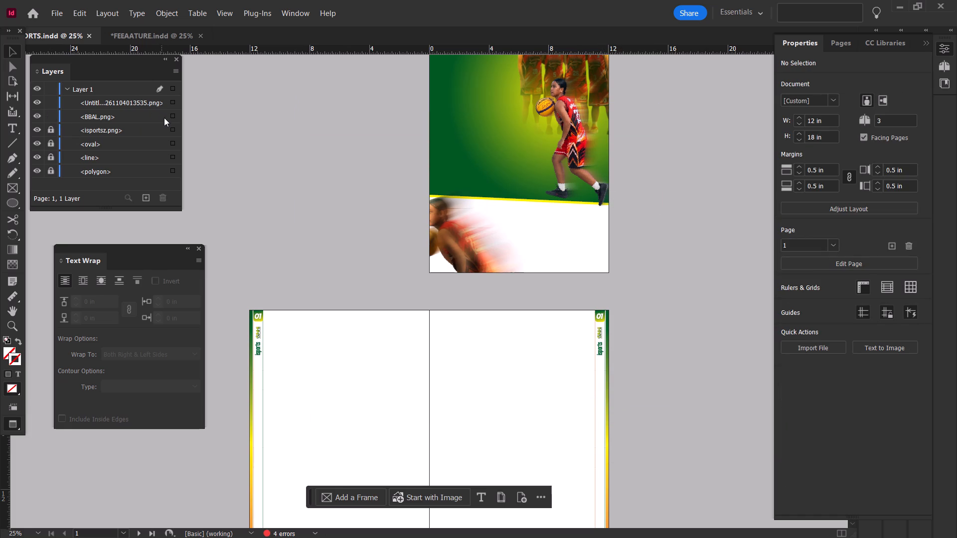
{"action": "left_click", "coordinate": [166, 118]}
{"action": "scroll", "coordinate": [458, 144], "scroll_direction": "up", "scroll_amount": 2}
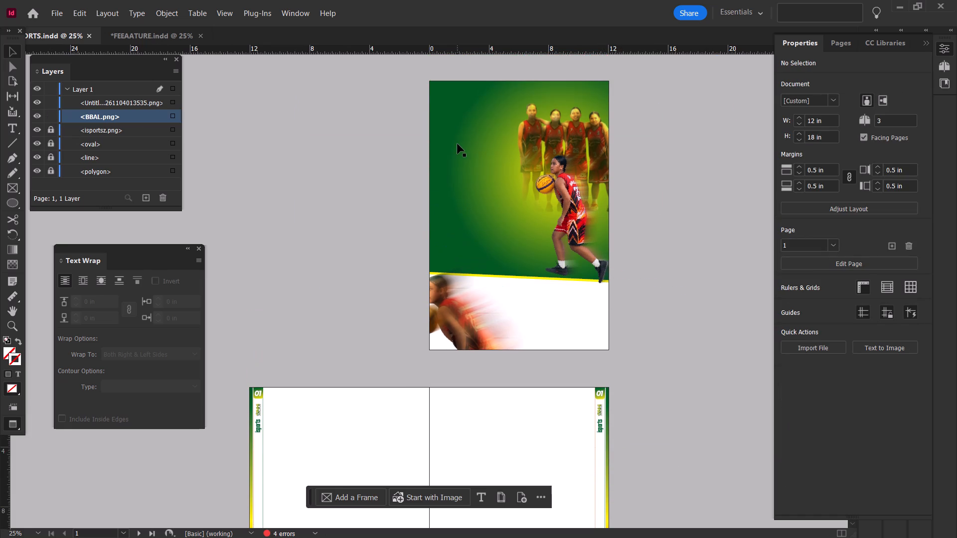
{"action": "left_click", "coordinate": [549, 212]}
{"action": "key", "text": "ctrl+x"}
Move the motion-blurred player in front of the team photo and scale its image down to about 19.2 in by 14.4 in.
{"action": "left_click_drag", "start_coordinate": [464, 323], "coordinate": [535, 230]}
{"action": "left_click_drag", "start_coordinate": [535, 264], "coordinate": [547, 232]}
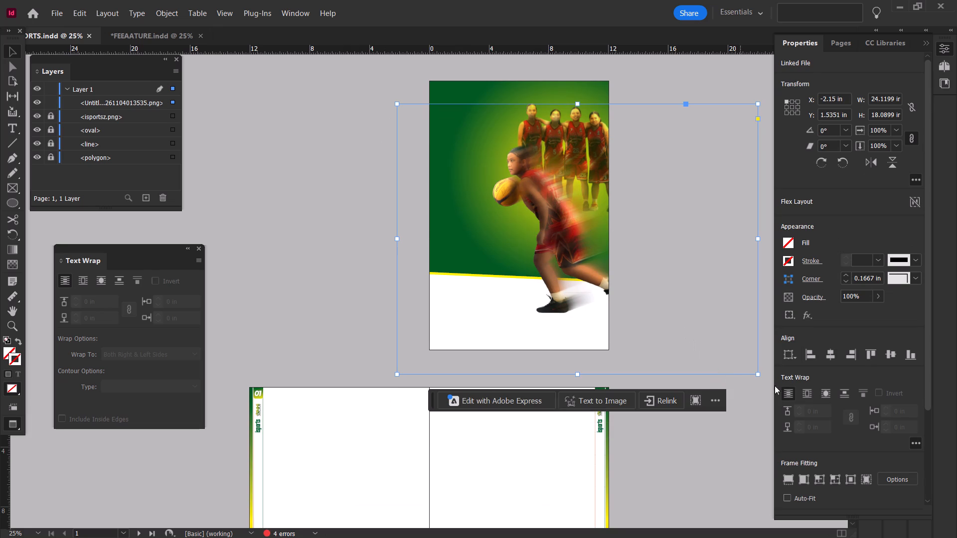
{"action": "left_click_drag", "start_coordinate": [759, 375], "coordinate": [678, 319], "text": "ctrl+shift"}
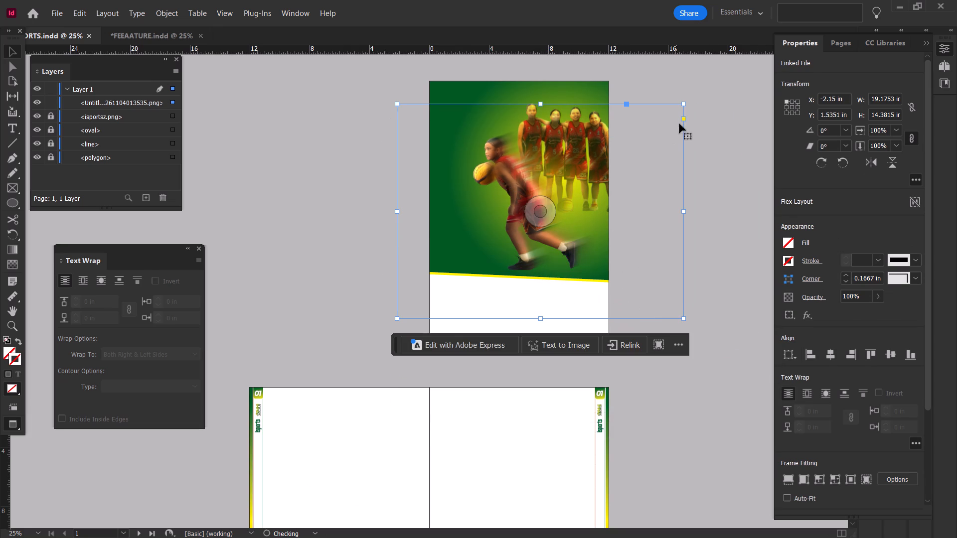
Rotate the player image to about -6° and shift it toward the cover page's right edge, to about X 1.68 in, Y 1.69 in.
{"action": "left_click_drag", "start_coordinate": [690, 100], "coordinate": [708, 112]}
{"action": "left_click_drag", "start_coordinate": [645, 175], "coordinate": [671, 192]}
{"action": "left_click_drag", "start_coordinate": [637, 181], "coordinate": [647, 181]}
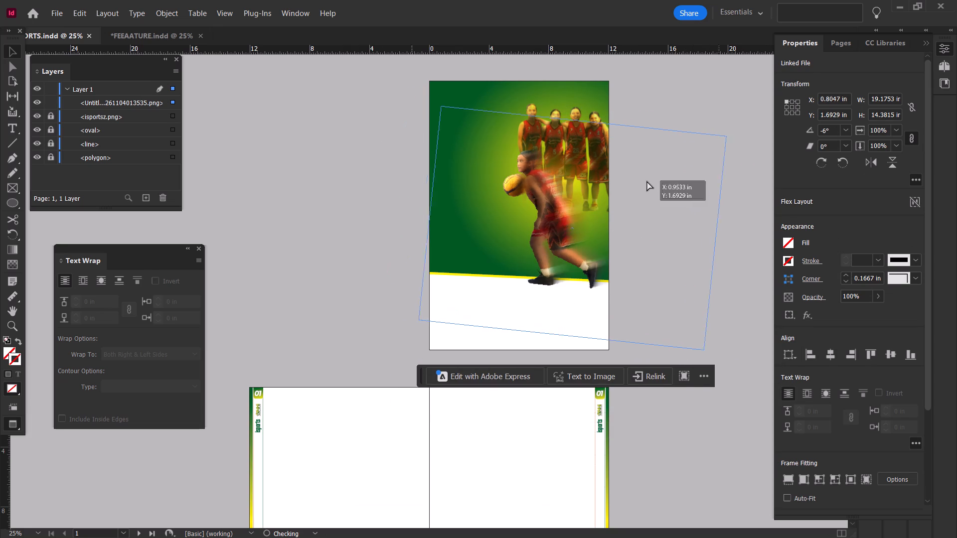
{"action": "left_click_drag", "start_coordinate": [647, 181], "coordinate": [650, 181]}
{"action": "left_click_drag", "start_coordinate": [620, 184], "coordinate": [627, 184]}
{"action": "left_click", "coordinate": [666, 112]}
Examine the cover composition up close and in the full-screen page preview.
{"action": "scroll", "coordinate": [663, 121], "scroll_direction": "up", "scroll_amount": 2, "text": "alt"}
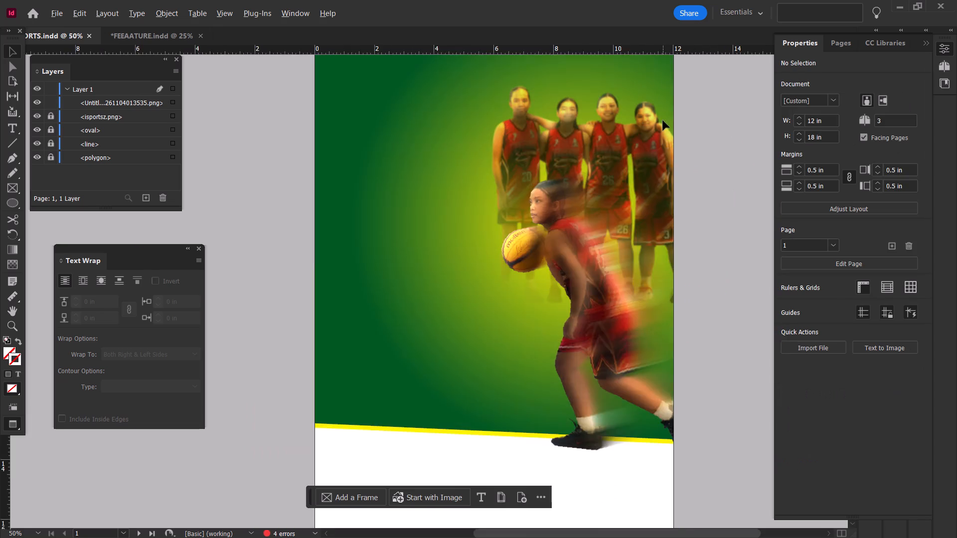
{"action": "scroll", "coordinate": [694, 209], "scroll_direction": "down", "scroll_amount": 2}
{"action": "key", "text": "shift+w"}
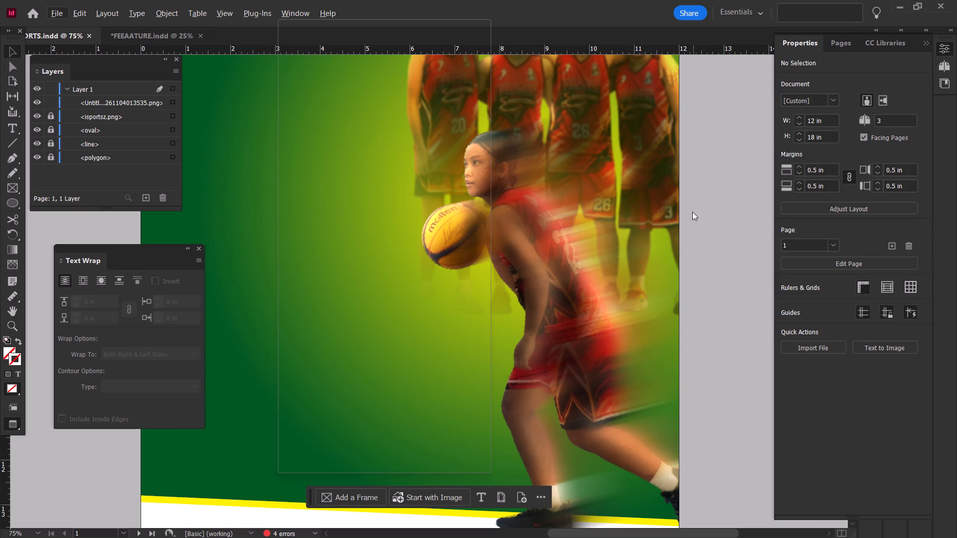
{"action": "left_click", "coordinate": [692, 212]}
{"action": "key", "text": "shift+w"}
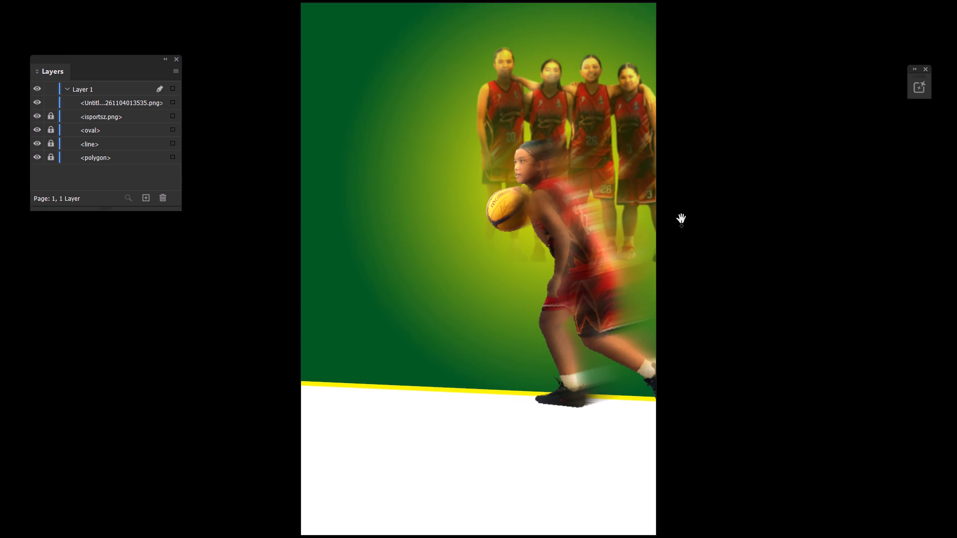
{"action": "key", "text": "shift+w"}
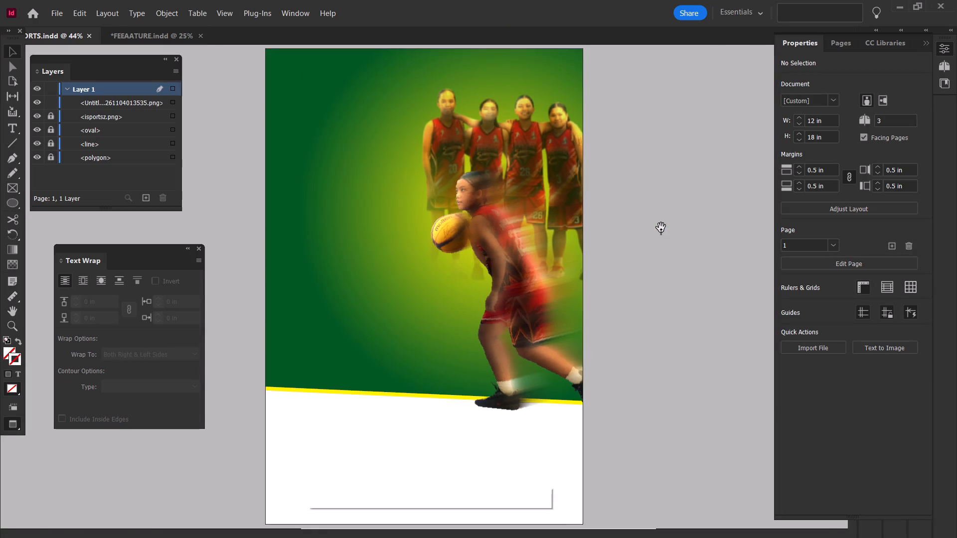
{"action": "scroll", "coordinate": [597, 267], "scroll_direction": "down", "scroll_amount": 3, "text": "ctrl"}
{"action": "scroll", "coordinate": [464, 341], "scroll_direction": "down", "scroll_amount": 1, "text": "alt"}
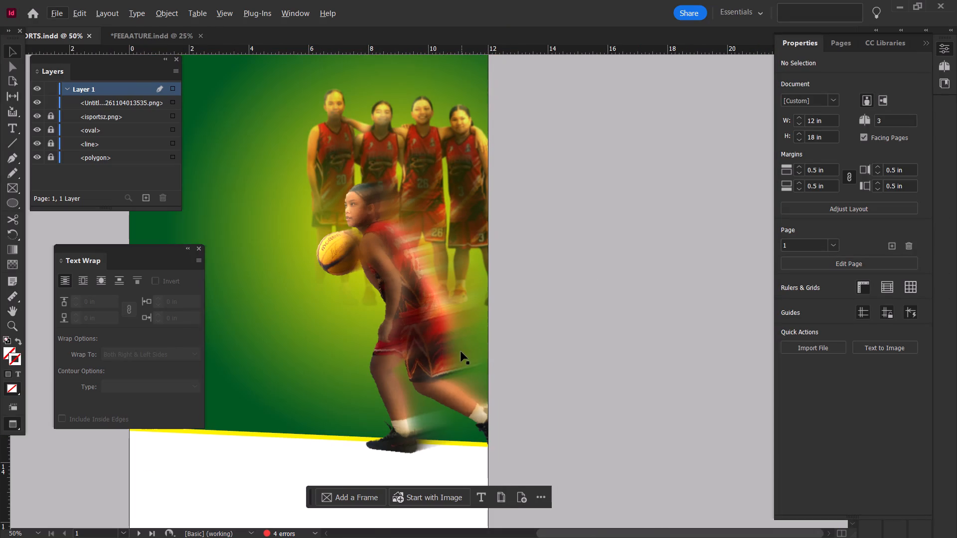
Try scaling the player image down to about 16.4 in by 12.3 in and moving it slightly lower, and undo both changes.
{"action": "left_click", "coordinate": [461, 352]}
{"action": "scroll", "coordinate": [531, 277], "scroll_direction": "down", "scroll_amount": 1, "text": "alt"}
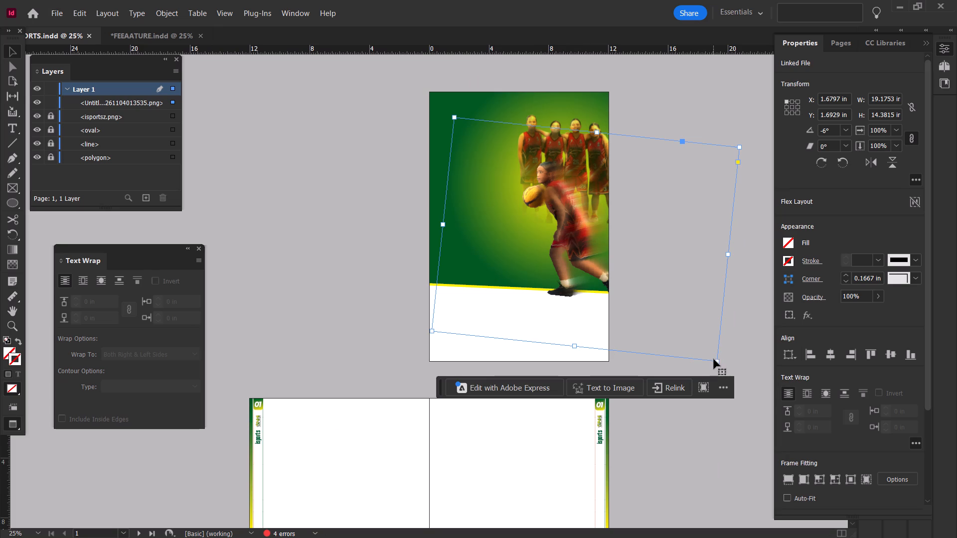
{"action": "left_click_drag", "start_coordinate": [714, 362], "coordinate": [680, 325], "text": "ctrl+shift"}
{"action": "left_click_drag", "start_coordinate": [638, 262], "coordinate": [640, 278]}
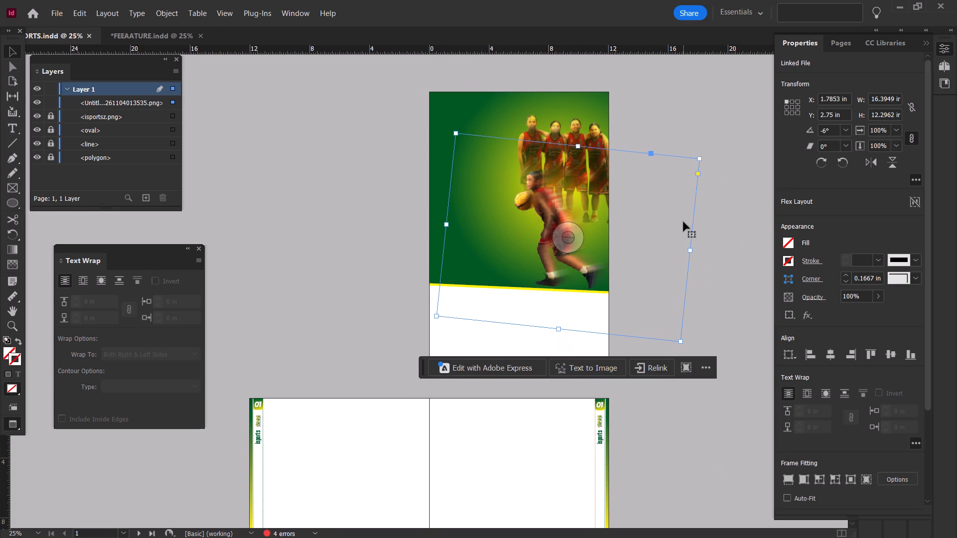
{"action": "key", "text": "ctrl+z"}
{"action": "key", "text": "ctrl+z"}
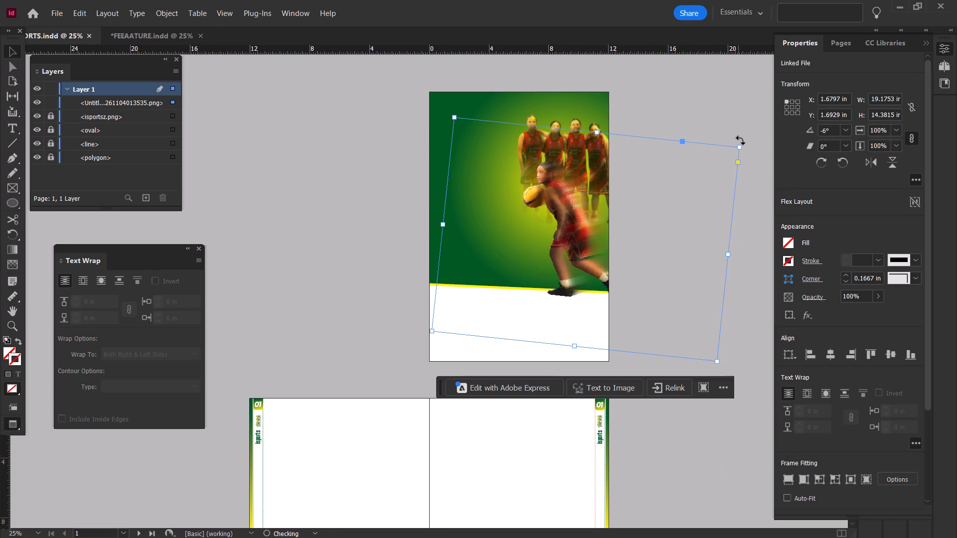
Rotate the player image to about -8.25° and nudge it slightly left so both shoes lie over the yellow line.
{"action": "left_click_drag", "start_coordinate": [742, 140], "coordinate": [759, 156]}
{"action": "left_click_drag", "start_coordinate": [667, 189], "coordinate": [662, 189]}
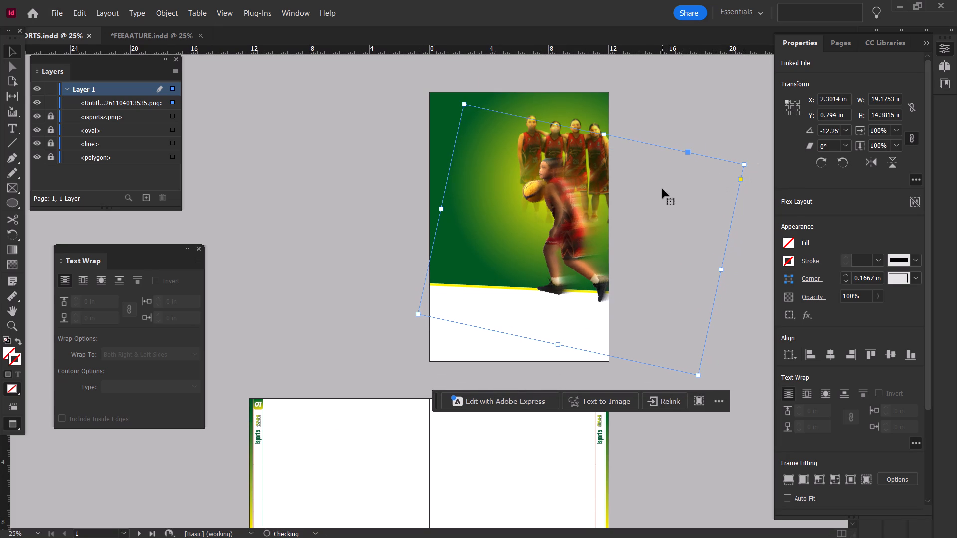
{"action": "left_click_drag", "start_coordinate": [750, 163], "coordinate": [746, 148]}
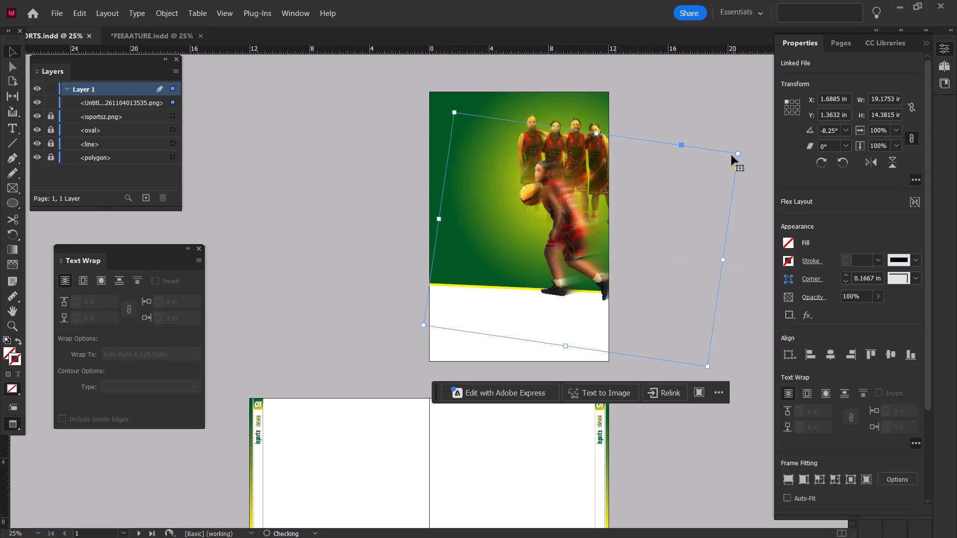
{"action": "left_click", "coordinate": [722, 97]}
{"action": "scroll", "coordinate": [691, 151], "scroll_direction": "up", "scroll_amount": 1, "text": "alt"}
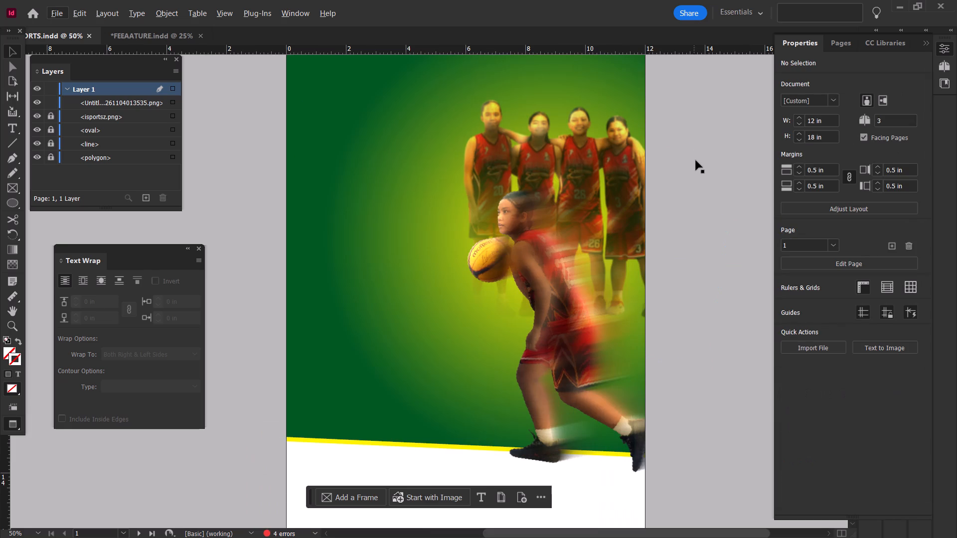
Compare the player on the full-screen cover preview with the motion-blurred artwork up close in ibisPaint, checking the face, ball and jersey.
{"action": "left_click", "coordinate": [697, 163]}
{"action": "key", "text": "shift+w"}
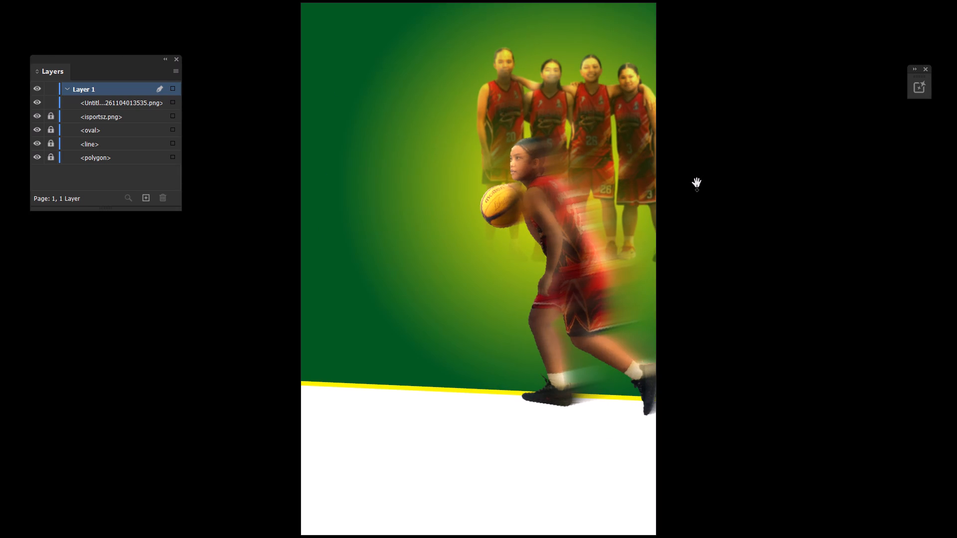
{"action": "key", "text": "shift+w"}
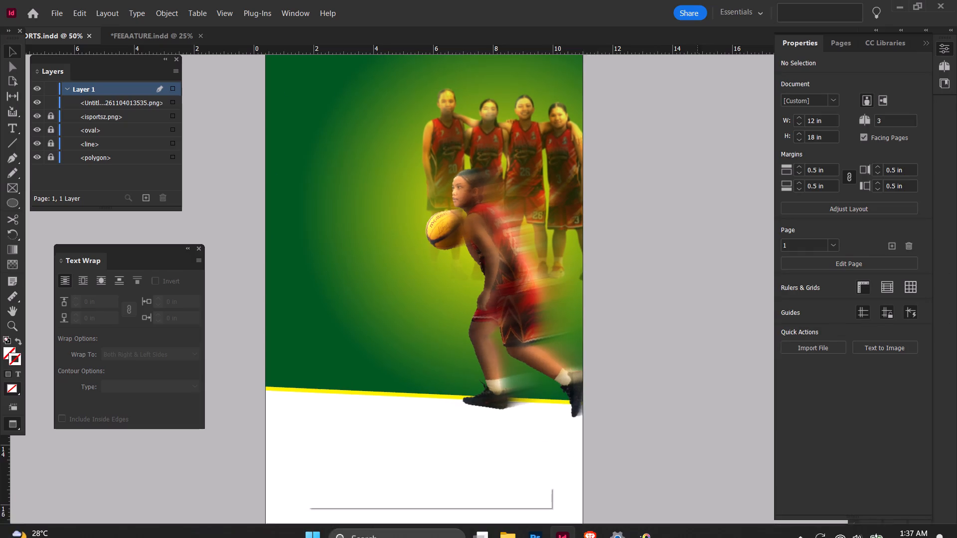
{"action": "left_click", "coordinate": [661, 521]}
{"action": "left_click", "coordinate": [650, 525]}
{"action": "scroll", "coordinate": [614, 420], "scroll_direction": "down", "scroll_amount": 2, "text": "ctrl"}
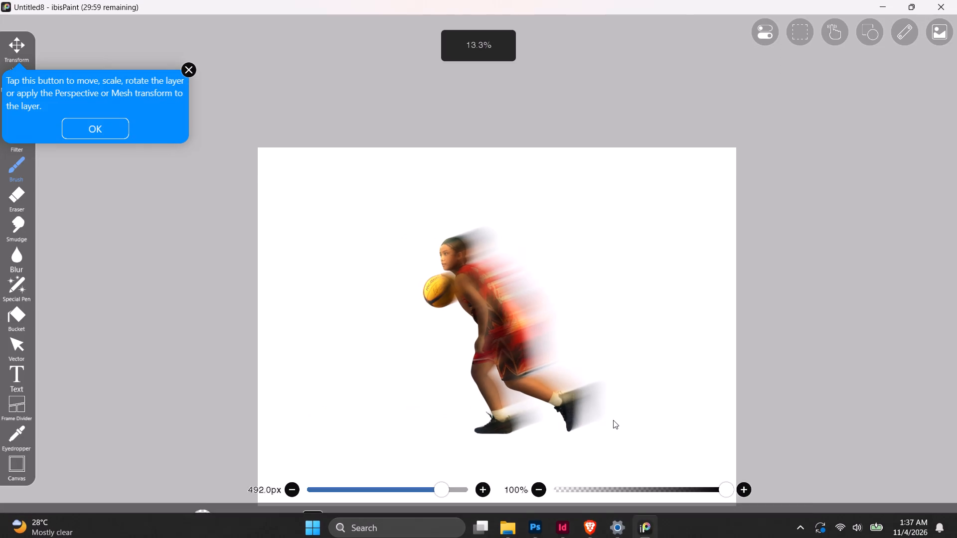
{"action": "scroll", "coordinate": [613, 420], "scroll_direction": "down", "scroll_amount": 2, "text": "ctrl"}
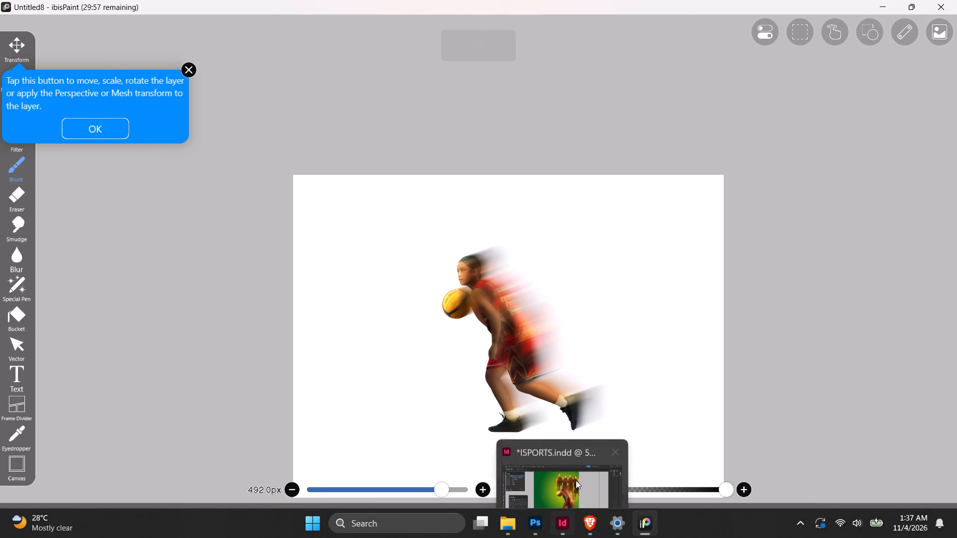
{"action": "scroll", "coordinate": [516, 325], "scroll_direction": "up", "scroll_amount": 10}
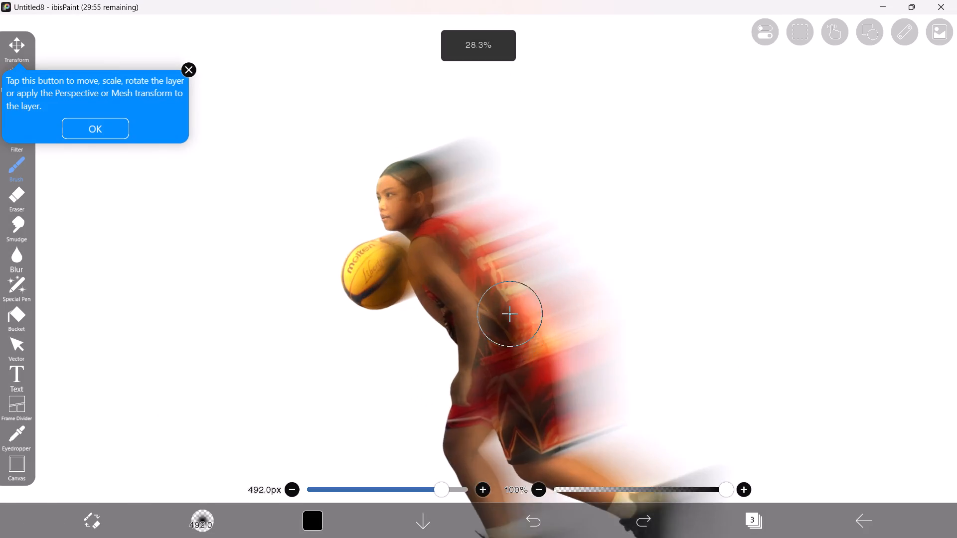
{"action": "scroll", "coordinate": [510, 313], "scroll_direction": "up", "scroll_amount": 4}
{"action": "left_click_drag", "start_coordinate": [481, 292], "coordinate": [454, 303]}
{"action": "scroll", "coordinate": [454, 302], "scroll_direction": "up", "scroll_amount": 2, "text": "ctrl"}
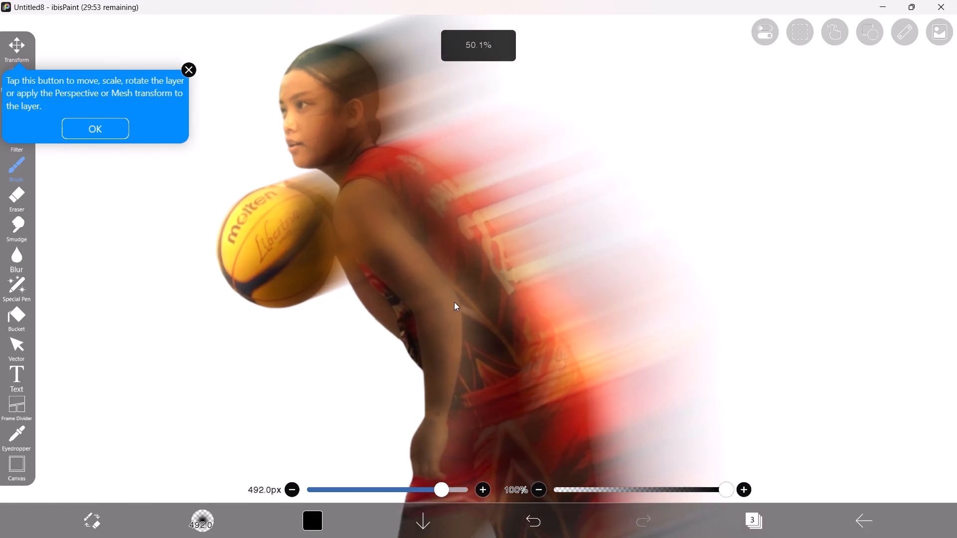
{"action": "scroll", "coordinate": [454, 302], "scroll_direction": "up", "scroll_amount": 1, "text": "ctrl"}
{"action": "left_click_drag", "start_coordinate": [466, 312], "coordinate": [364, 179]}
{"action": "scroll", "coordinate": [393, 181], "scroll_direction": "down", "scroll_amount": 13, "text": "ctrl"}
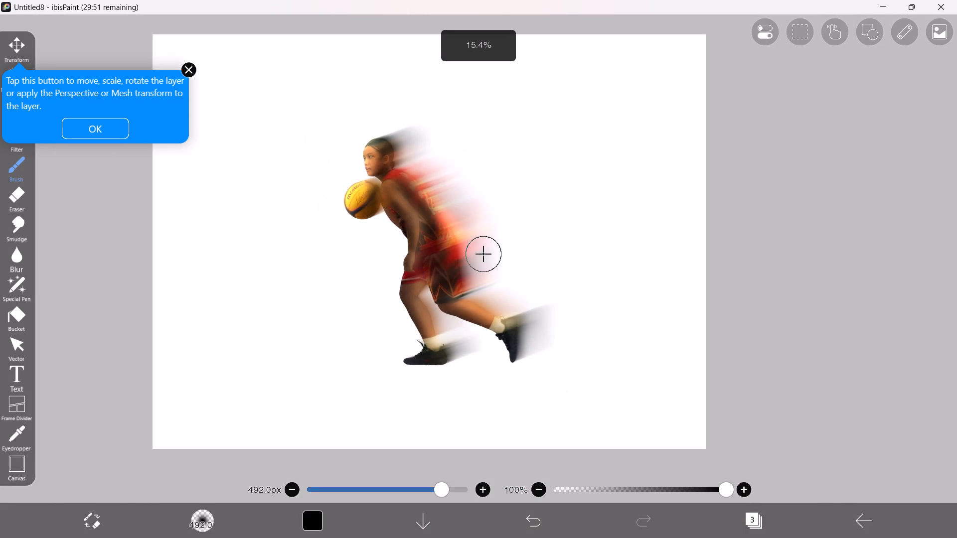
{"action": "key", "text": "space"}
{"action": "key", "text": "space"}
{"action": "key", "text": "space"}
{"action": "key", "text": "space"}
{"action": "key", "text": "space"}
{"action": "key", "text": "space"}
{"action": "key", "text": "space"}
{"action": "key", "text": "space"}
{"action": "key", "text": "space"}
{"action": "key", "text": "space"}
{"action": "scroll", "coordinate": [401, 232], "scroll_direction": "up", "scroll_amount": 14}
{"action": "left_click_drag", "start_coordinate": [354, 193], "coordinate": [358, 173]}
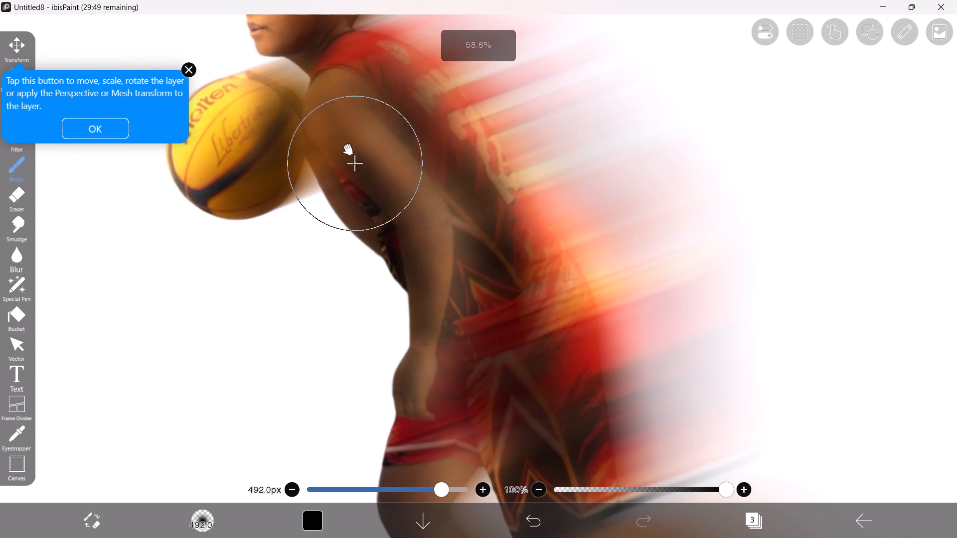
{"action": "key", "text": "space"}
{"action": "scroll", "coordinate": [346, 146], "scroll_direction": "down", "scroll_amount": 2}
{"action": "key", "text": "space"}
{"action": "key", "text": "space"}
{"action": "key", "text": "space"}
{"action": "key", "text": "space"}
{"action": "key", "text": "space"}
{"action": "key", "text": "space"}
{"action": "key", "text": "space"}
{"action": "key", "text": "space"}
{"action": "key", "text": "space"}
{"action": "key", "text": "space"}
{"action": "key", "text": "space"}
{"action": "left_click_drag", "start_coordinate": [350, 117], "coordinate": [432, 235]}
{"action": "scroll", "coordinate": [425, 229], "scroll_direction": "up", "scroll_amount": 4}
{"action": "left_click_drag", "start_coordinate": [426, 196], "coordinate": [411, 316]}
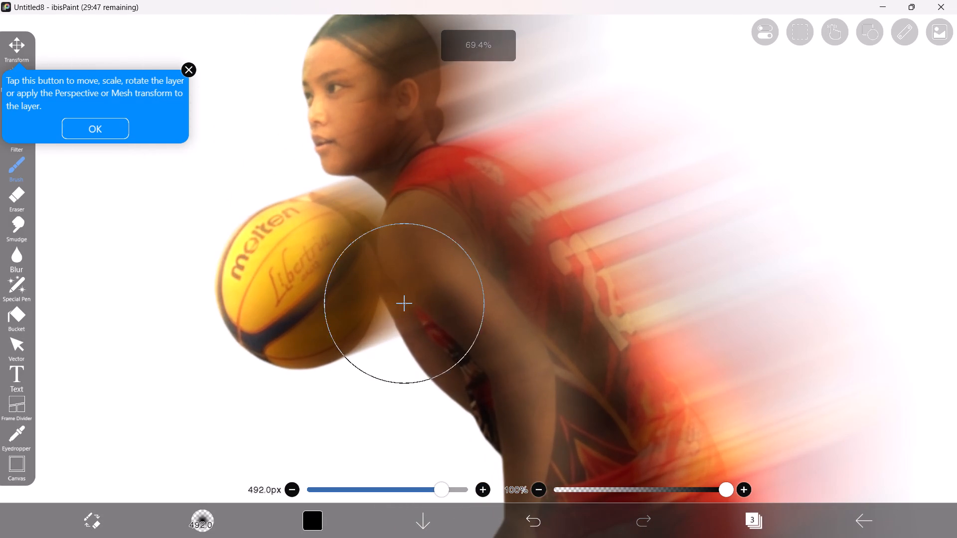
{"action": "left_click_drag", "start_coordinate": [411, 316], "coordinate": [440, 346]}
{"action": "key", "text": "space"}
{"action": "key", "text": "space"}
{"action": "key", "text": "space"}
{"action": "key", "text": "space"}
{"action": "key", "text": "space"}
{"action": "key", "text": "space"}
{"action": "key", "text": "space"}
{"action": "key", "text": "space"}
{"action": "key", "text": "space"}
{"action": "key", "text": "space"}
{"action": "key", "text": "space"}
{"action": "key", "text": "space"}
{"action": "key", "text": "space"}
{"action": "key", "text": "space"}
{"action": "key", "text": "space"}
{"action": "key", "text": "space"}
{"action": "key", "text": "space"}
{"action": "key", "text": "space"}
{"action": "key", "text": "space"}
{"action": "key", "text": "space"}
{"action": "scroll", "coordinate": [427, 306], "scroll_direction": "down", "scroll_amount": 3}
{"action": "scroll", "coordinate": [425, 303], "scroll_direction": "up", "scroll_amount": 4}
{"action": "left_click_drag", "start_coordinate": [411, 284], "coordinate": [457, 365]}
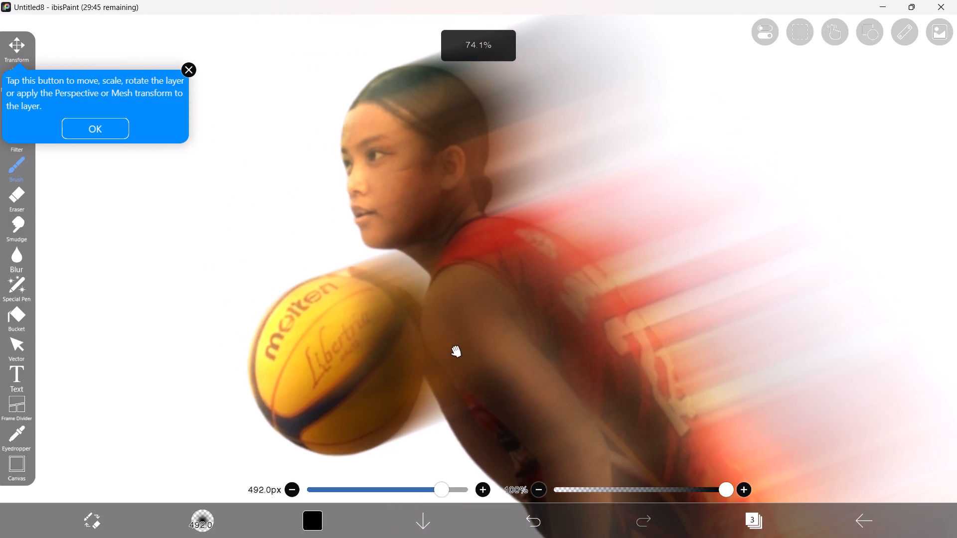
{"action": "key", "text": "space"}
{"action": "key", "text": "space"}
{"action": "key", "text": "space"}
{"action": "key", "text": "space"}
{"action": "key", "text": "space"}
{"action": "key", "text": "space"}
{"action": "scroll", "coordinate": [553, 373], "scroll_direction": "down", "scroll_amount": 11}
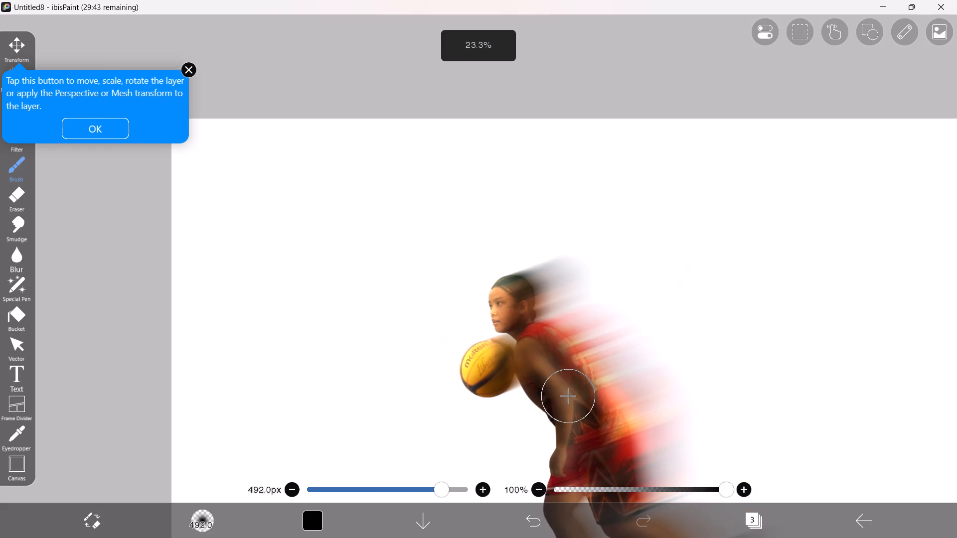
{"action": "key", "text": "space"}
{"action": "key", "text": "space"}
{"action": "key", "text": "space"}
{"action": "key", "text": "space"}
{"action": "key", "text": "space"}
{"action": "key", "text": "space"}
{"action": "key", "text": "space"}
{"action": "key", "text": "space"}
{"action": "key", "text": "space"}
{"action": "key", "text": "space"}
{"action": "left_click_drag", "start_coordinate": [578, 409], "coordinate": [521, 282]}
{"action": "scroll", "coordinate": [539, 305], "scroll_direction": "up", "scroll_amount": 2}
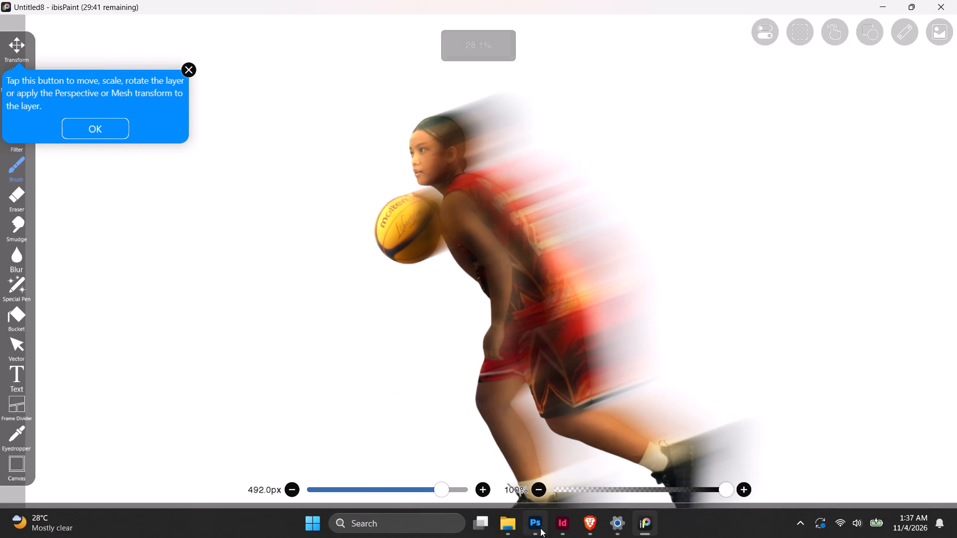
Back in InDesign, change the display performance setting of the placed player image and preview the cover full screen.
{"action": "left_click", "coordinate": [554, 527]}
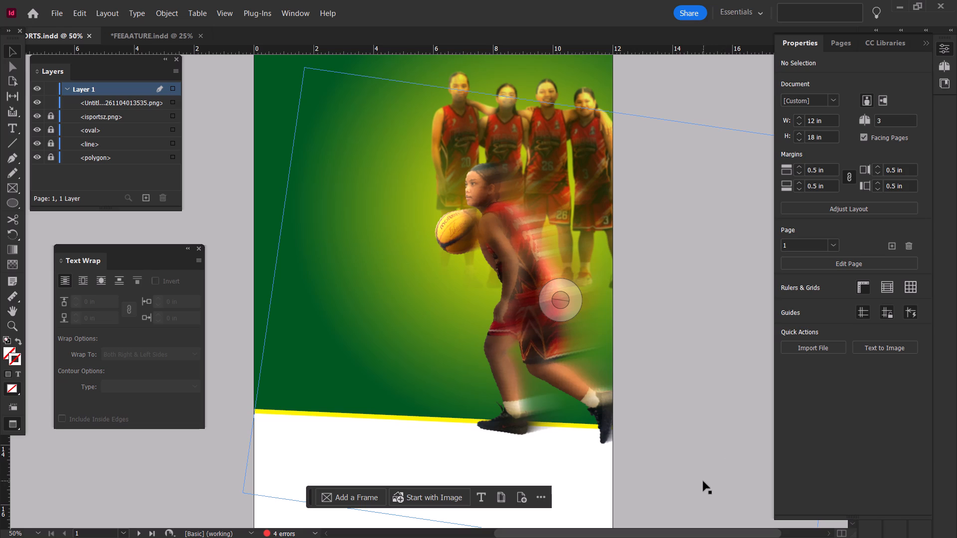
{"action": "left_click", "coordinate": [626, 432]}
{"action": "right_click", "coordinate": [624, 432]}
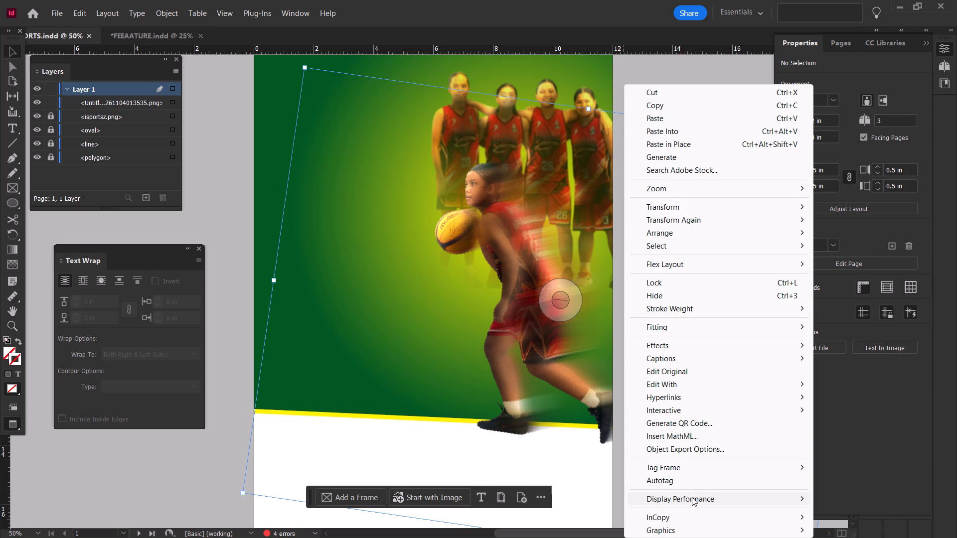
{"action": "left_click", "coordinate": [692, 498]}
{"action": "left_click", "coordinate": [833, 483]}
{"action": "left_click", "coordinate": [639, 437]}
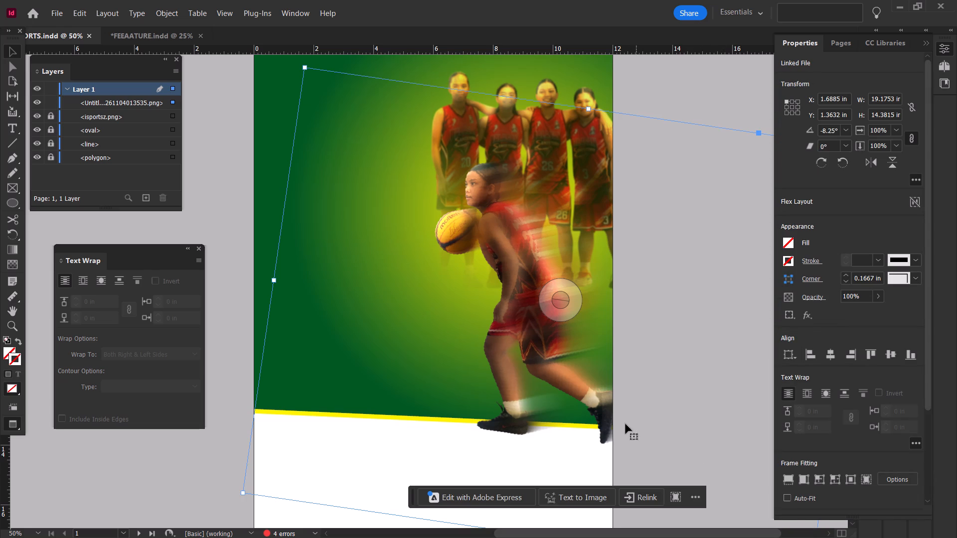
{"action": "left_click", "coordinate": [230, 247]}
{"action": "key", "text": "shift+w"}
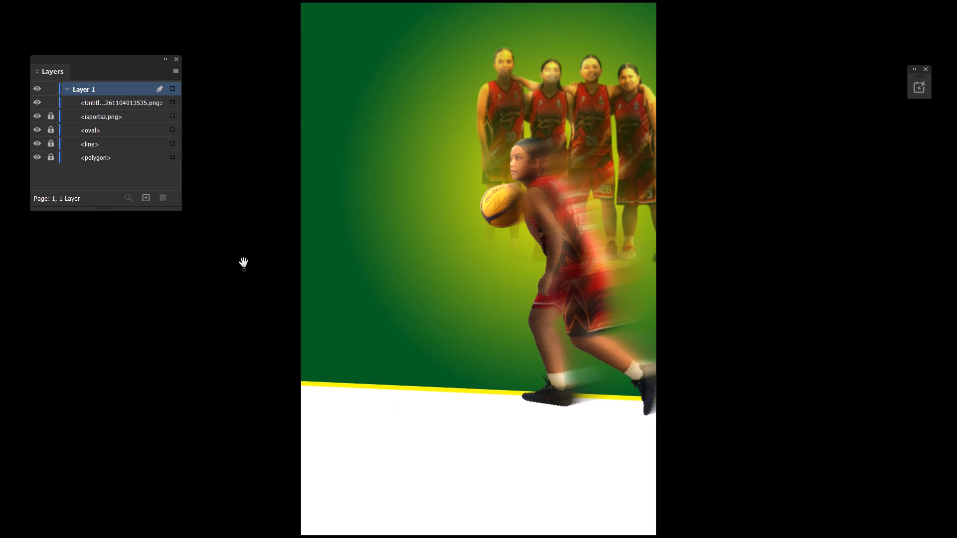
{"action": "key", "text": "shift+w"}
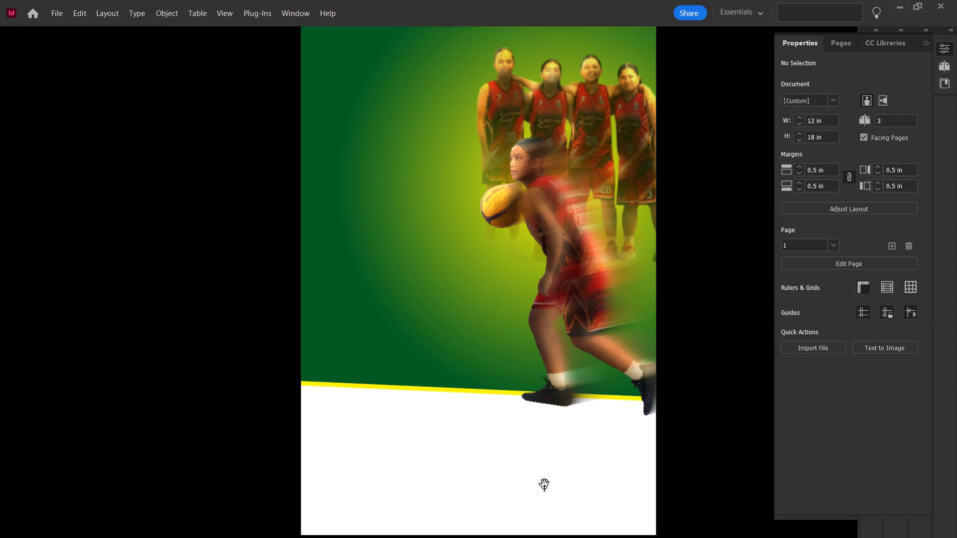
Switch to ibisPaint and save the motion-blurred player artwork as a new PNG in the Downloads folder.
{"action": "left_click", "coordinate": [645, 523]}
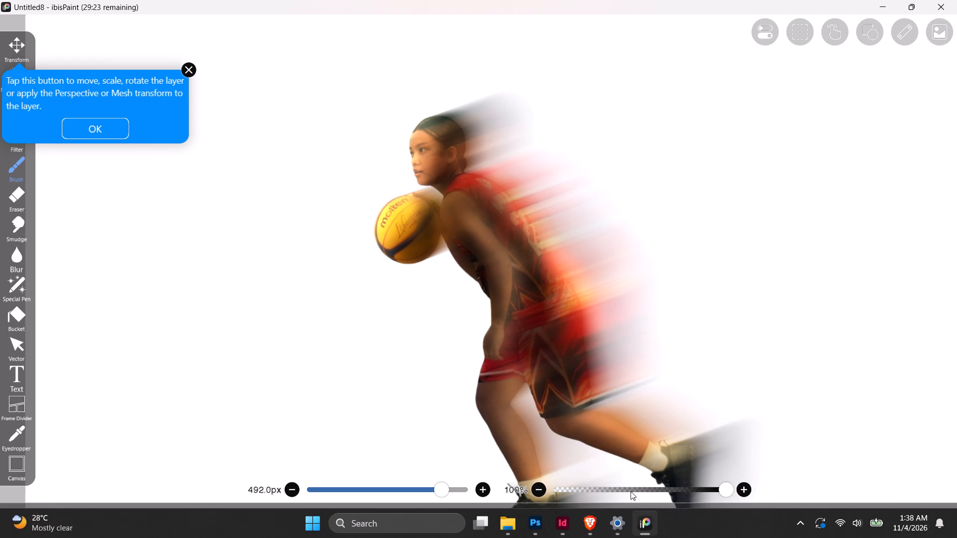
{"action": "scroll", "coordinate": [559, 384], "scroll_direction": "down", "scroll_amount": 4}
{"action": "left_click", "coordinate": [856, 517]}
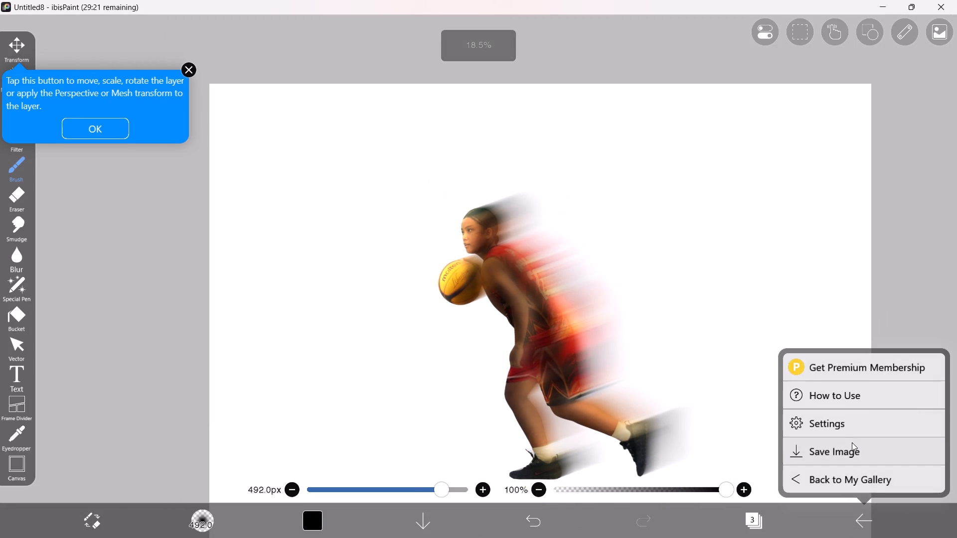
{"action": "left_click", "coordinate": [854, 453]}
{"action": "left_click", "coordinate": [521, 432]}
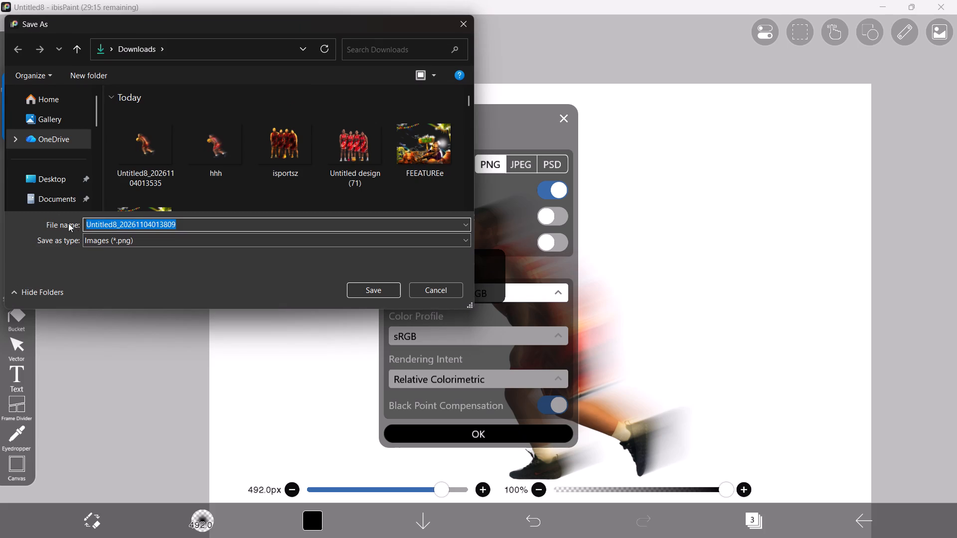
{"action": "scroll", "coordinate": [52, 186], "scroll_direction": "down", "scroll_amount": 1}
{"action": "left_click", "coordinate": [58, 156]}
{"action": "left_click", "coordinate": [362, 284]}
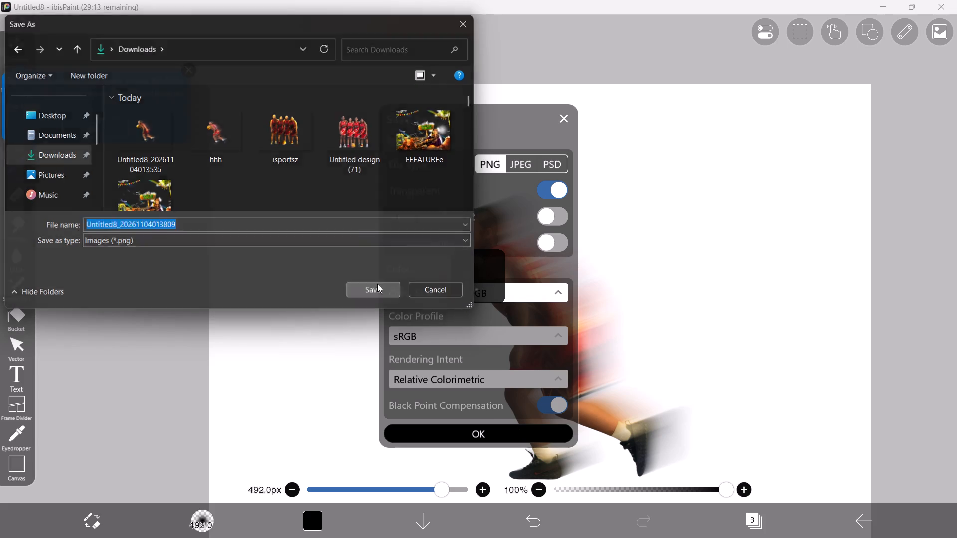
Refresh the Downloads folder in File Explorer and view the newer and older exported player PNGs in Photos to compare them.
{"action": "left_click", "coordinate": [557, 522]}
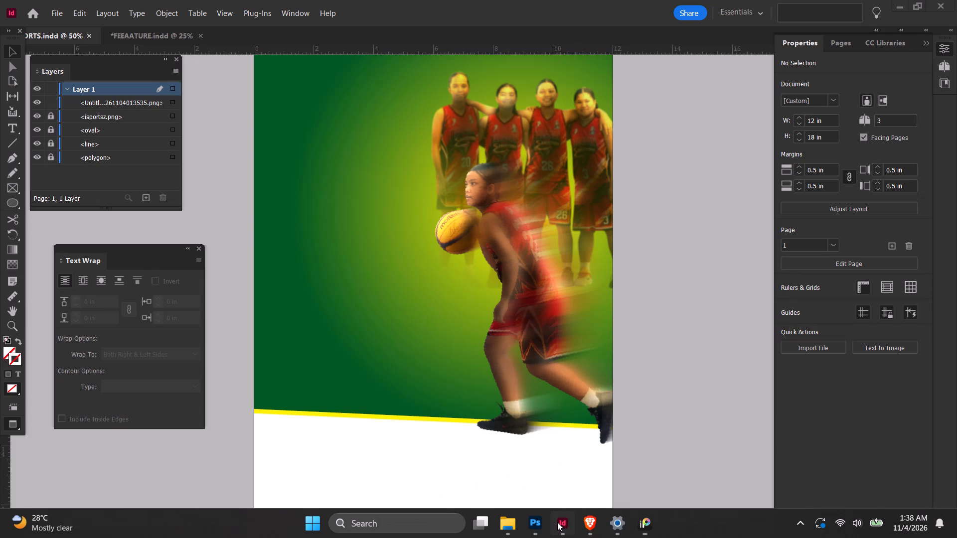
{"action": "scroll", "coordinate": [485, 380], "scroll_direction": "down", "scroll_amount": 2}
{"action": "scroll", "coordinate": [486, 376], "scroll_direction": "up", "scroll_amount": 2}
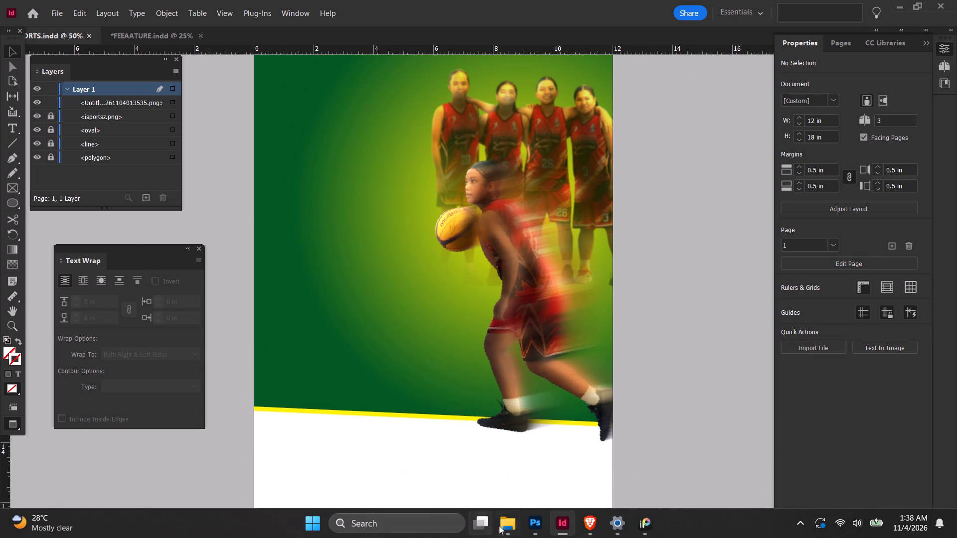
{"action": "left_click", "coordinate": [501, 525]}
{"action": "double_click", "coordinate": [107, 35]}
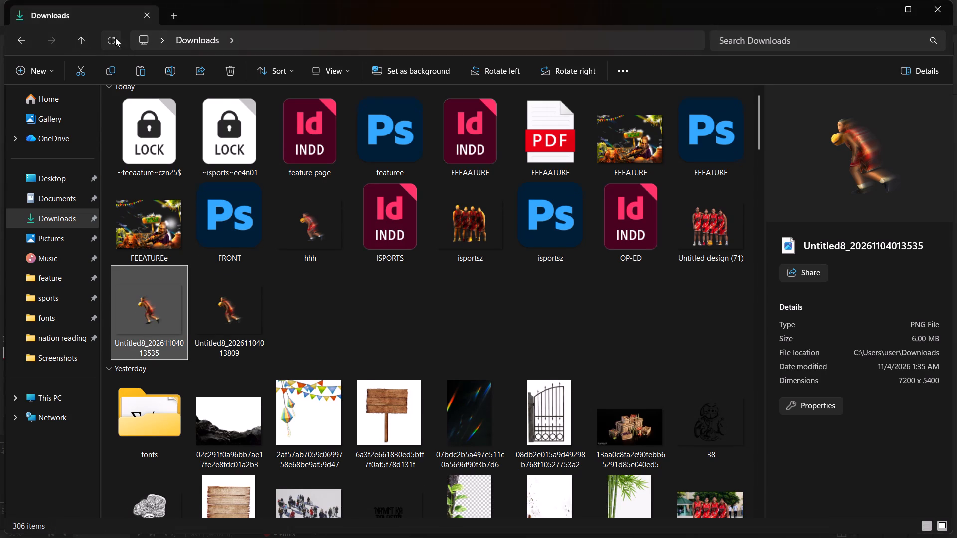
{"action": "left_click", "coordinate": [230, 297]}
{"action": "left_click", "coordinate": [169, 320]}
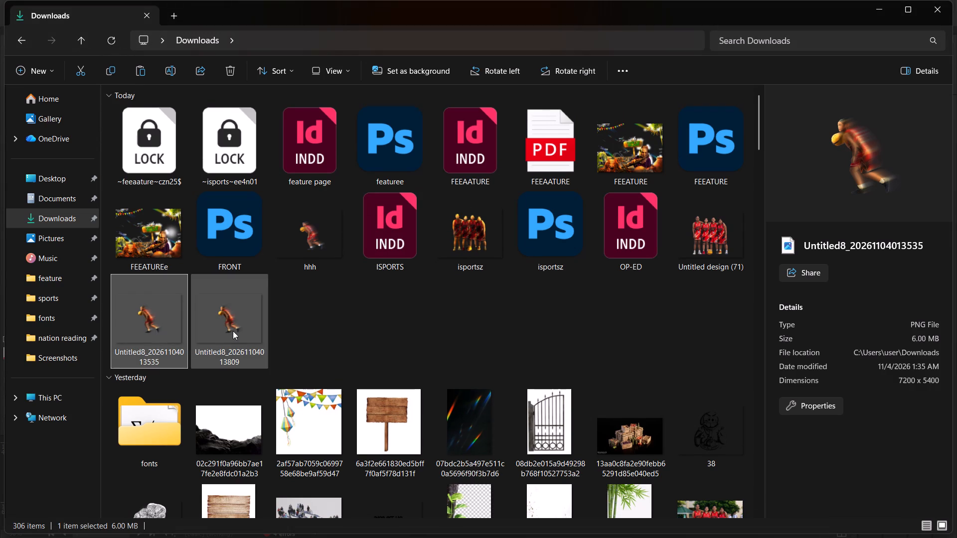
{"action": "left_click", "coordinate": [233, 331]}
{"action": "double_click", "coordinate": [233, 331]}
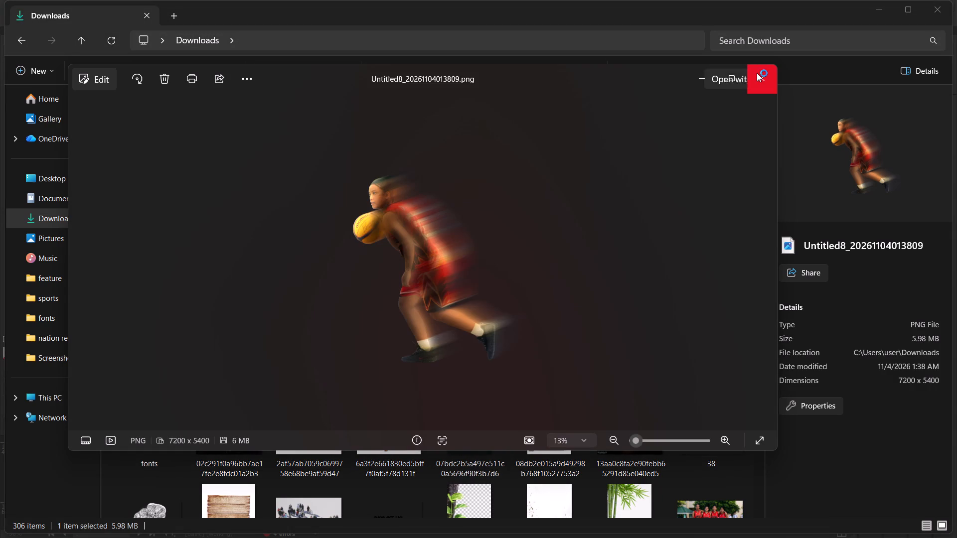
{"action": "left_click", "coordinate": [757, 73]}
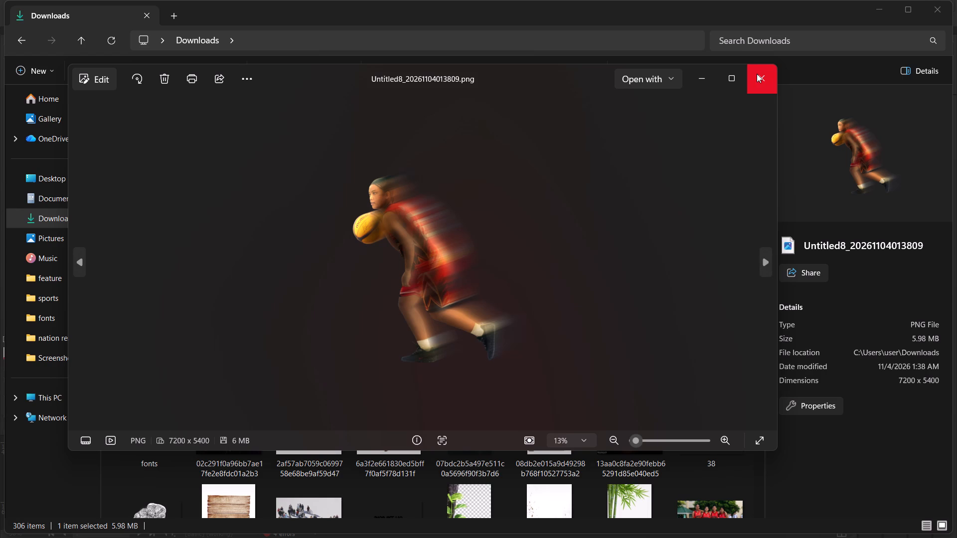
{"action": "double_click", "coordinate": [158, 327]}
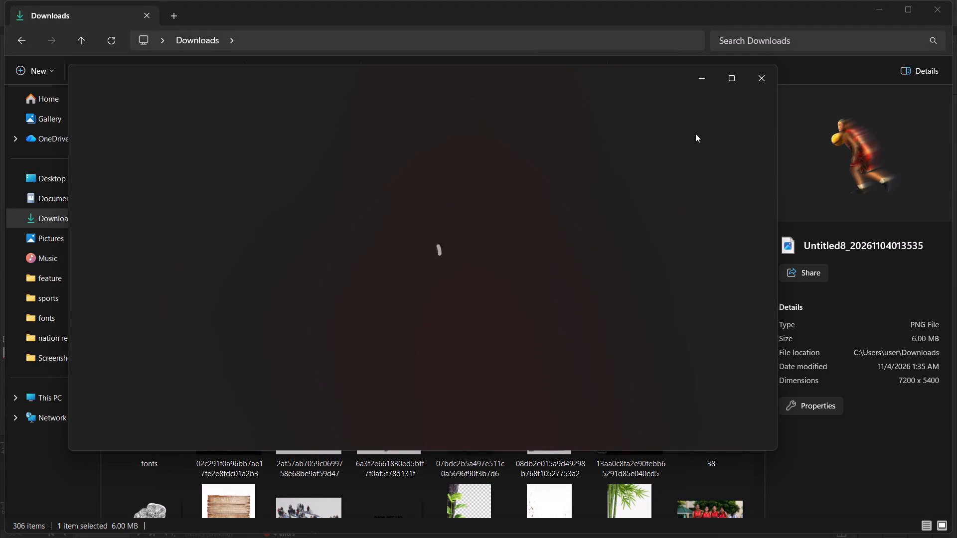
{"action": "left_click", "coordinate": [721, 78]}
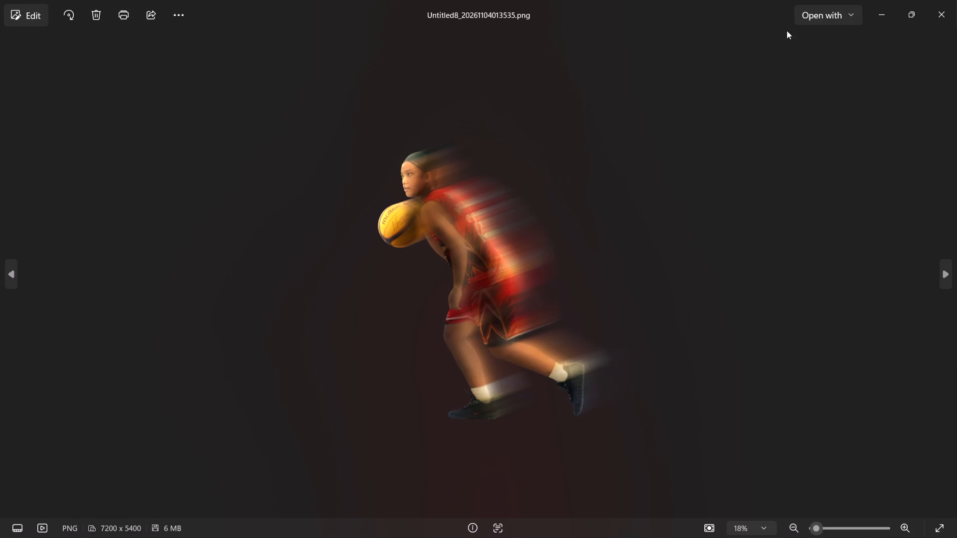
{"action": "left_click", "coordinate": [936, 11]}
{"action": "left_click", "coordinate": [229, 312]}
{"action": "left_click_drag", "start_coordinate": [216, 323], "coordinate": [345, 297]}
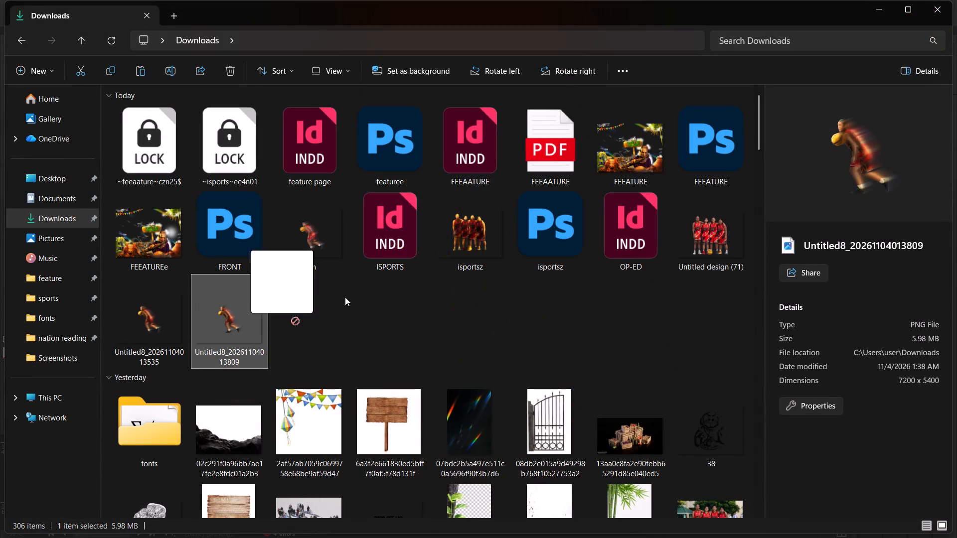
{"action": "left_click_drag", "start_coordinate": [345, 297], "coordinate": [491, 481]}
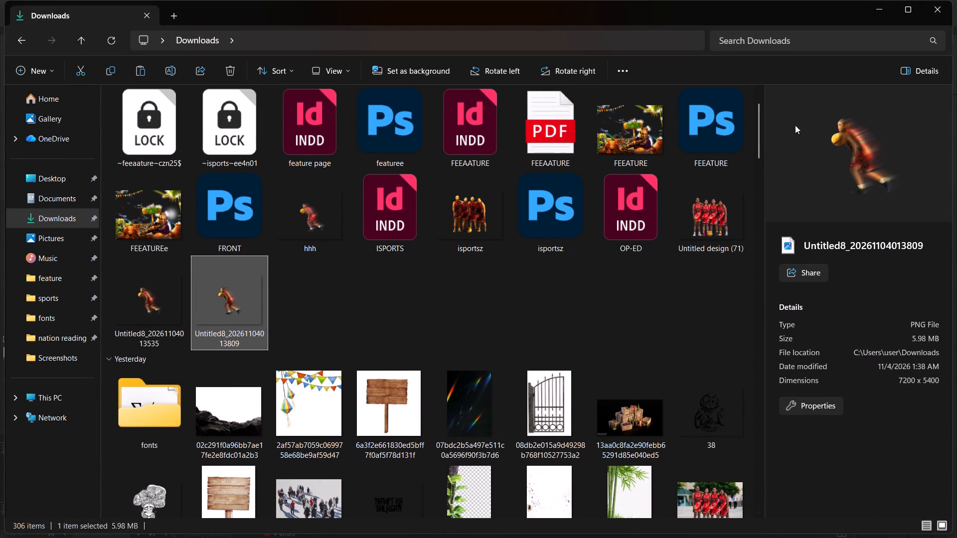
Minimize the open File Explorer, InDesign, ibisPaint and Photoshop windows one after another.
{"action": "left_click", "coordinate": [884, 11]}
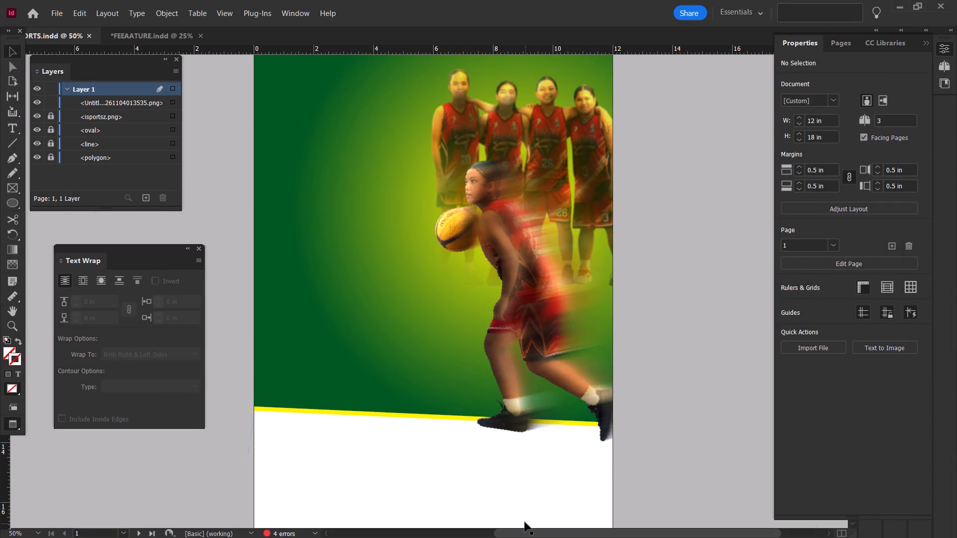
{"action": "left_click", "coordinate": [895, 7]}
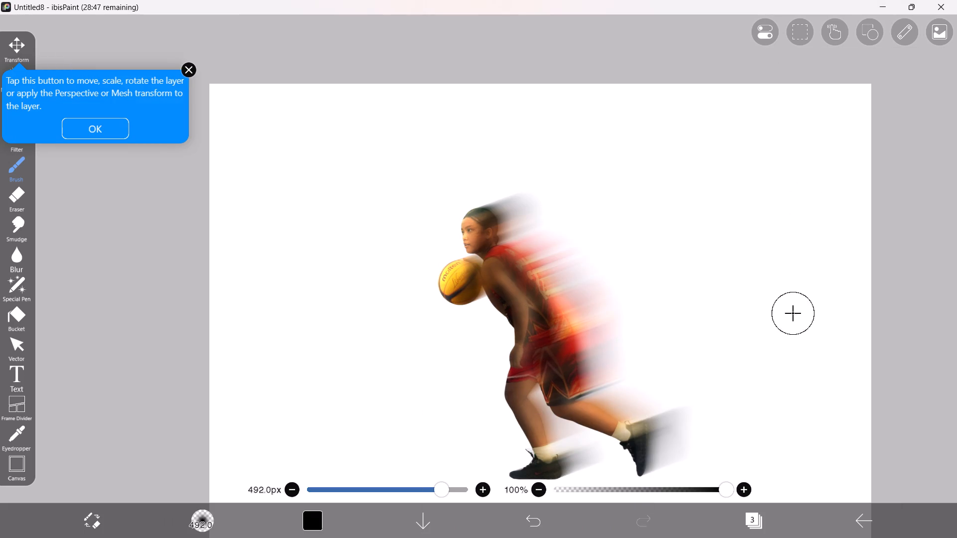
{"action": "left_click", "coordinate": [878, 6]}
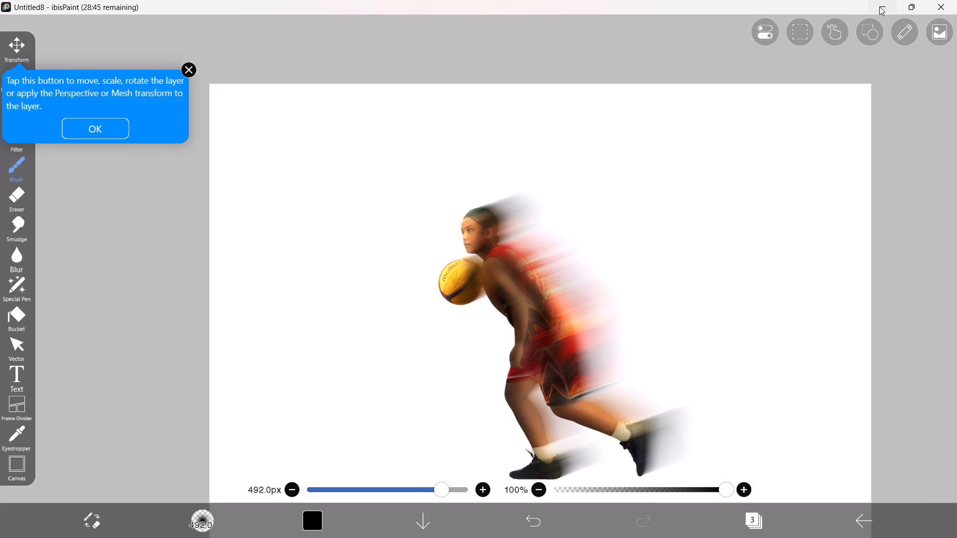
{"action": "left_click", "coordinate": [885, 4]}
{"action": "left_click", "coordinate": [869, 10]}
{"action": "left_click", "coordinate": [873, 8]}
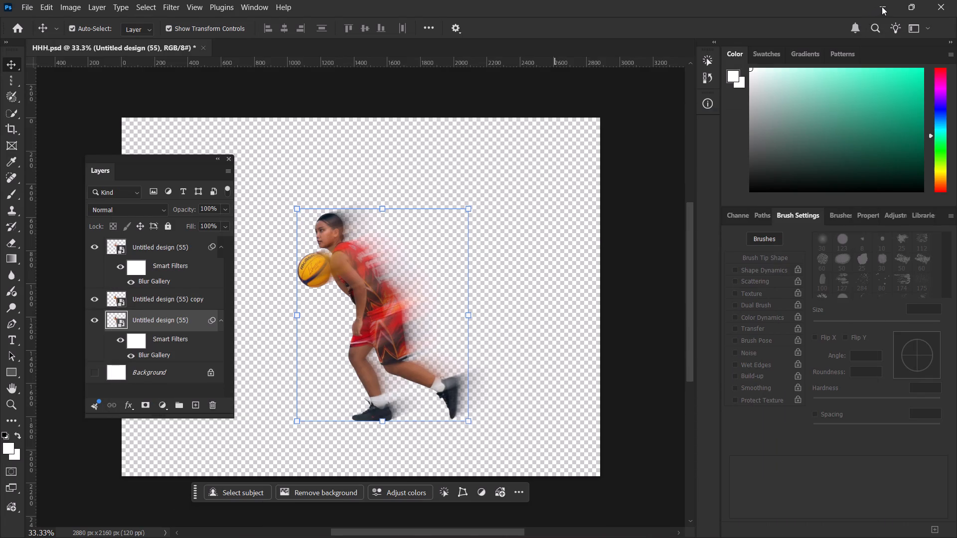
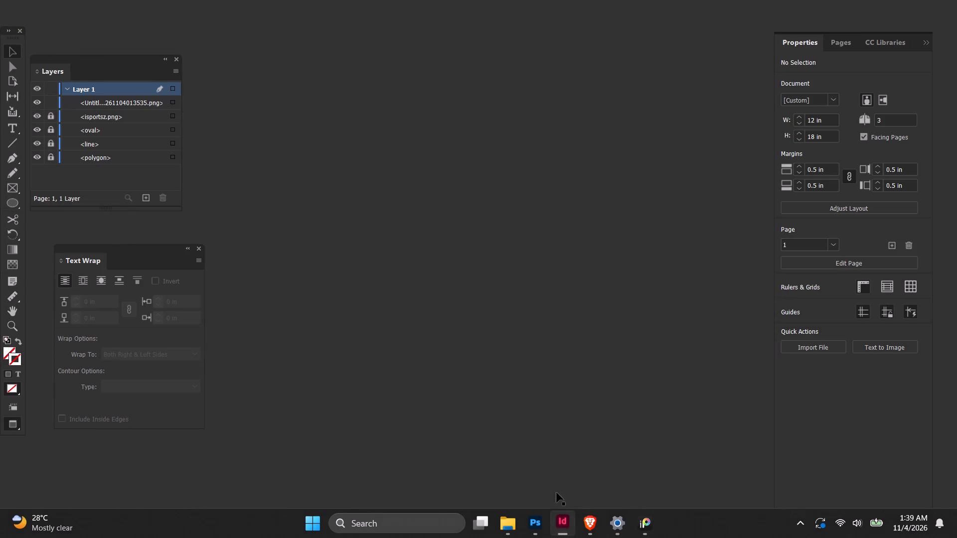
Switch to the FEEAATURE.indd document and look over its 8-9 feature spread.
{"action": "left_click", "coordinate": [176, 38]}
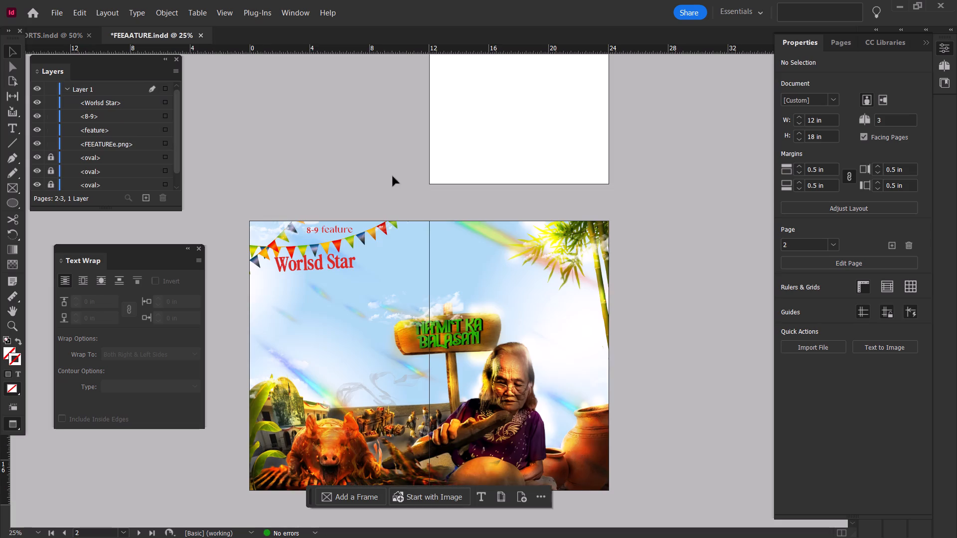
{"action": "scroll", "coordinate": [482, 295], "scroll_direction": "up", "scroll_amount": 1, "text": "alt"}
{"action": "scroll", "coordinate": [482, 295], "scroll_direction": "down", "scroll_amount": 1, "text": "alt"}
{"action": "scroll", "coordinate": [482, 295], "scroll_direction": "down", "scroll_amount": 2}
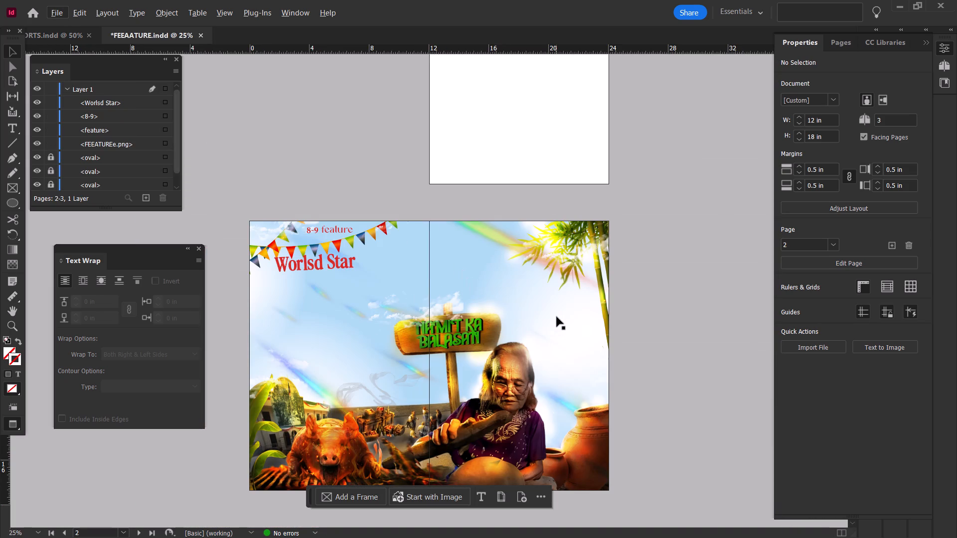